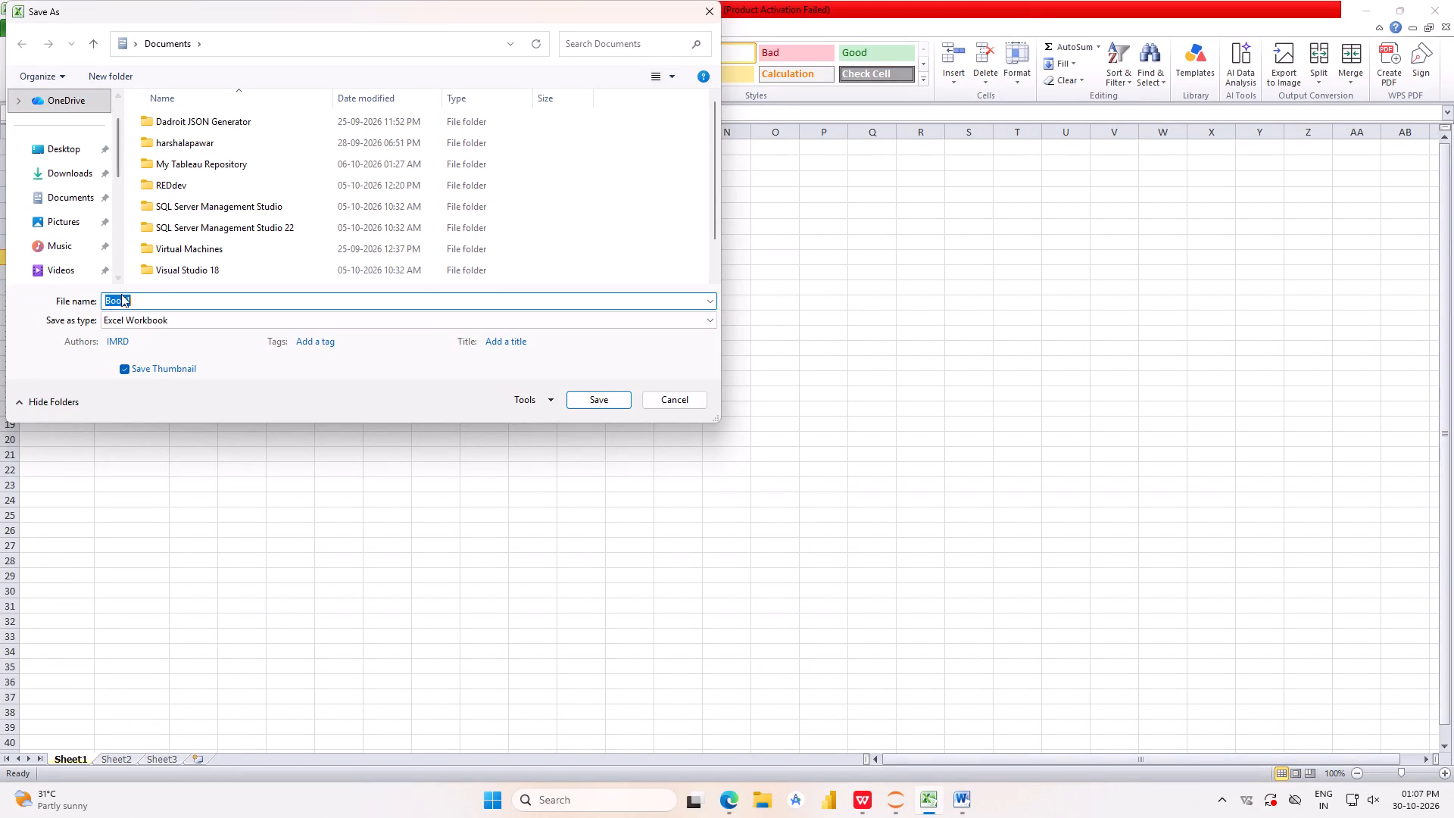
Choose the Desktop folder as the save location for the workbook.
{"action": "left_click_drag", "start_coordinate": [115, 170], "coordinate": [112, 237]}
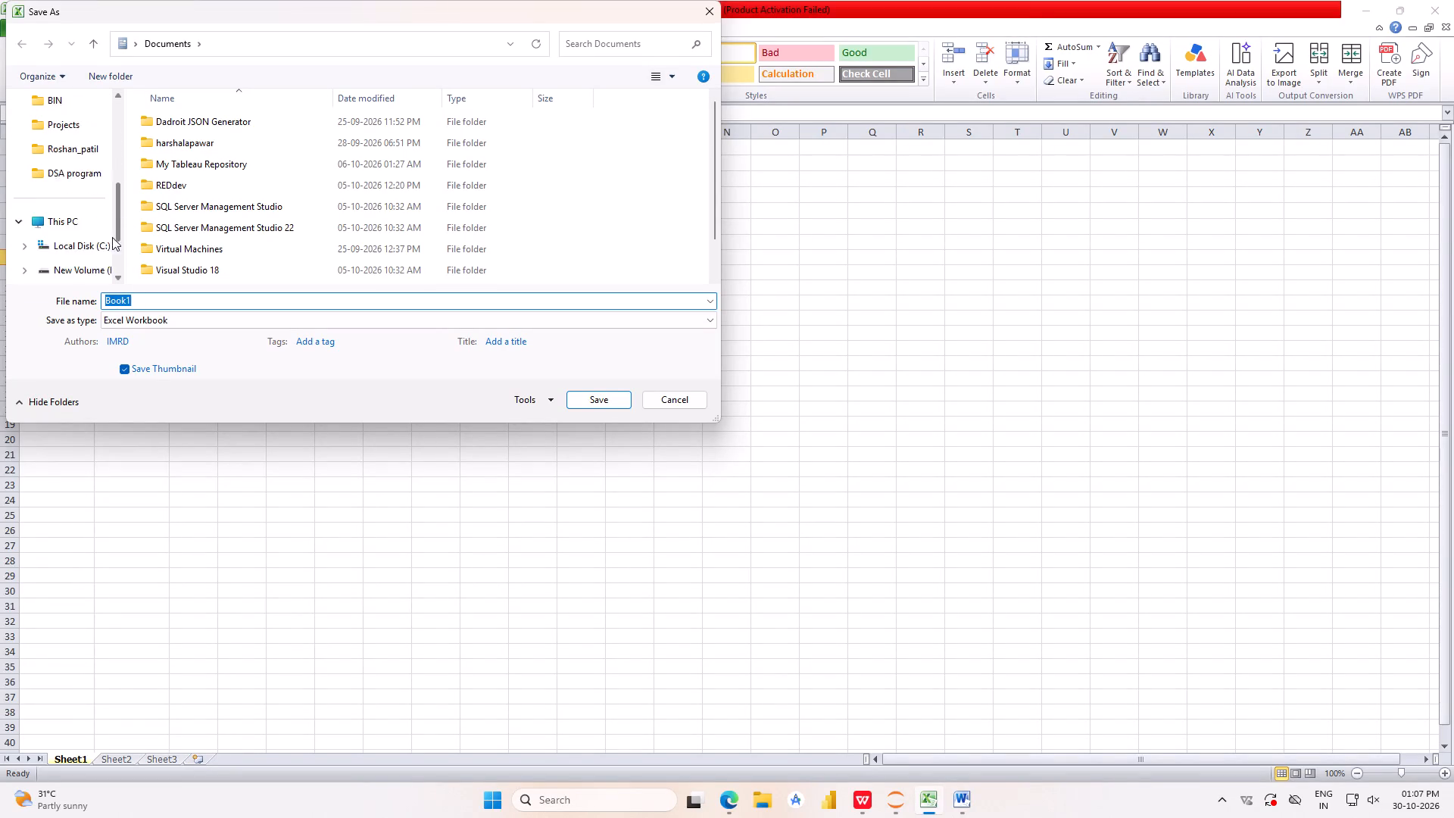
{"action": "left_click_drag", "start_coordinate": [112, 237], "coordinate": [115, 264]}
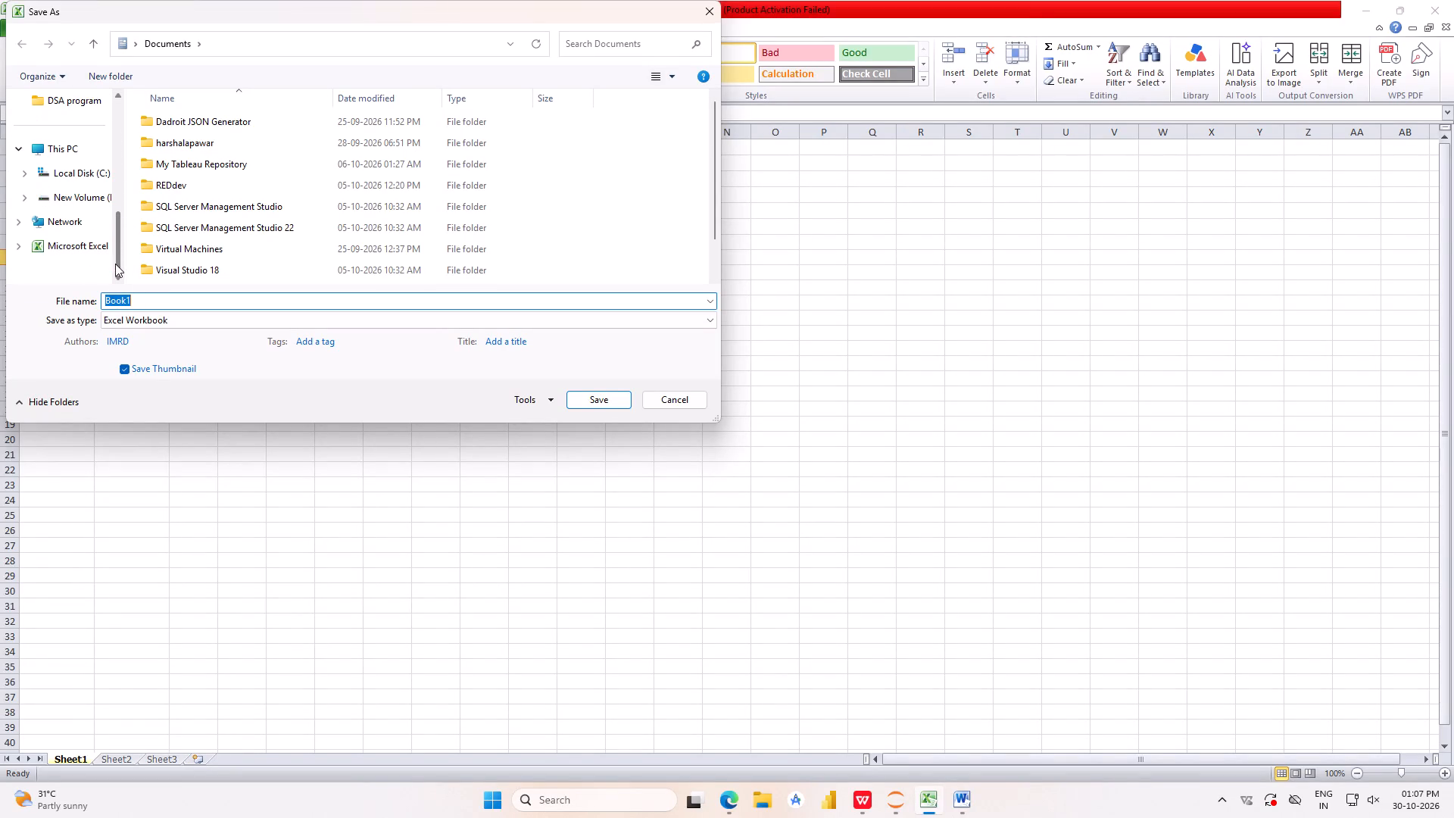
{"action": "left_click_drag", "start_coordinate": [115, 264], "coordinate": [114, 229]}
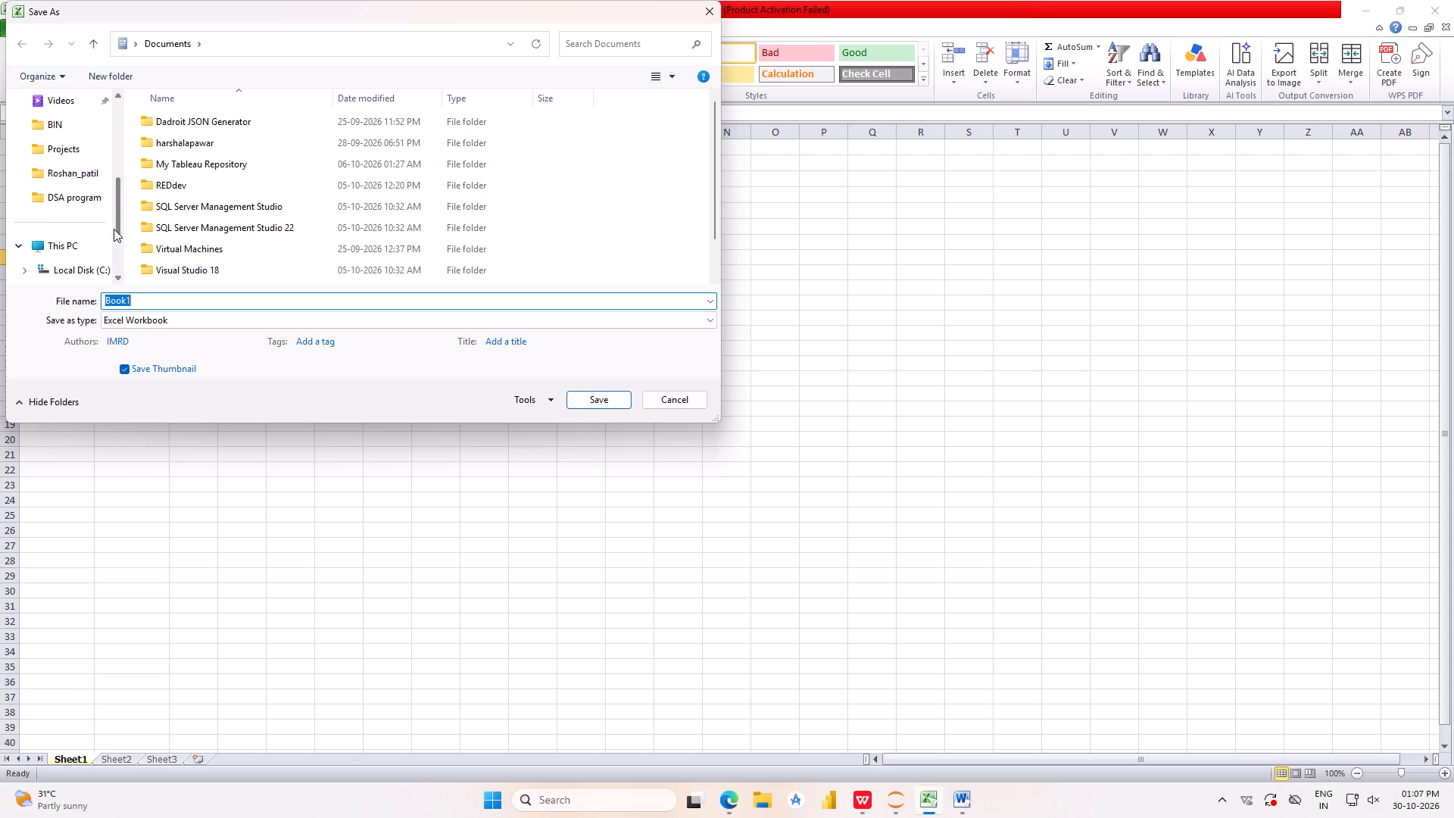
{"action": "left_click_drag", "start_coordinate": [114, 229], "coordinate": [107, 176]}
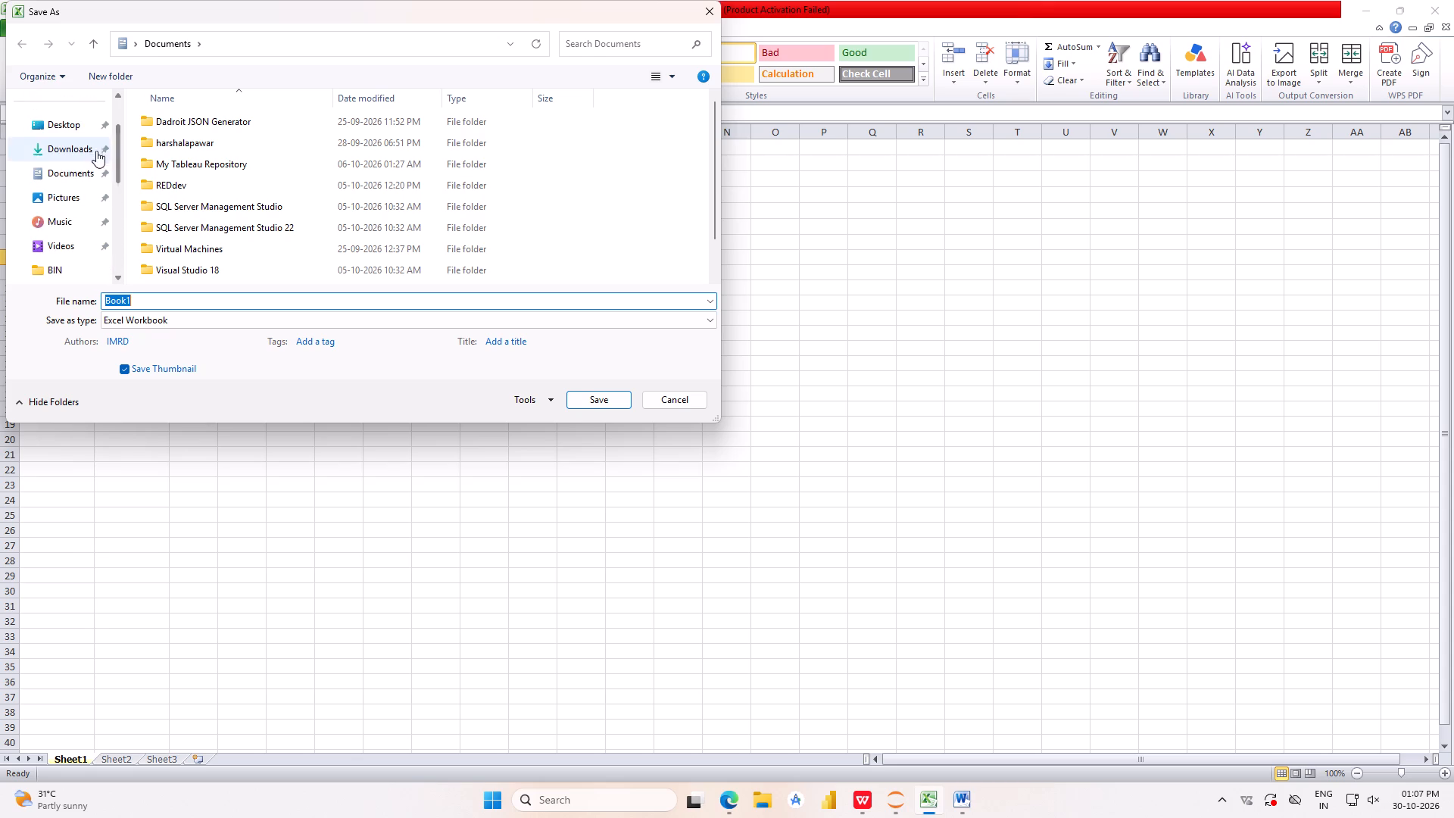
{"action": "left_click", "coordinate": [89, 127]}
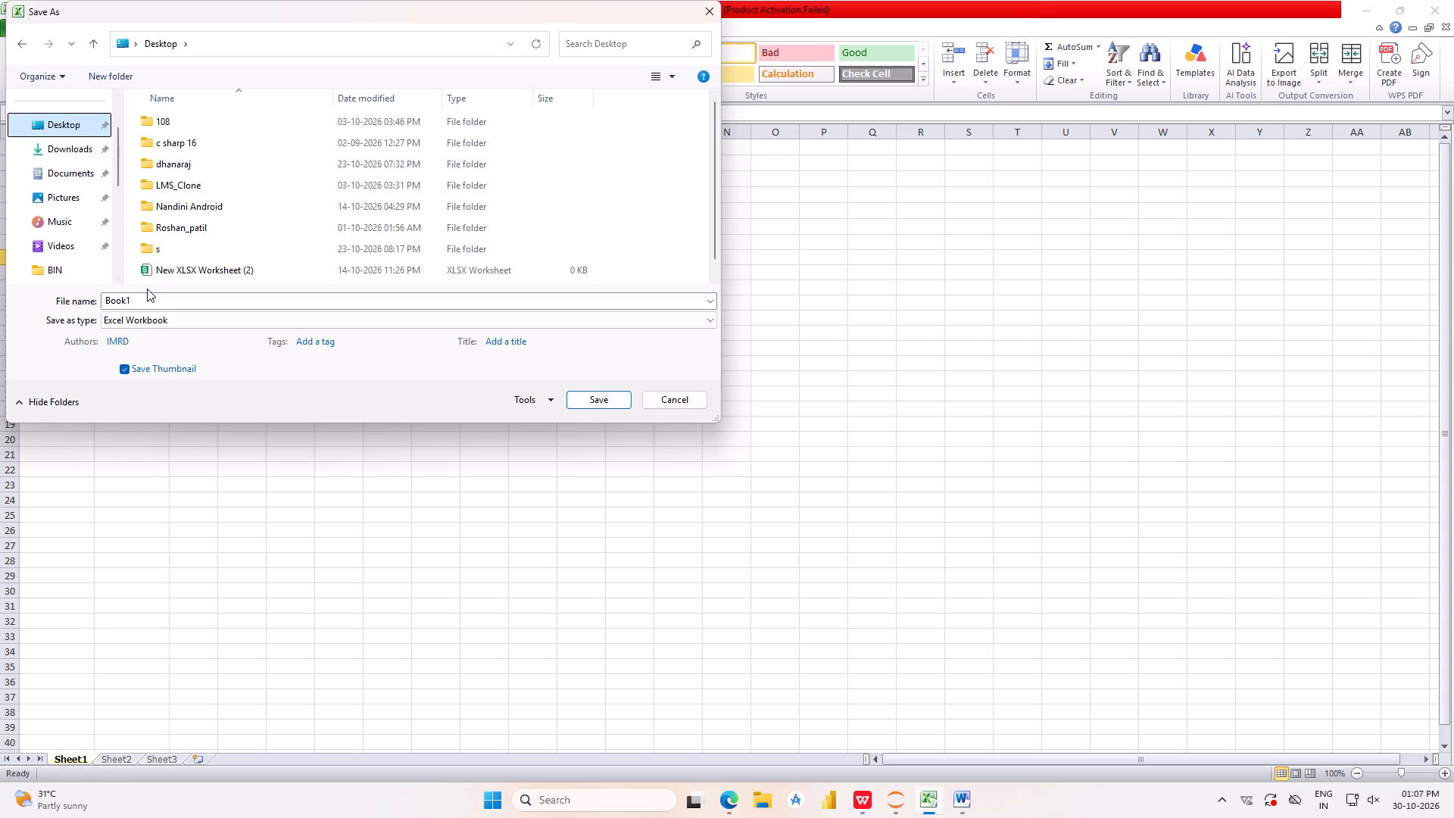
Name the workbook FYBCA_Student_Marksheet.xlsx and save it as an Excel Workbook.
{"action": "left_click", "coordinate": [146, 299]}
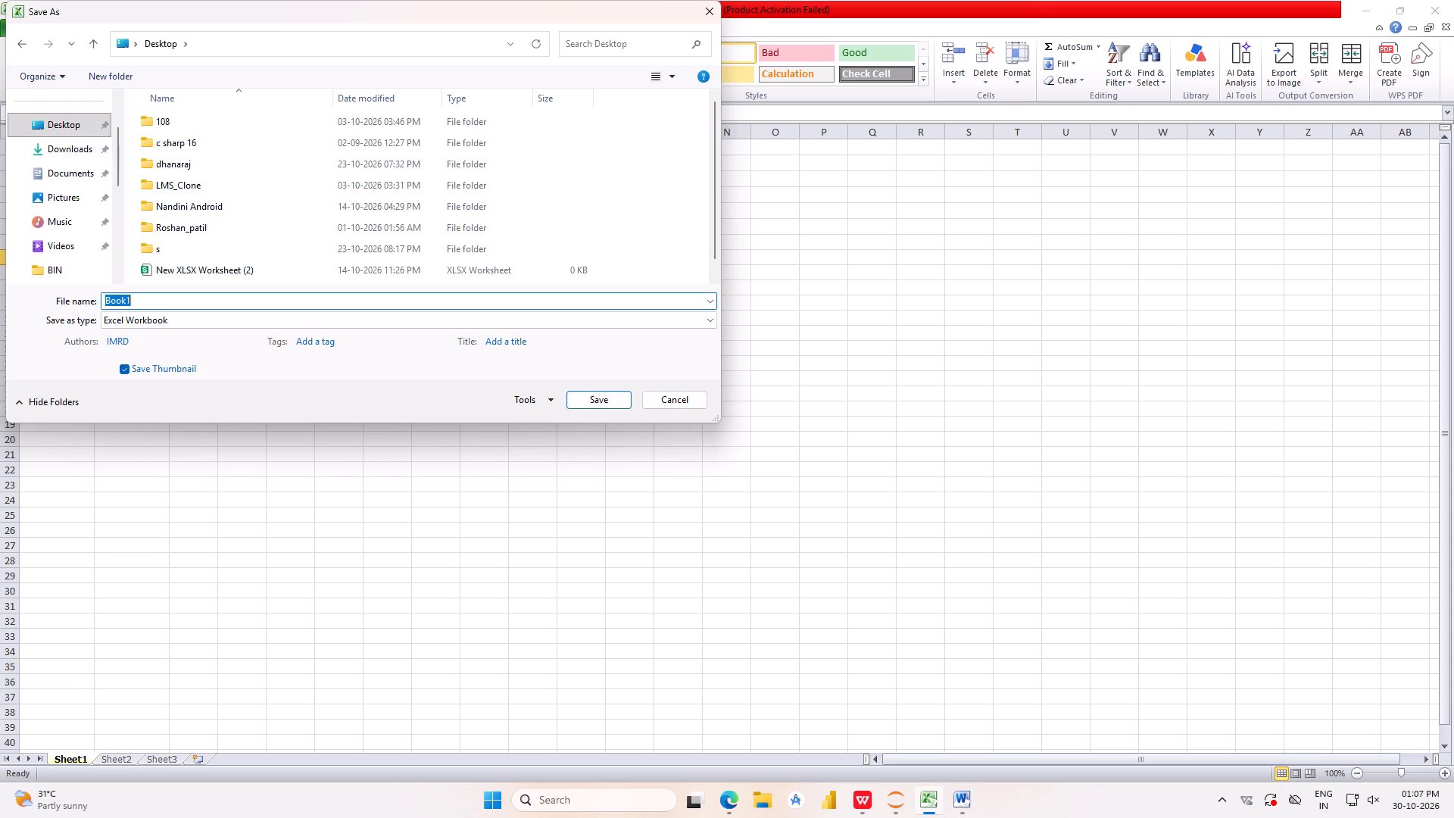
{"action": "key", "text": "BackSpace"}
{"action": "type", "text": "FY"}
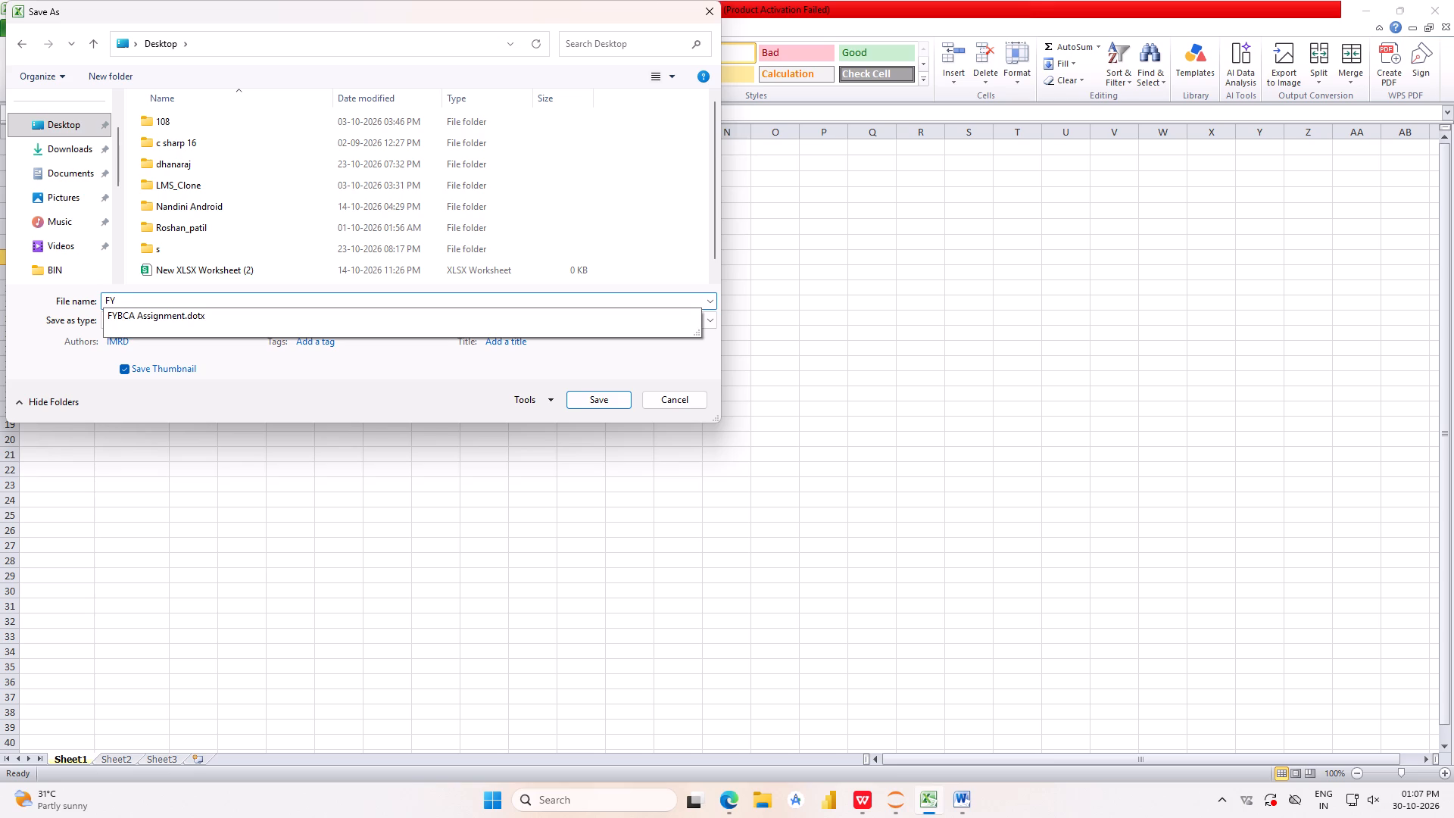
{"action": "type", "text": "BCA"}
{"action": "key", "text": "shift+underscore"}
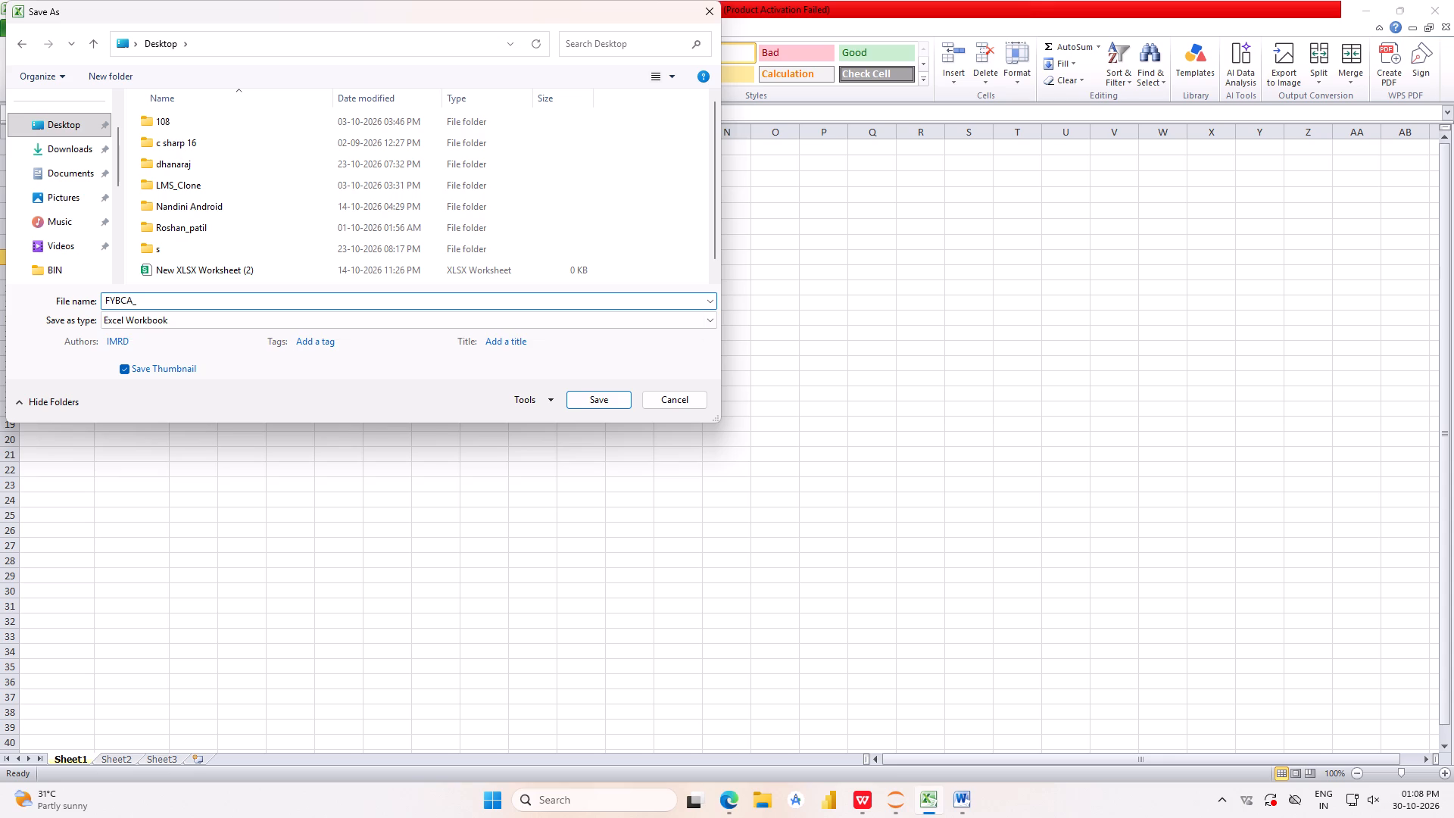
{"action": "key", "text": "s"}
{"action": "type", "text": "tudent"}
{"action": "key", "text": "shift+underscore"}
{"action": "key", "text": "m"}
{"action": "type", "text": "arkshee"}
{"action": "key", "text": "t"}
{"action": "key", "text": "period"}
{"action": "key", "text": "x"}
{"action": "key", "text": "l"}
{"action": "type", "text": "sx"}
{"action": "left_click", "coordinate": [583, 399]}
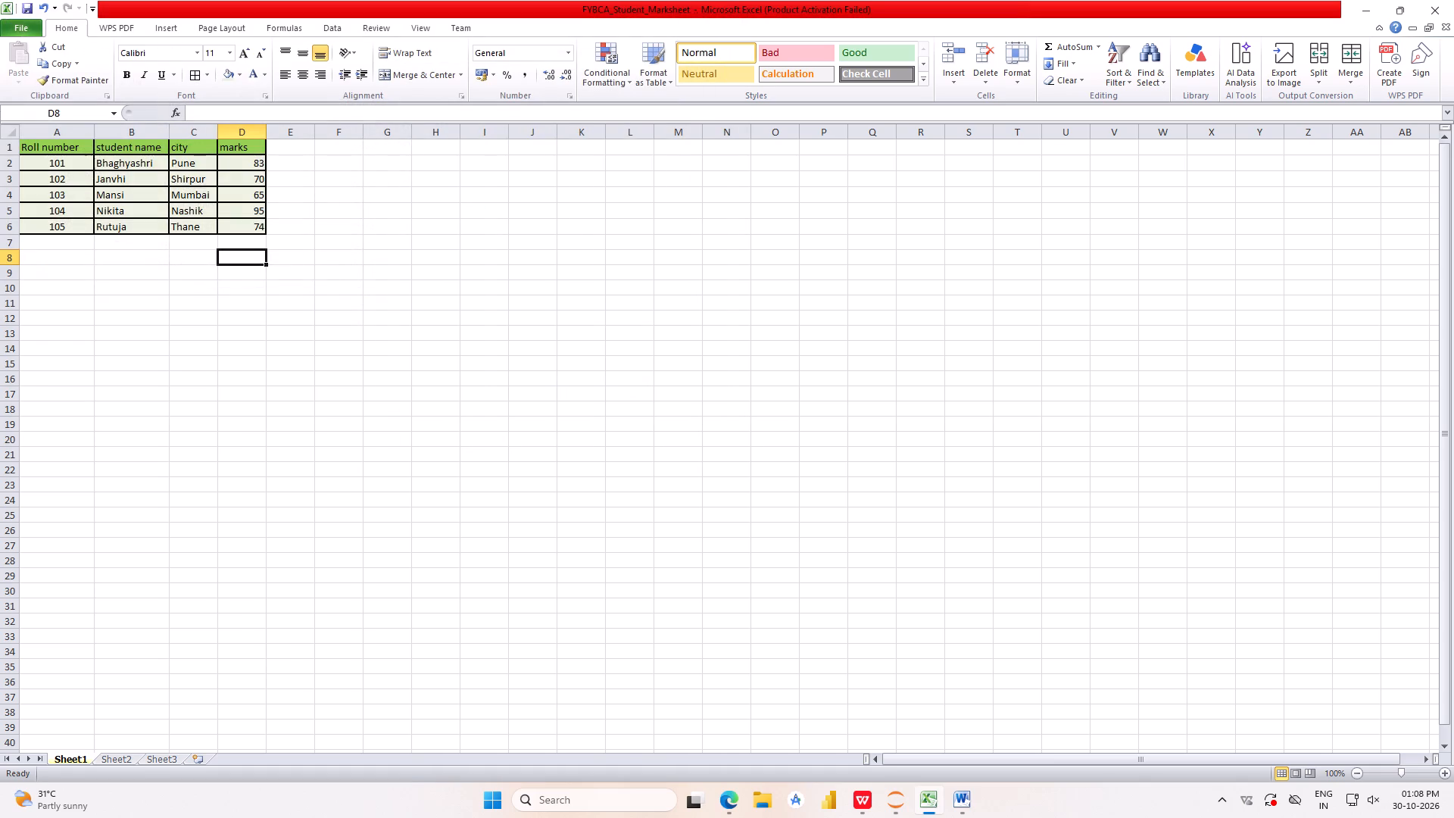
Go to the desktop and open the saved FYBCA_Student_Marksheet file in WPS Office as a read-only copy.
{"action": "left_click", "coordinate": [1362, 10]}
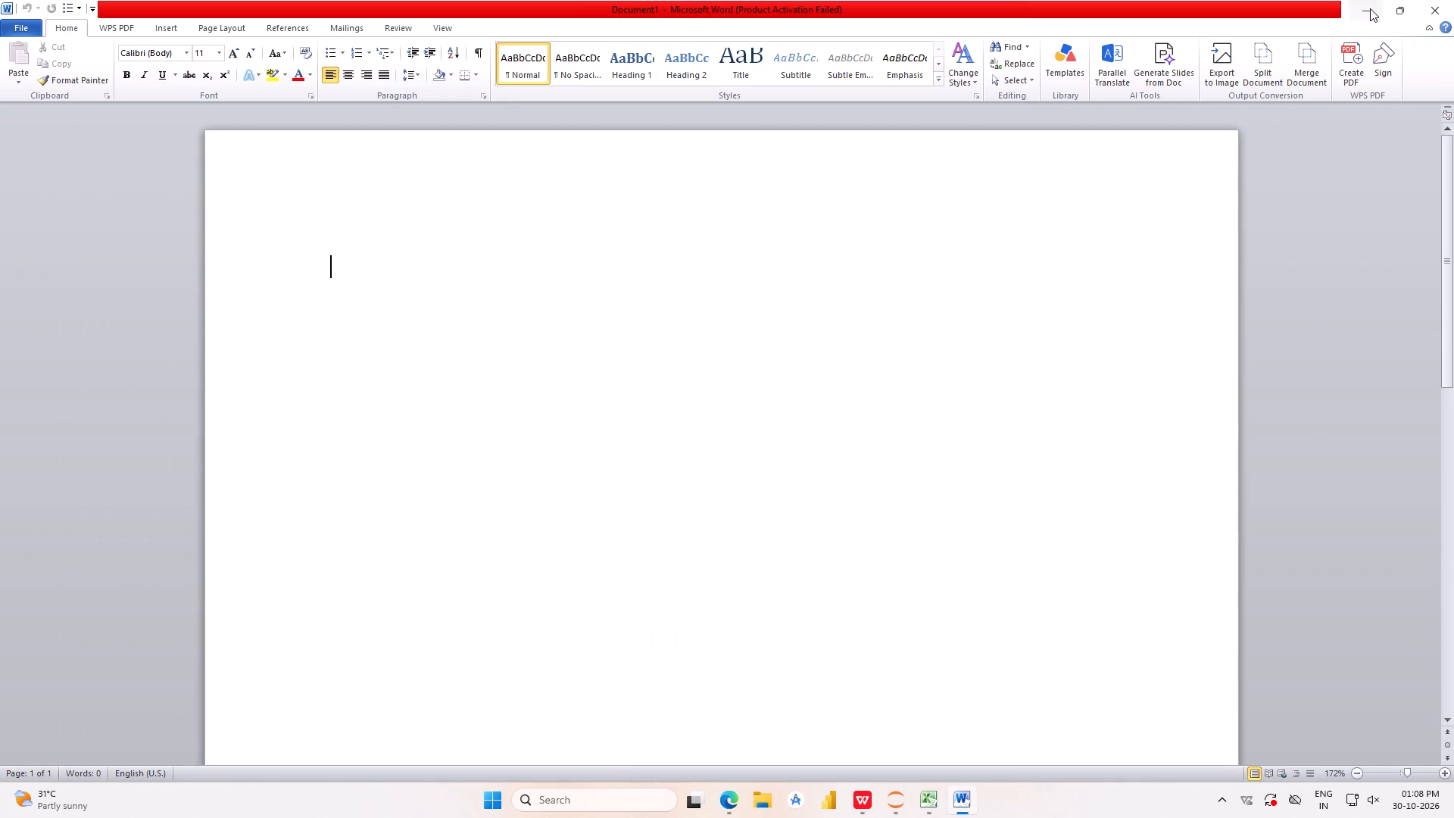
{"action": "left_click", "coordinate": [1370, 9]}
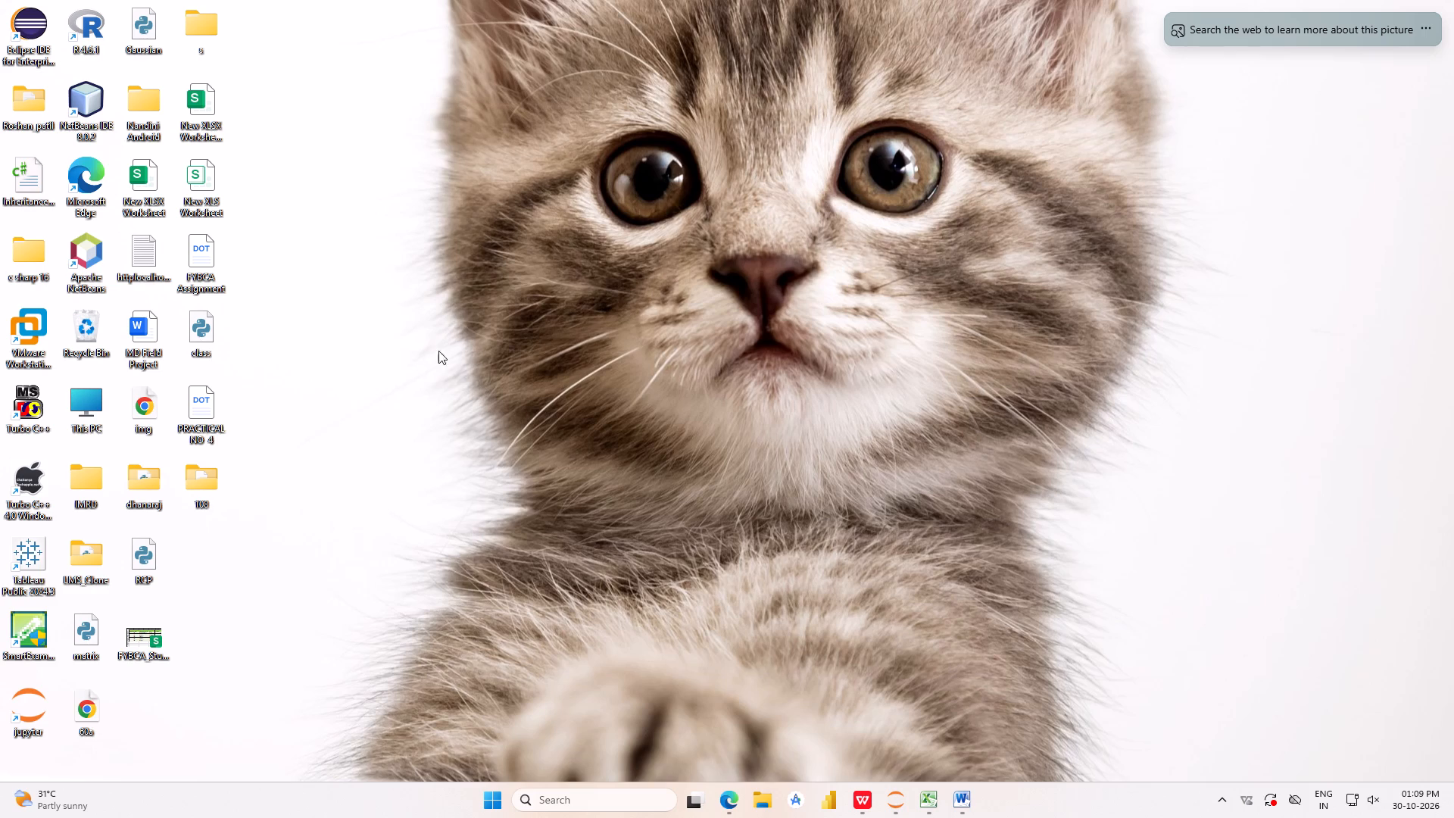
{"action": "left_click", "coordinate": [139, 646]}
{"action": "right_click", "coordinate": [139, 646]}
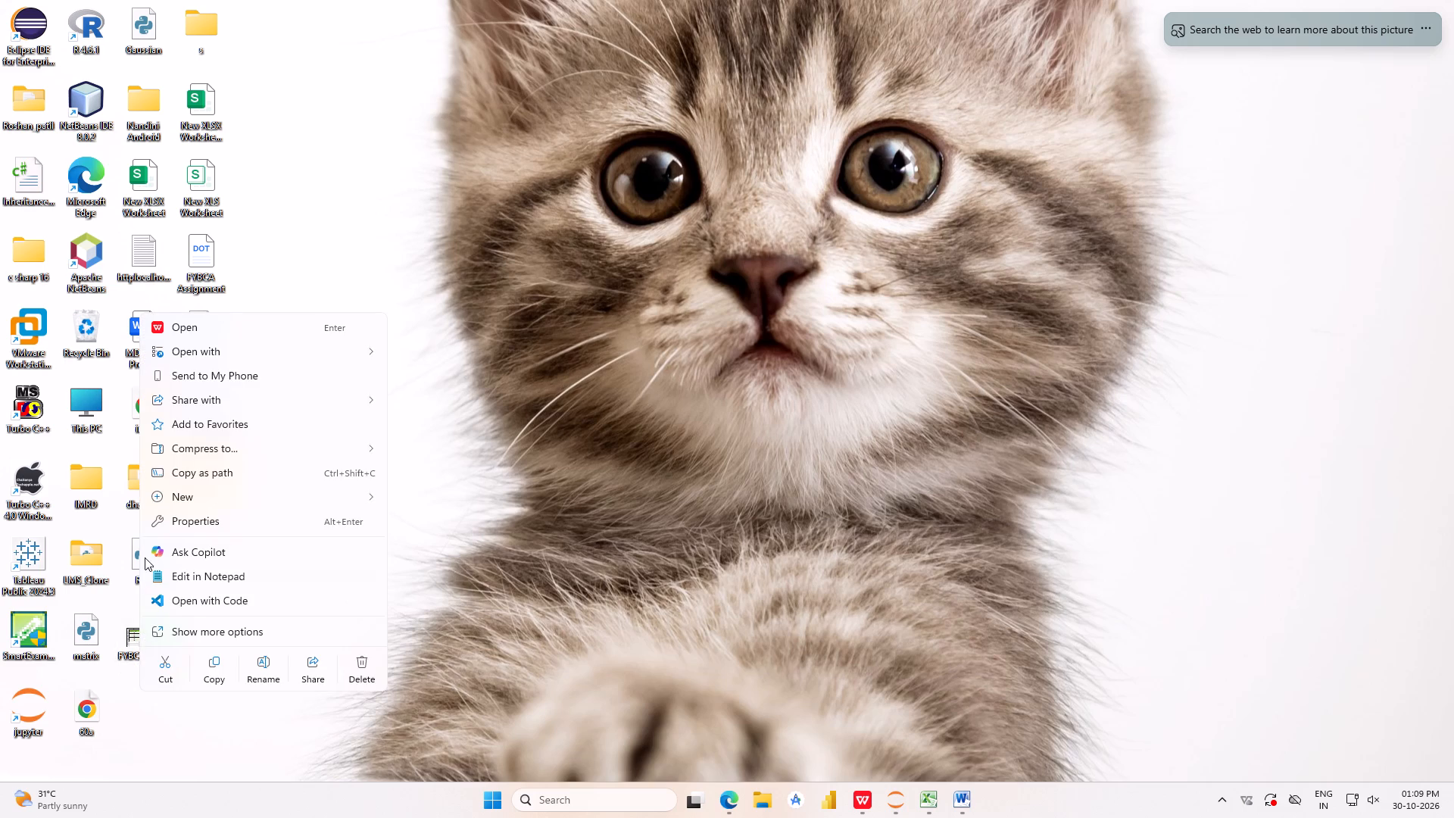
{"action": "left_click", "coordinate": [219, 333]}
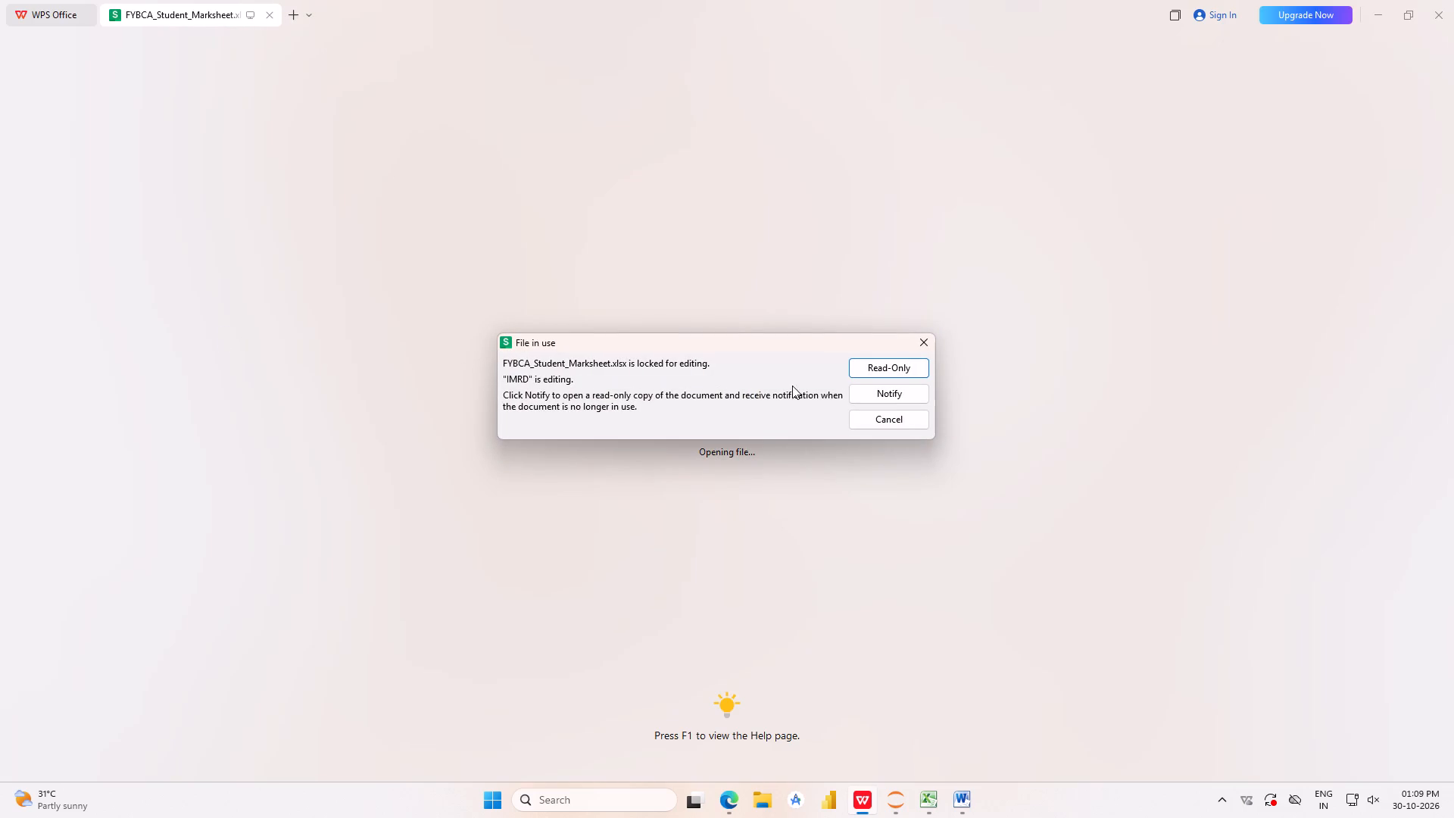
{"action": "left_click", "coordinate": [882, 369]}
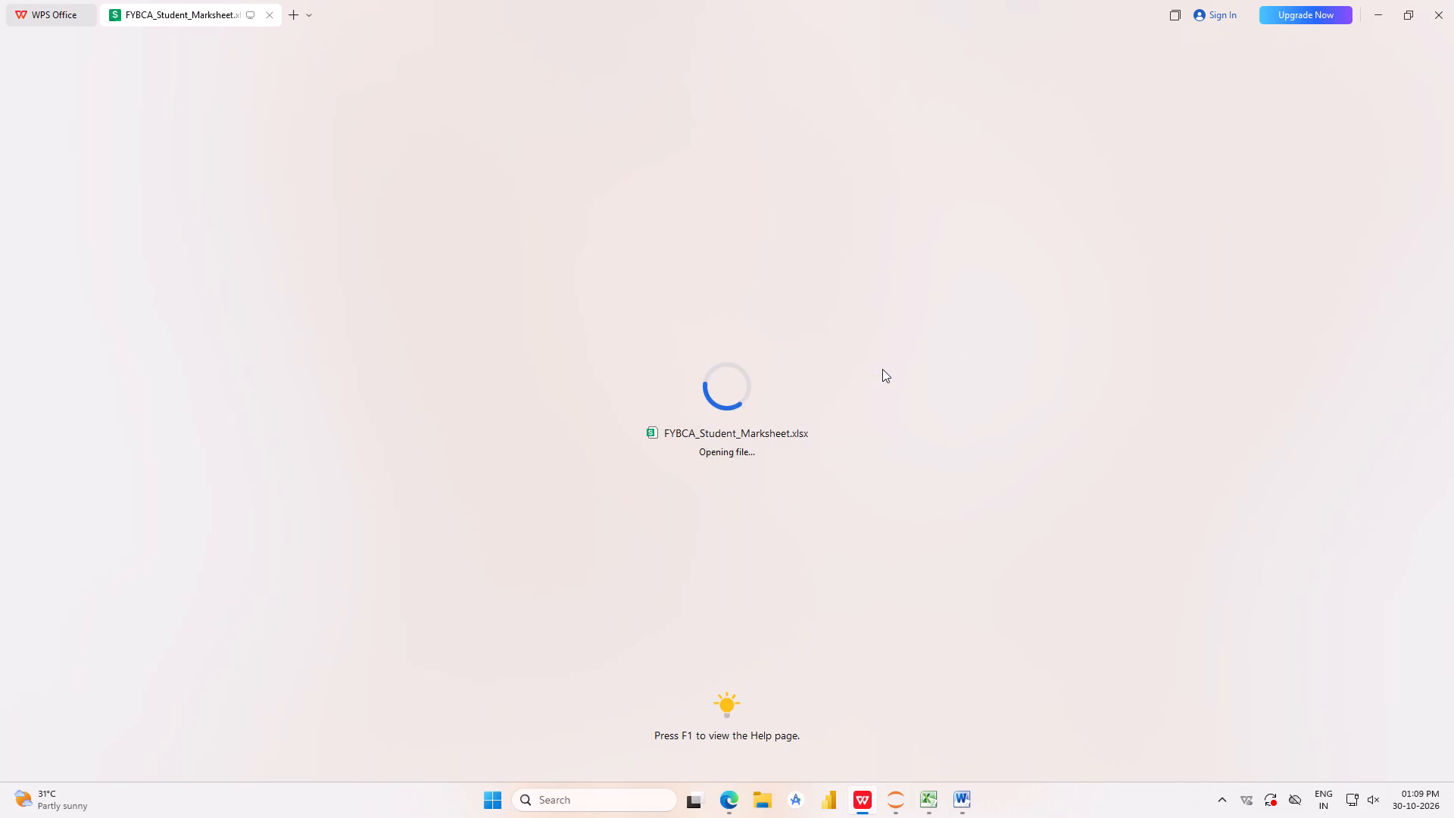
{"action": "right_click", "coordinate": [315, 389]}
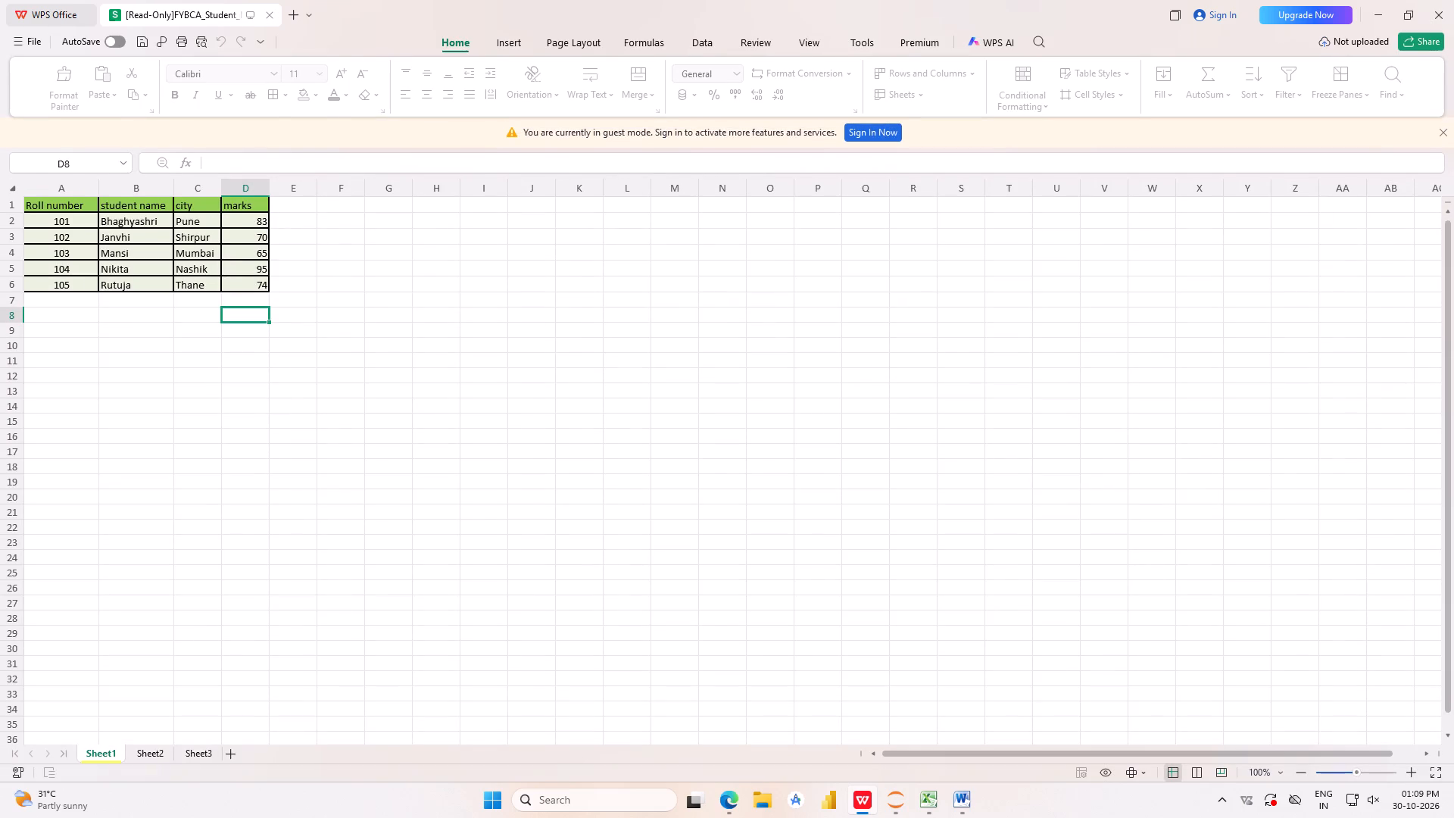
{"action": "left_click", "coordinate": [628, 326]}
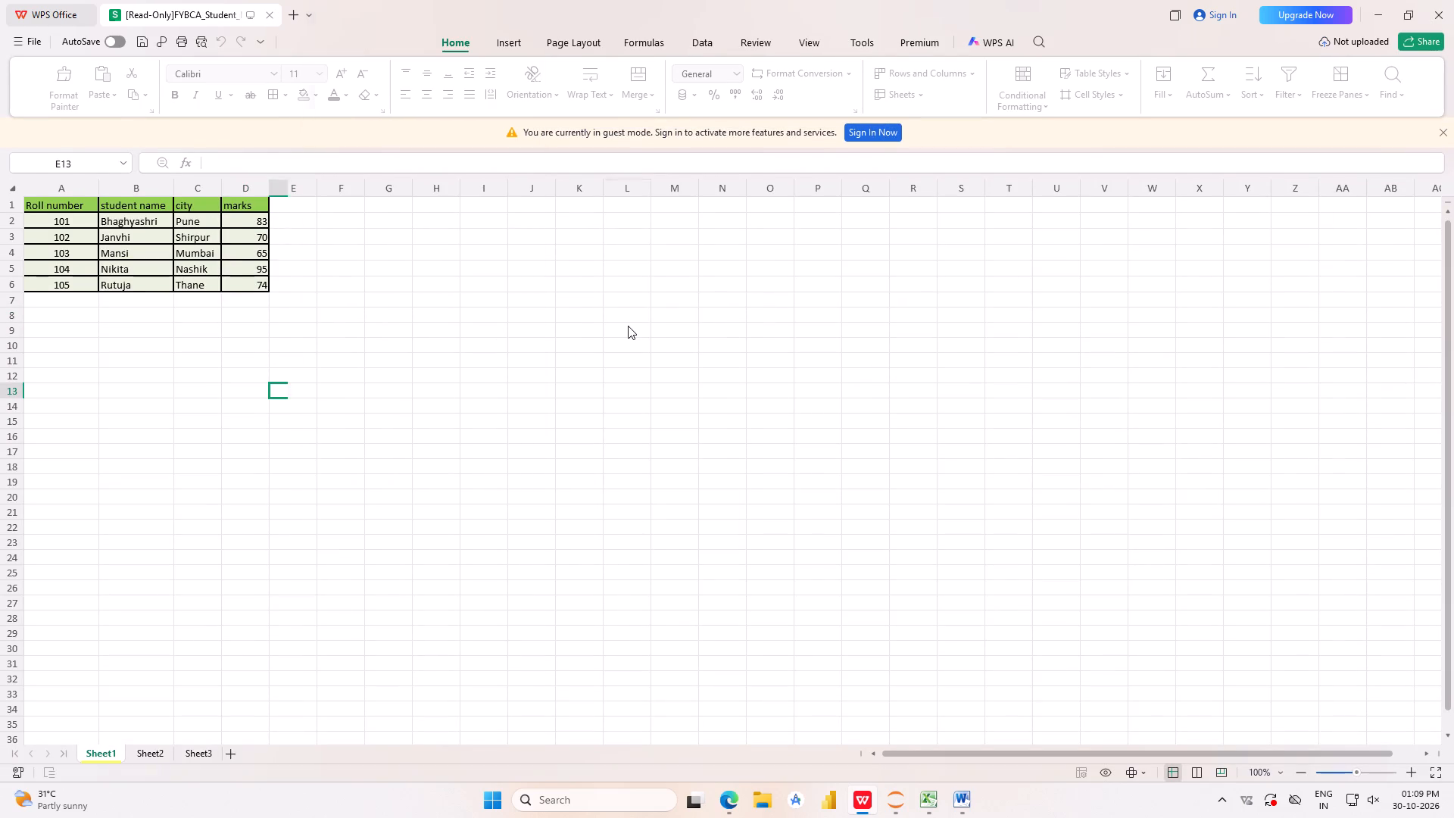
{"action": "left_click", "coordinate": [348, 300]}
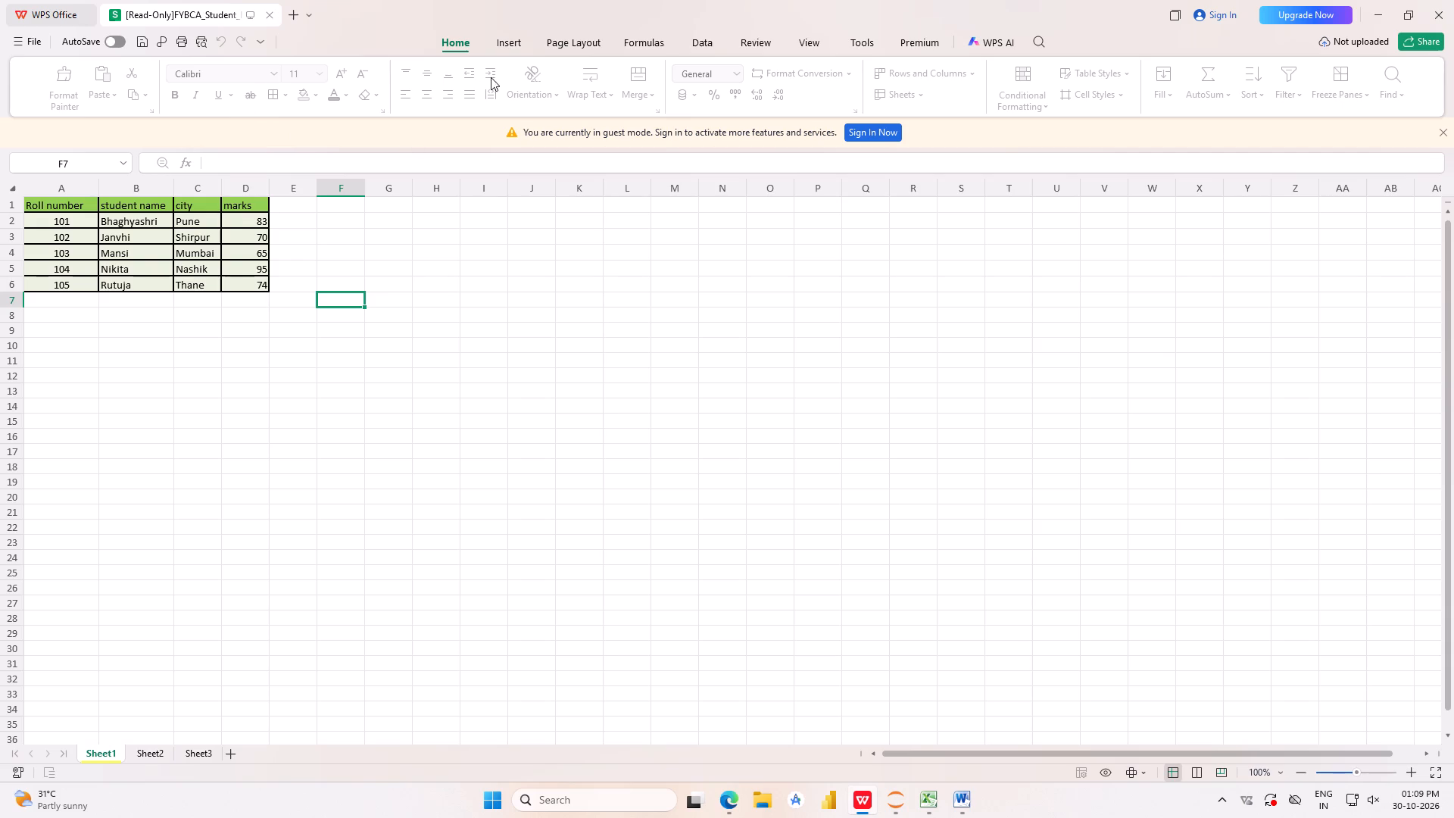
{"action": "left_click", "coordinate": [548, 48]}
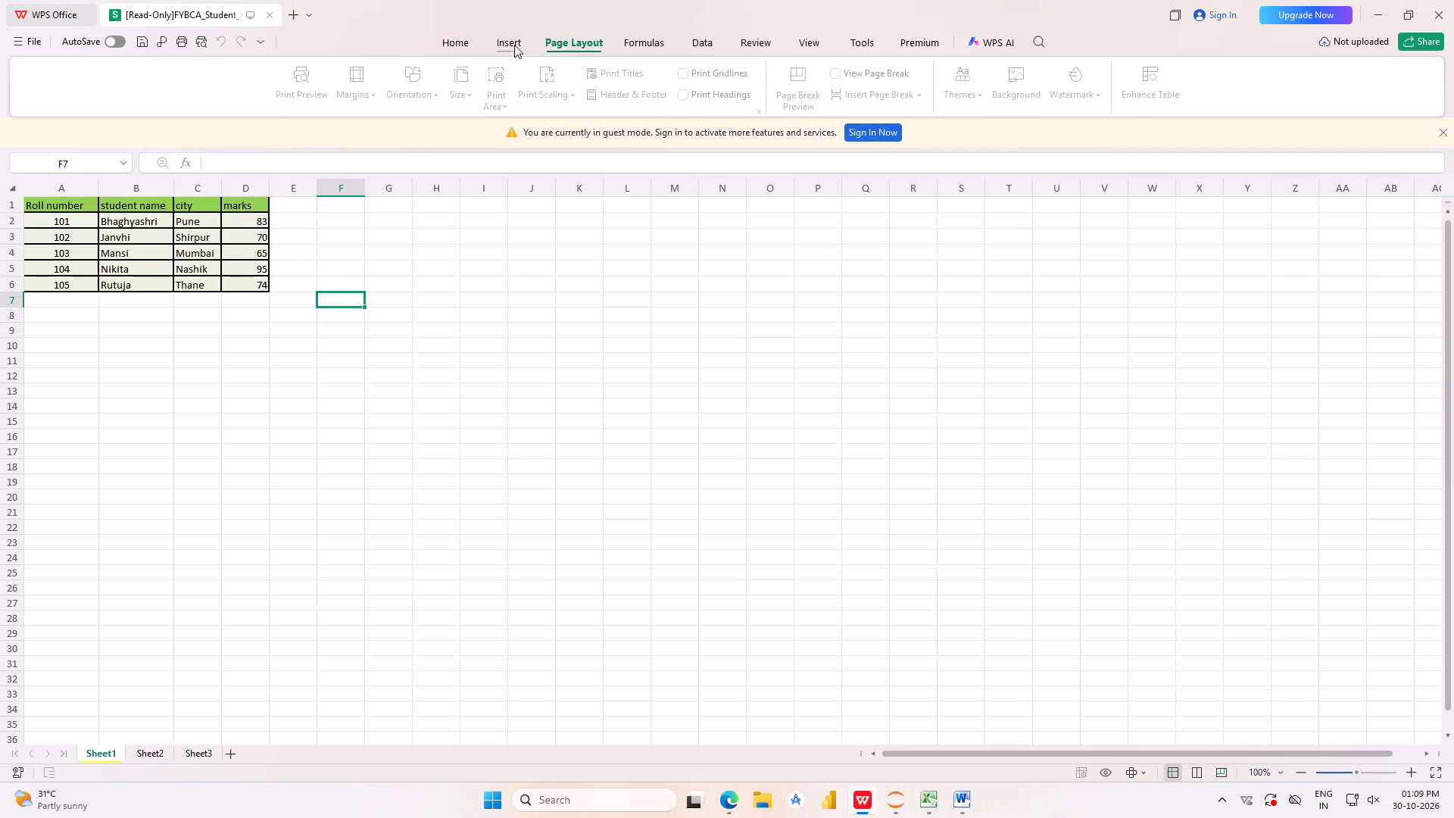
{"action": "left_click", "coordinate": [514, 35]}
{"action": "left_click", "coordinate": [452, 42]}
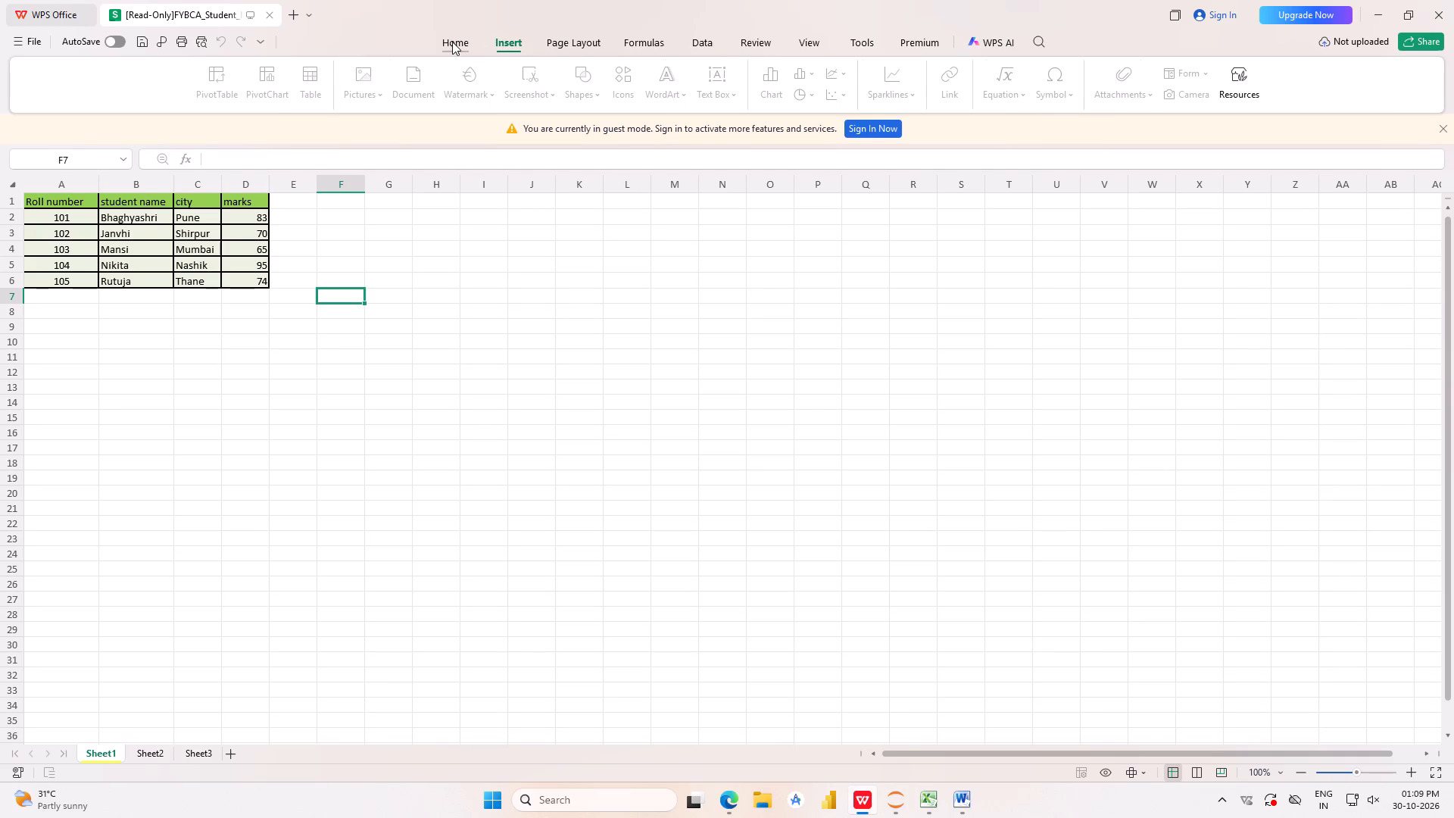
Close the read-only marksheet copy, minimize WPS Office and switch back to the workbook in Excel.
{"action": "left_click", "coordinate": [275, 14]}
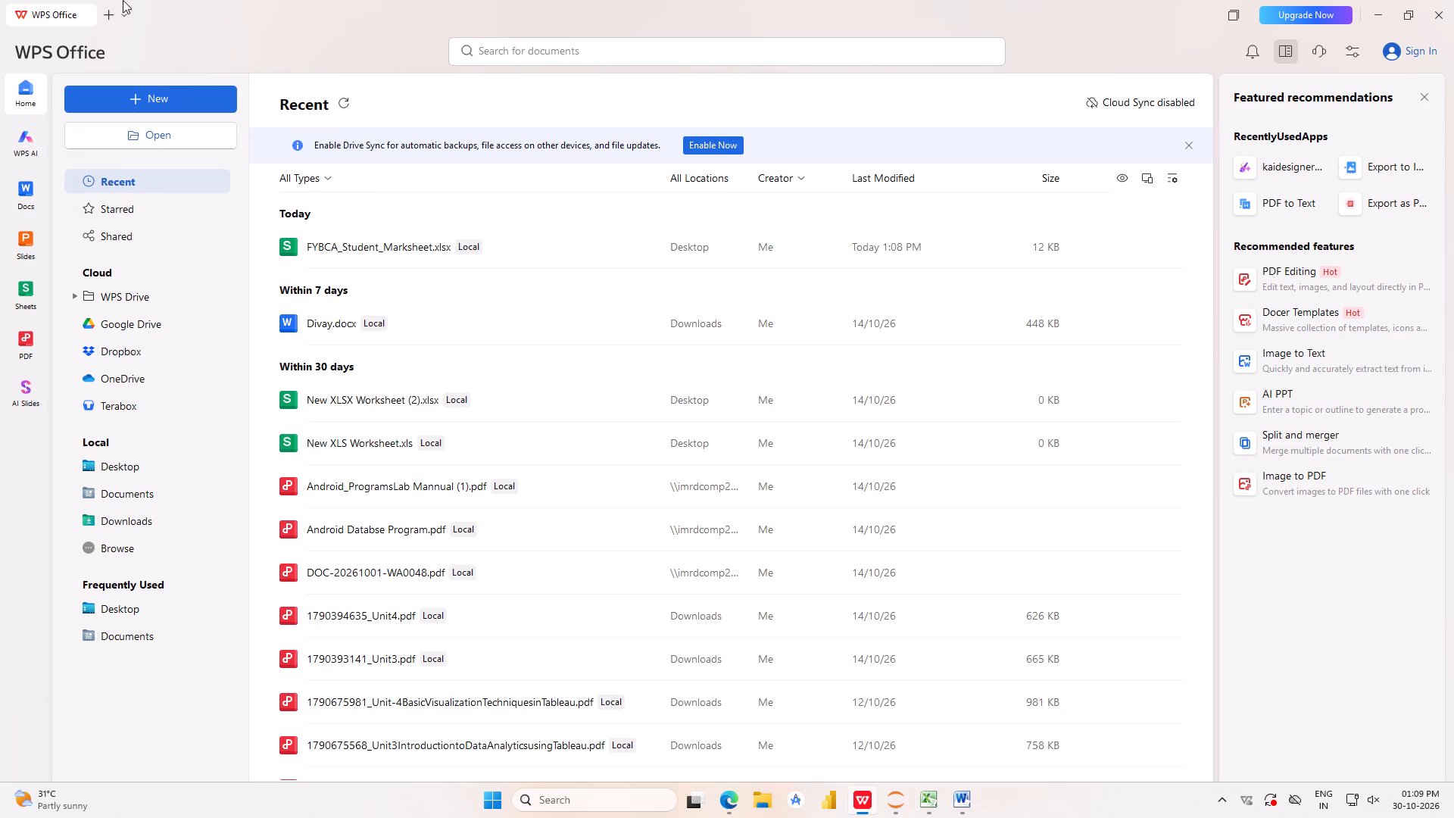
{"action": "left_click", "coordinate": [1370, 16]}
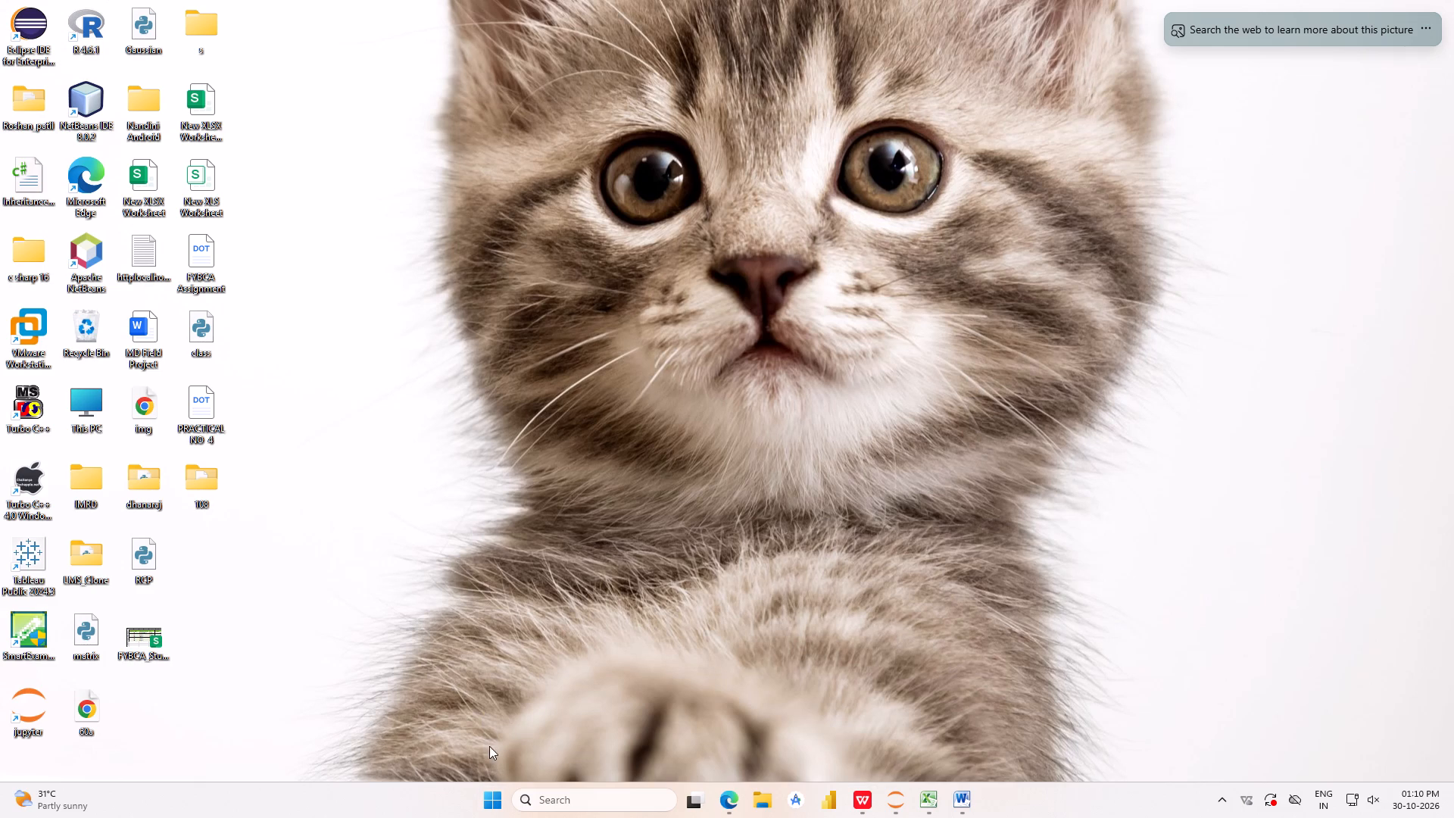
{"action": "left_click", "coordinate": [934, 802]}
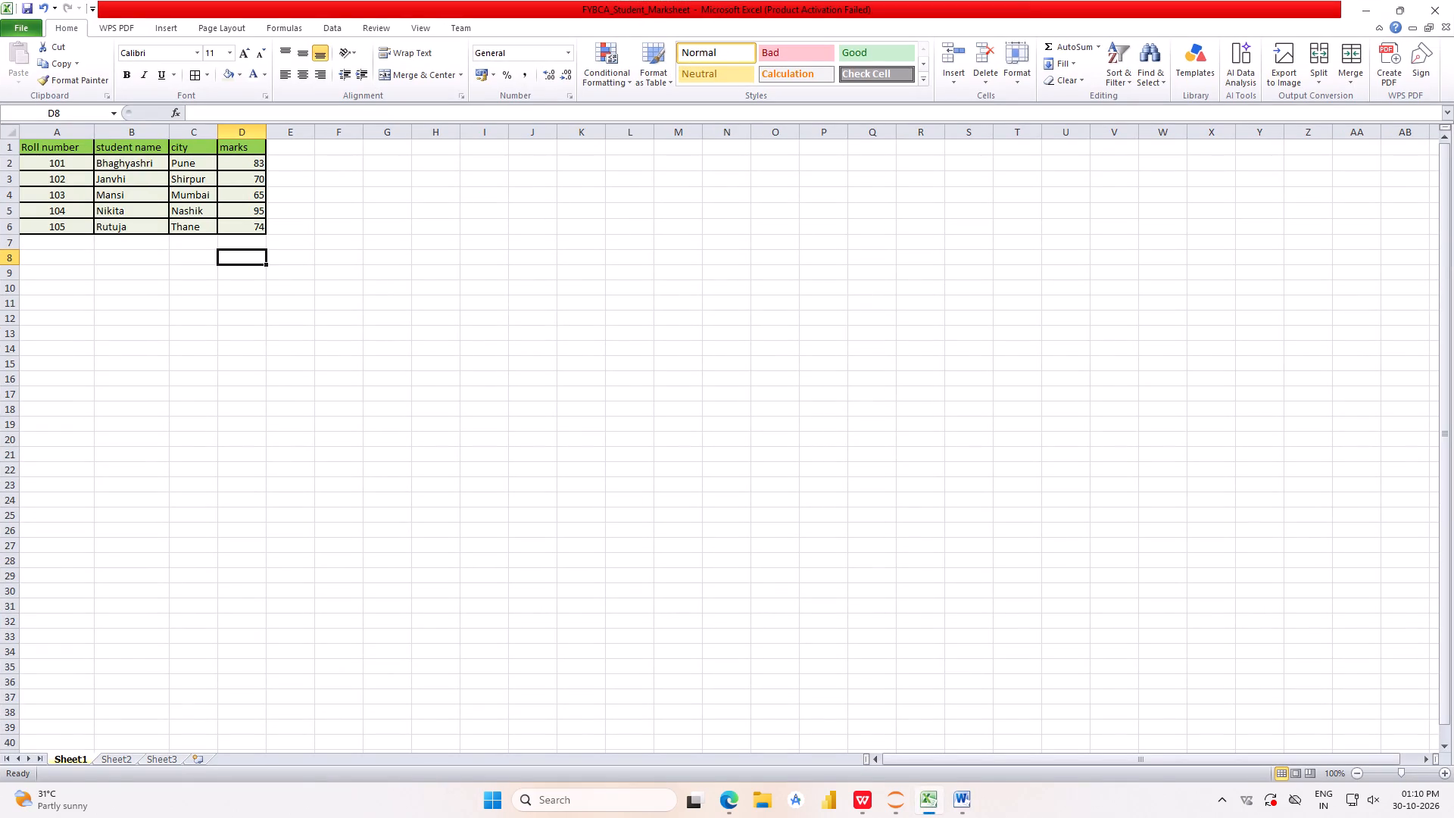
Create a new blank workbook from the Blank workbook template.
{"action": "left_click", "coordinate": [25, 20]}
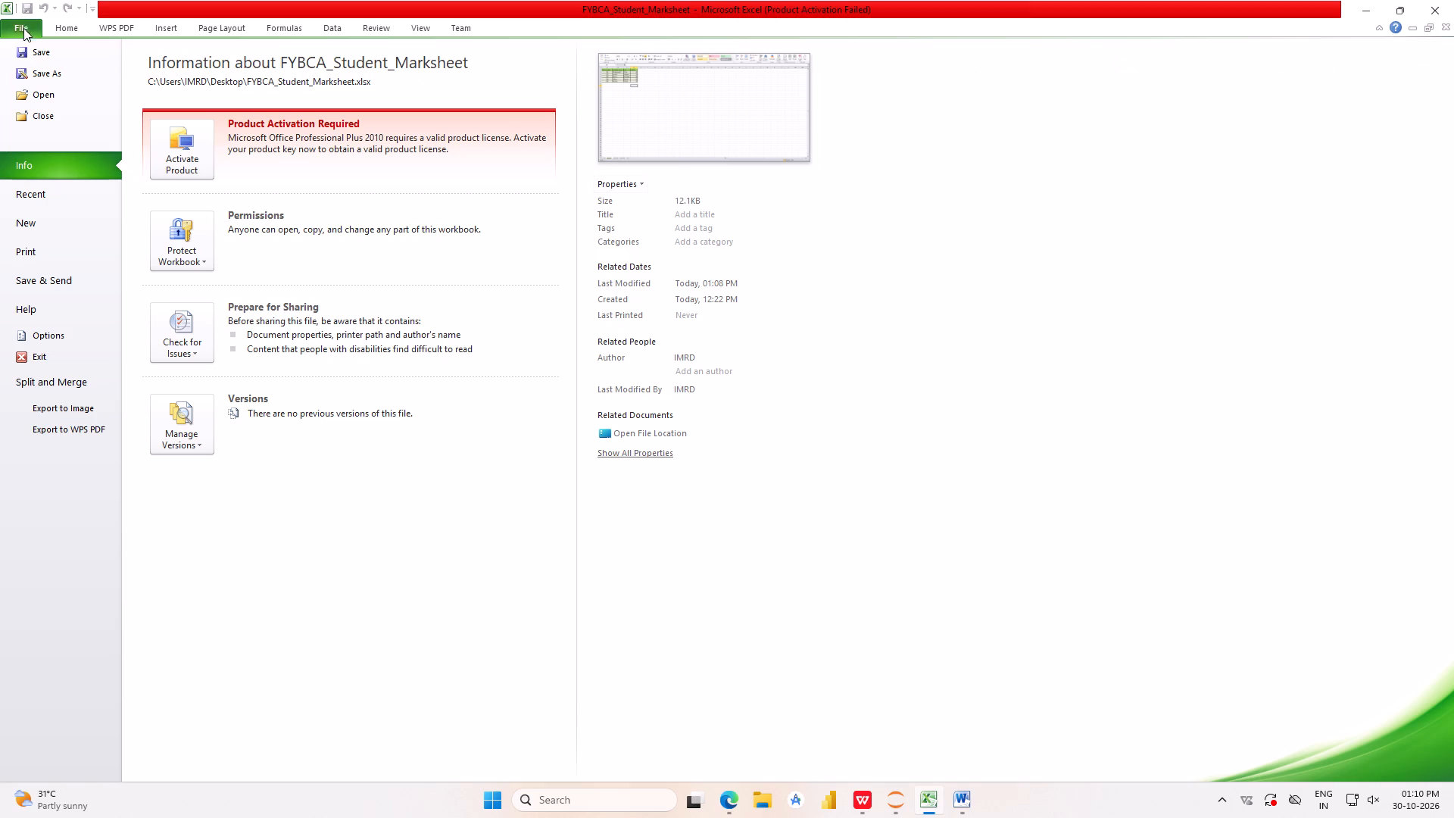
{"action": "left_click", "coordinate": [37, 229]}
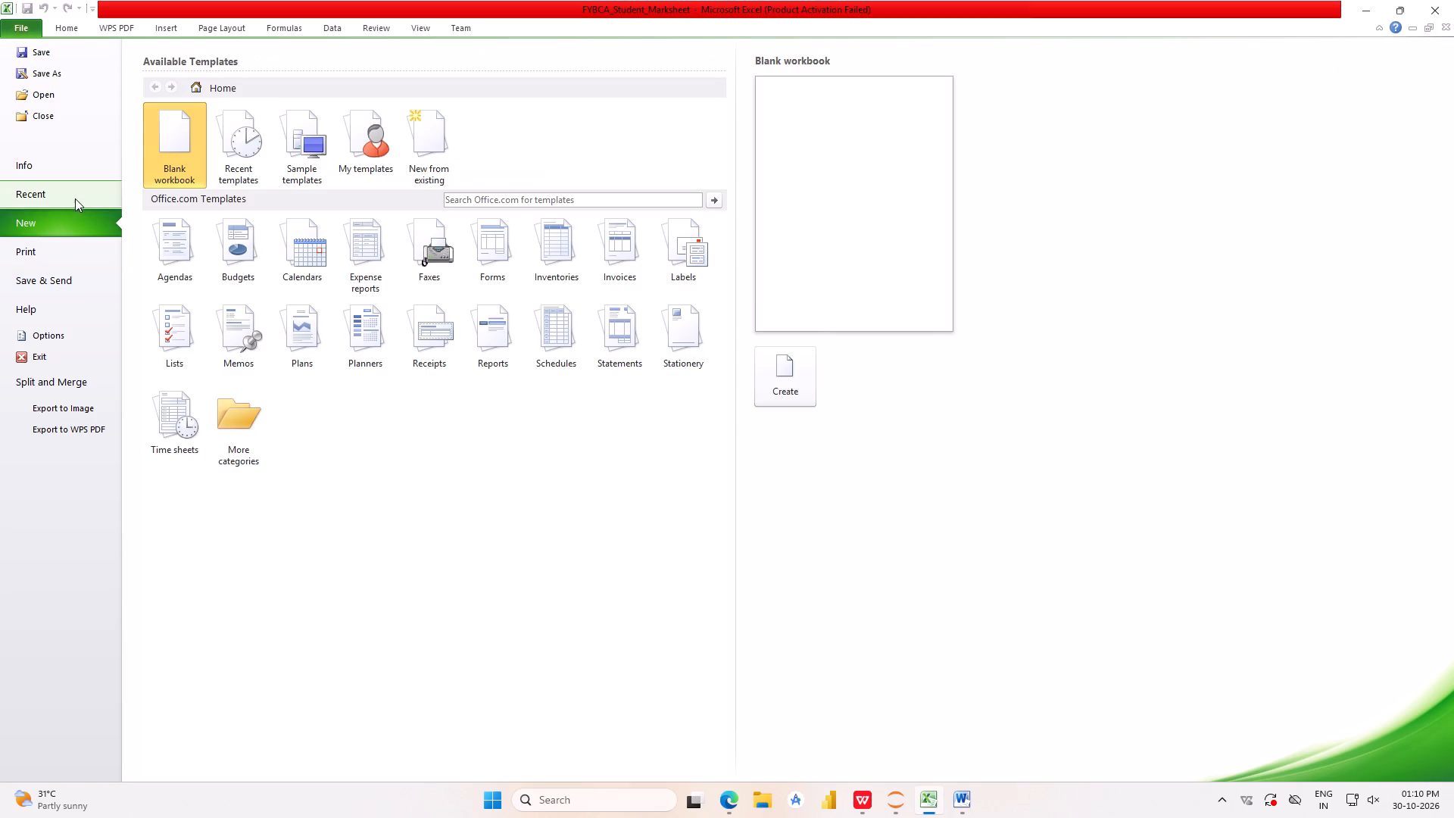
{"action": "left_click", "coordinate": [164, 149]}
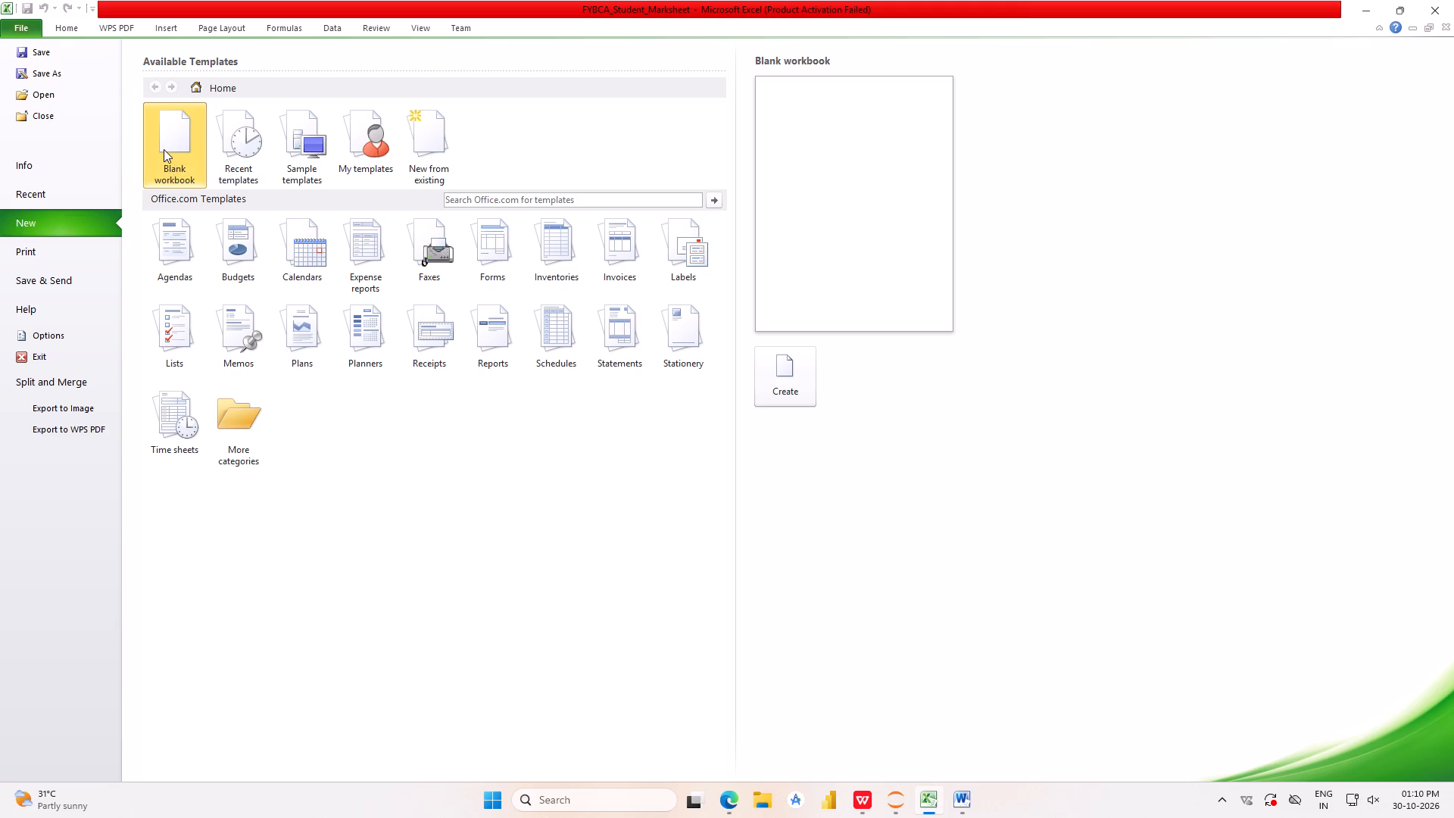
{"action": "triple_click", "coordinate": [164, 149]}
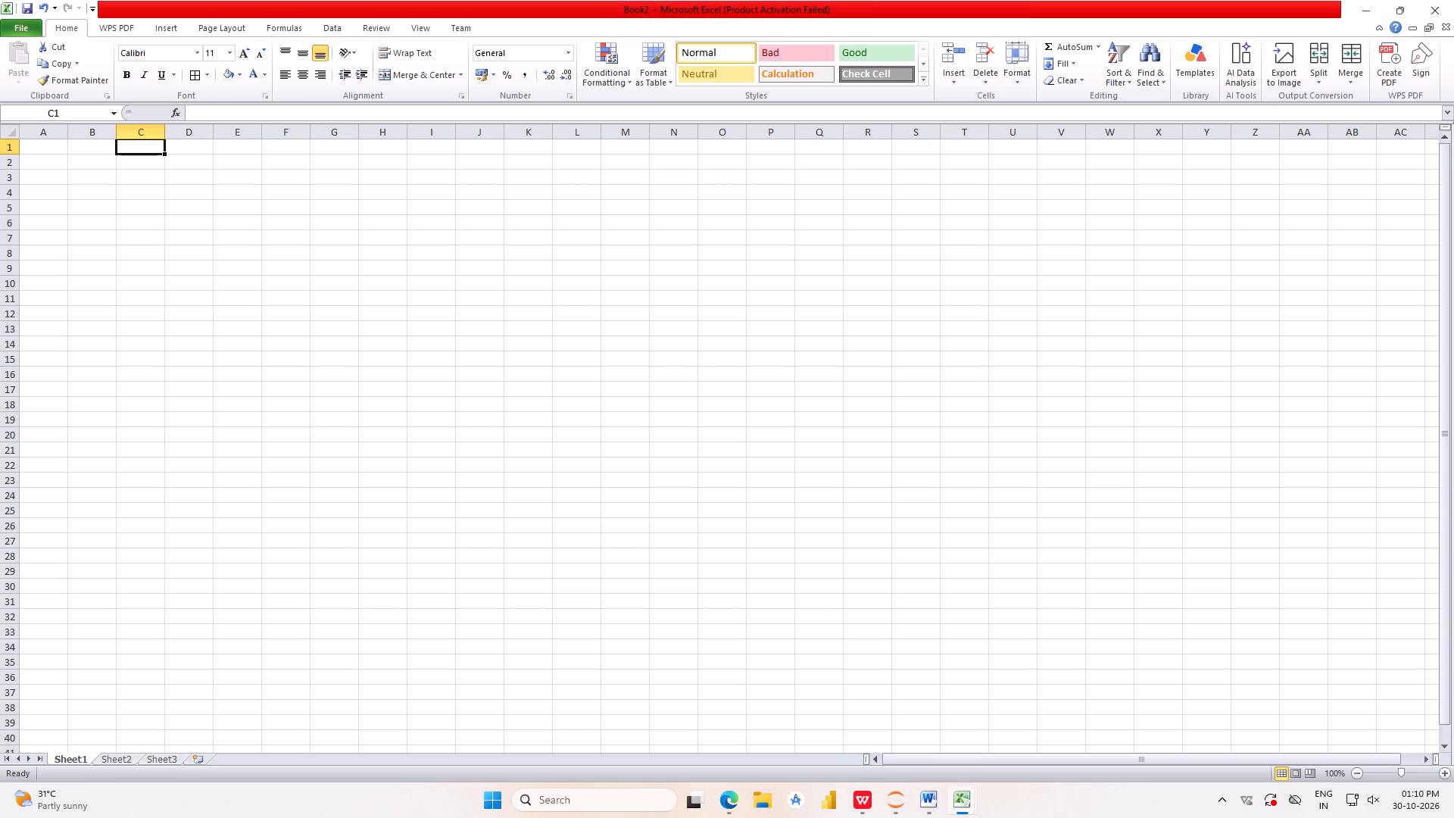
Enter the column header "Roll No." in cell A1 of Sheet1 in the new workbook.
{"action": "left_click", "coordinate": [40, 150]}
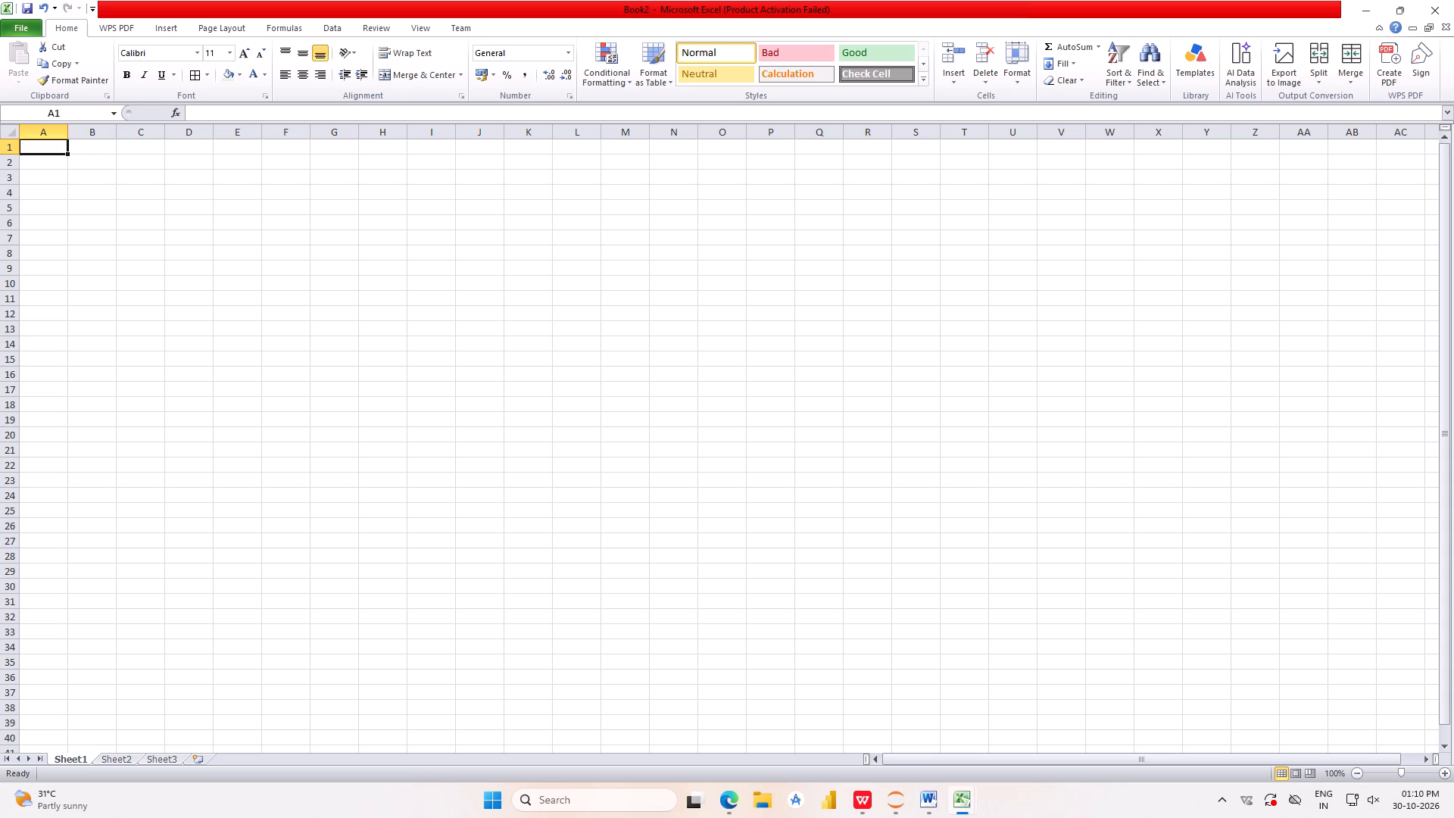
{"action": "type", "text": "roll"}
{"action": "key", "text": "space"}
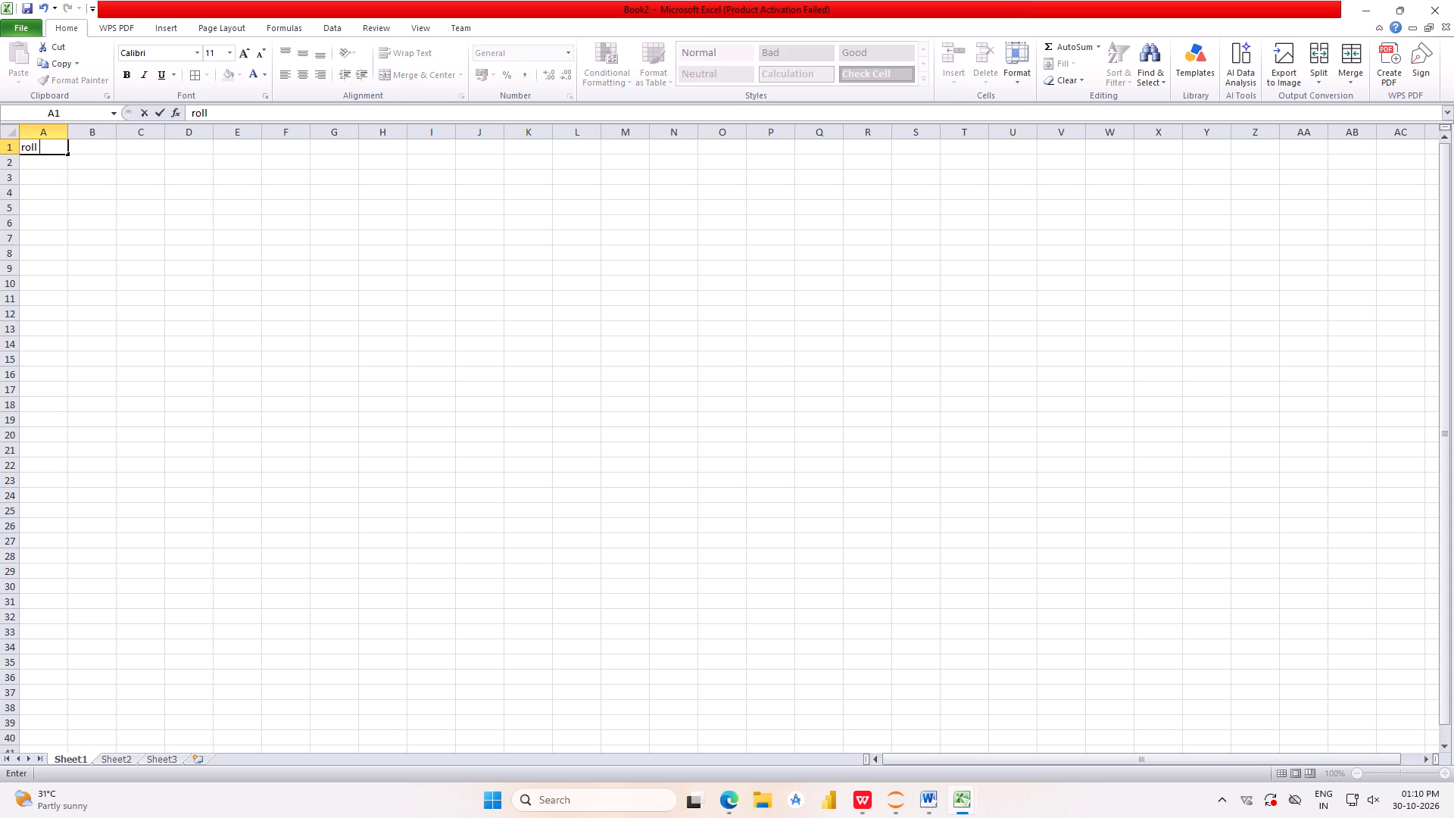
{"action": "key", "text": "BackSpace"}
{"action": "key", "text": "BackSpace"}
{"action": "key", "text": "BackSpace"}
{"action": "key", "text": "BackSpace"}
{"action": "key", "text": "BackSpace"}
{"action": "key", "text": "BackSpace"}
{"action": "key", "text": "BackSpace"}
{"action": "key", "text": "BackSpace"}
{"action": "key", "text": "BackSpace"}
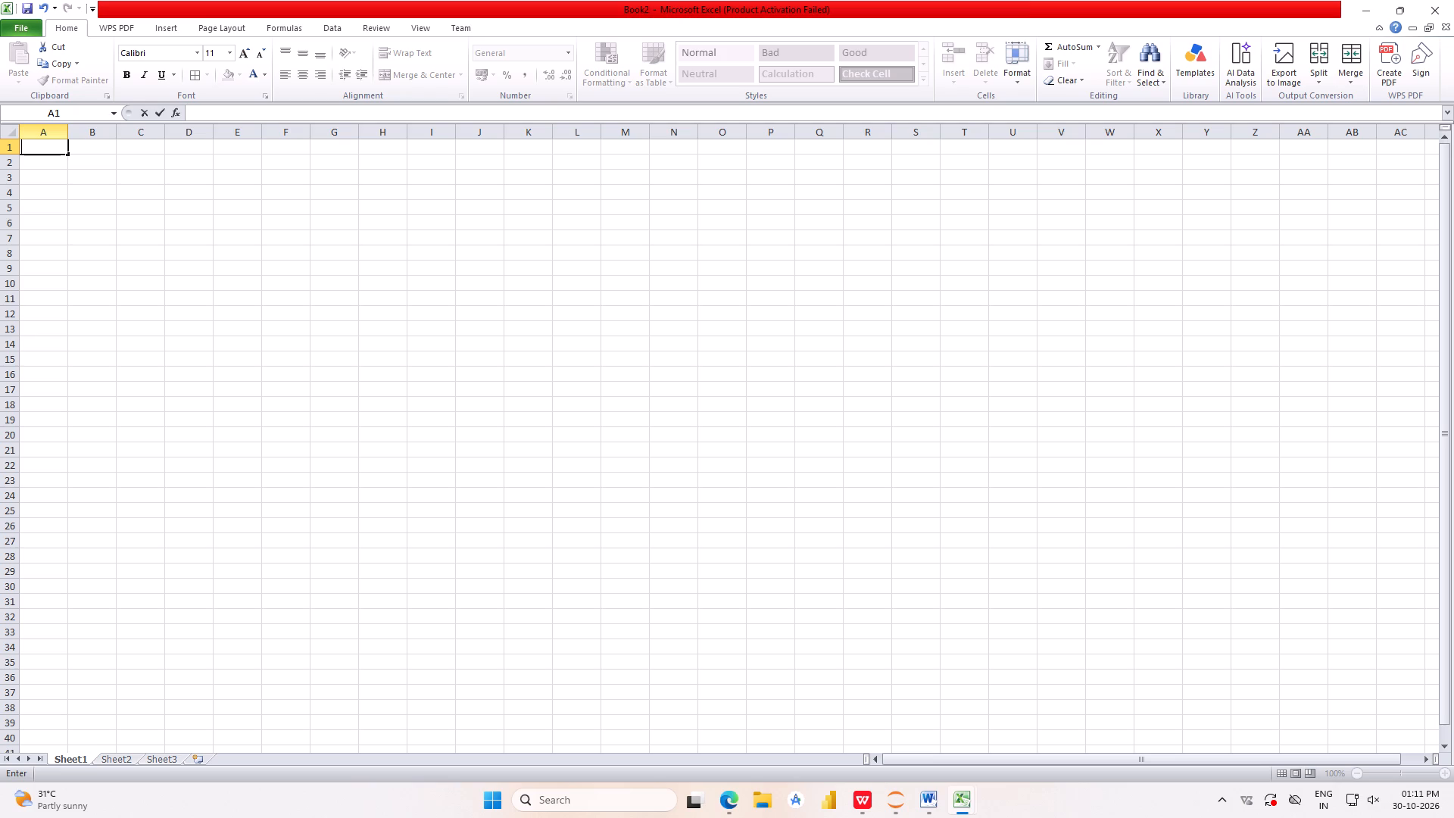
{"action": "type", "text": "ROLL"}
{"action": "key", "text": "BackSpace"}
{"action": "key", "text": "BackSpace"}
{"action": "key", "text": "BackSpace"}
{"action": "type", "text": "oll"}
{"action": "key", "text": "space"}
{"action": "type", "text": "number"}
{"action": "key", "text": "BackSpace"}
{"action": "key", "text": "BackSpace"}
{"action": "key", "text": "BackSpace"}
{"action": "key", "text": "BackSpace"}
{"action": "key", "text": "BackSpace"}
{"action": "key", "text": "BackSpace"}
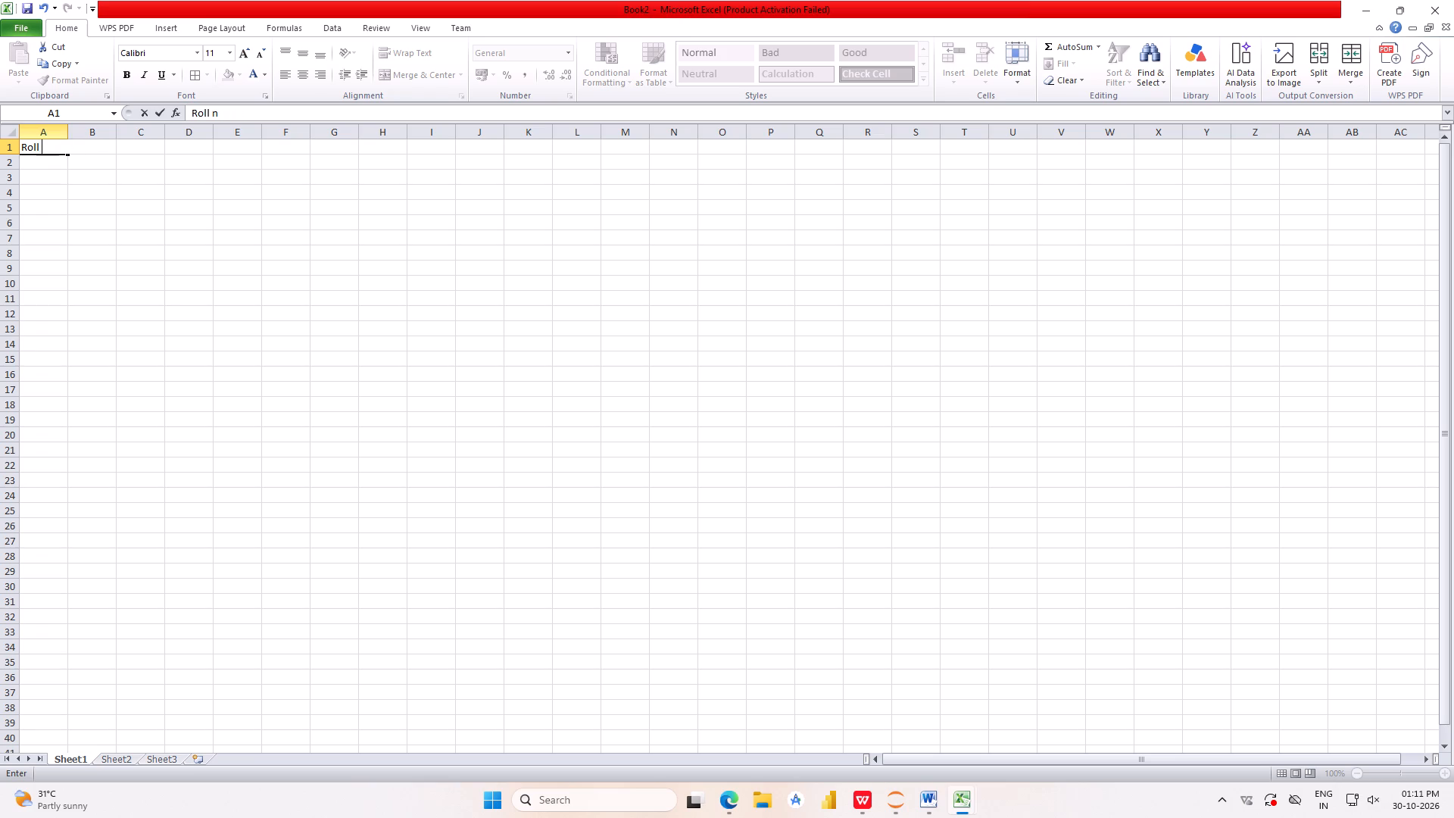
{"action": "key", "text": "n"}
{"action": "key", "text": "o"}
{"action": "key", "text": "BackSpace"}
{"action": "type", "text": "o."}
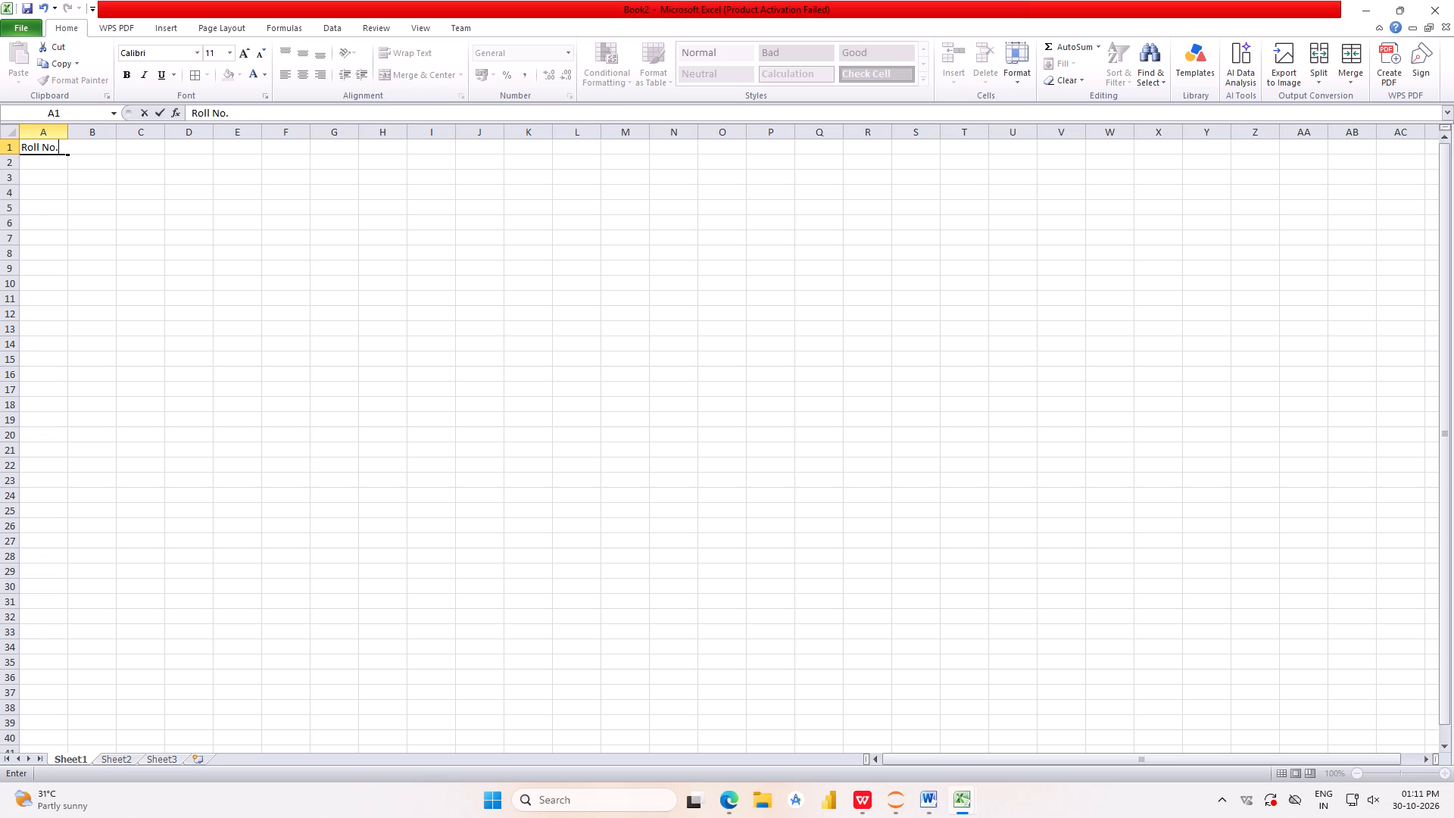
{"action": "left_click", "coordinate": [17, 145]}
{"action": "left_click", "coordinate": [42, 148]}
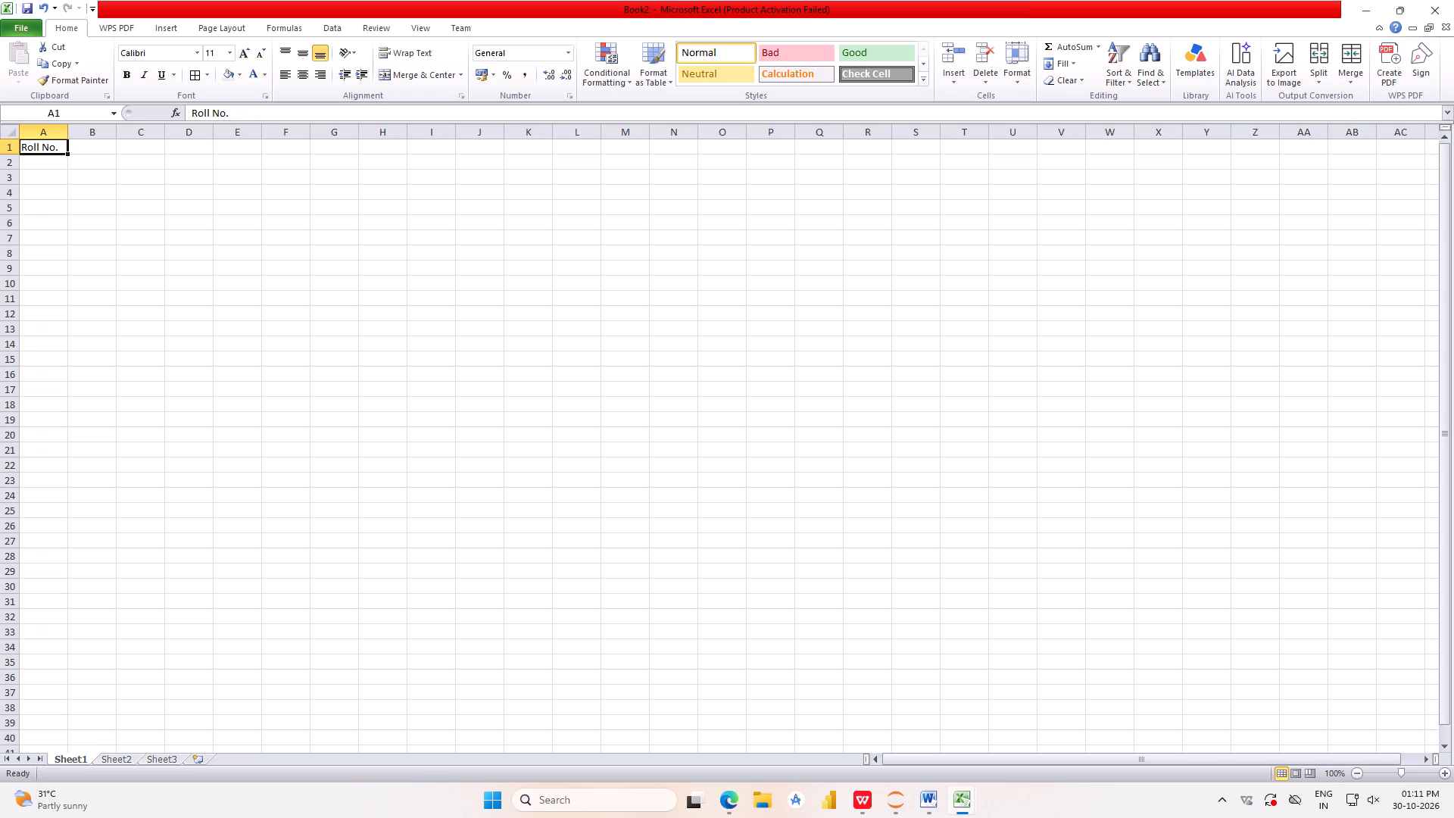
Select cell B1, beside the Roll No. header, for the next column header.
{"action": "left_click", "coordinate": [80, 145]}
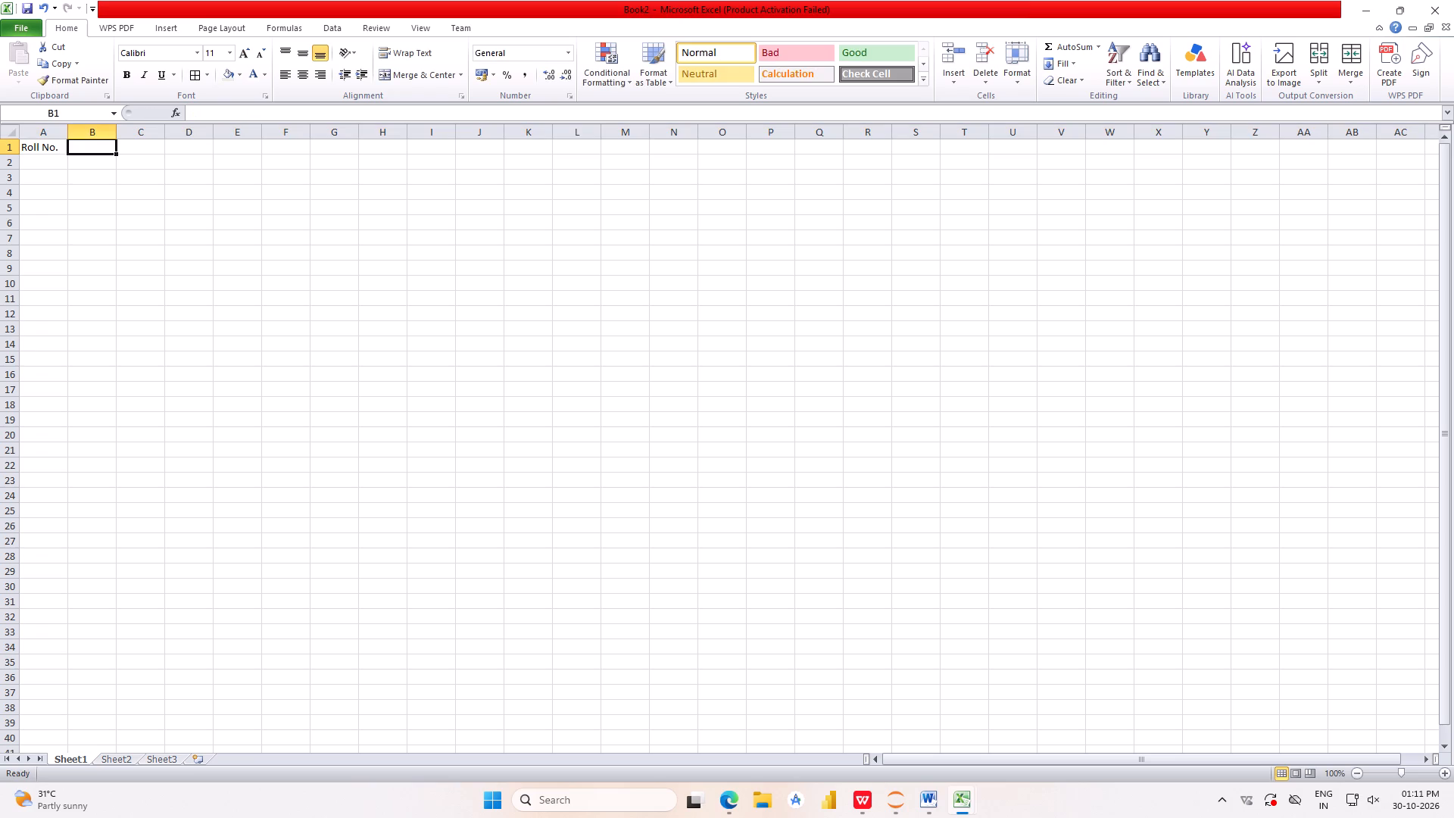
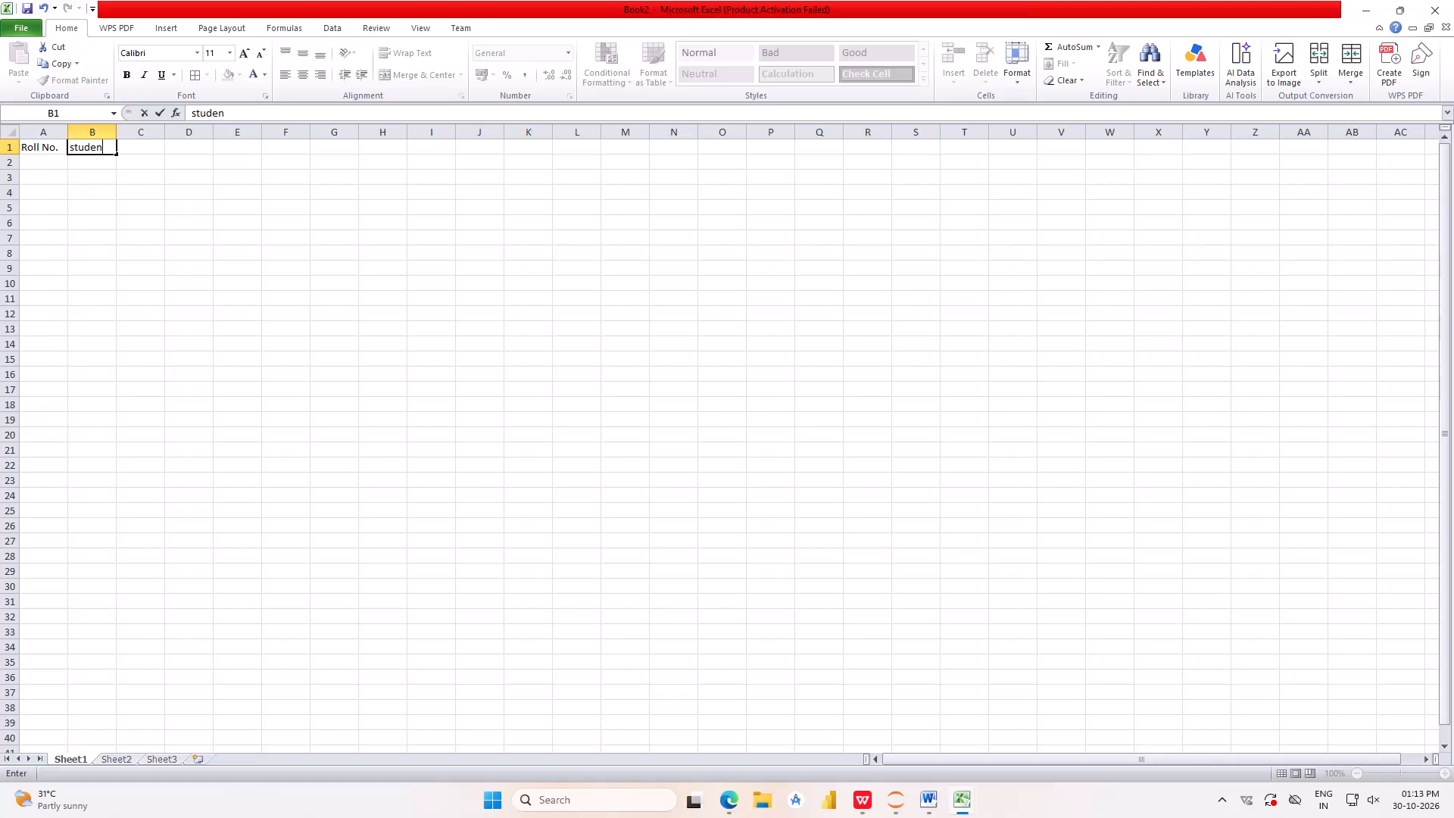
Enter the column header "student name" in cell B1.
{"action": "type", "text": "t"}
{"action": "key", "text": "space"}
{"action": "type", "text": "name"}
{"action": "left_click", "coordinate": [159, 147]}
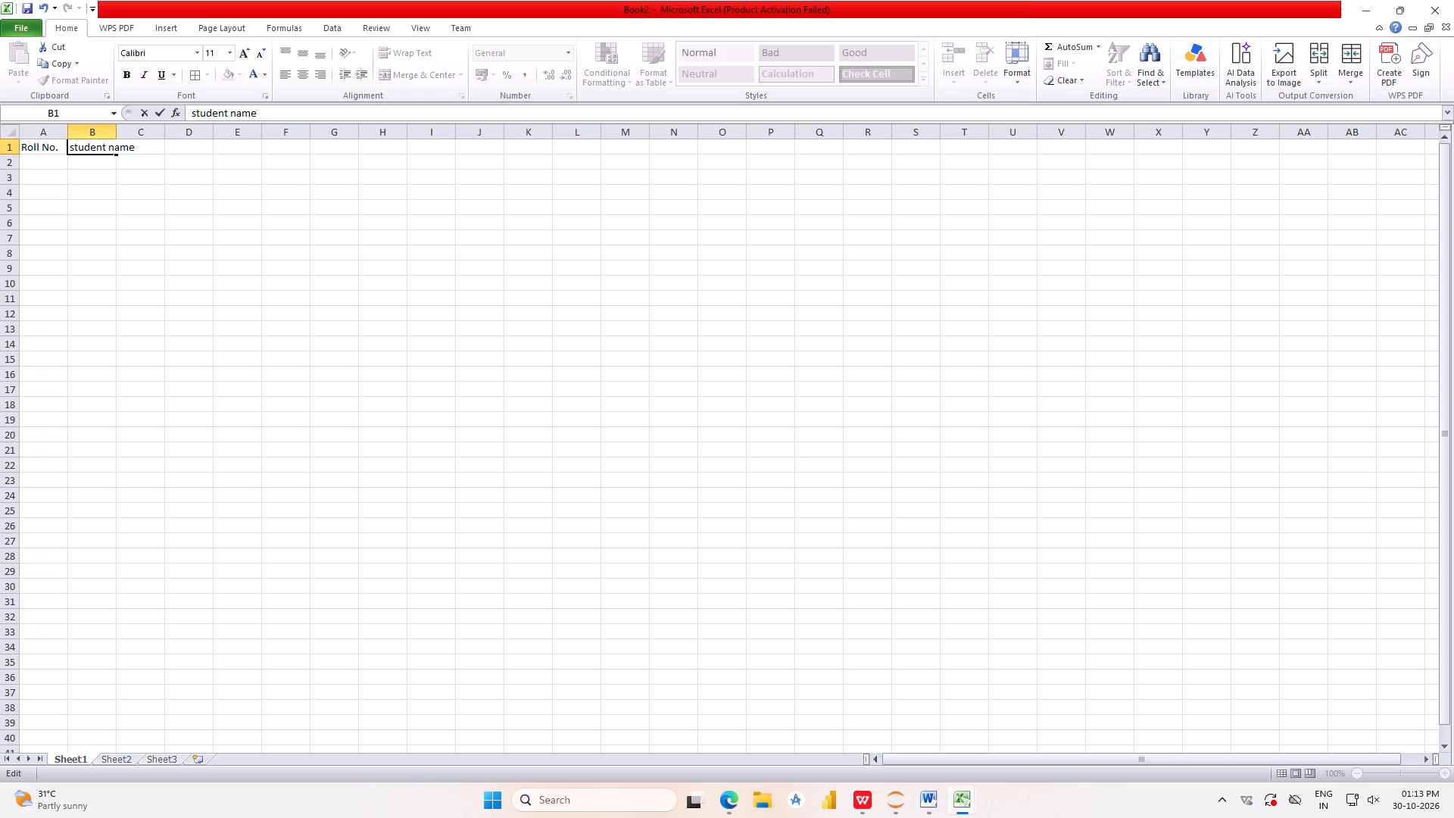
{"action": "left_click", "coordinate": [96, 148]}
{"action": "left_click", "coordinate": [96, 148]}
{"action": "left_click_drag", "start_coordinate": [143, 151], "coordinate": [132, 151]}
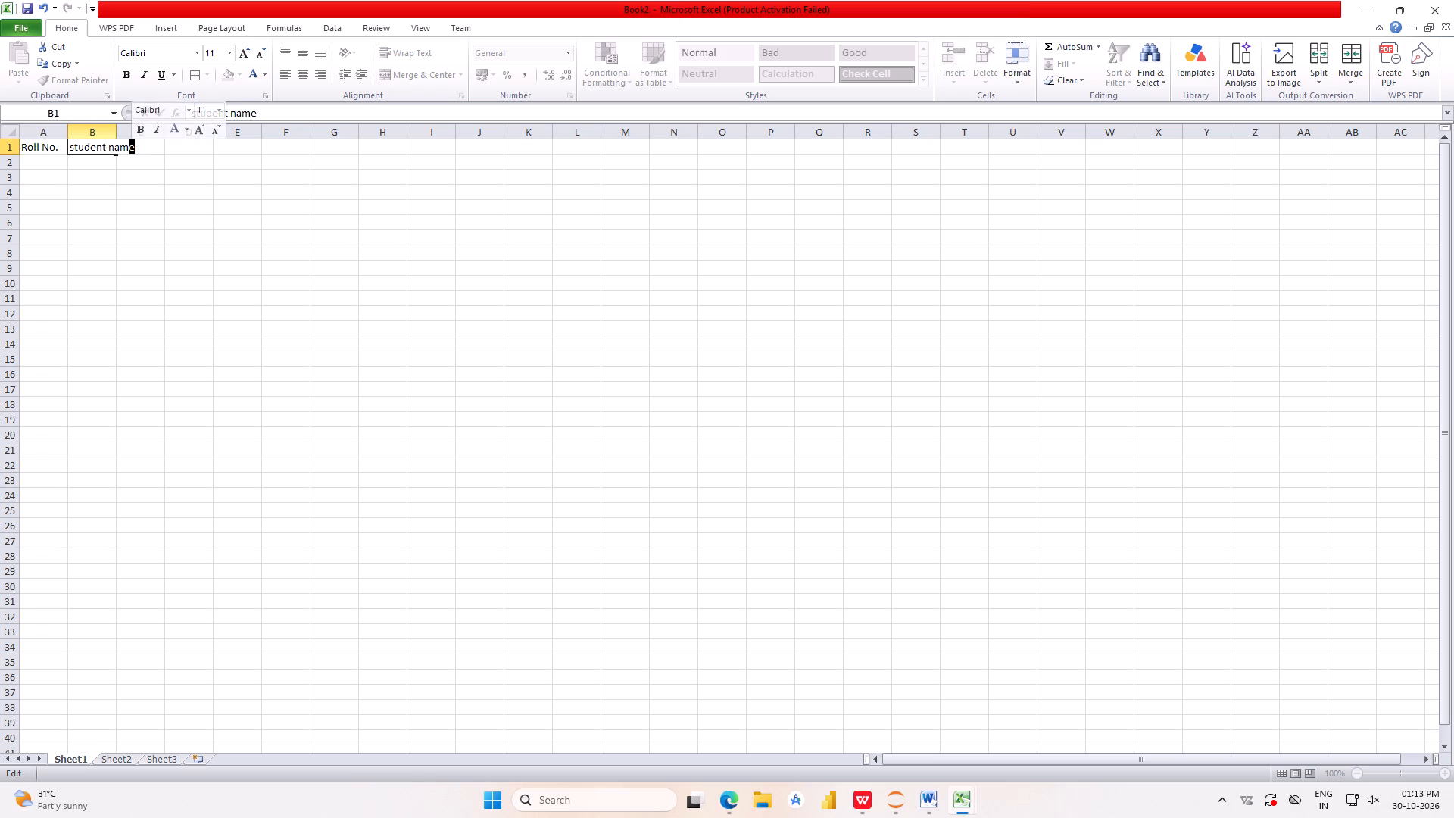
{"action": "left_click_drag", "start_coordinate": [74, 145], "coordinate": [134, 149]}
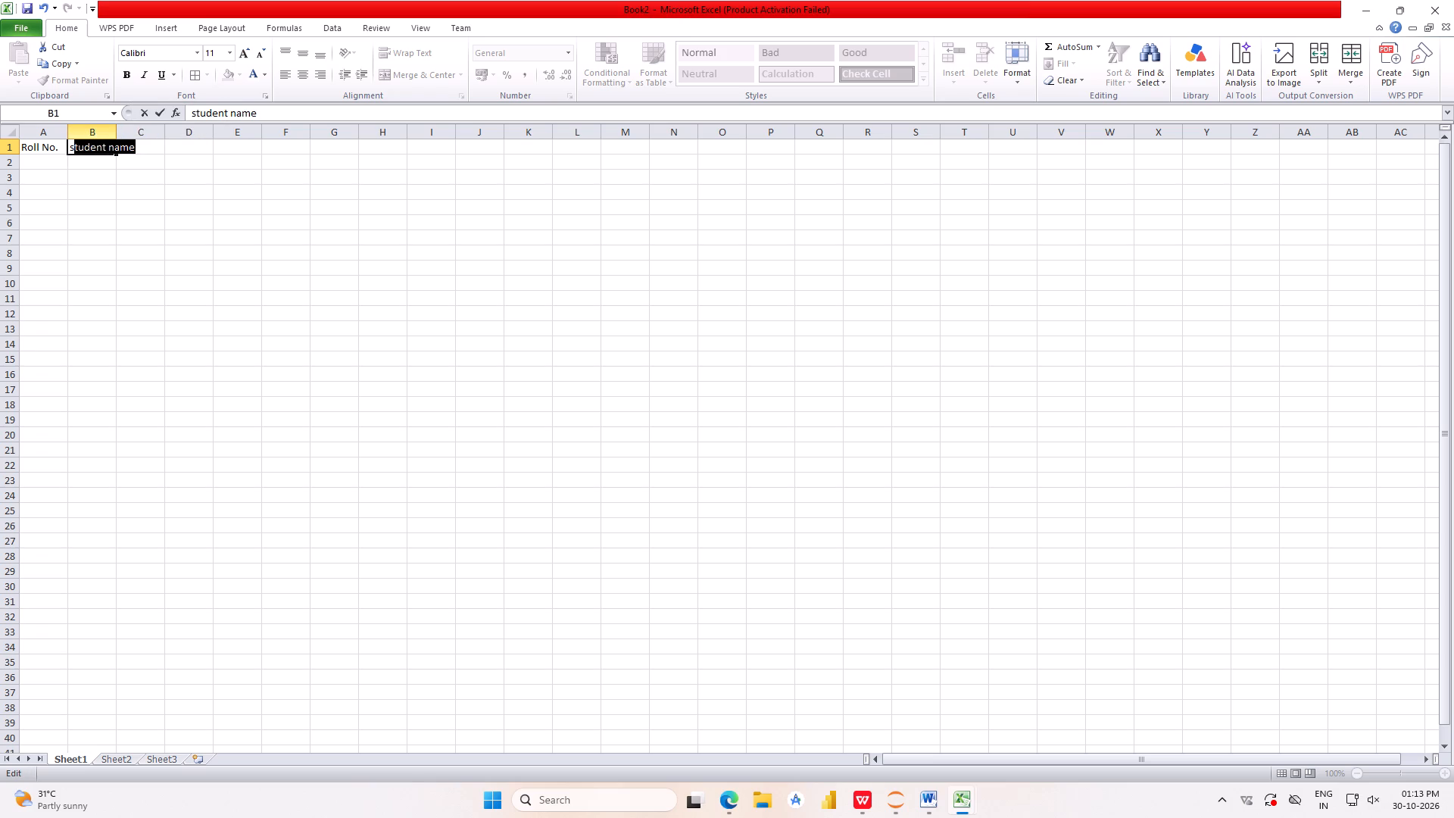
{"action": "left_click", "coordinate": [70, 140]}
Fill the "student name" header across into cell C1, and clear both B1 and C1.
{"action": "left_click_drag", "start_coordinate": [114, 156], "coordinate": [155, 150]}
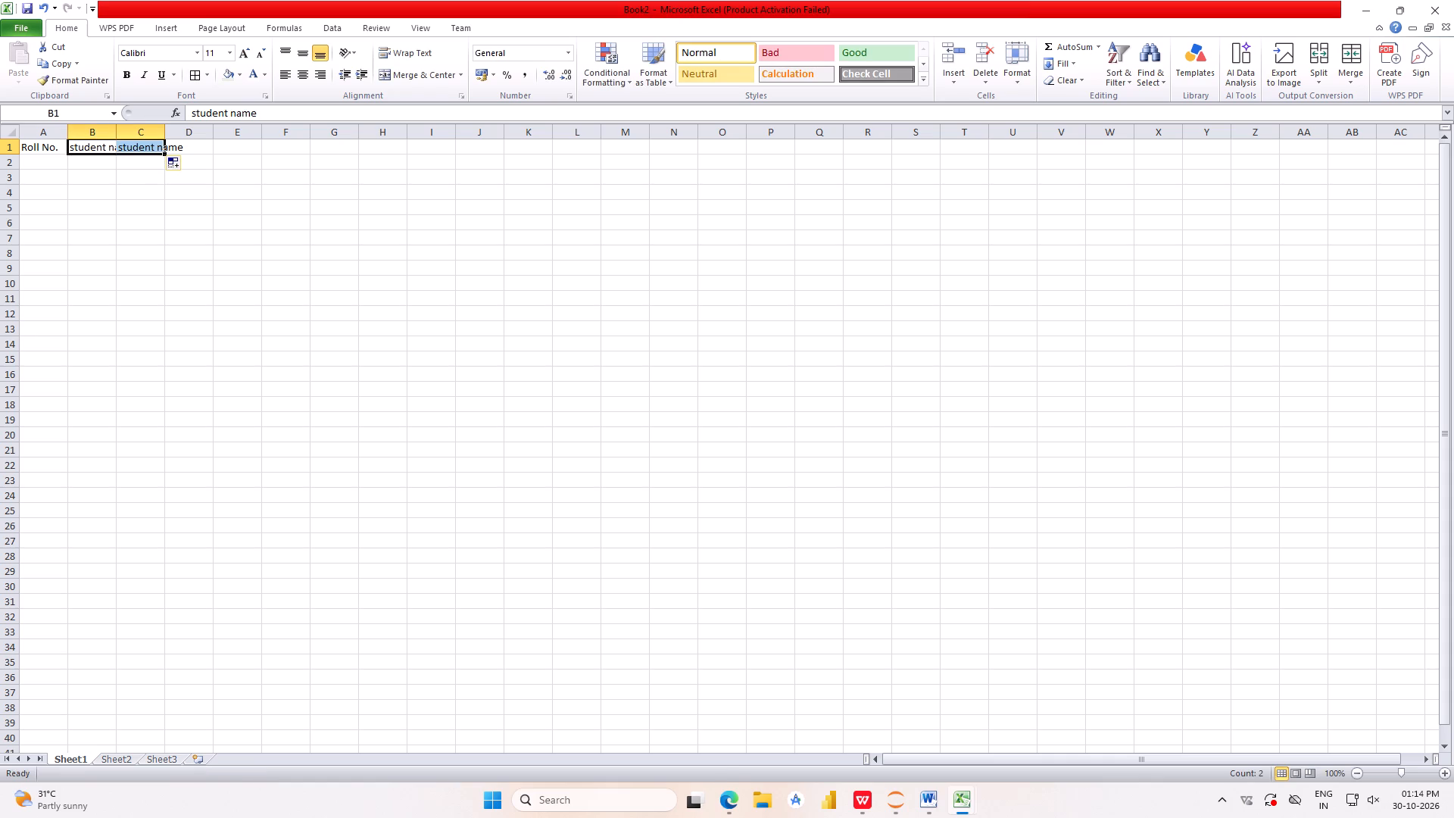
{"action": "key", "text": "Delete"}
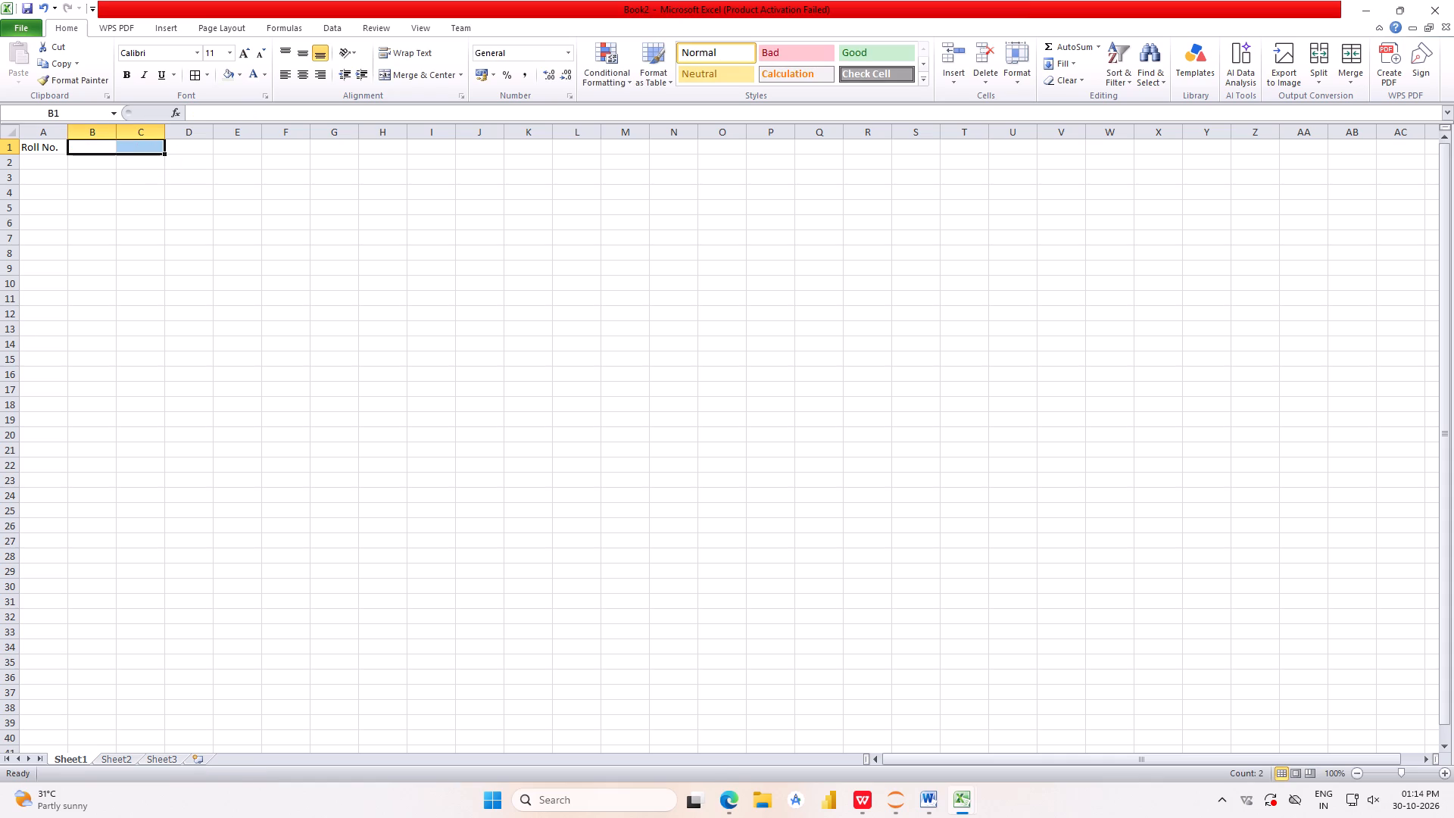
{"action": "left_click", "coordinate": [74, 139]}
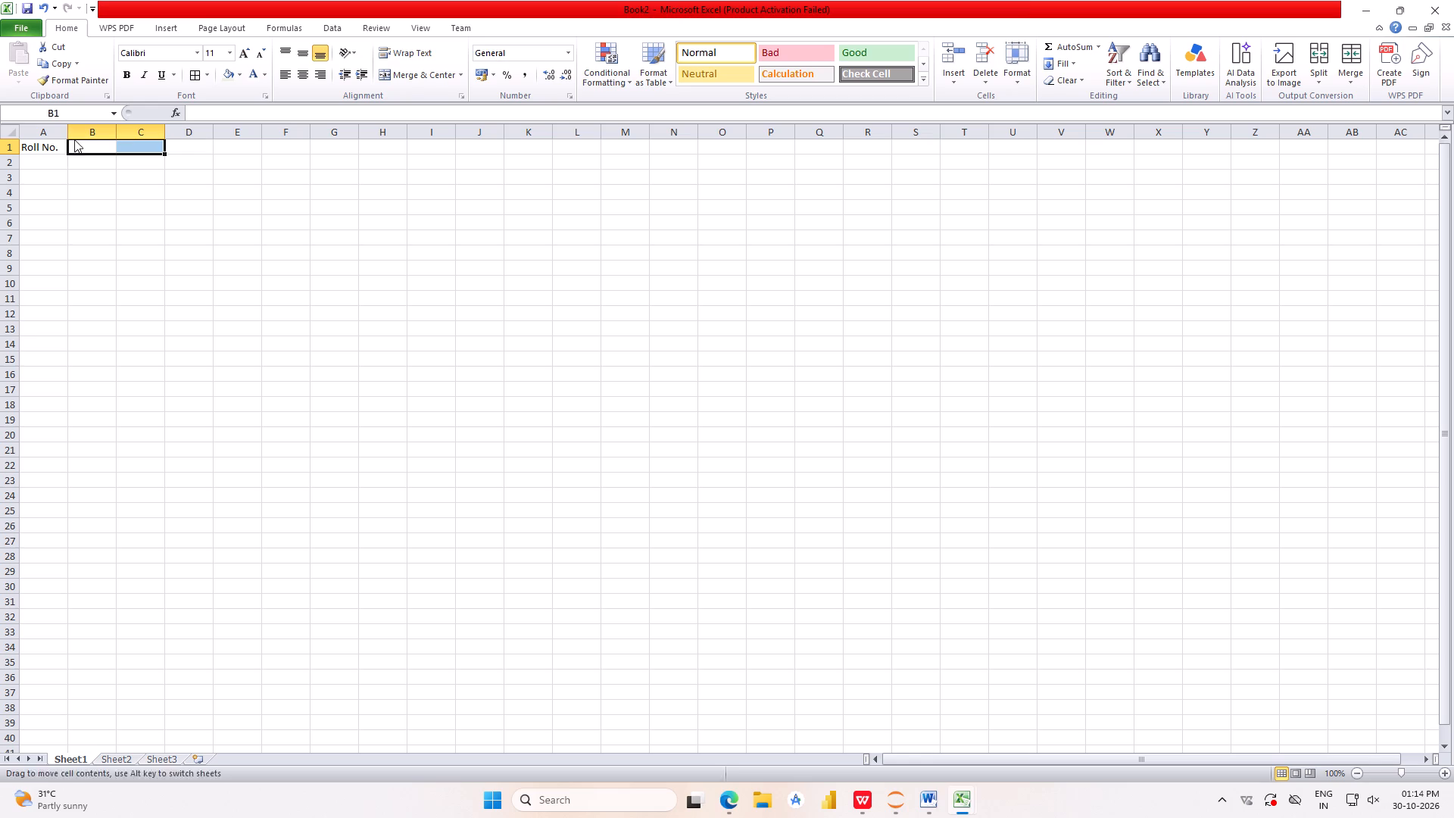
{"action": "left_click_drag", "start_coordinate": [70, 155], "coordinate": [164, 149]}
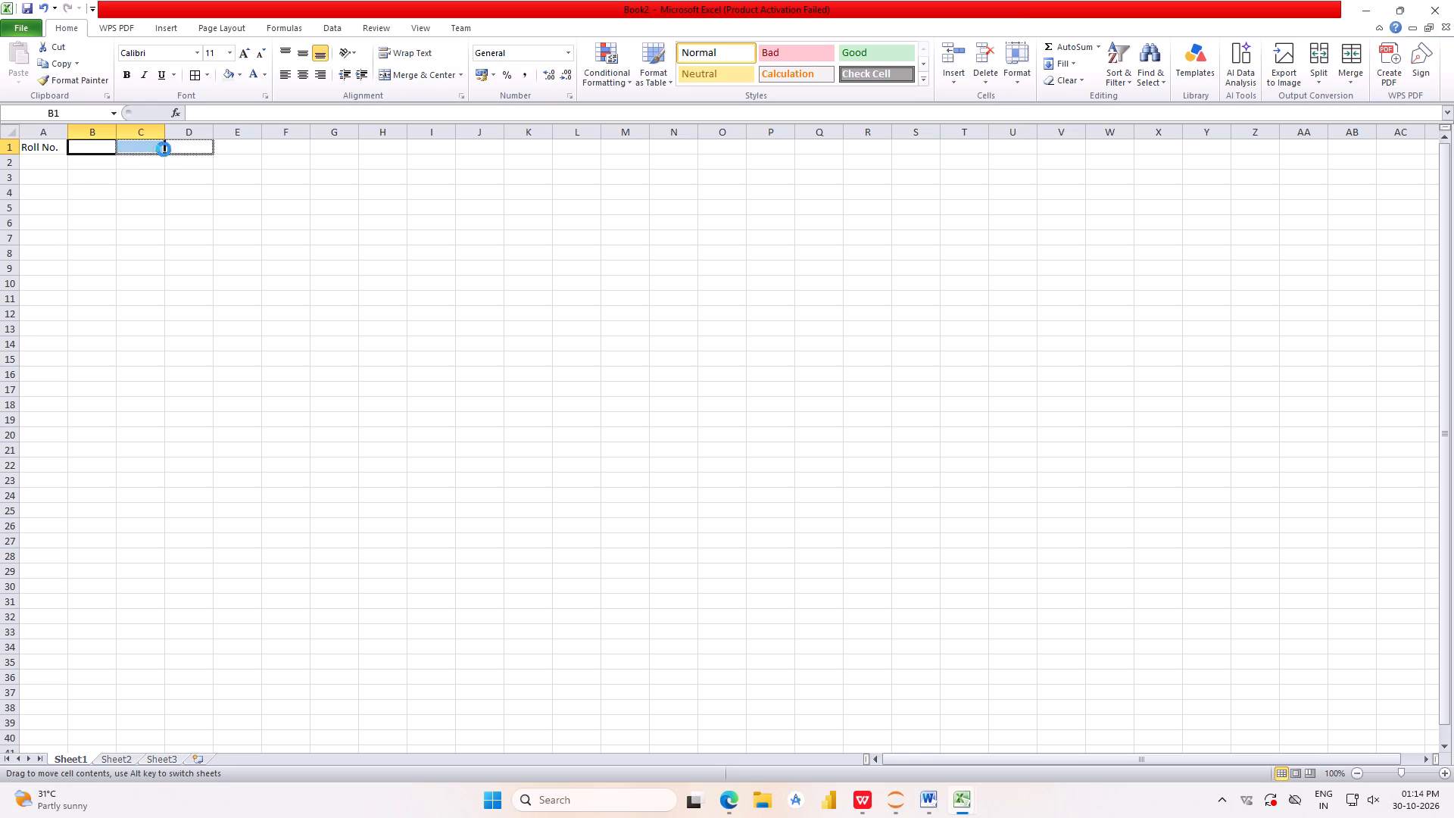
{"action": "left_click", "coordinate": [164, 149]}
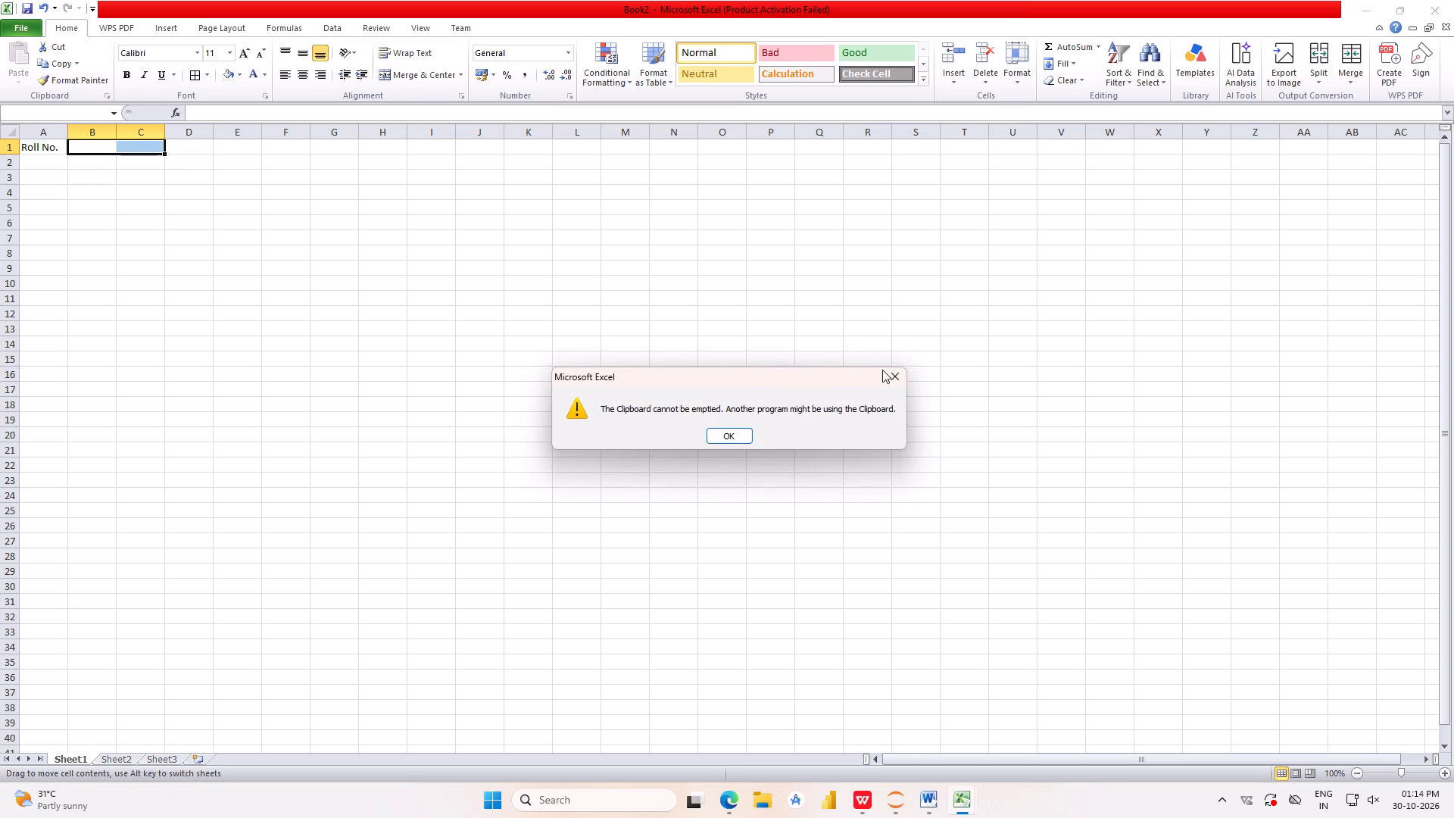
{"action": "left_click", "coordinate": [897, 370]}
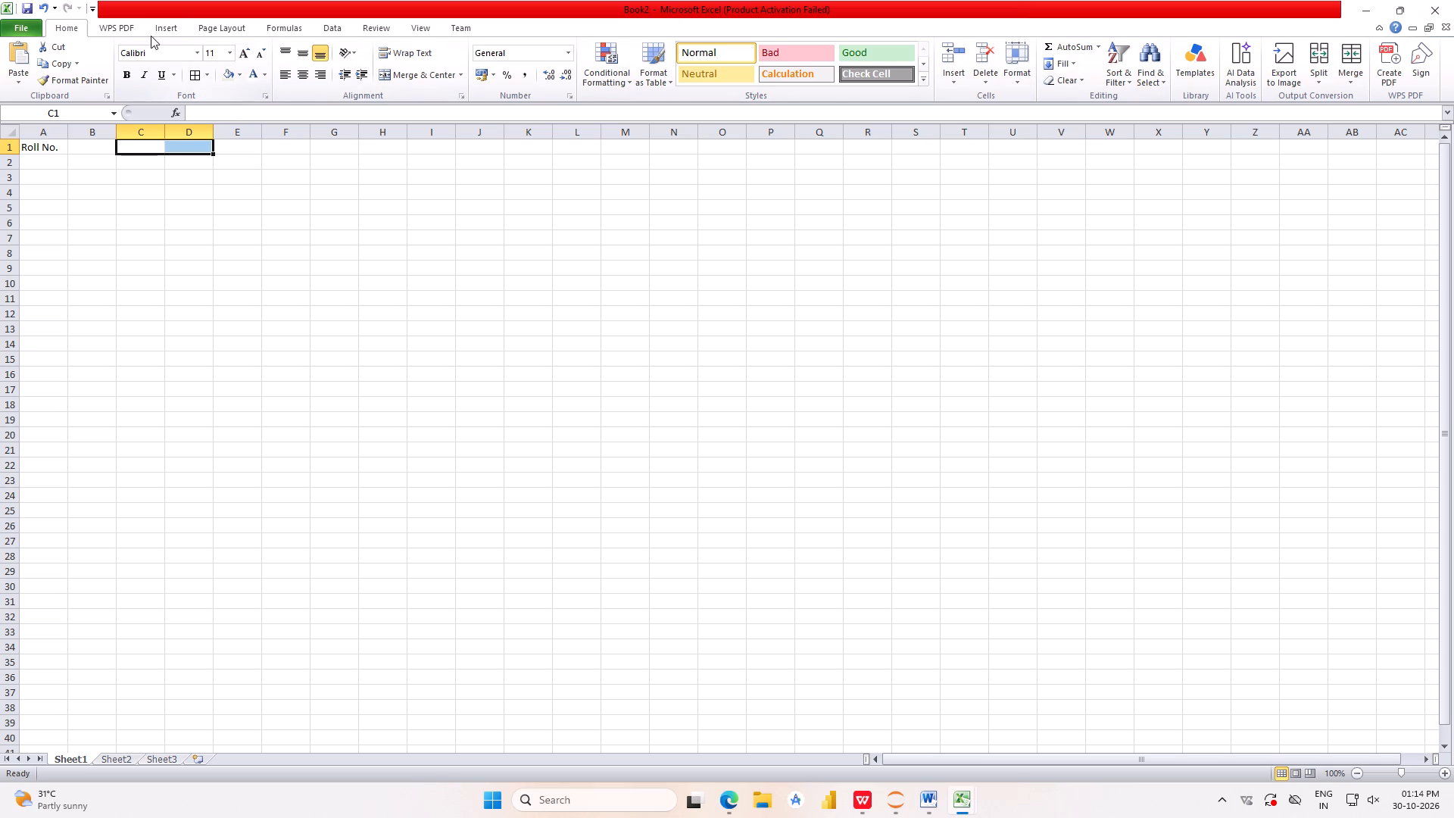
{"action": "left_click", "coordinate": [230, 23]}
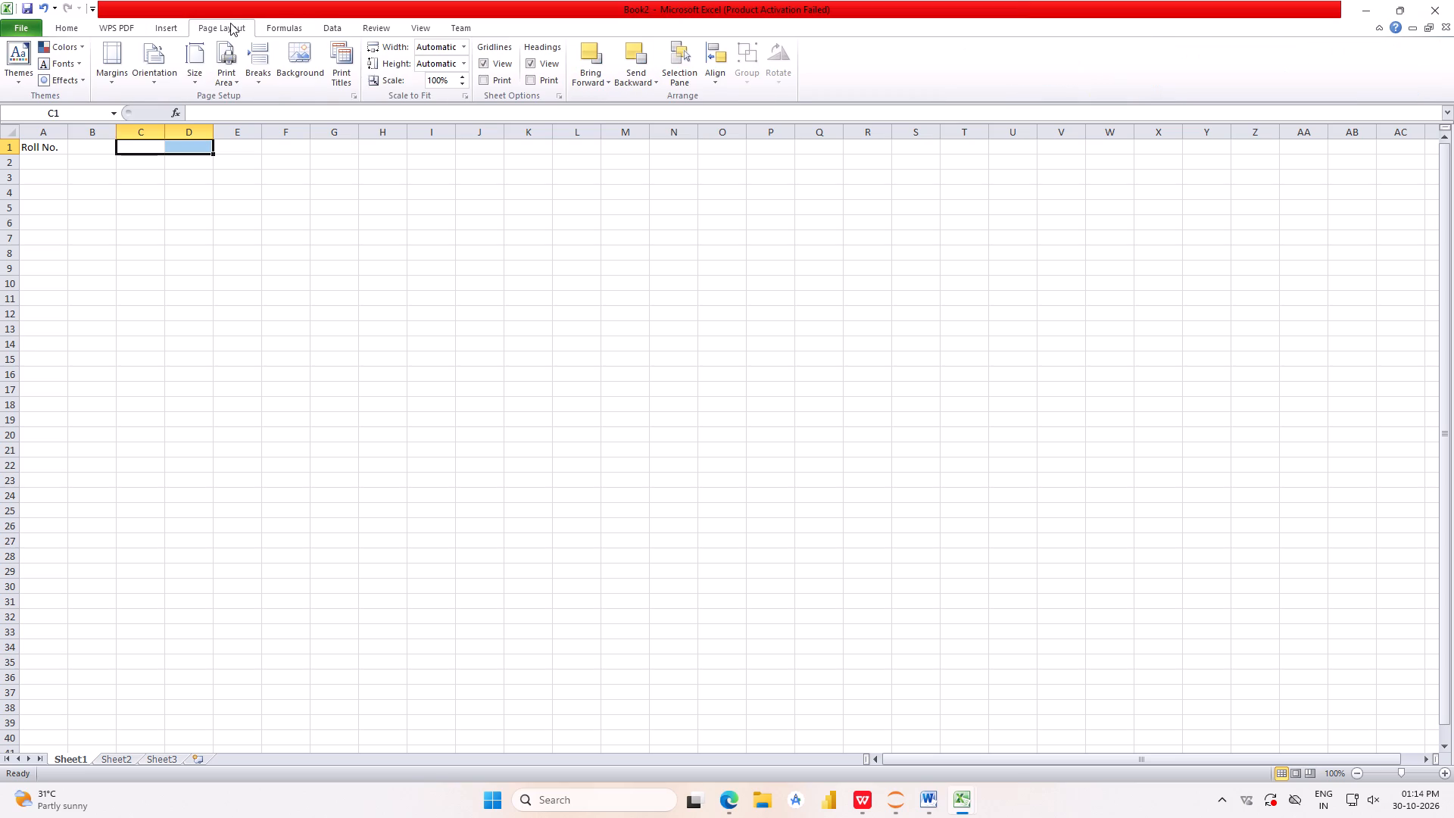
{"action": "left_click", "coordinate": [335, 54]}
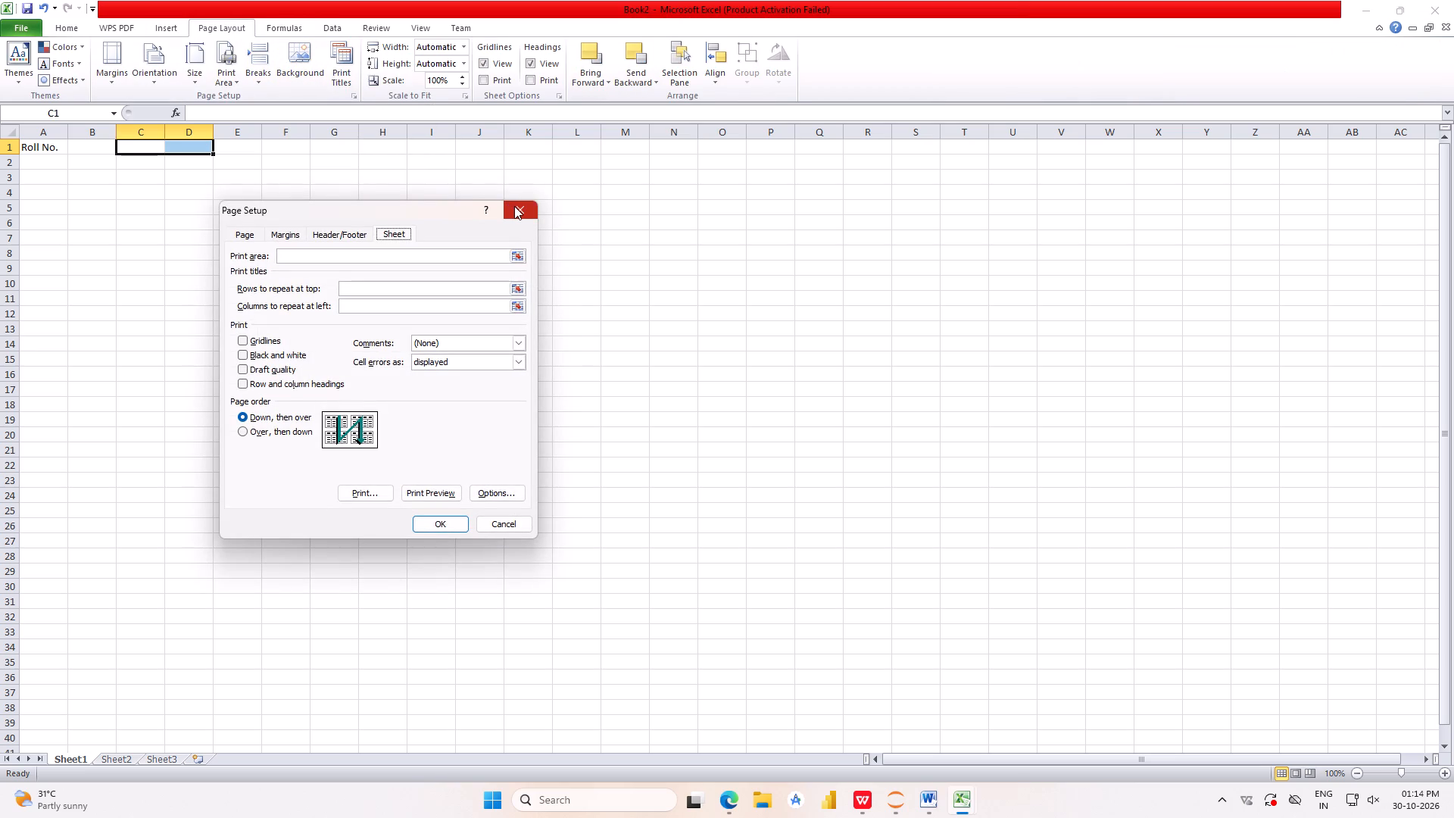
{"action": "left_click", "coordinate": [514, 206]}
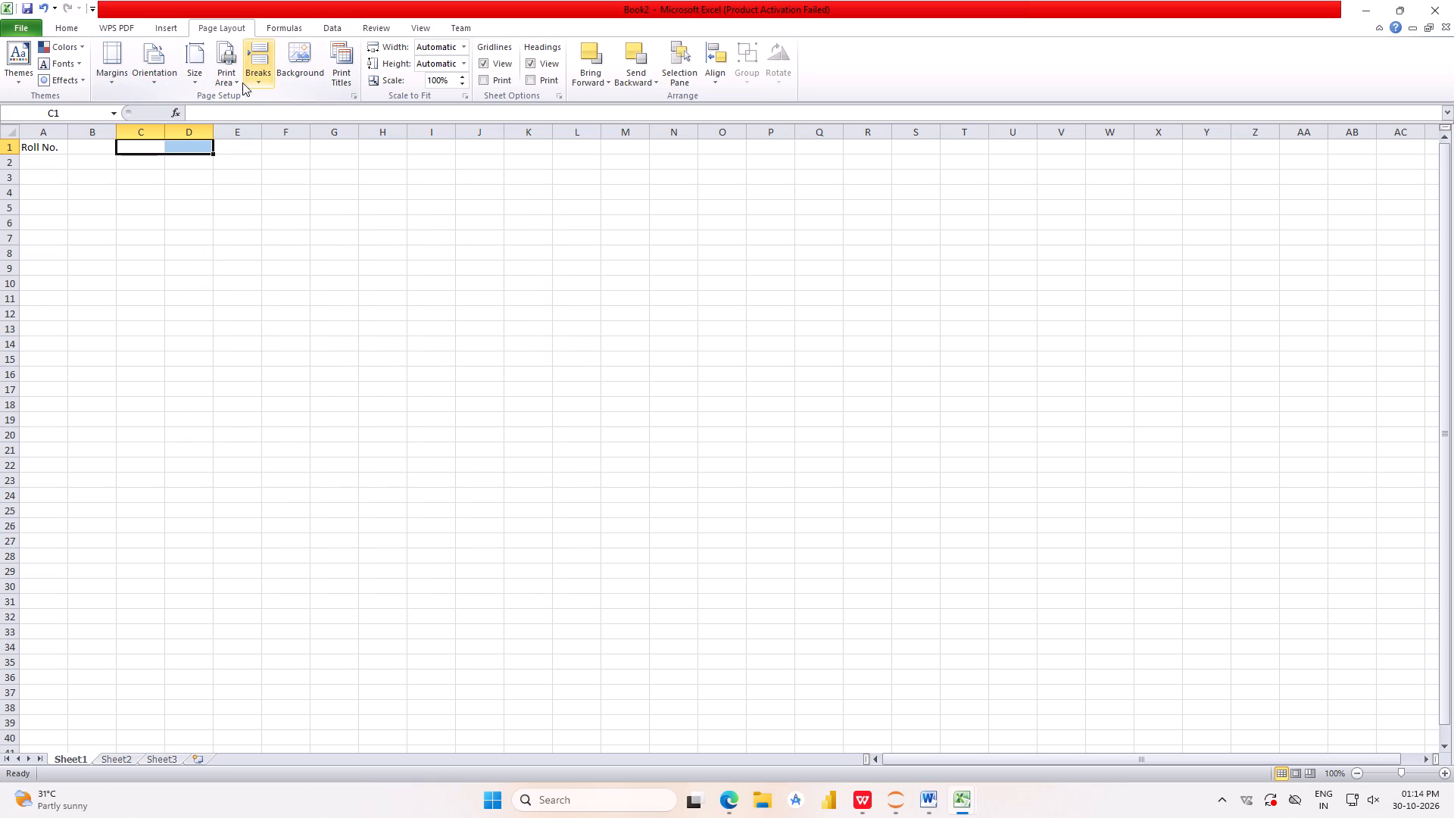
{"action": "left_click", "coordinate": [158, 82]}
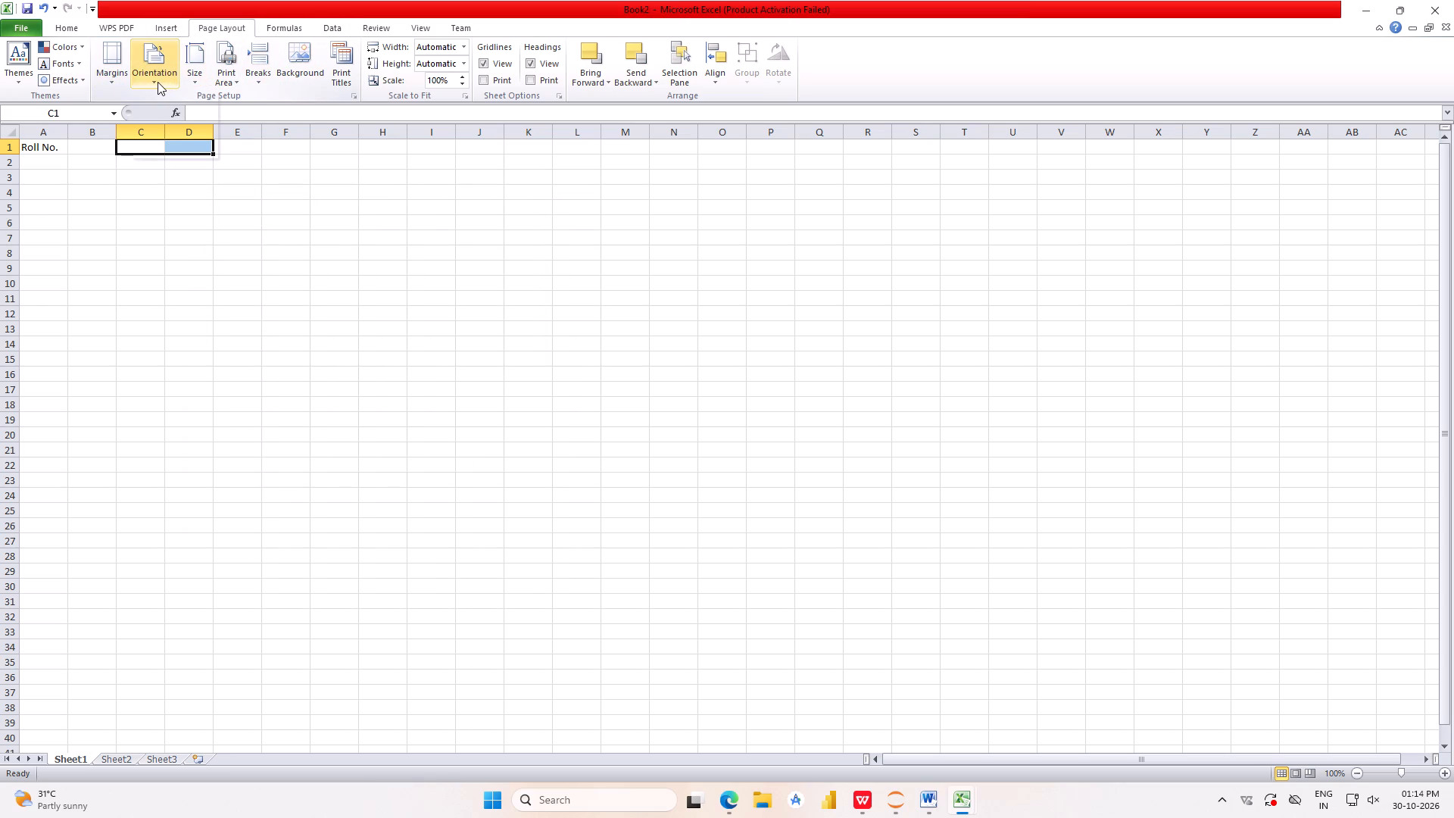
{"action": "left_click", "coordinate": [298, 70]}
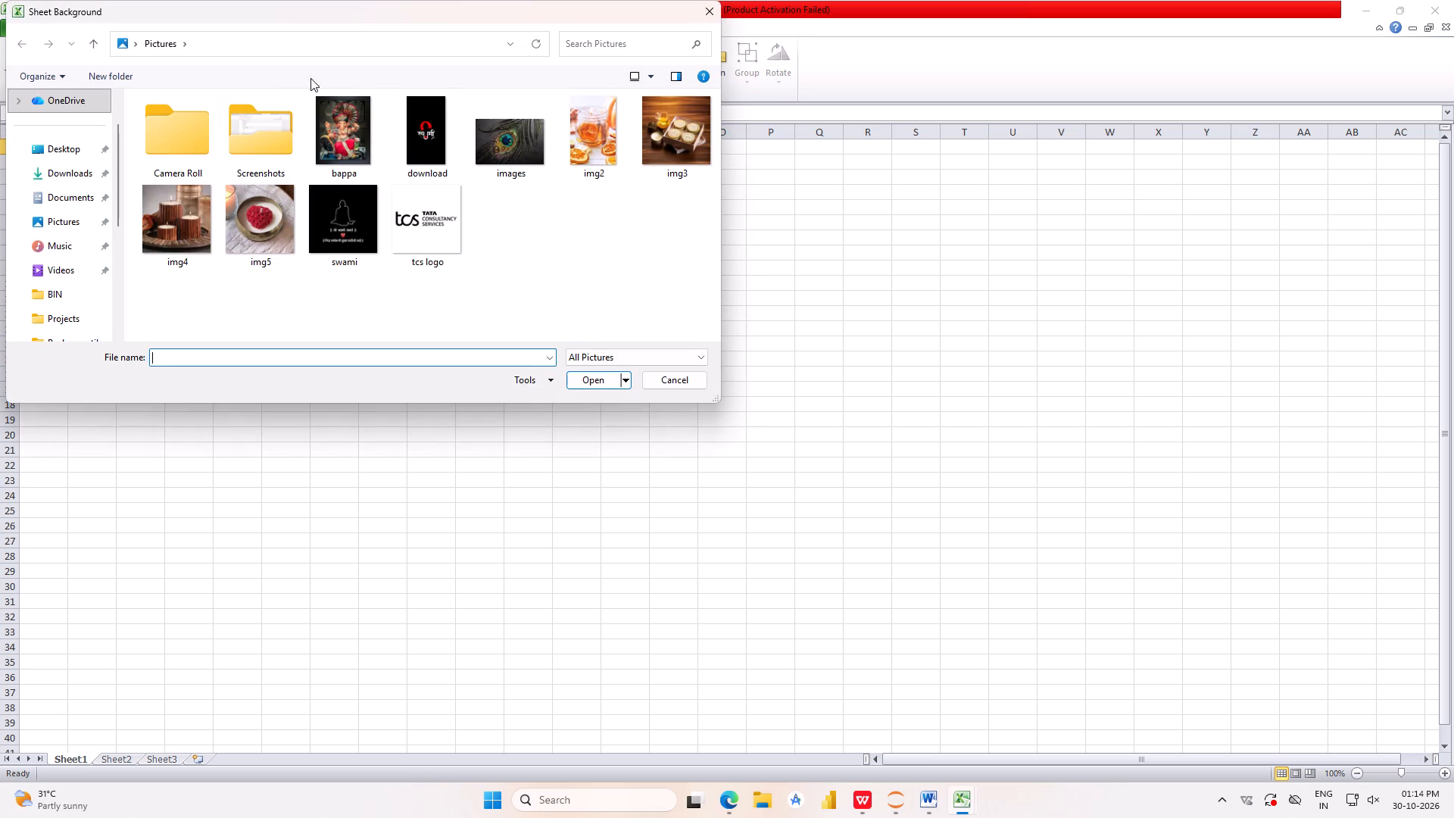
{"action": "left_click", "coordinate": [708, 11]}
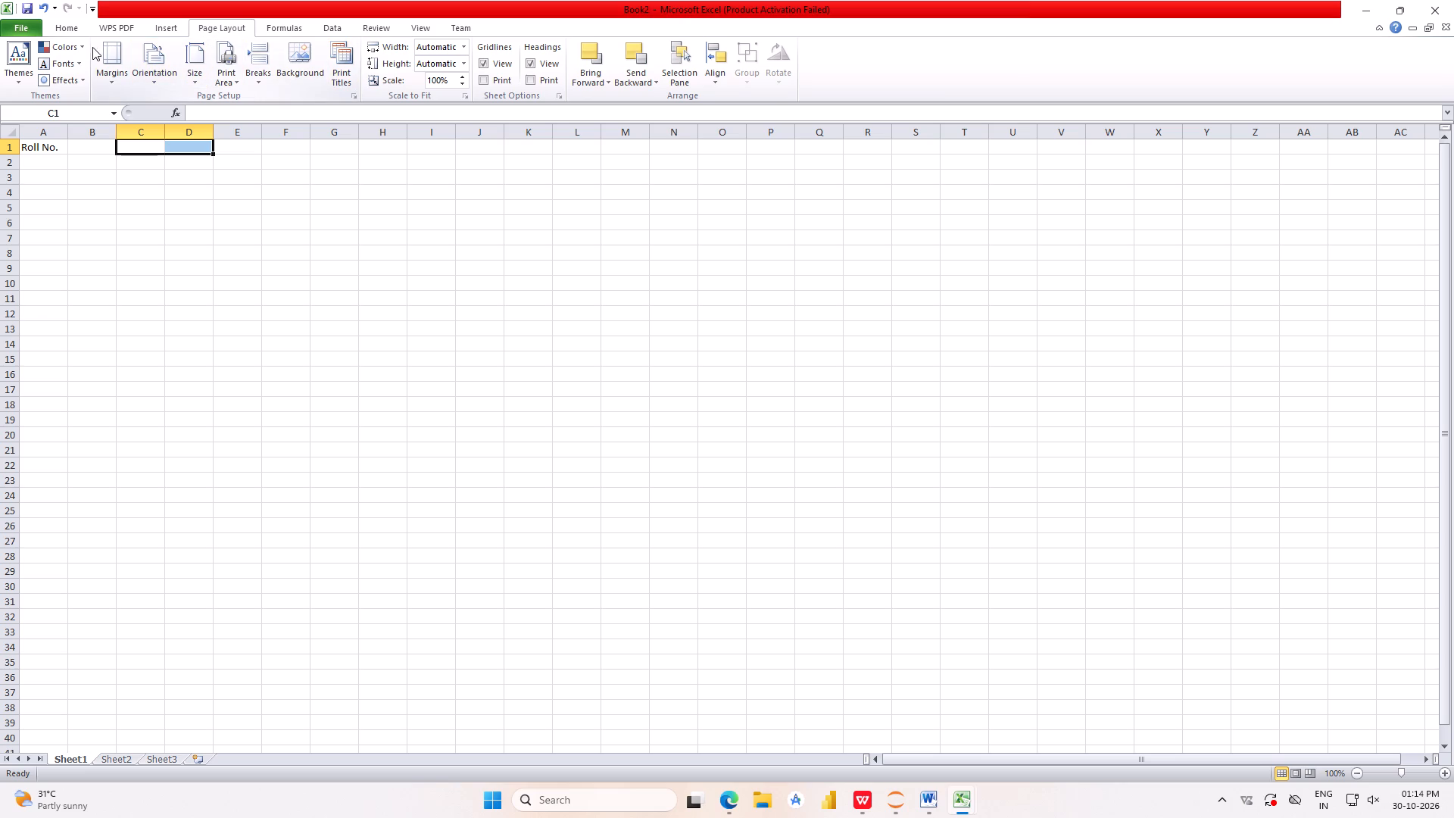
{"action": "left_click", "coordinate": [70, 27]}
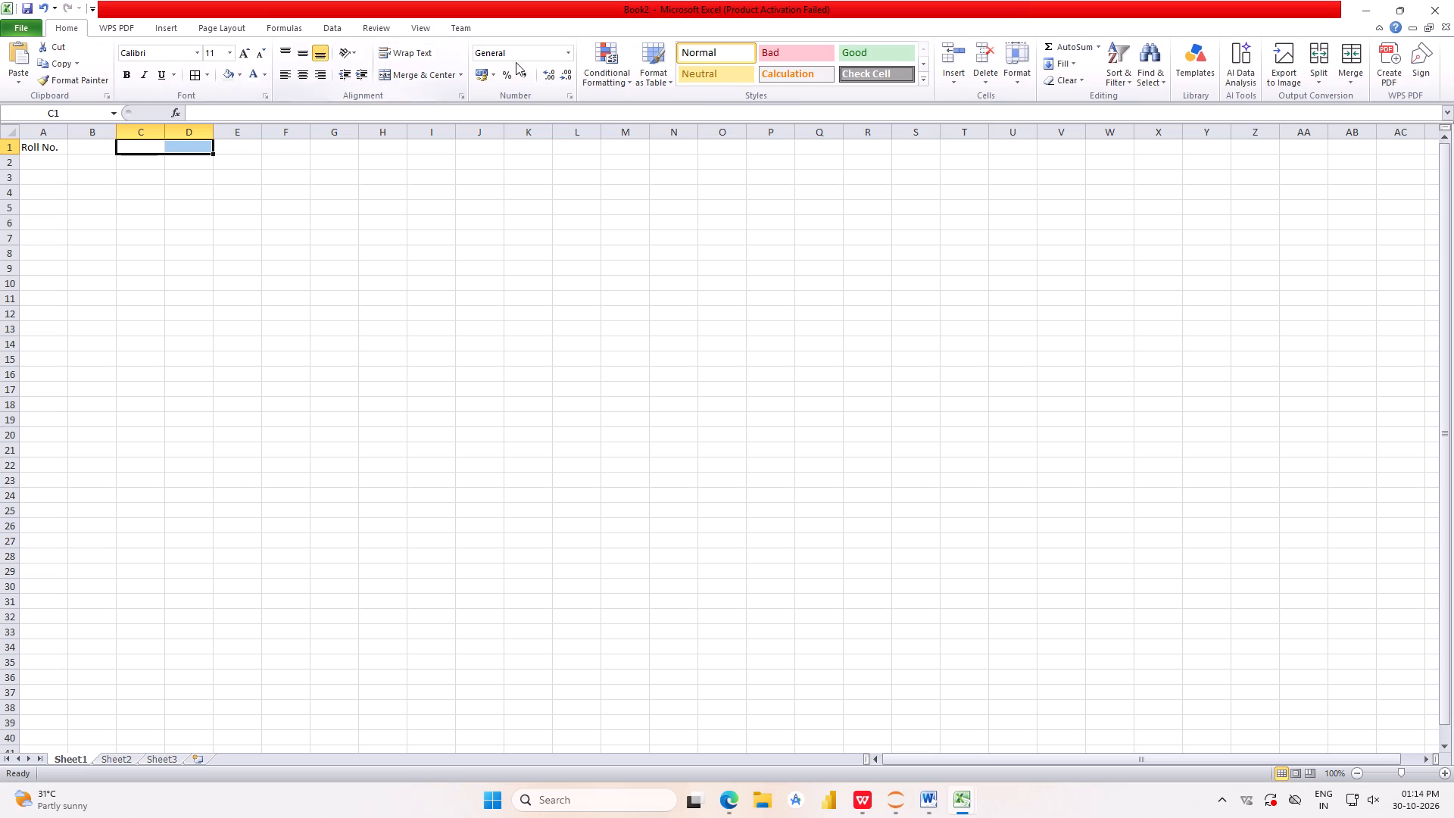
Turn on text wrapping for cell B1.
{"action": "left_click", "coordinate": [94, 144]}
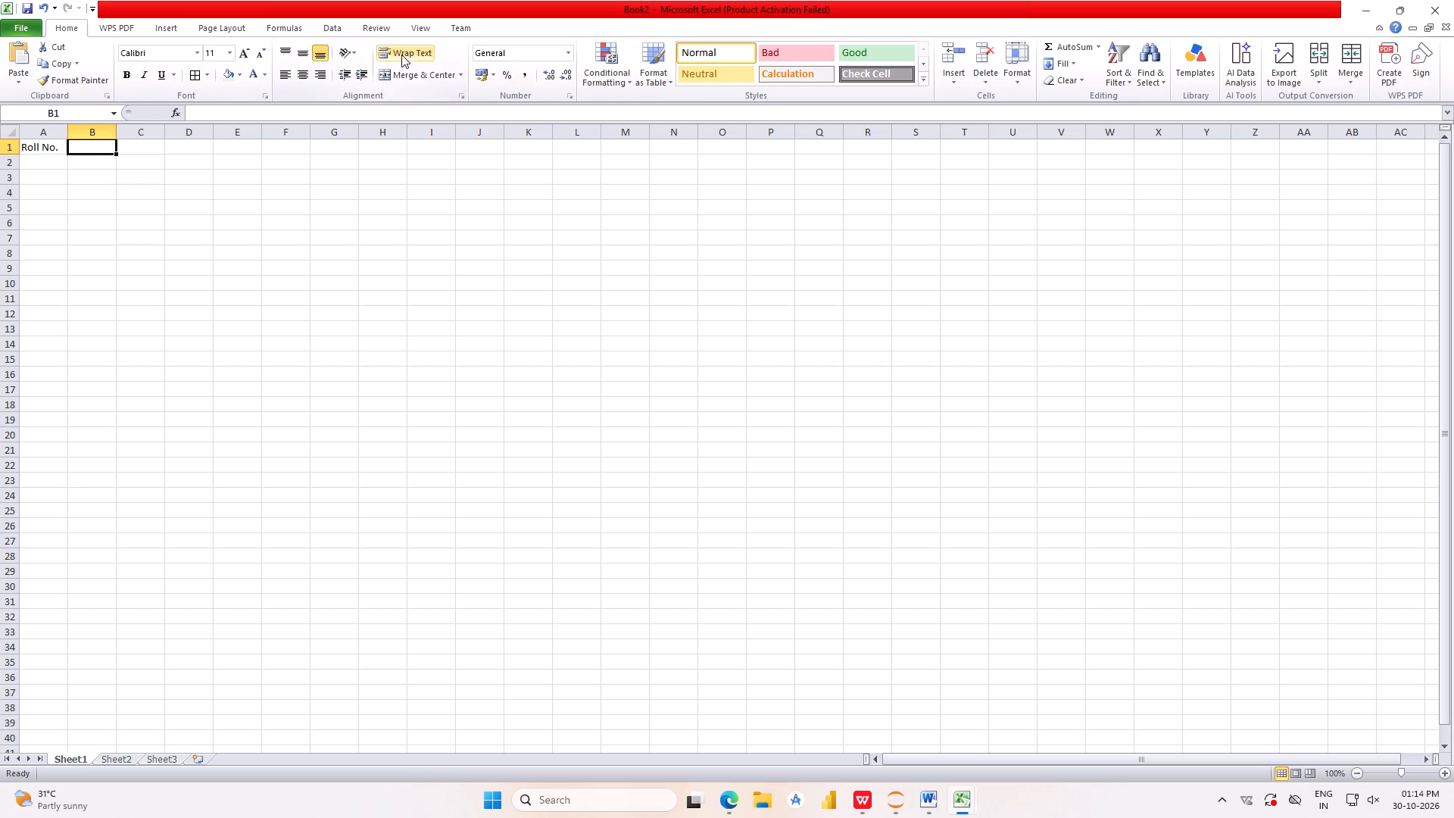
{"action": "left_click", "coordinate": [401, 55]}
{"action": "left_click", "coordinate": [91, 151]}
Enter the column header "Student name" in cell B1, with only the first letter capitalized.
{"action": "type", "text": "st"}
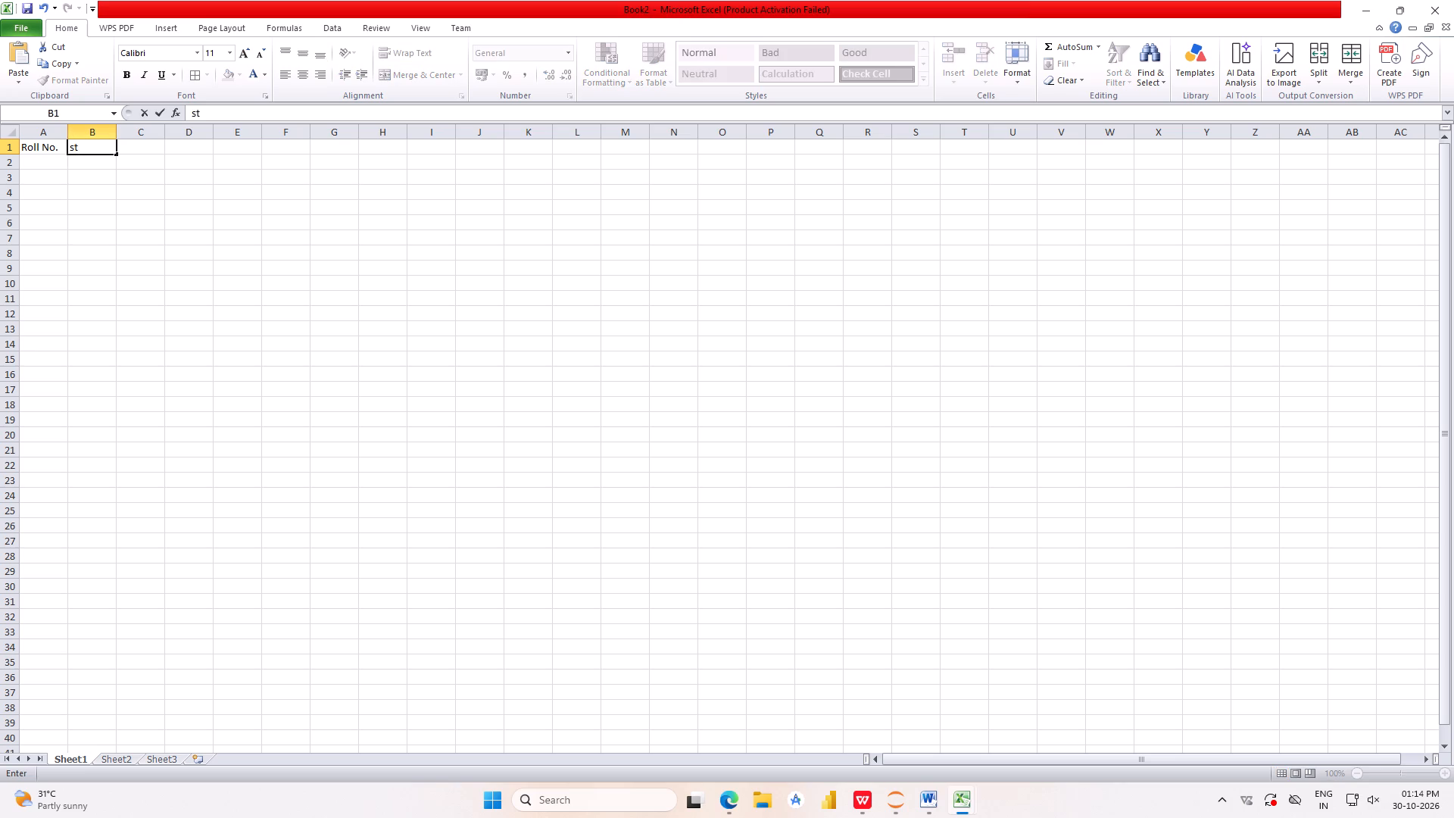
{"action": "key", "text": "BackSpace"}
{"action": "key", "text": "BackSpace"}
{"action": "type", "text": "STUDENT"}
{"action": "key", "text": "BackSpace"}
{"action": "key", "text": "BackSpace"}
{"action": "key", "text": "BackSpace"}
{"action": "key", "text": "BackSpace"}
{"action": "key", "text": "BackSpace"}
{"action": "key", "text": "BackSpace"}
{"action": "type", "text": "tudent"}
{"action": "key", "text": "space"}
{"action": "type", "text": "name"}
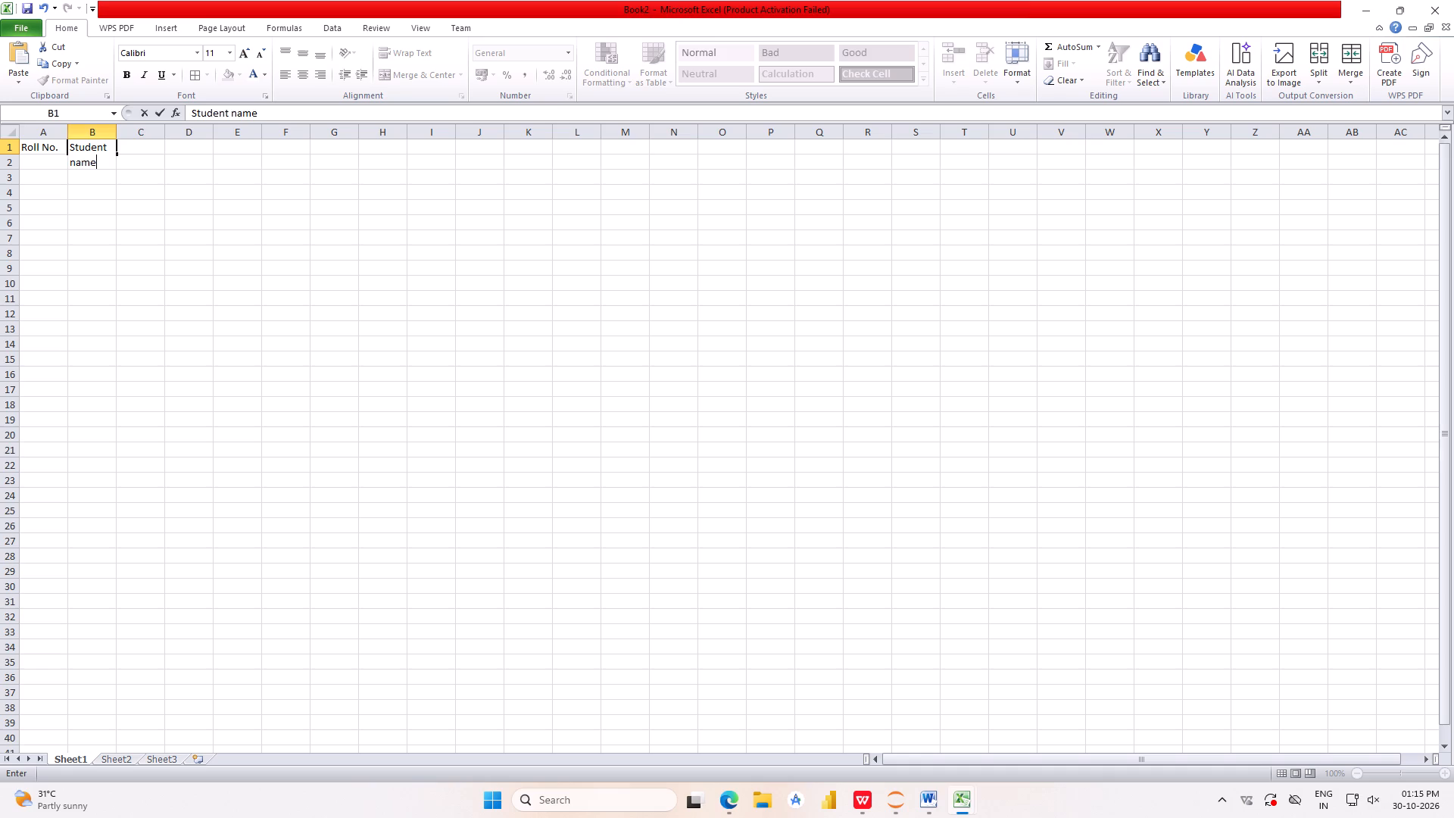
Enter the column header "english" in cell C1.
{"action": "left_click", "coordinate": [127, 143]}
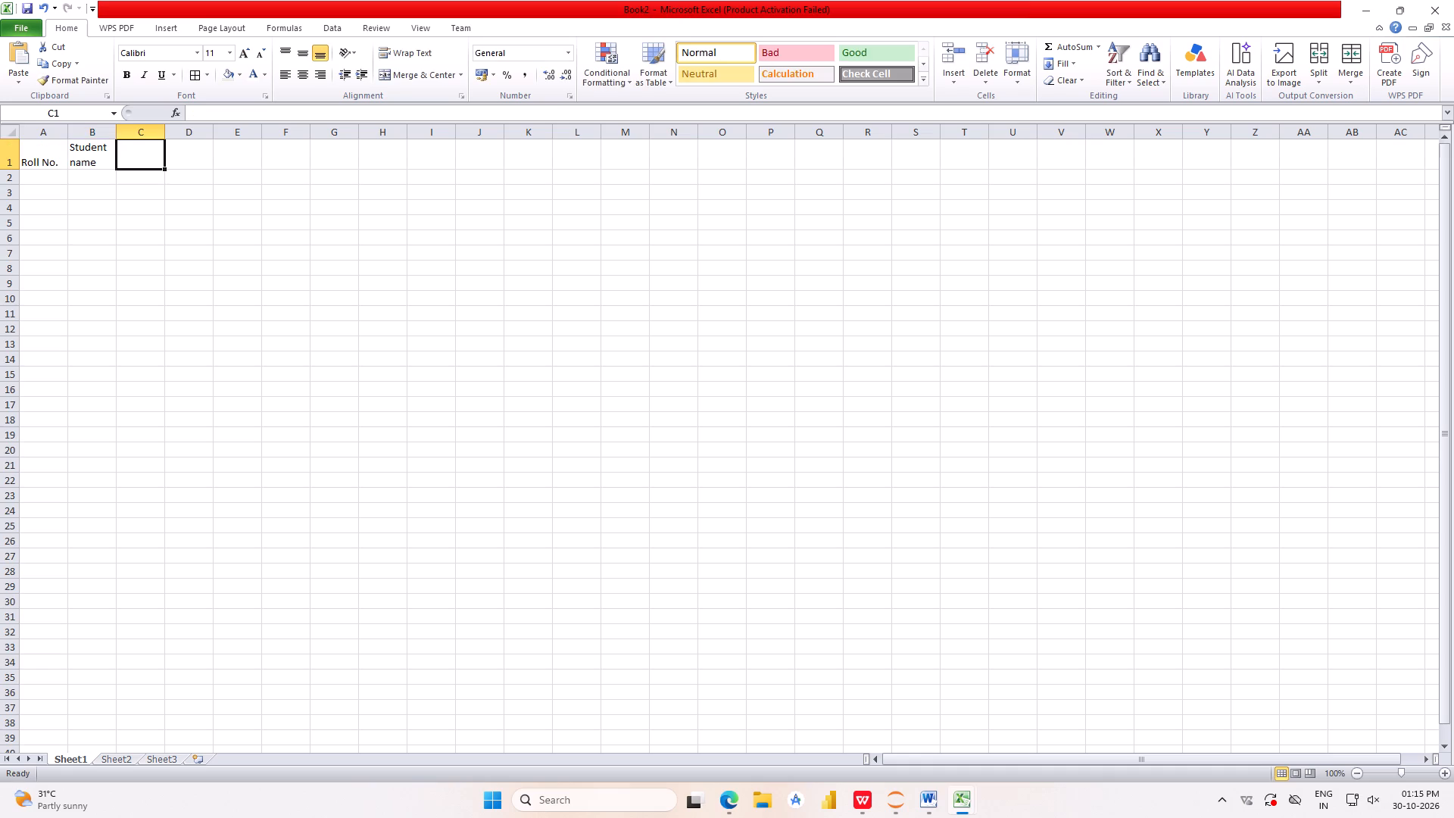
{"action": "key", "text": "e"}
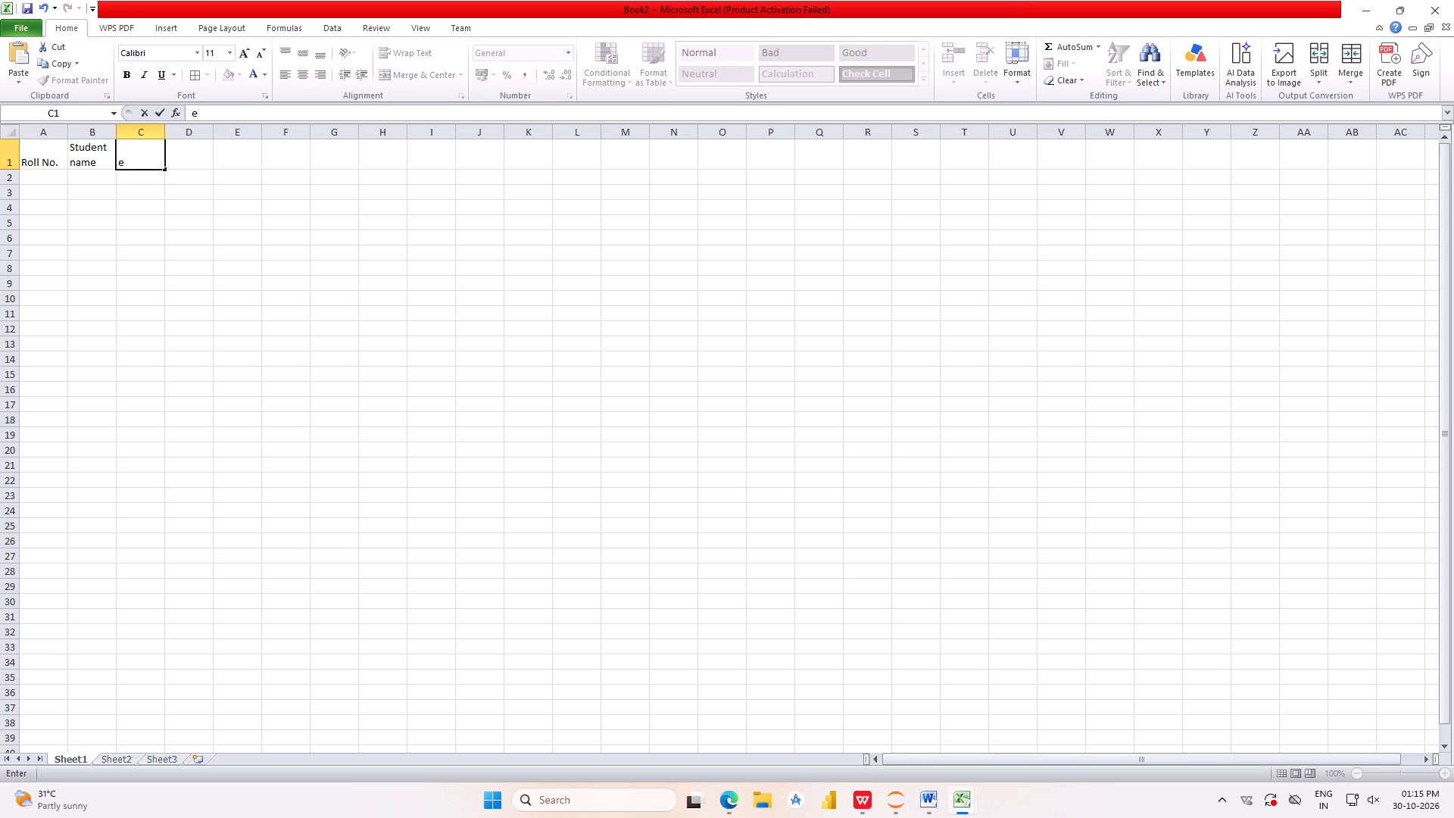
{"action": "key", "text": "n"}
{"action": "type", "text": "glish"}
{"action": "key", "text": "Left"}
Replace the header in cell A1 with "Roll numbers".
{"action": "key", "text": "Left"}
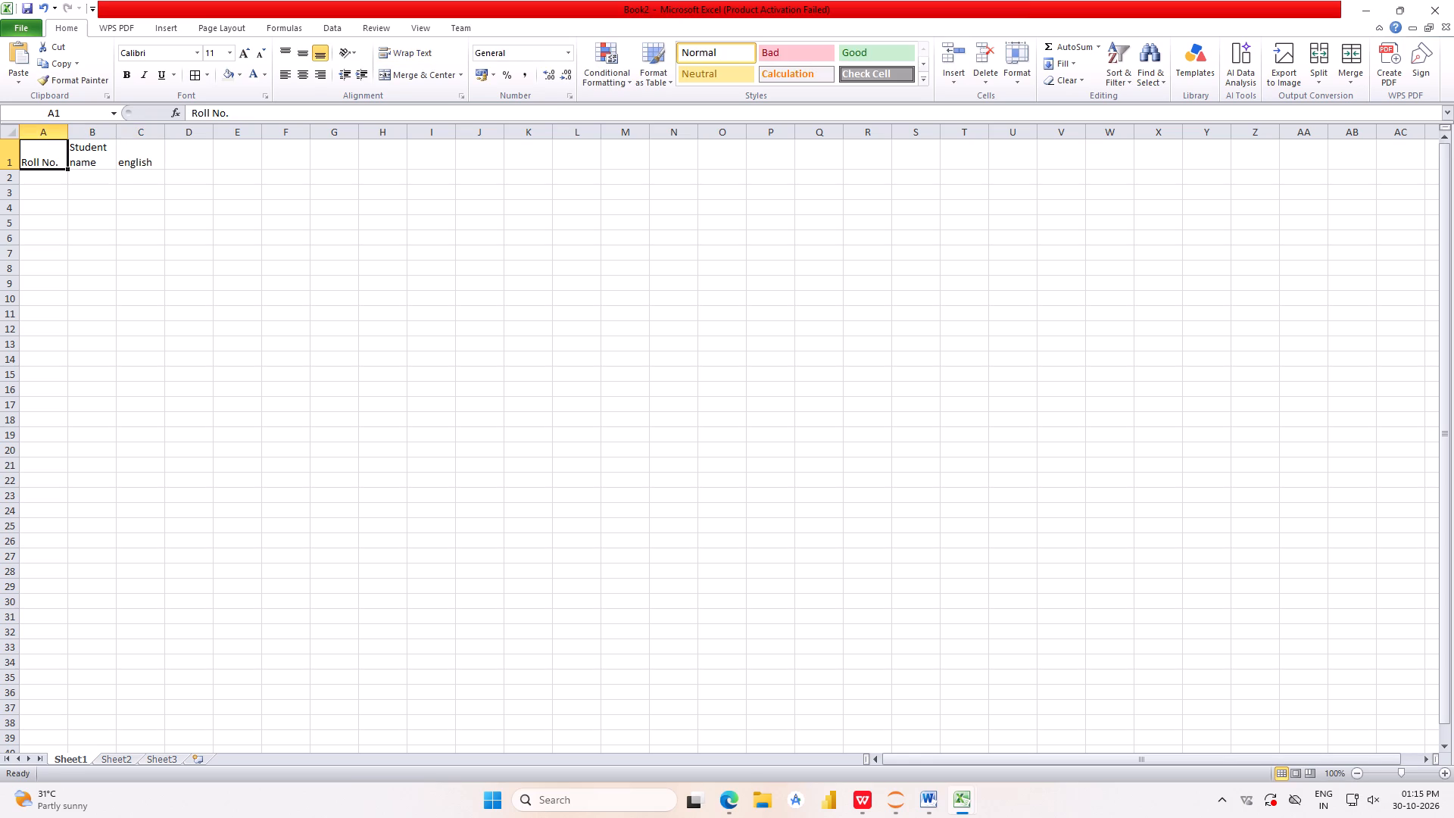
{"action": "key", "text": "BackSpace"}
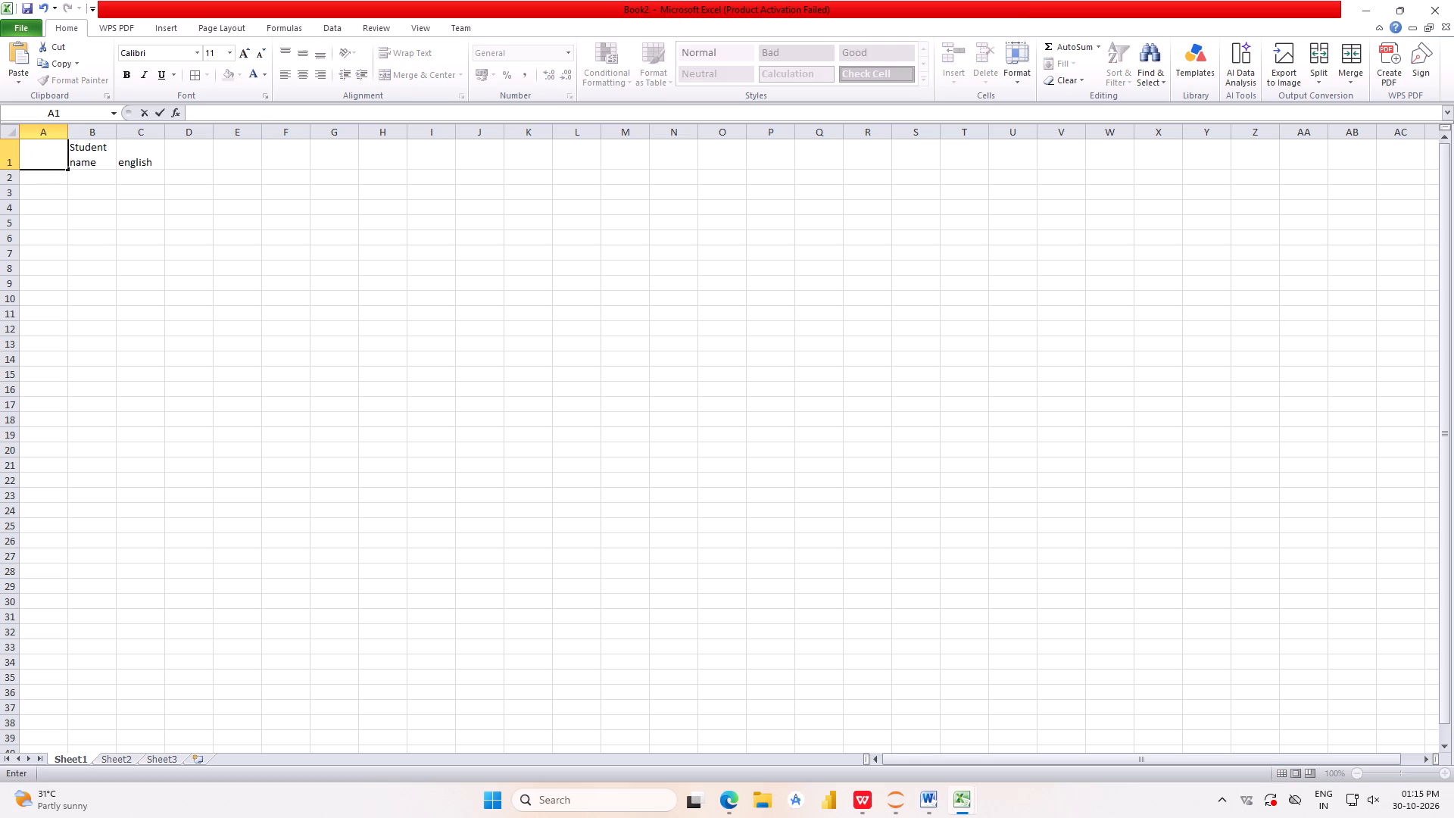
{"action": "key", "text": "r"}
{"action": "key", "text": "BackSpace"}
{"action": "type", "text": "ROLL"}
{"action": "key", "text": "BackSpace"}
{"action": "key", "text": "BackSpace"}
{"action": "key", "text": "BackSpace"}
{"action": "type", "text": "oll"}
{"action": "key", "text": "space"}
{"action": "type", "text": "nu"}
{"action": "type", "text": "mbe"}
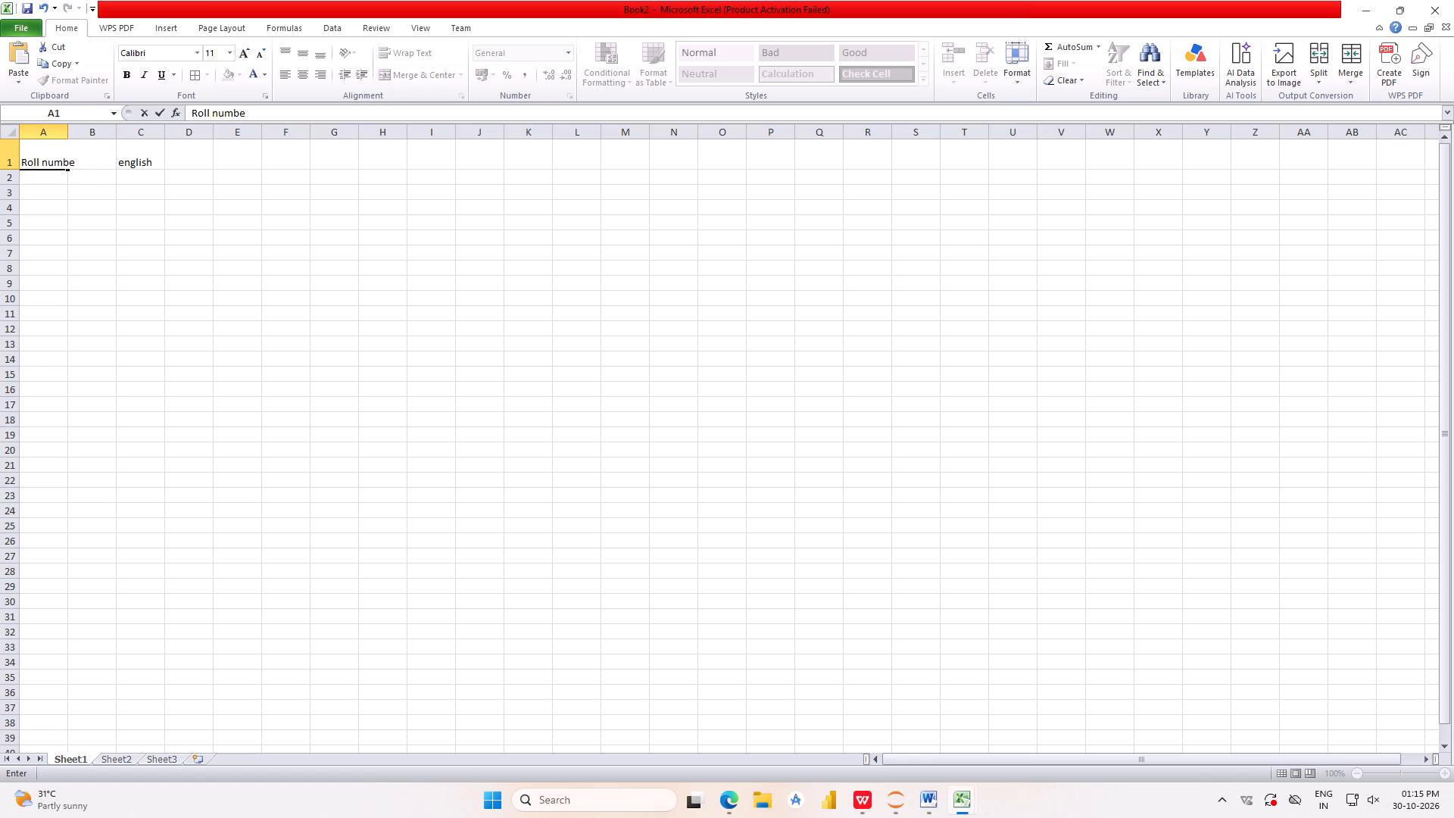
{"action": "type", "text": "rs"}
{"action": "key", "text": "Return"}
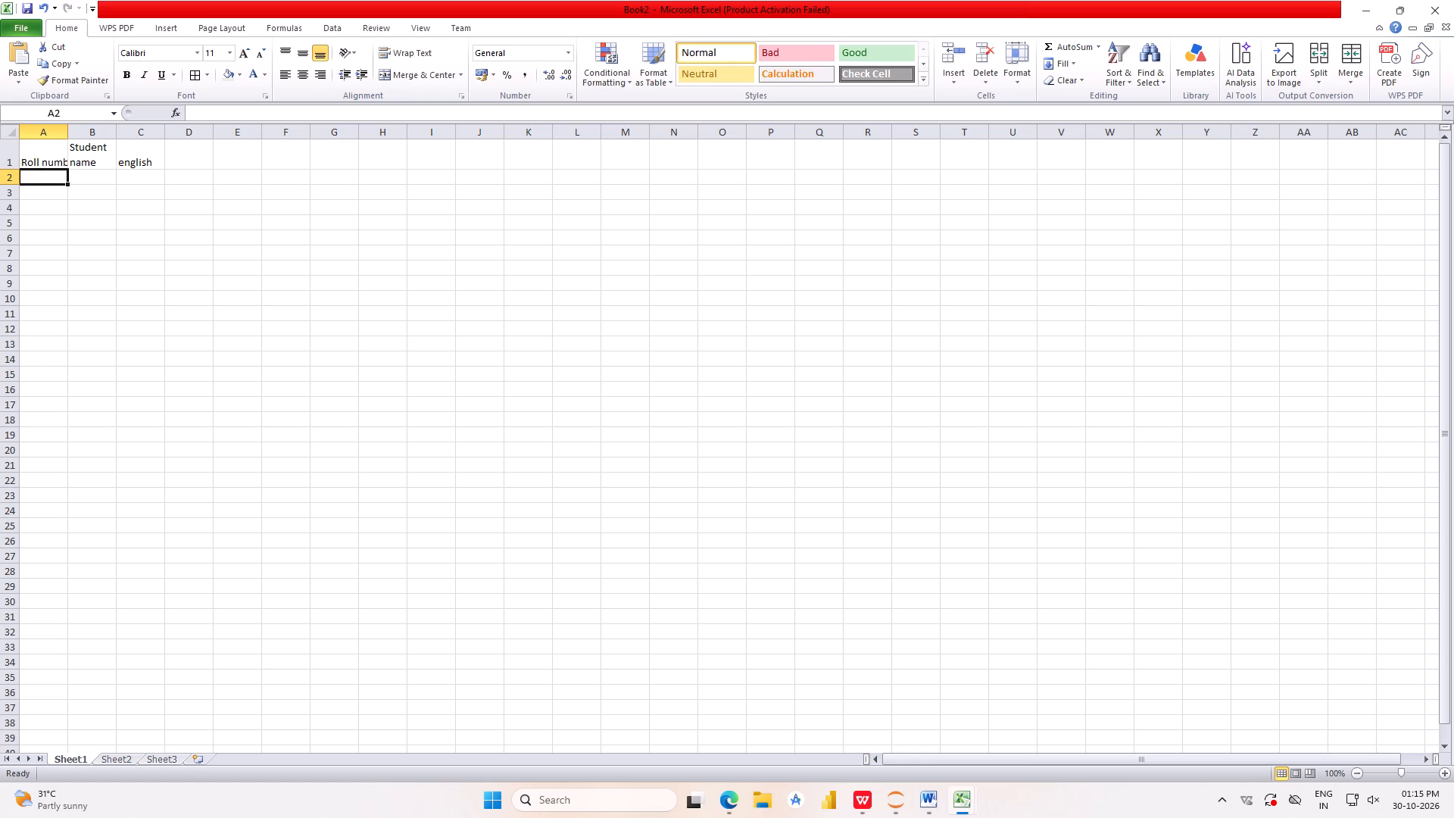
Turn on text wrapping for the "Roll numbers" header in cell A1.
{"action": "left_click", "coordinate": [41, 156]}
{"action": "left_click", "coordinate": [392, 49]}
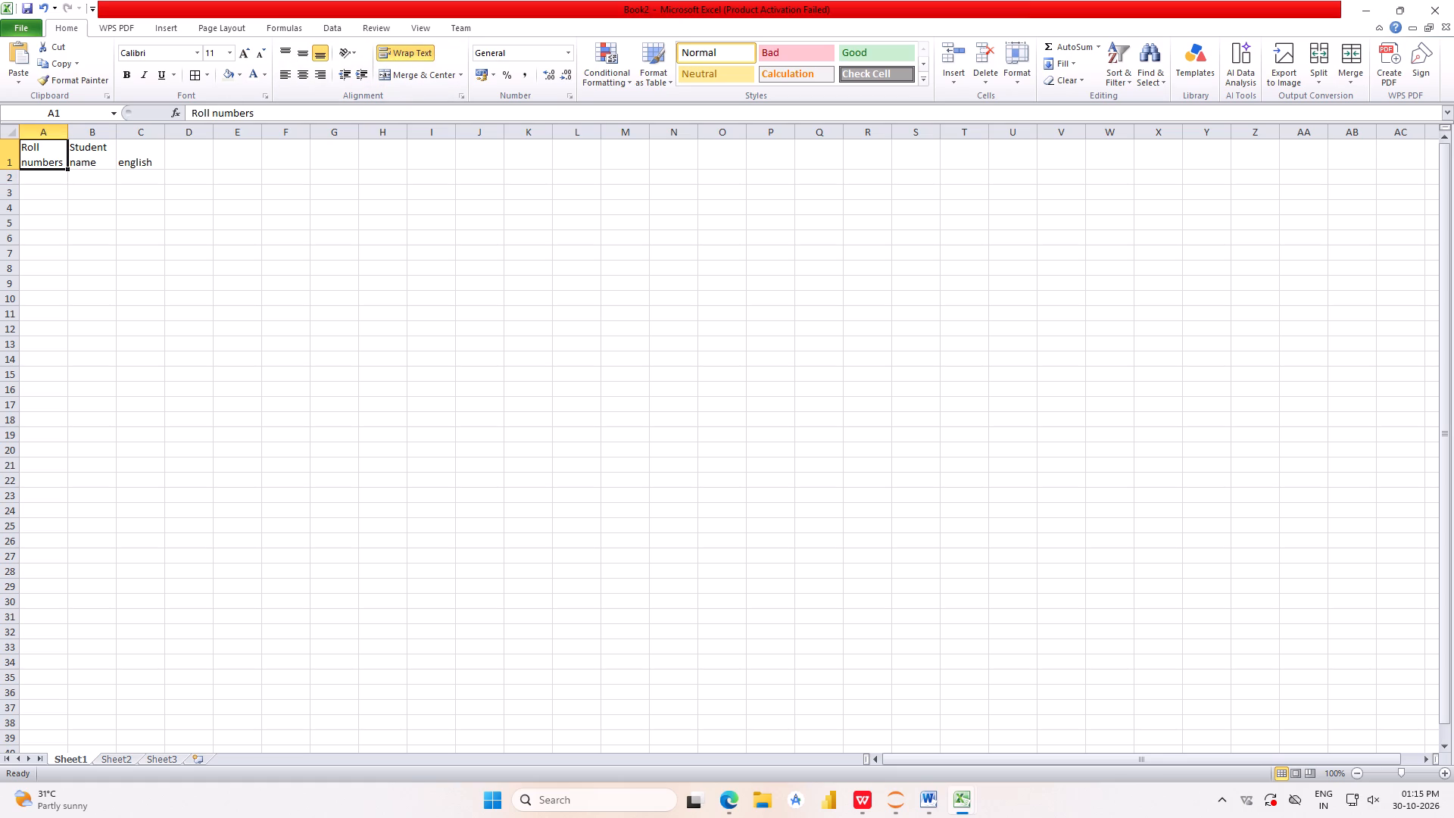
Enter the column header "computers" in cell D1.
{"action": "left_click", "coordinate": [142, 152]}
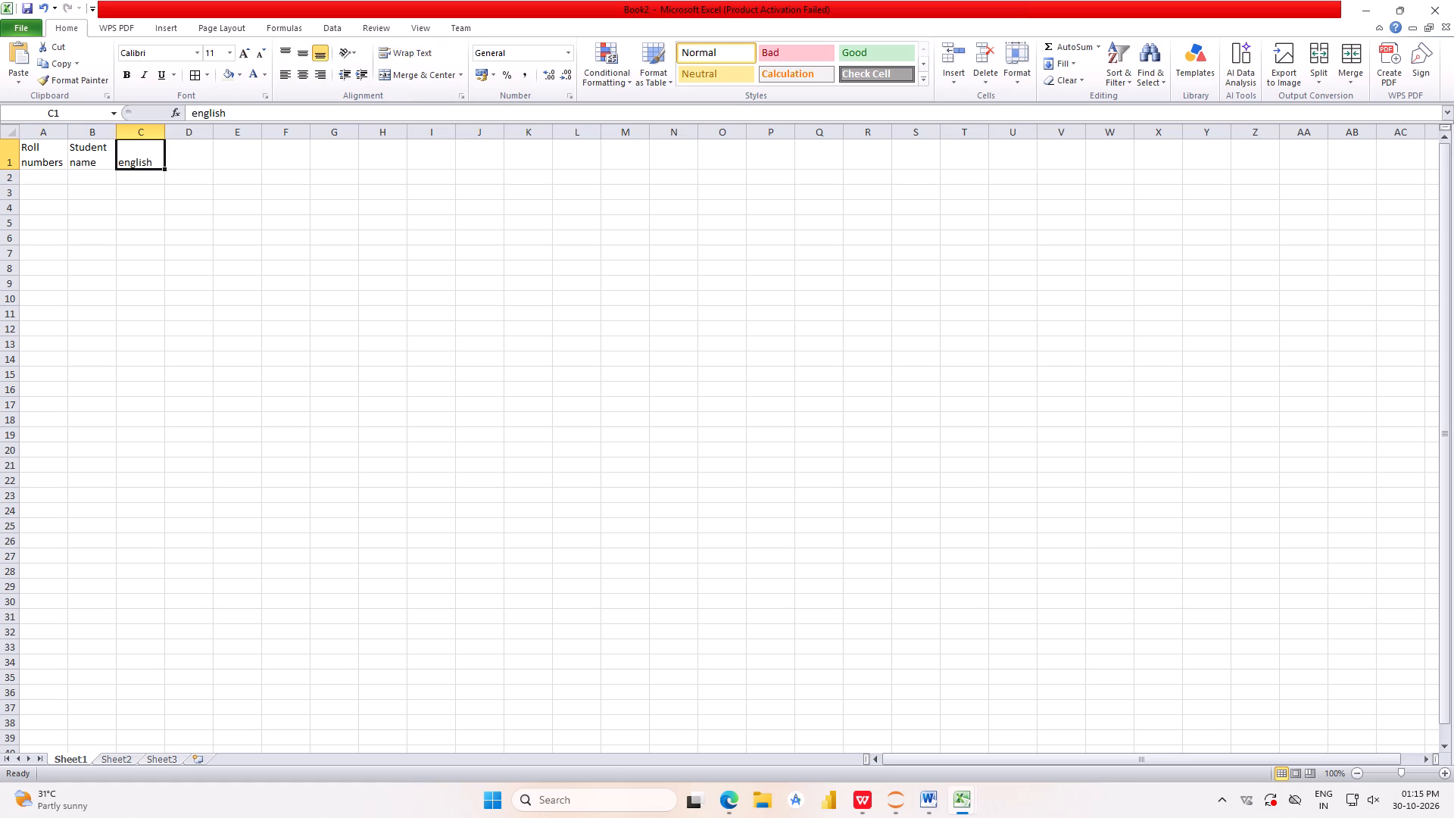
{"action": "left_click", "coordinate": [192, 152]}
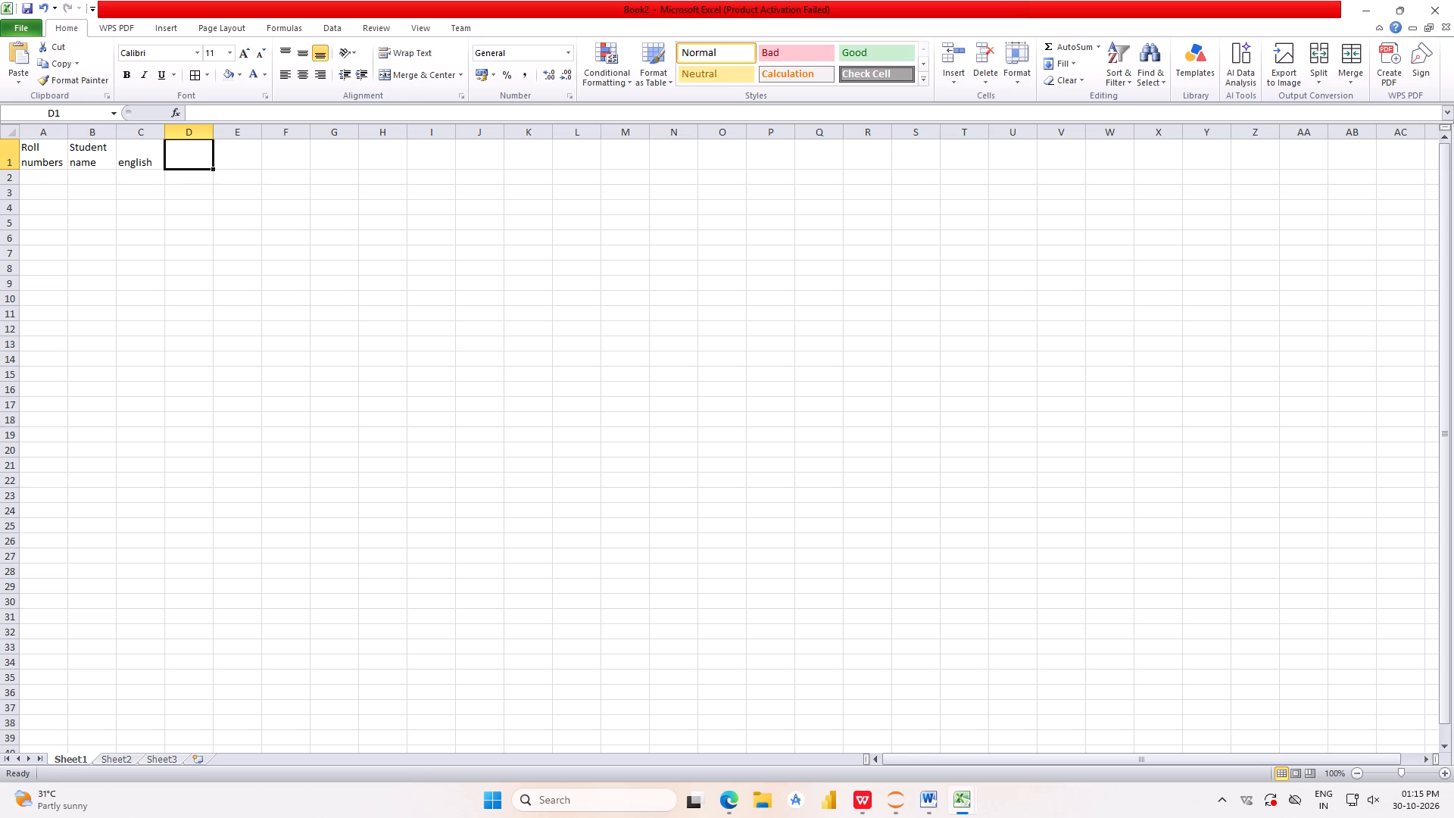
{"action": "key", "text": "c"}
{"action": "type", "text": "omputers"}
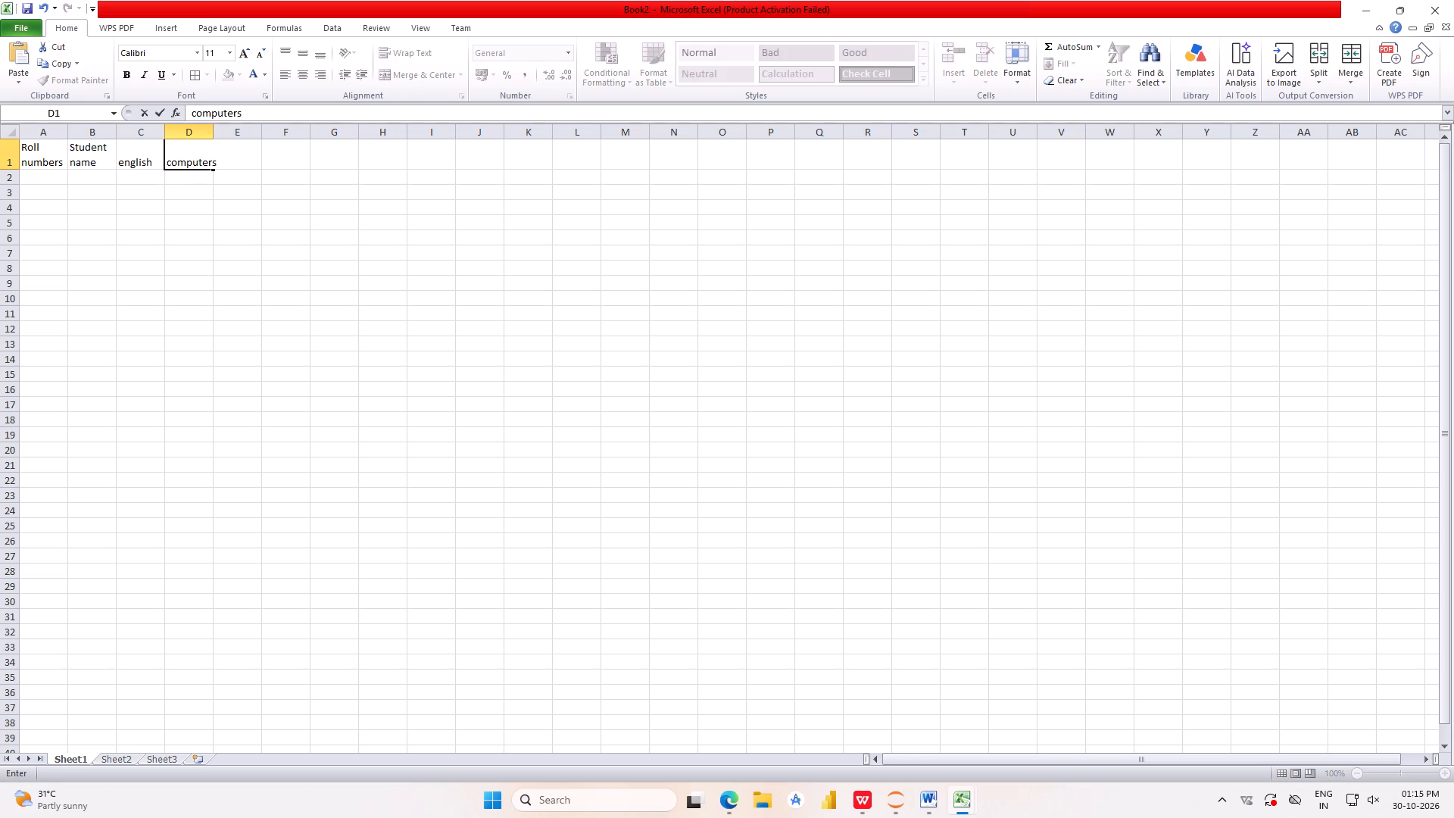
{"action": "left_click", "coordinate": [248, 159]}
{"action": "left_click", "coordinate": [177, 156]}
{"action": "key", "text": "Return"}
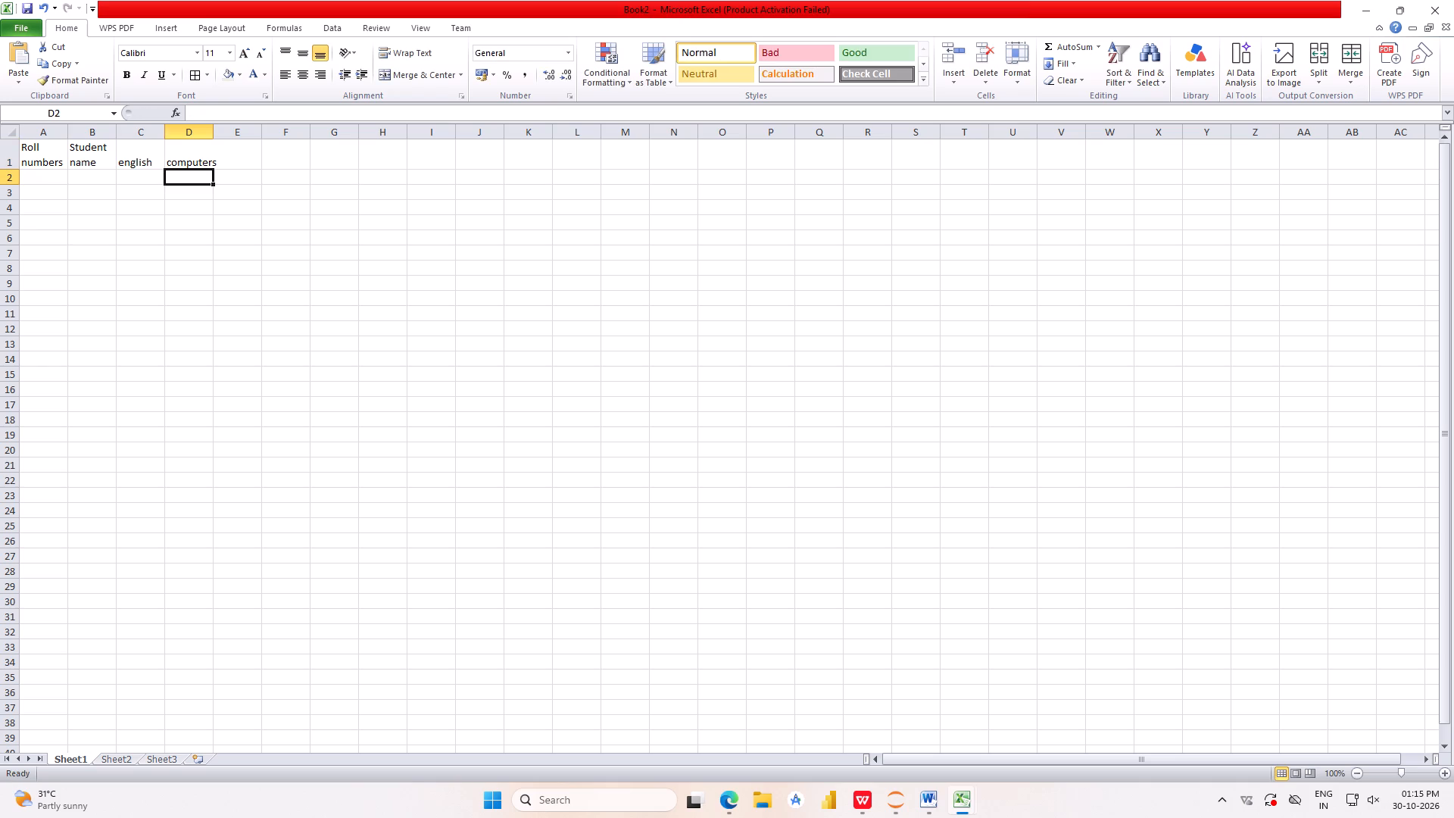
Turn on text wrapping for the "computers" header in cell D1.
{"action": "left_click", "coordinate": [182, 155]}
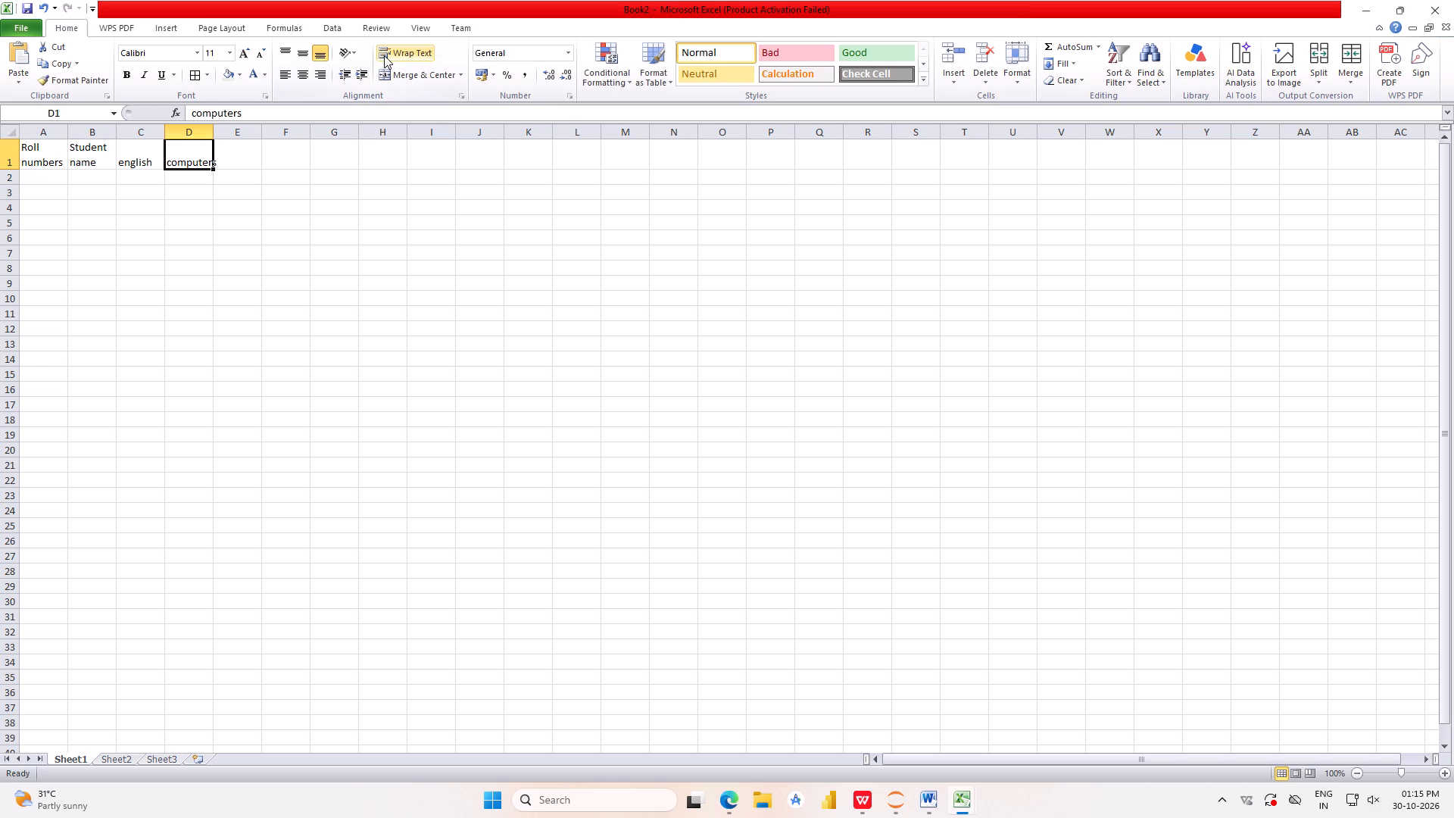
{"action": "left_click", "coordinate": [384, 55]}
Enter the column header "maths" in cell E1.
{"action": "left_click", "coordinate": [229, 159]}
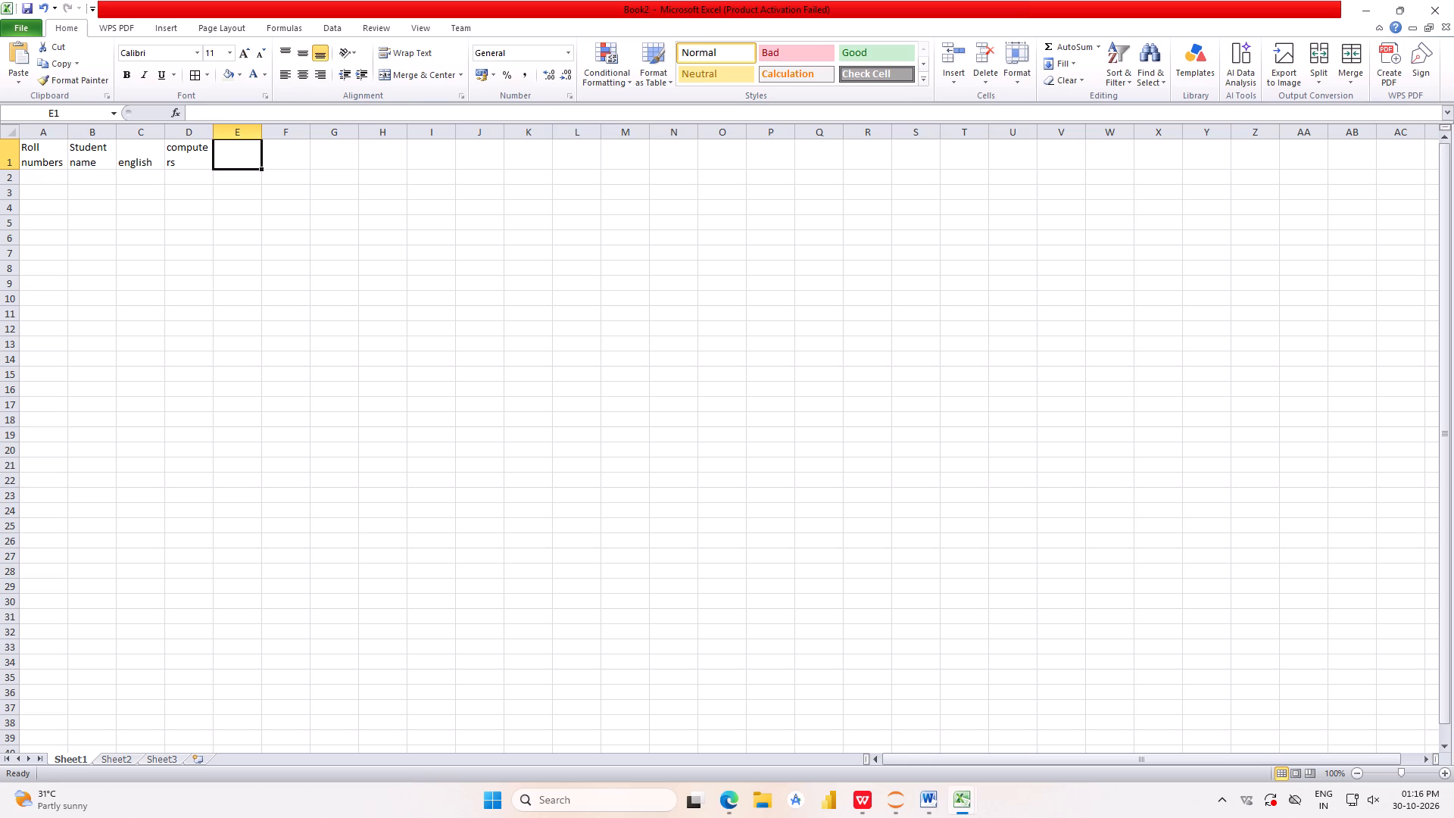
{"action": "type", "text": "maths"}
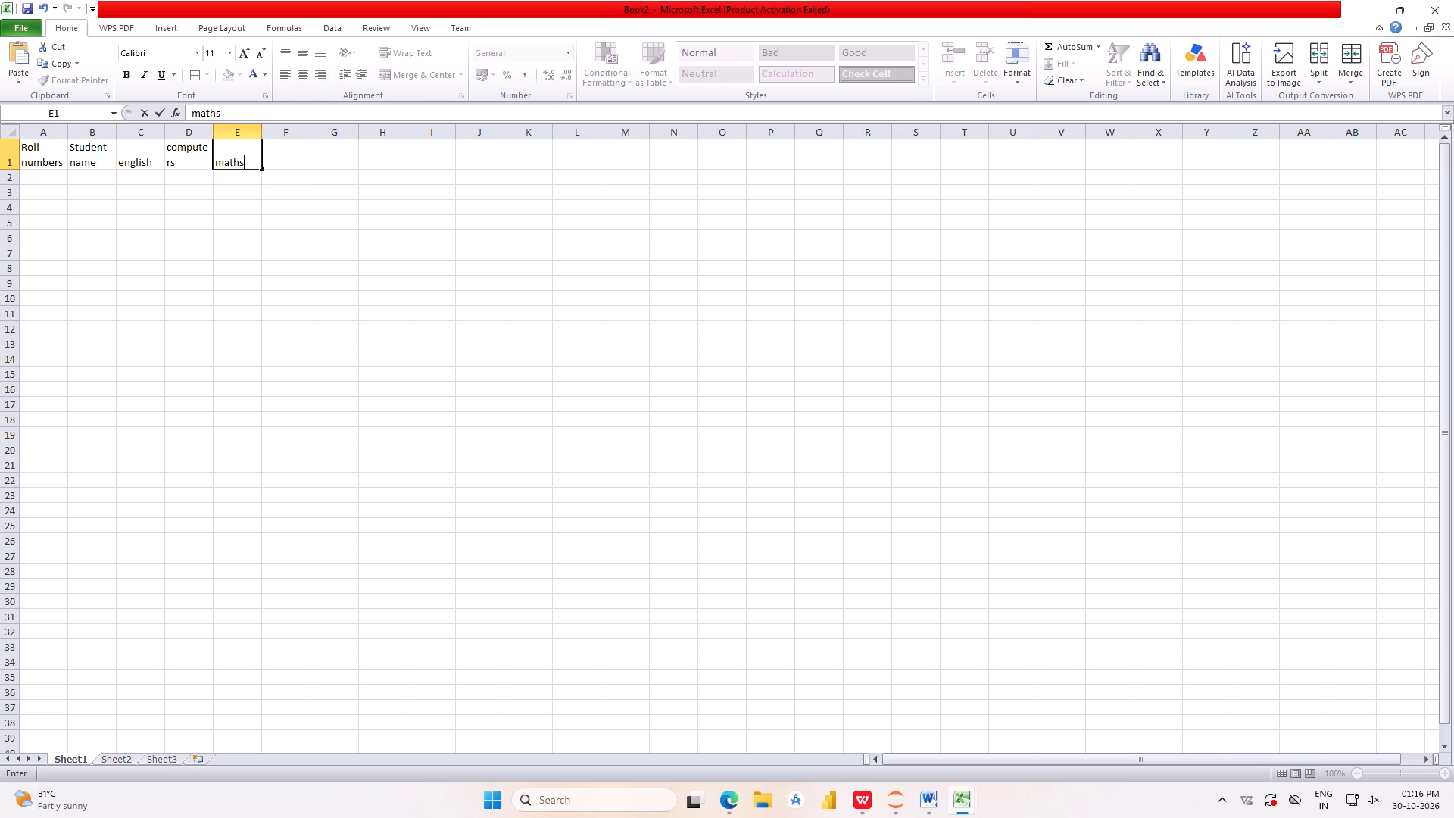
Enter the column header "Total" in cell F1, with only the first letter capitalized.
{"action": "left_click", "coordinate": [273, 153]}
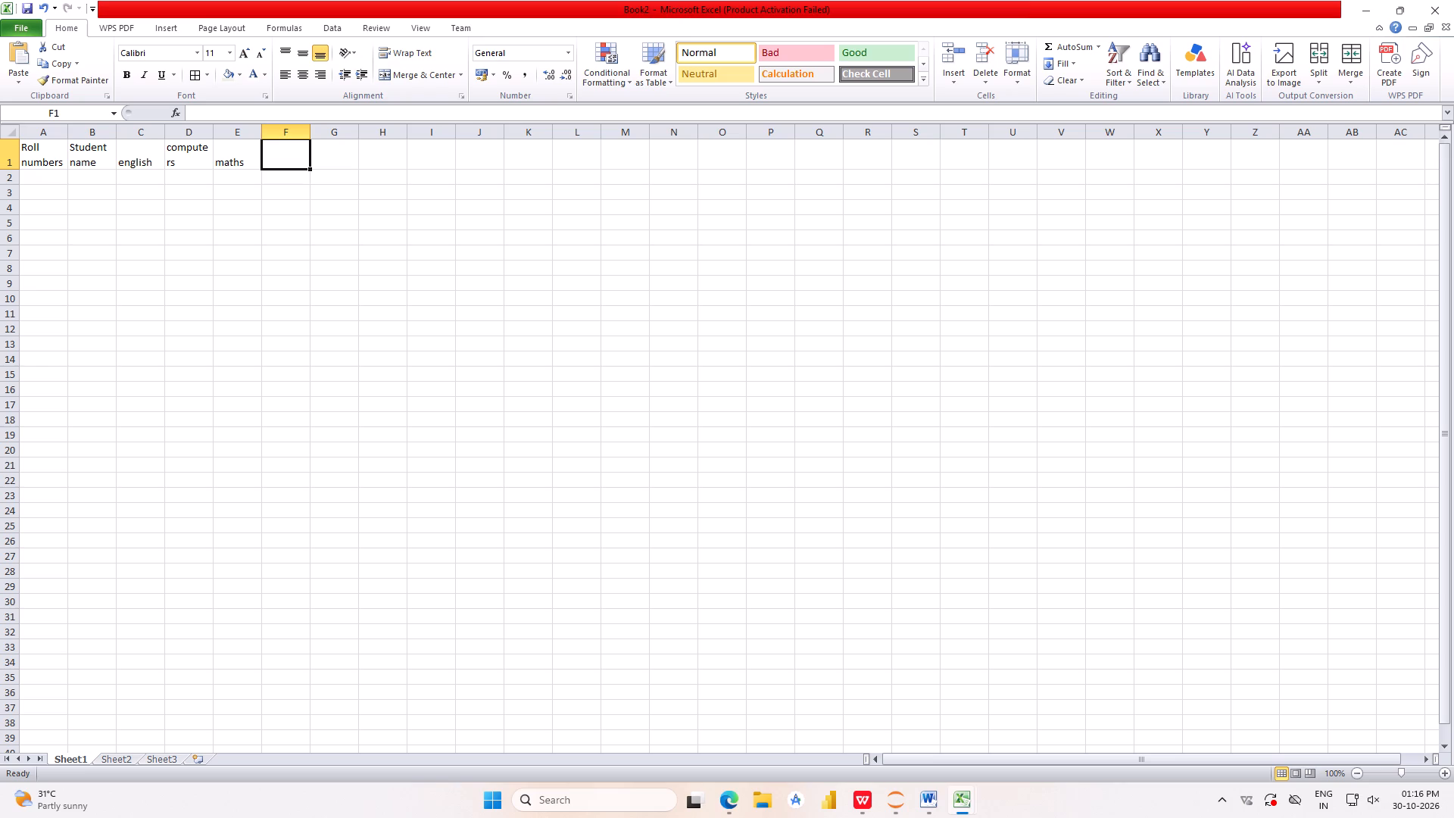
{"action": "key", "text": "t"}
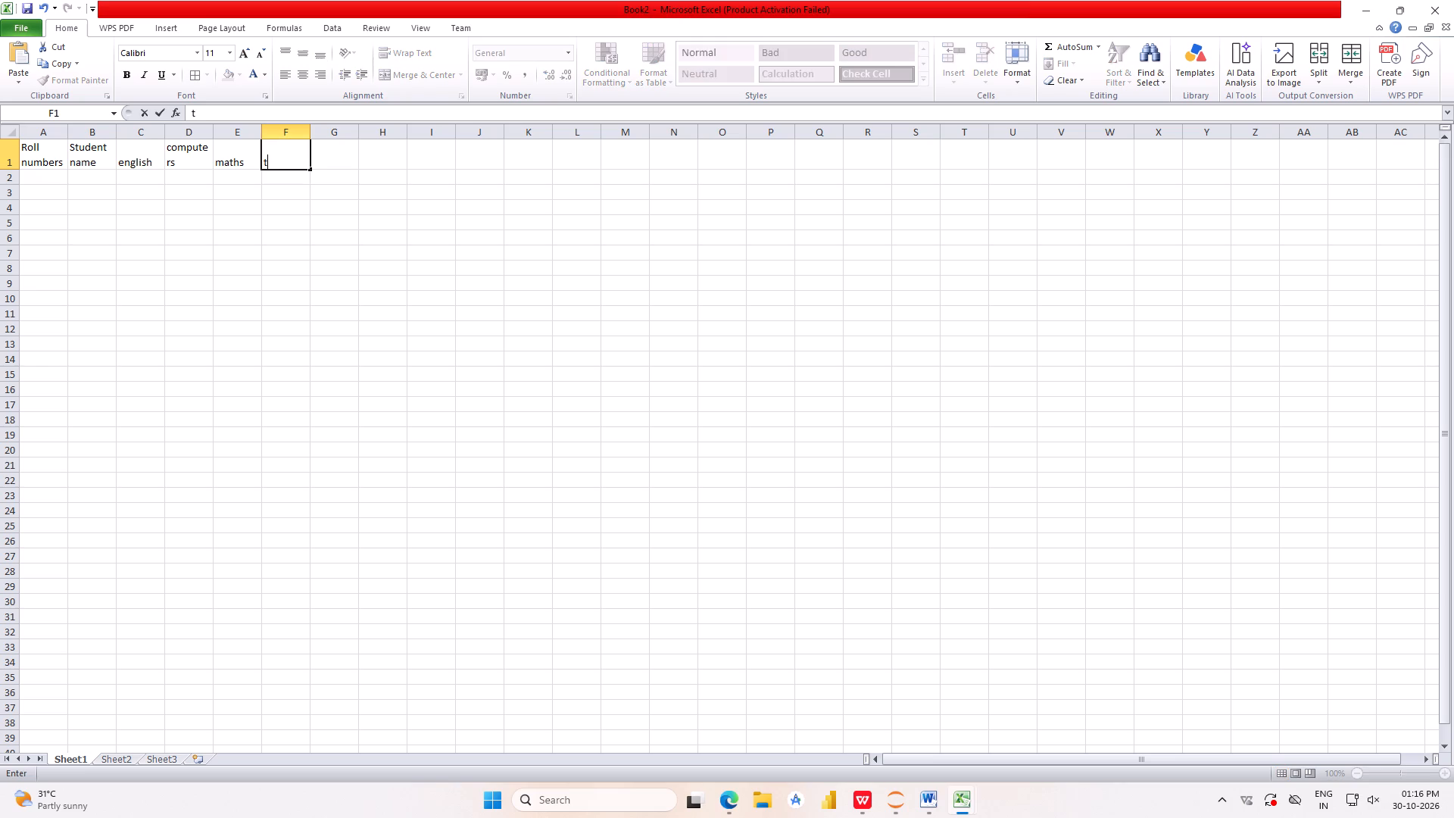
{"action": "key", "text": "BackSpace"}
{"action": "type", "text": "to"}
{"action": "key", "text": "BackSpace"}
{"action": "key", "text": "BackSpace"}
{"action": "type", "text": "TOT"}
{"action": "key", "text": "BackSpace"}
{"action": "key", "text": "BackSpace"}
{"action": "type", "text": "otal"}
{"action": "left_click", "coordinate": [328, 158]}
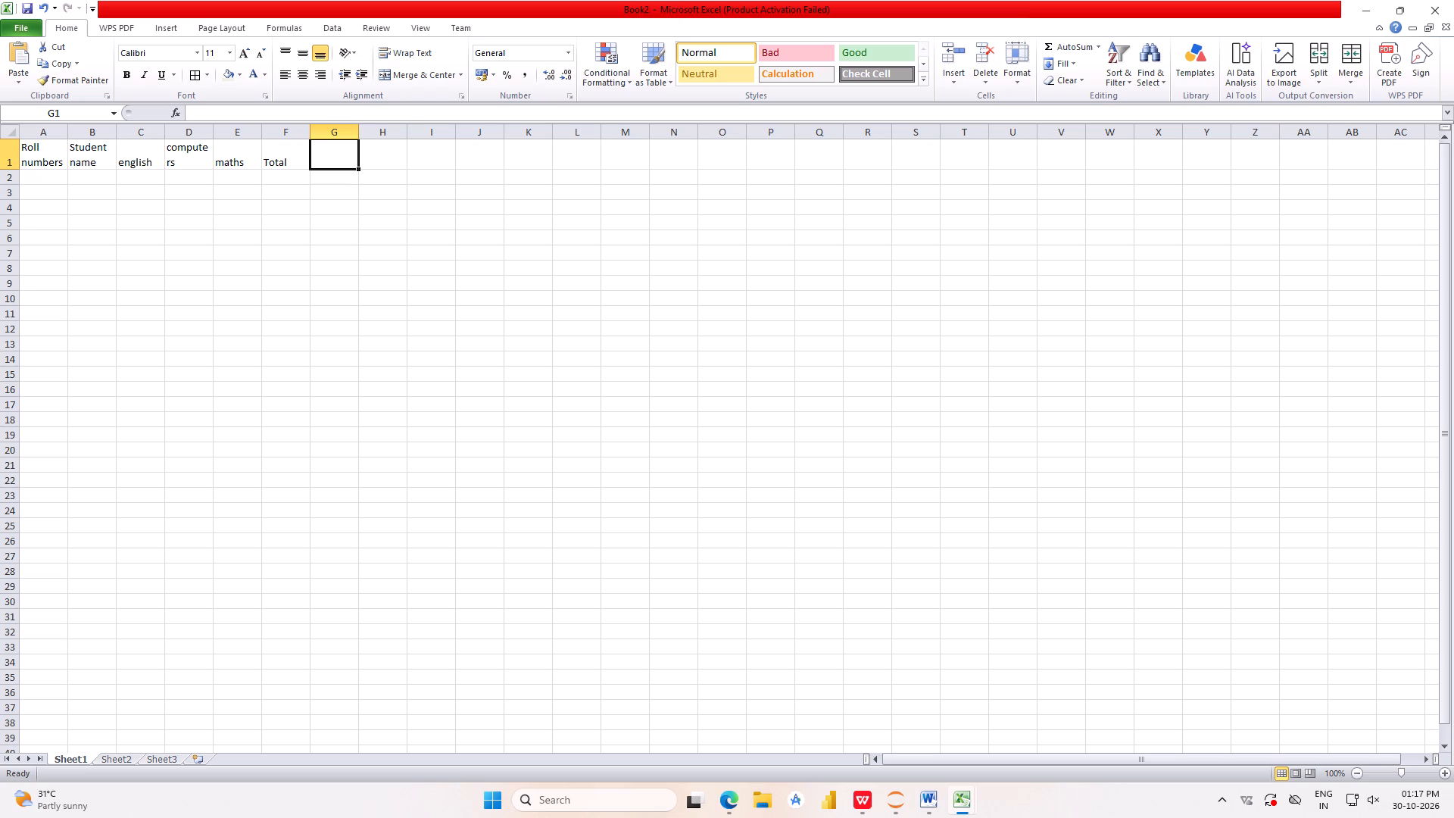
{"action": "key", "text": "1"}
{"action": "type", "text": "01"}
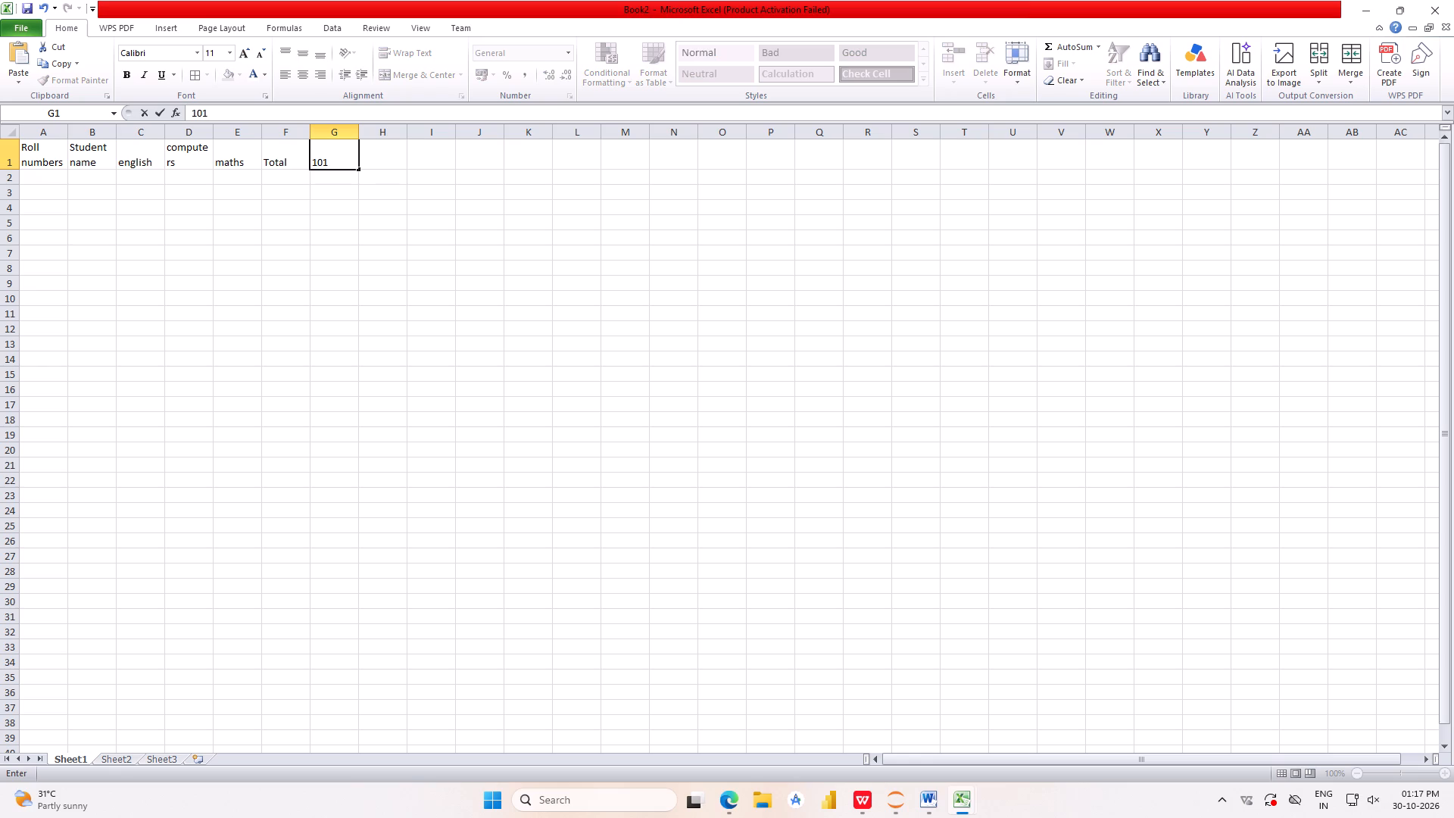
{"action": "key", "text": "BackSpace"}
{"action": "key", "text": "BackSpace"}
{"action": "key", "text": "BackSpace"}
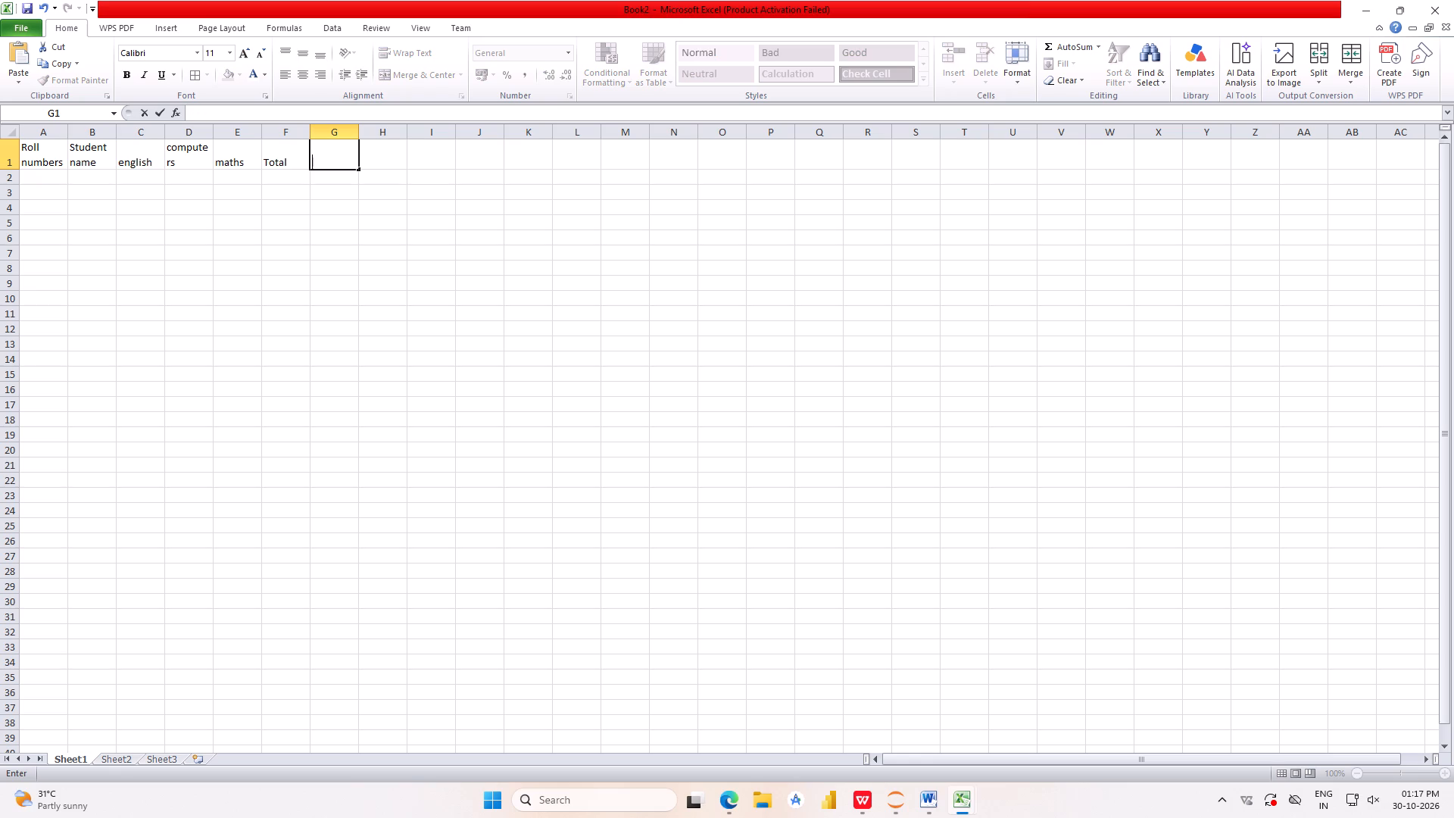
Enter the roll numbers 101, 102, 103, 104 and 105 in cells A2 to A6.
{"action": "left_click", "coordinate": [51, 175]}
{"action": "type", "text": "101"}
{"action": "left_click", "coordinate": [55, 188]}
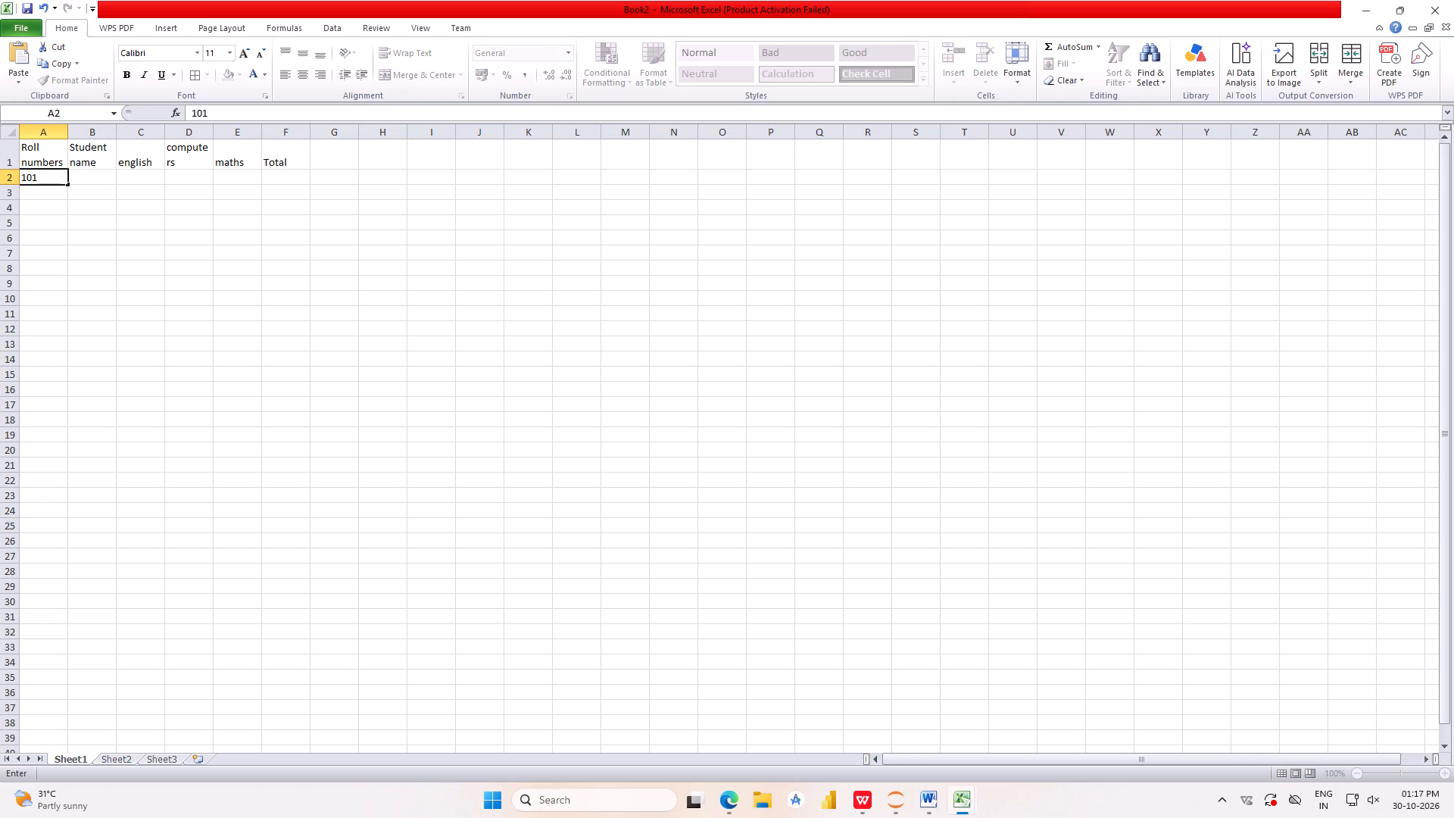
{"action": "type", "text": "102"}
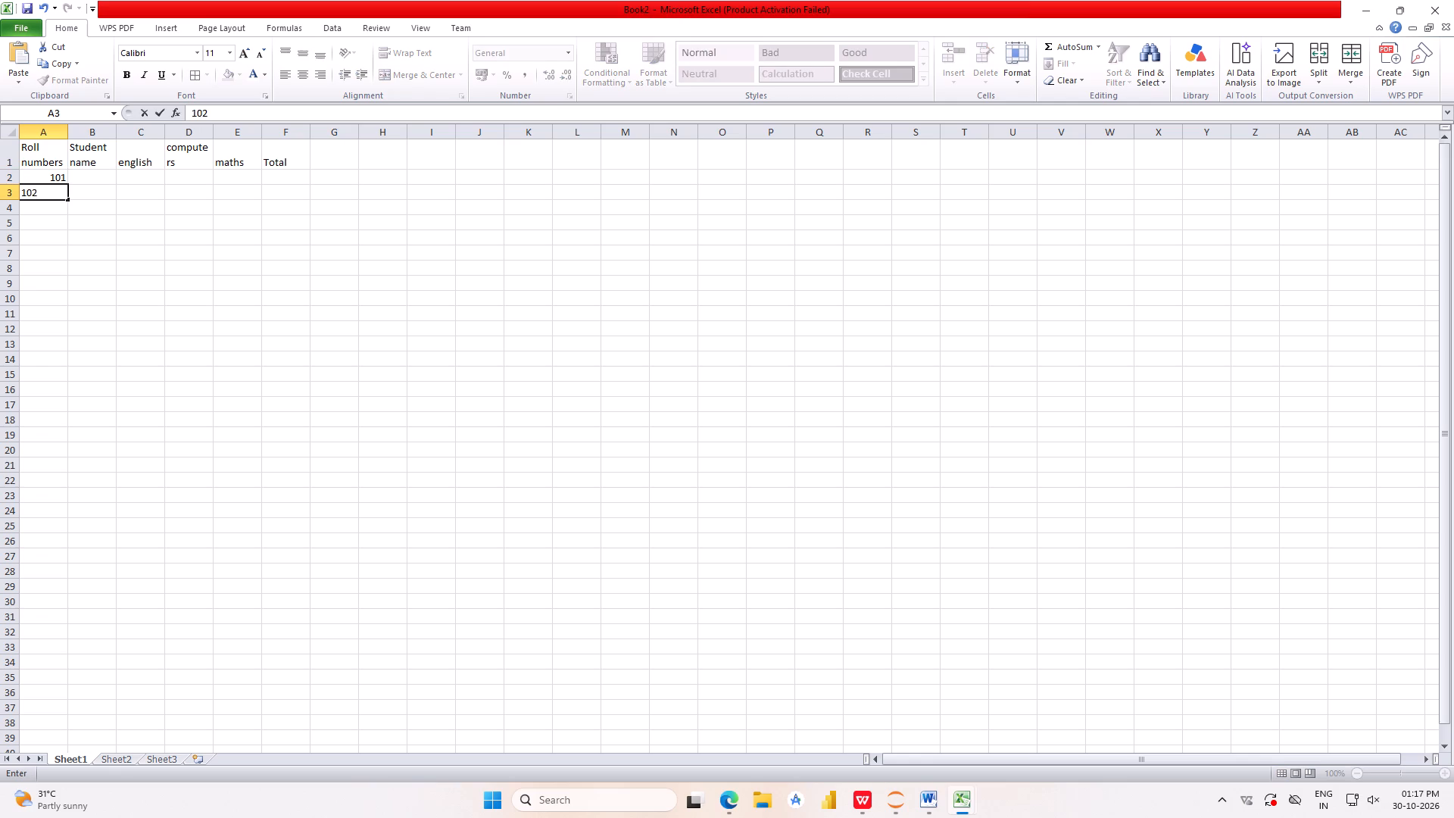
{"action": "left_click", "coordinate": [42, 204]}
{"action": "type", "text": "103"}
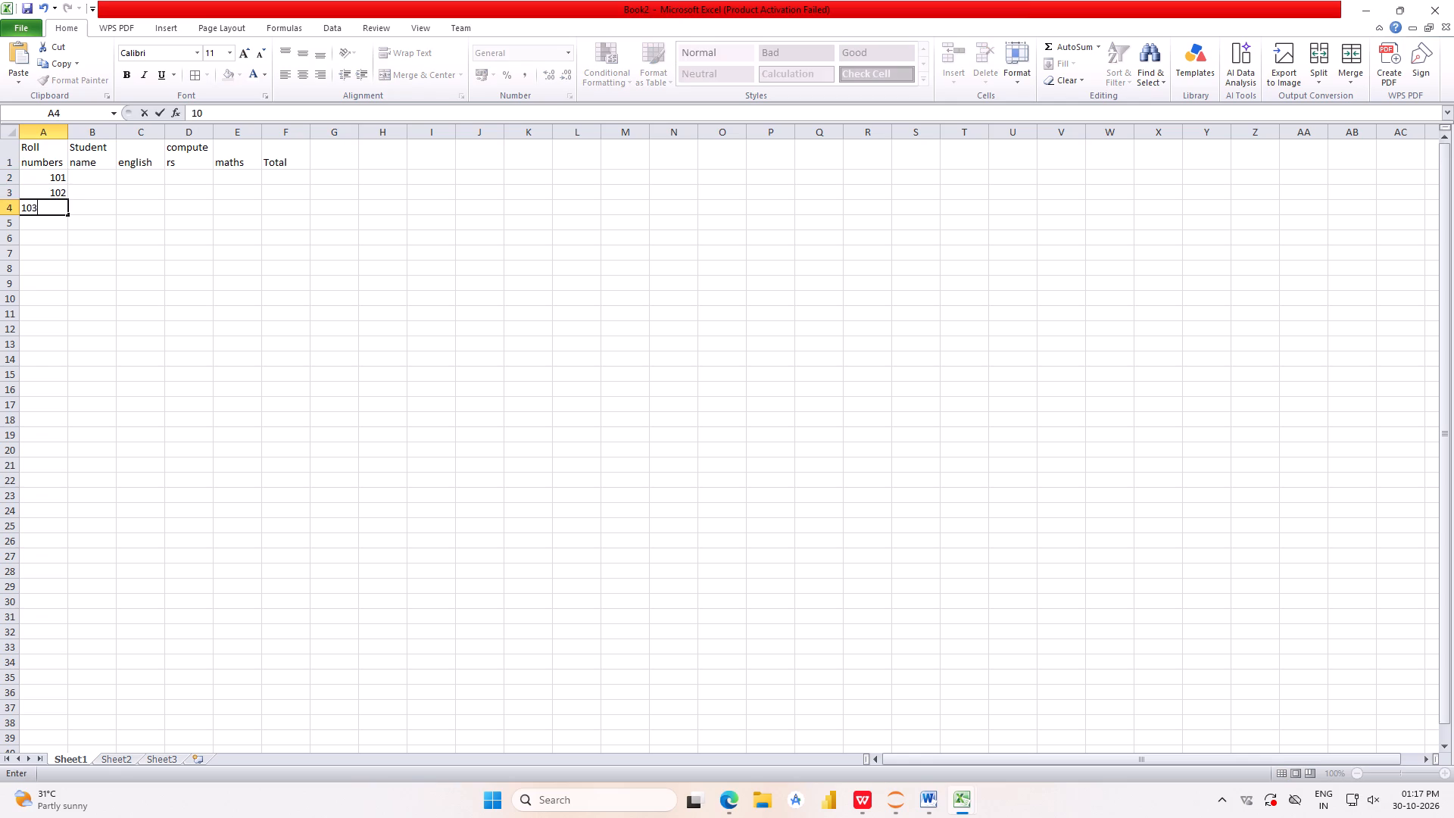
{"action": "left_click", "coordinate": [46, 220]}
{"action": "type", "text": "10"}
{"action": "key", "text": "4"}
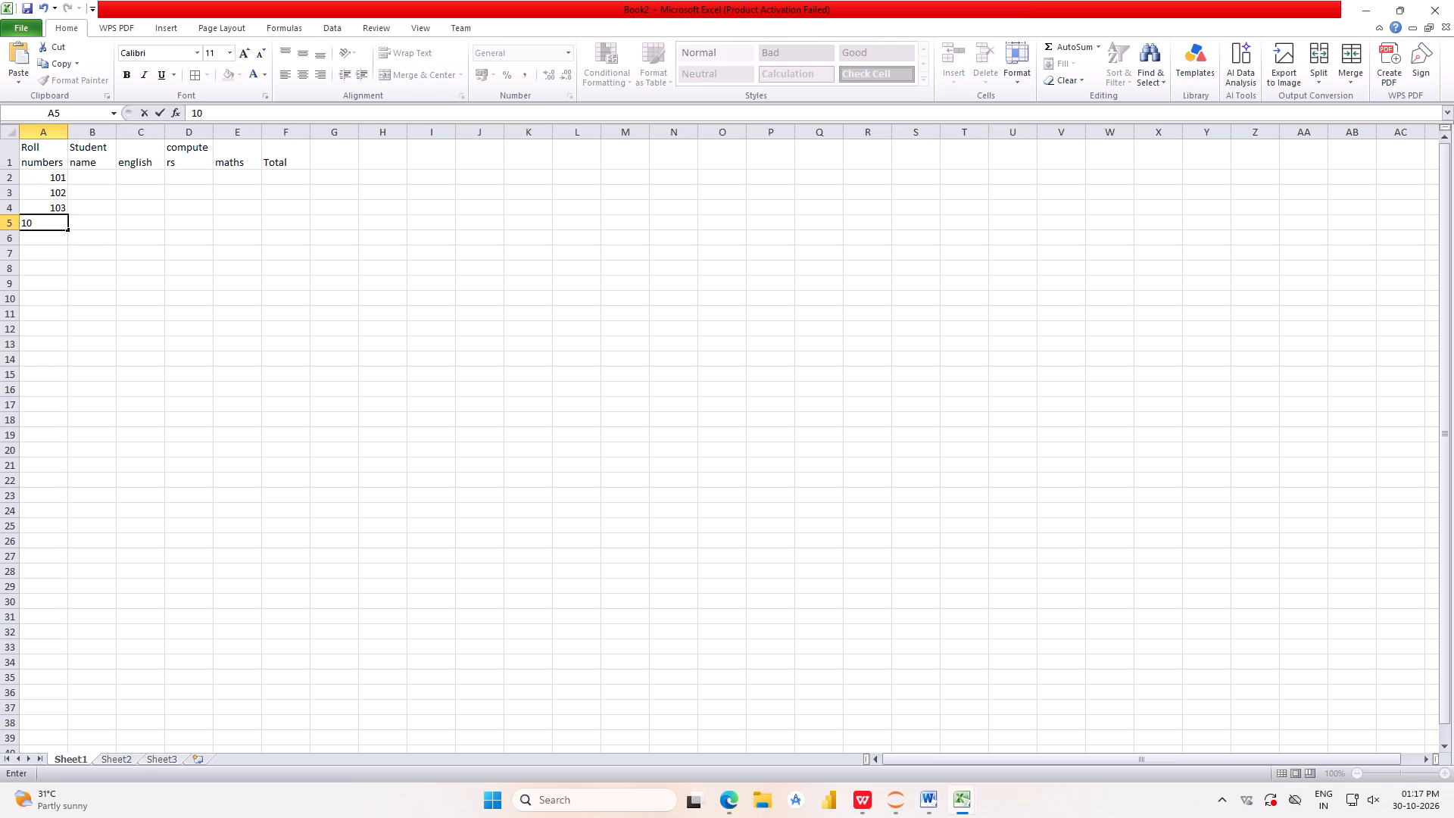
{"action": "left_click", "coordinate": [47, 238]}
{"action": "type", "text": "105"}
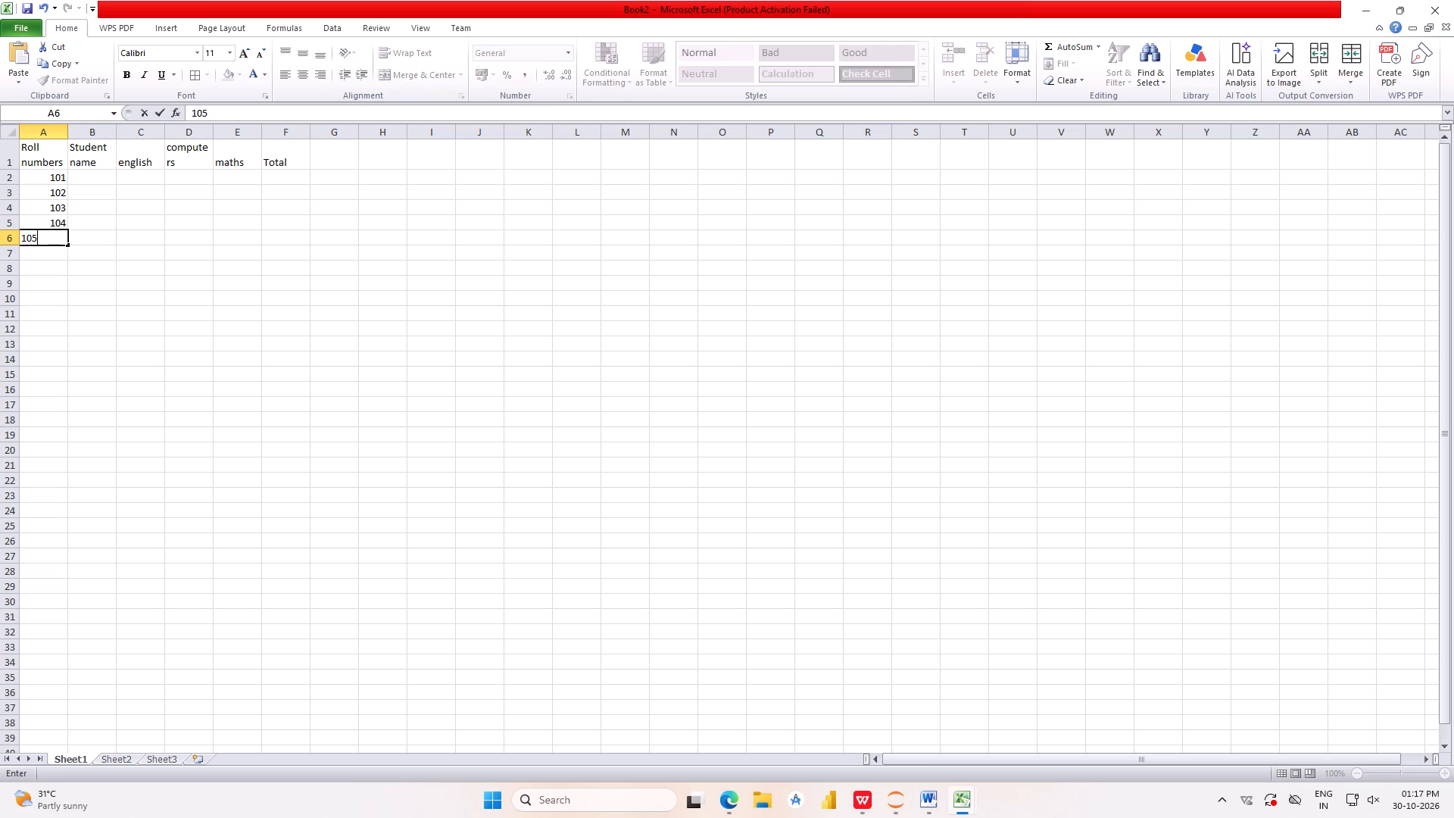
{"action": "key", "text": "Return"}
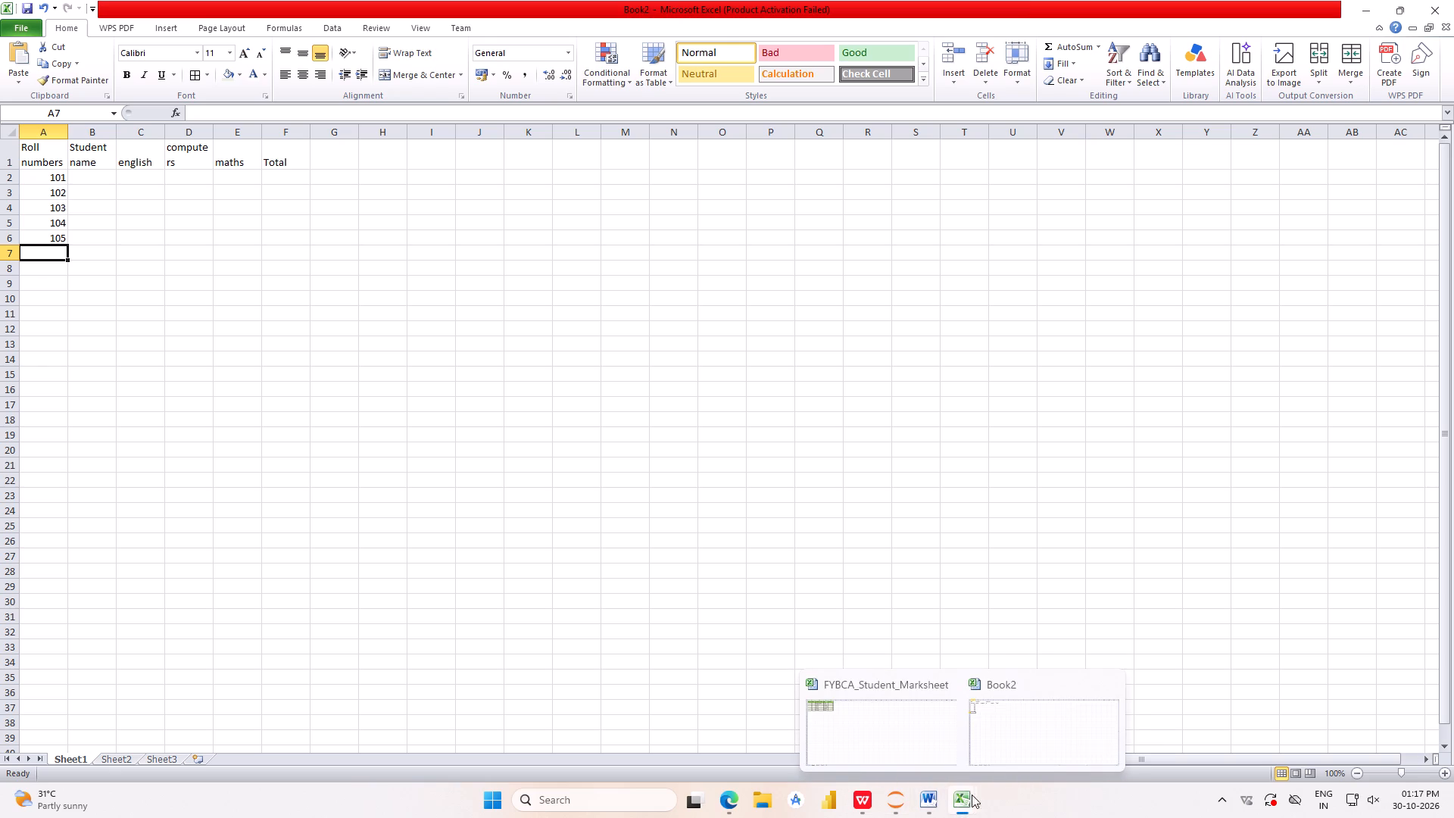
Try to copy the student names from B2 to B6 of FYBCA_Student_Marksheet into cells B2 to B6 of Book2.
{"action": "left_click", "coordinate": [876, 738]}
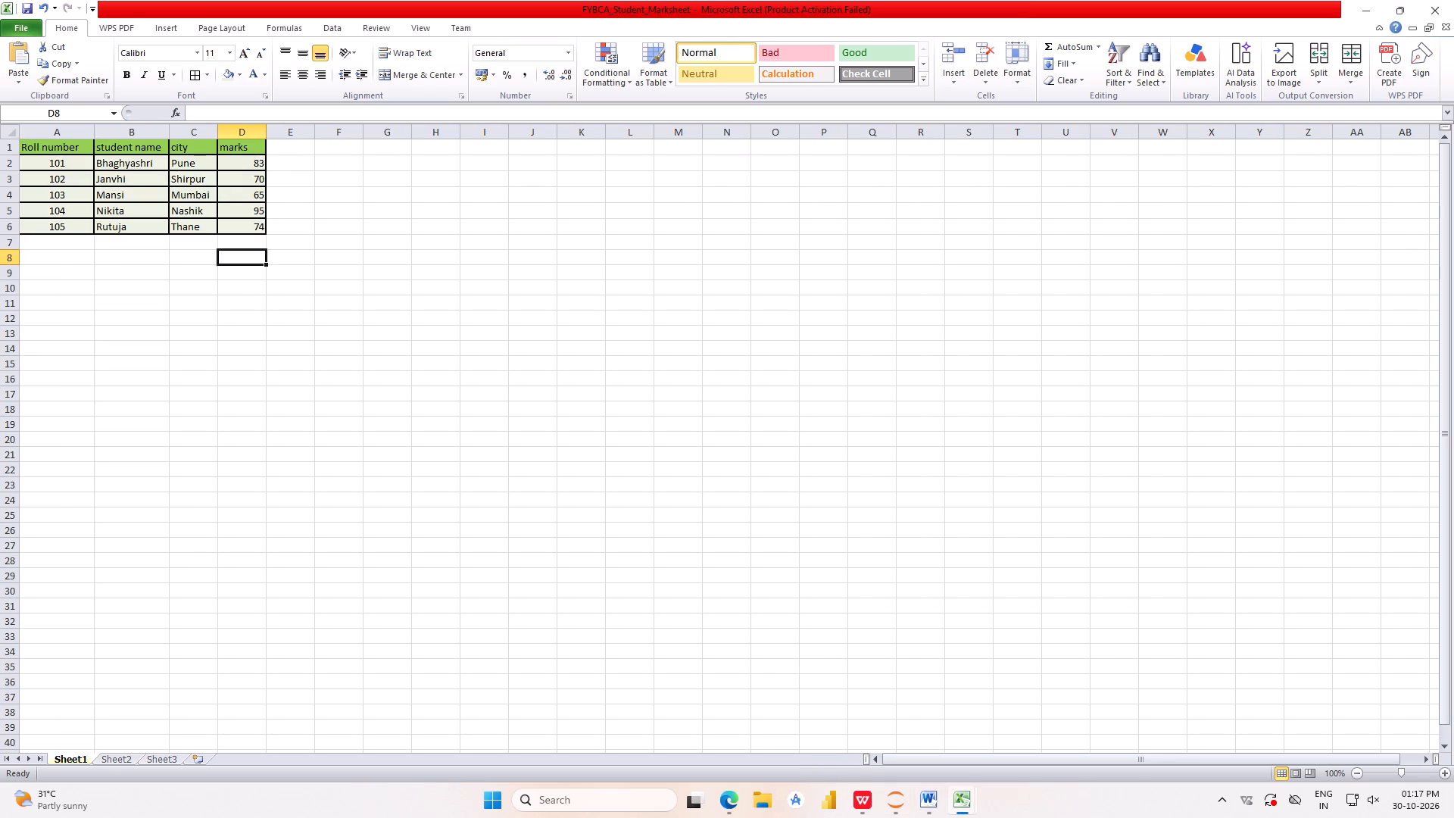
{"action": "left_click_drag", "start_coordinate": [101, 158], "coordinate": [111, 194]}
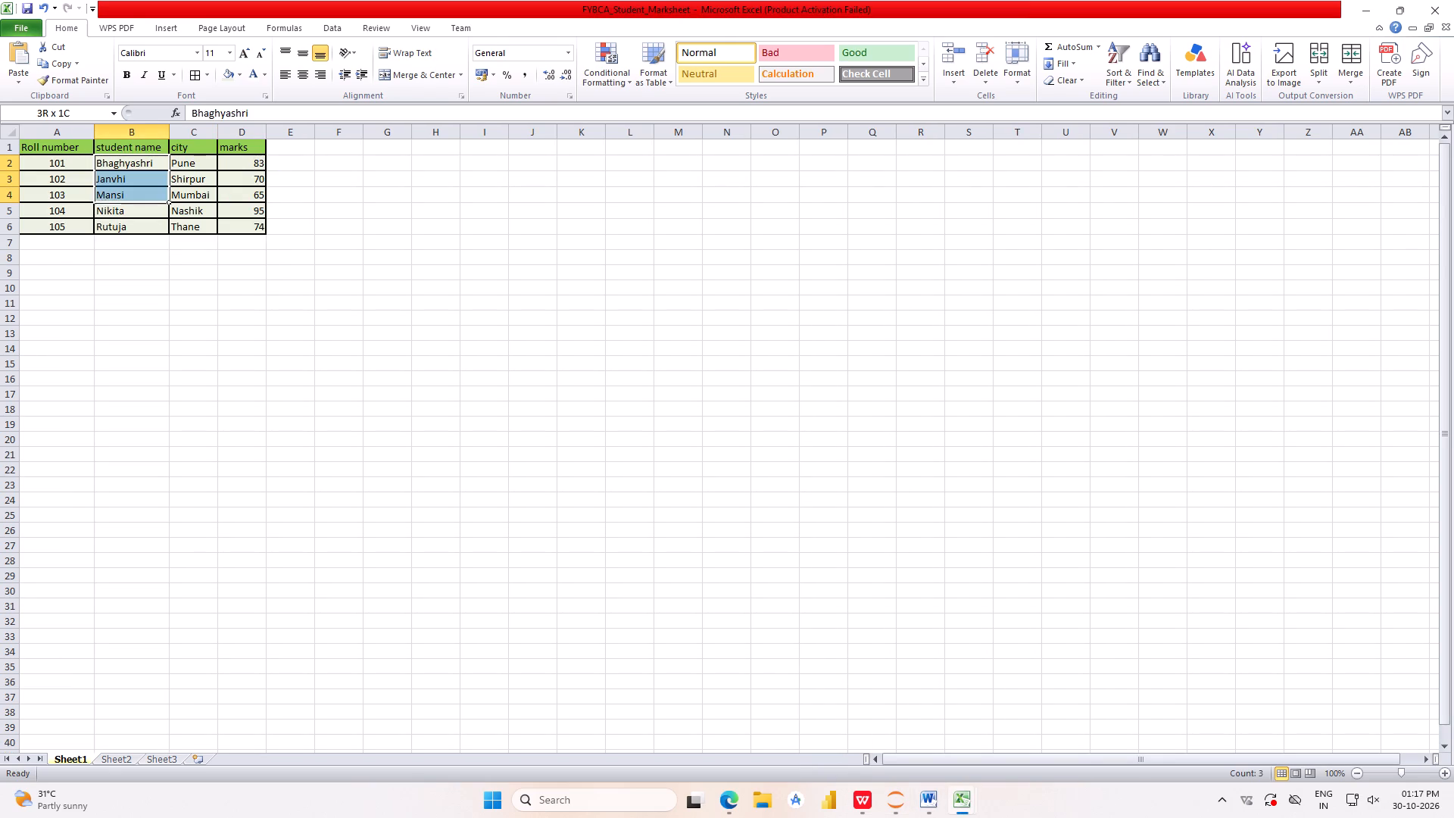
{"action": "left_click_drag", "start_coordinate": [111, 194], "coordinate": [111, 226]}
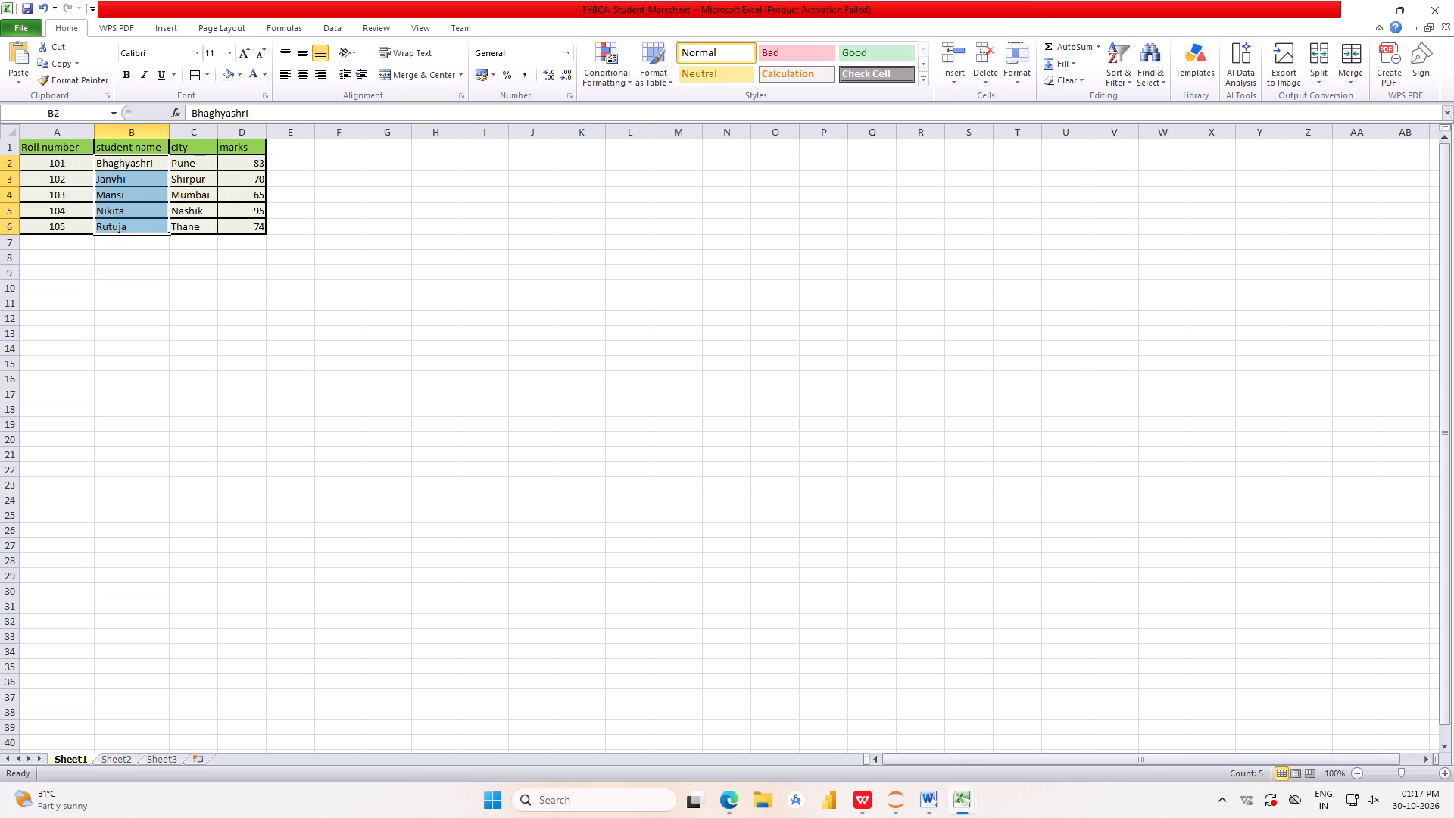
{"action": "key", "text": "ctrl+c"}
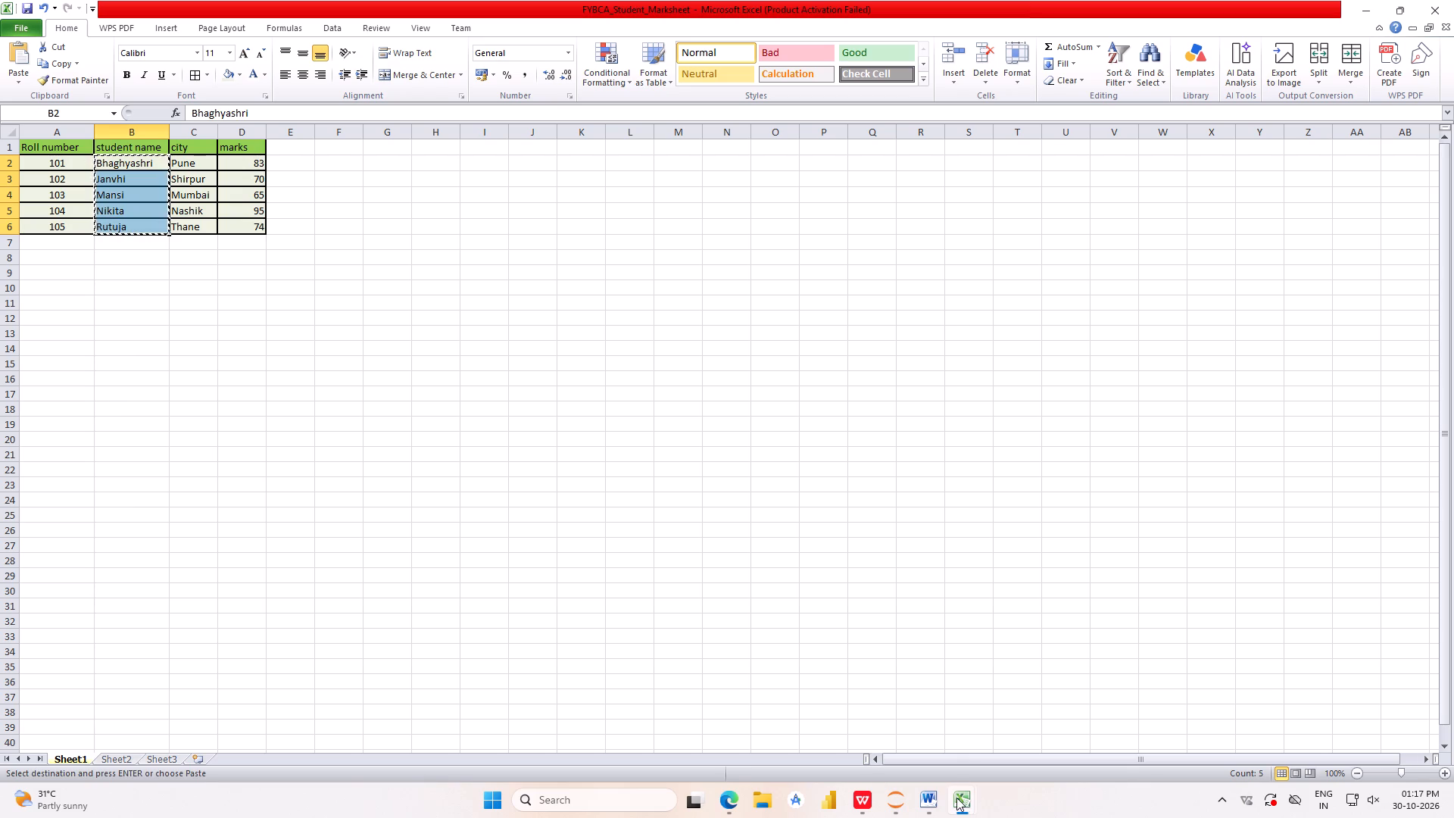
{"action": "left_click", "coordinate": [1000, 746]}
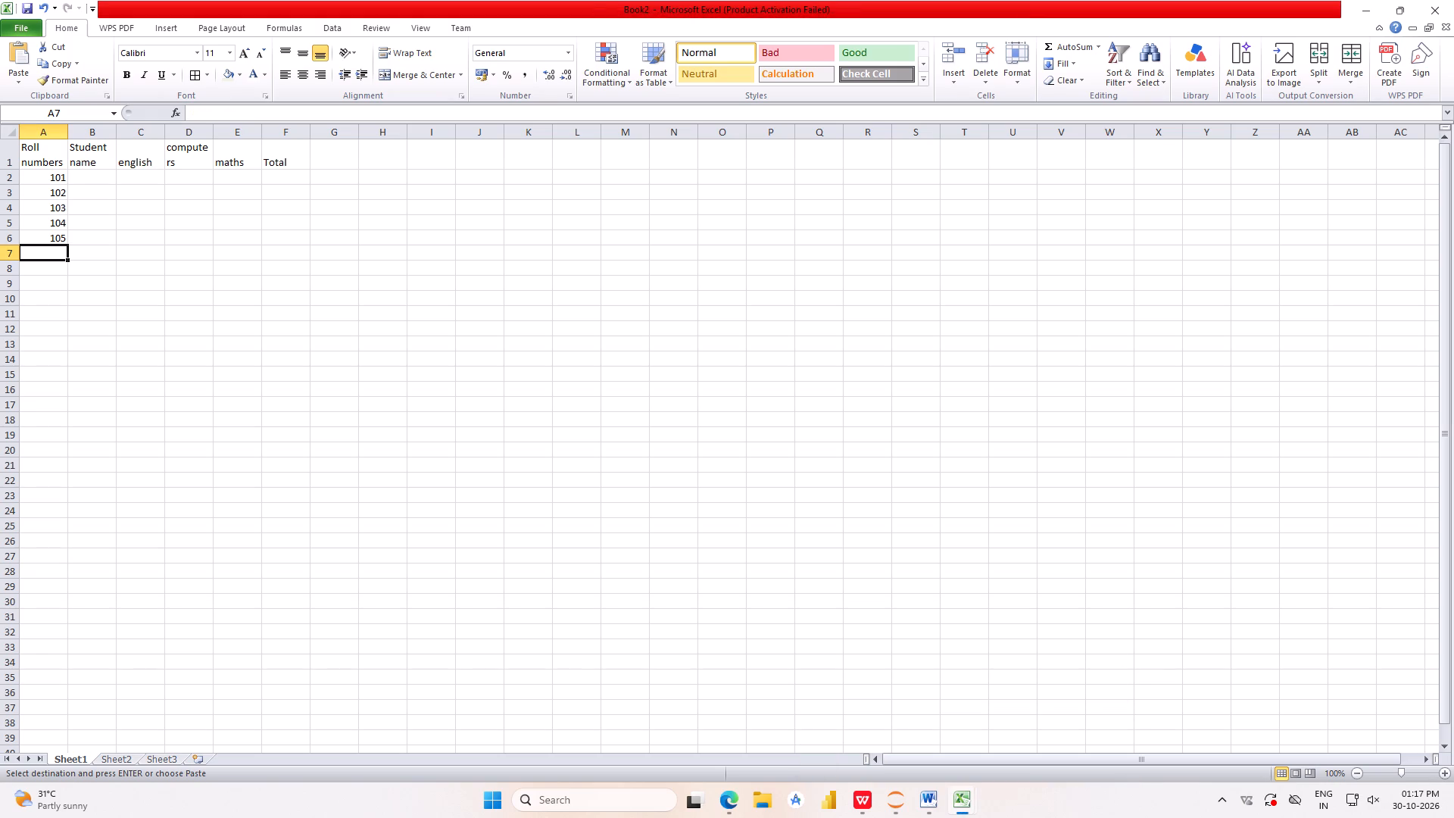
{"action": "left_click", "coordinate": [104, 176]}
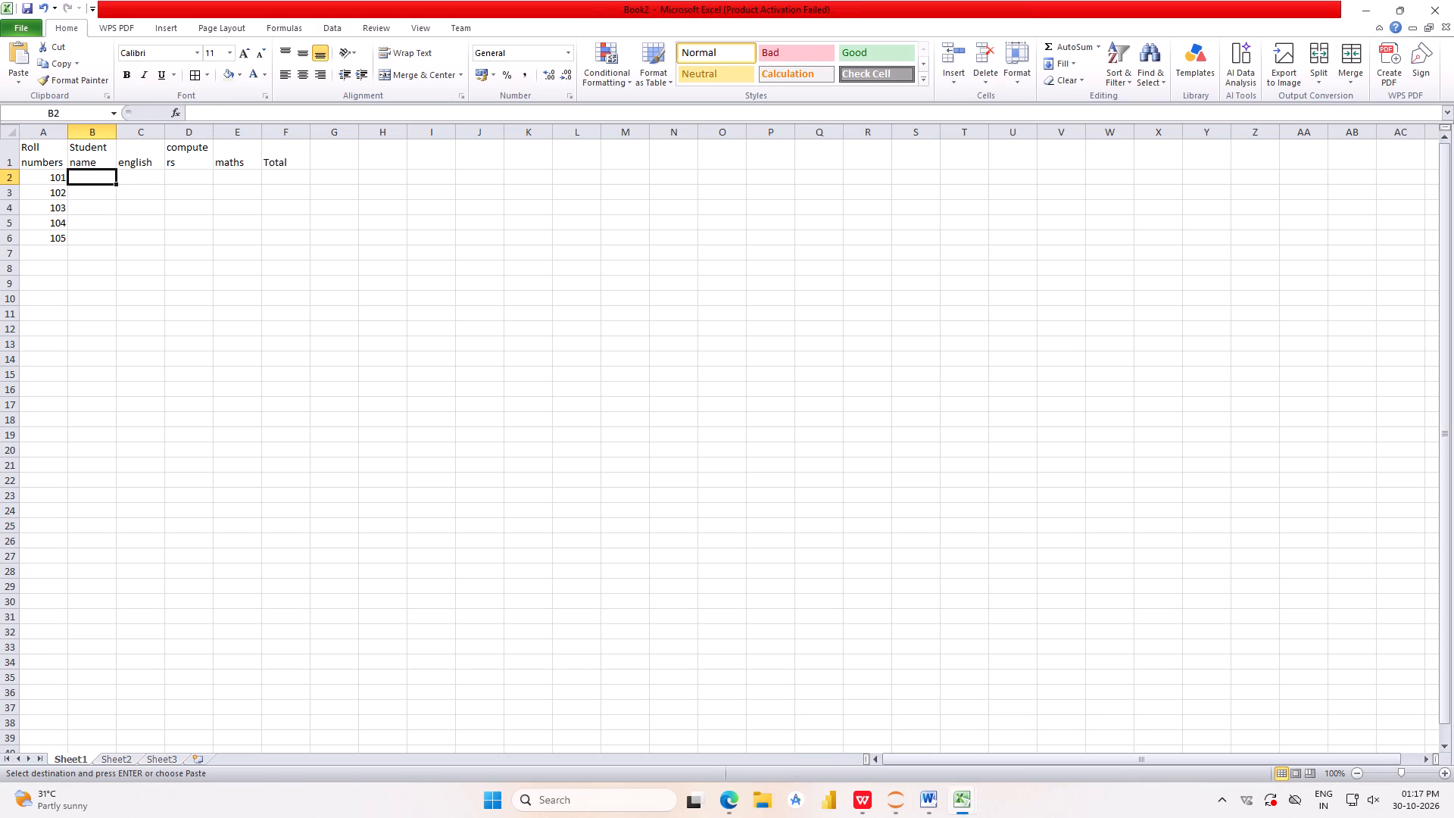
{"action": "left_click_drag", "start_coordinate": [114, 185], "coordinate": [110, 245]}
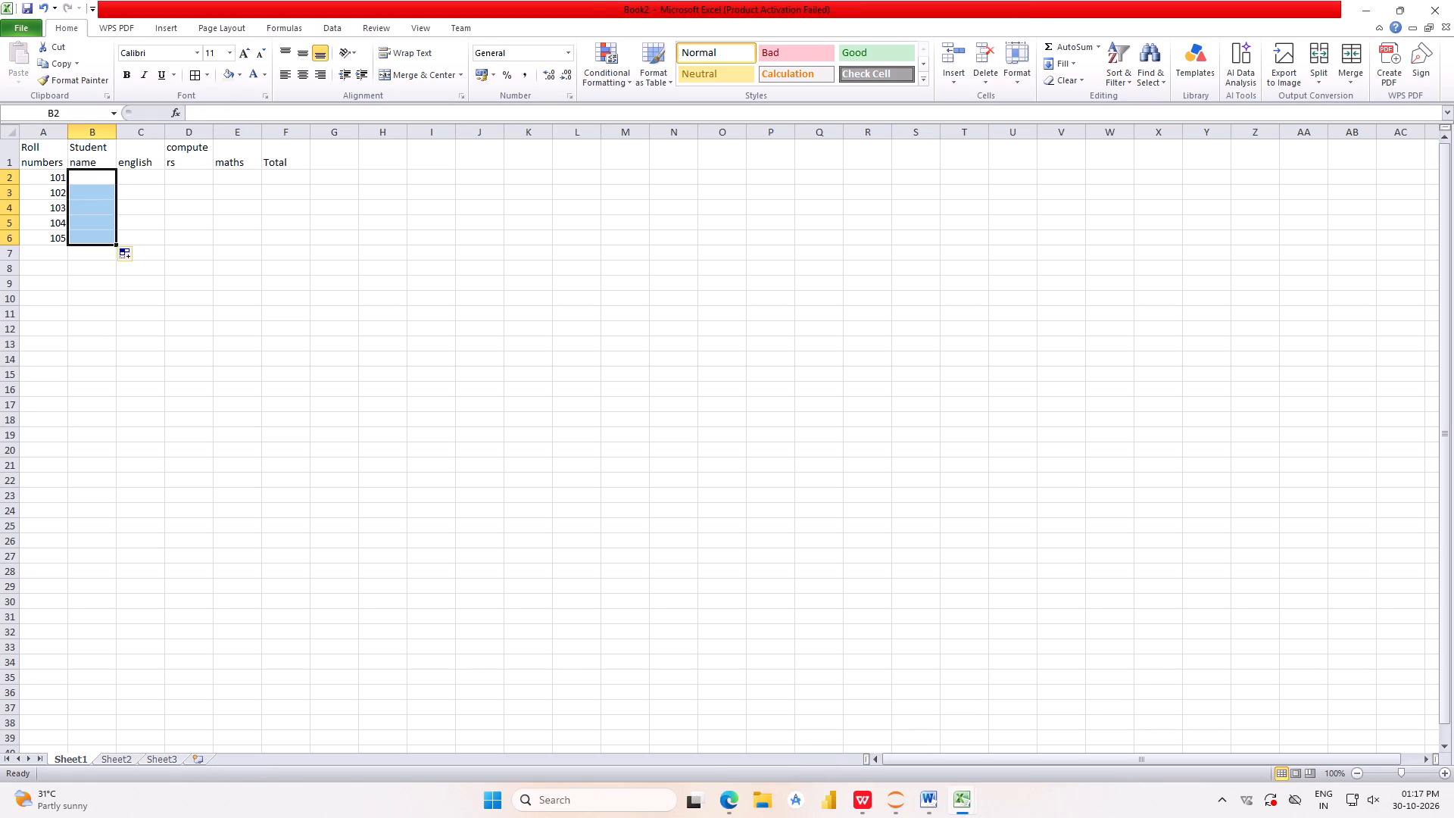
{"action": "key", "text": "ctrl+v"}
Look at the first student's name in cell B2 of FYBCA_Student_Marksheet, and return to Book2.
{"action": "left_click", "coordinate": [91, 181]}
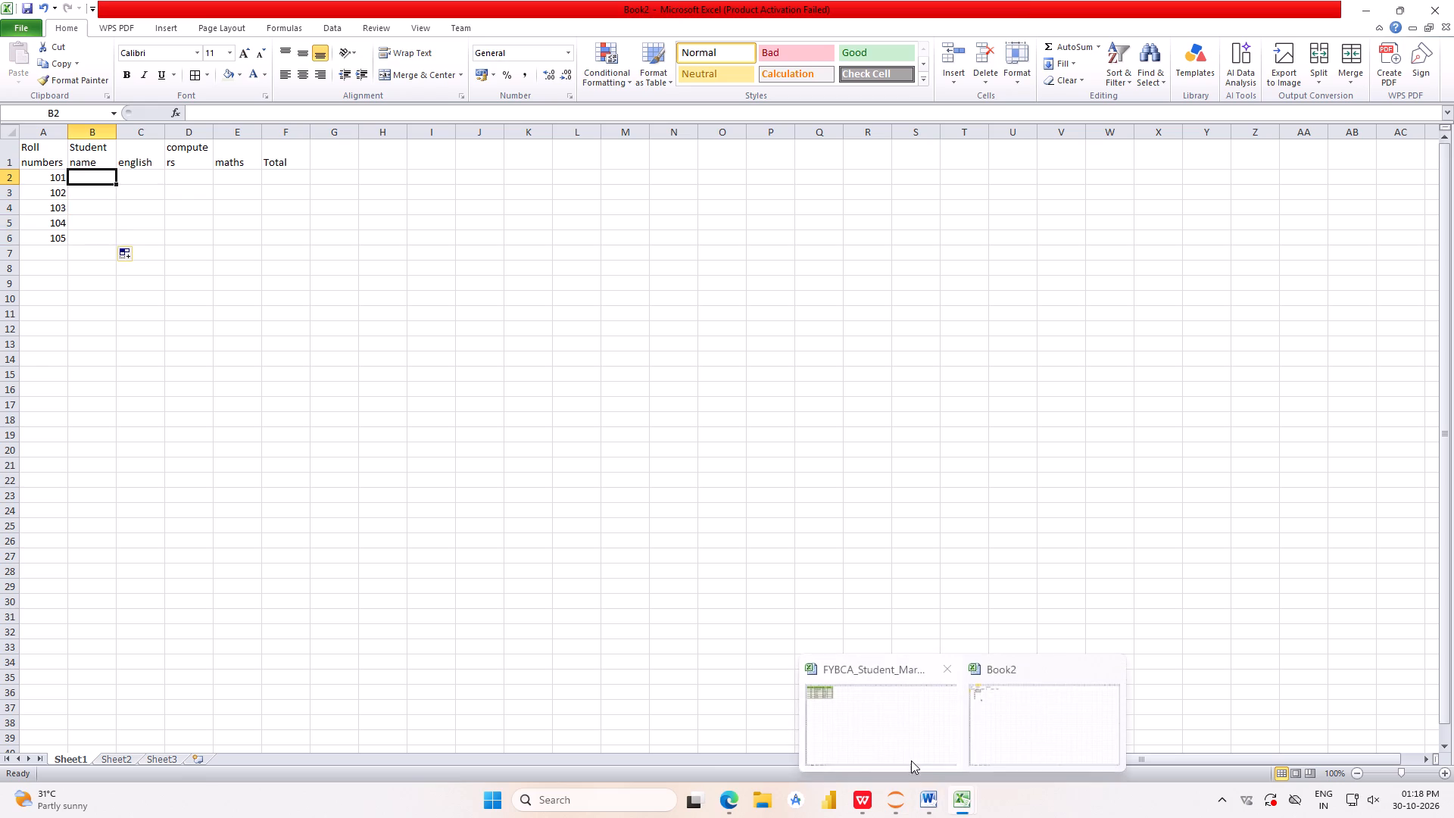
{"action": "left_click", "coordinate": [903, 752]}
{"action": "left_click", "coordinate": [135, 165]}
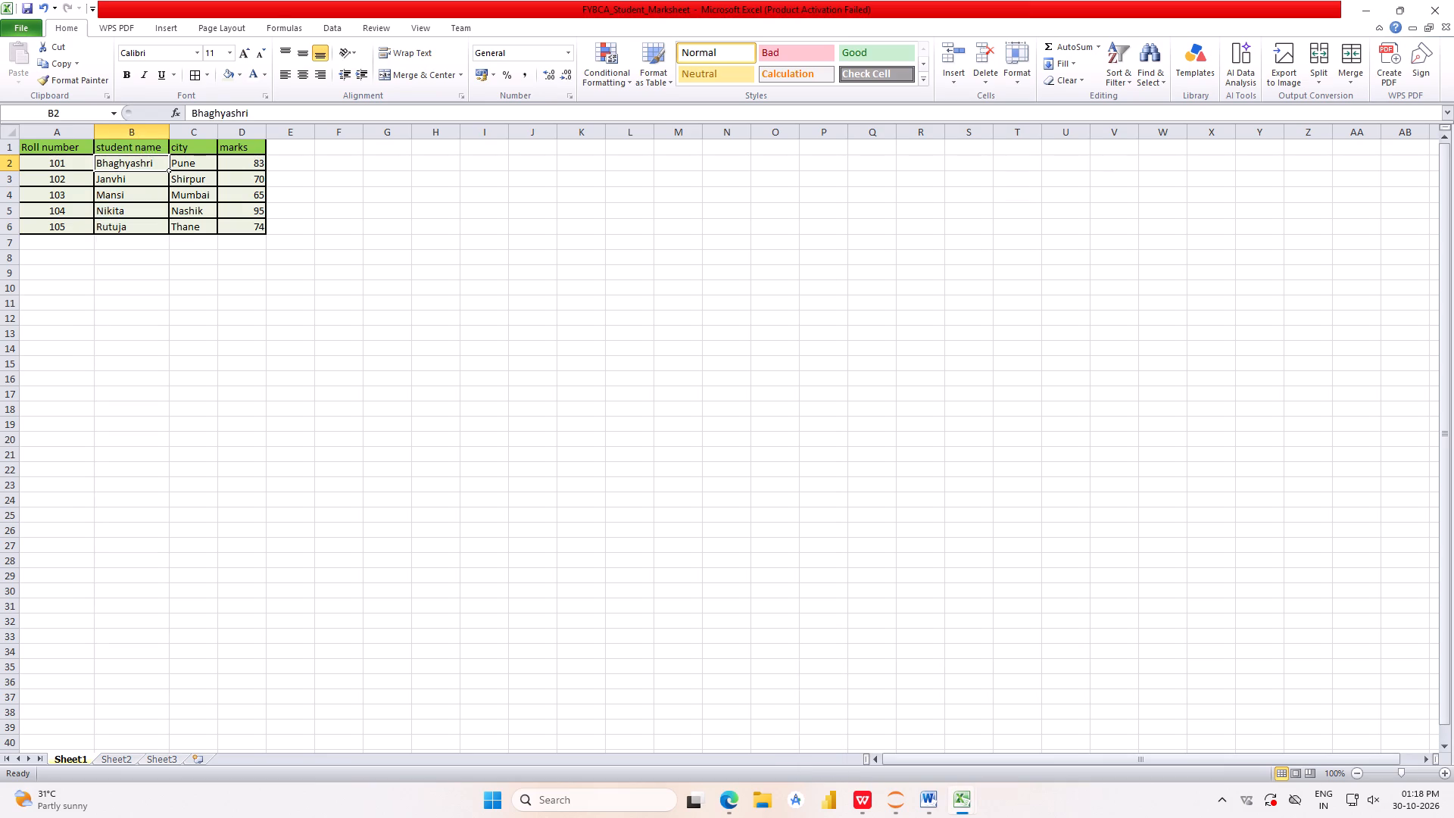
{"action": "left_click_drag", "start_coordinate": [112, 162], "coordinate": [129, 162]}
{"action": "left_click_drag", "start_coordinate": [100, 166], "coordinate": [143, 164]}
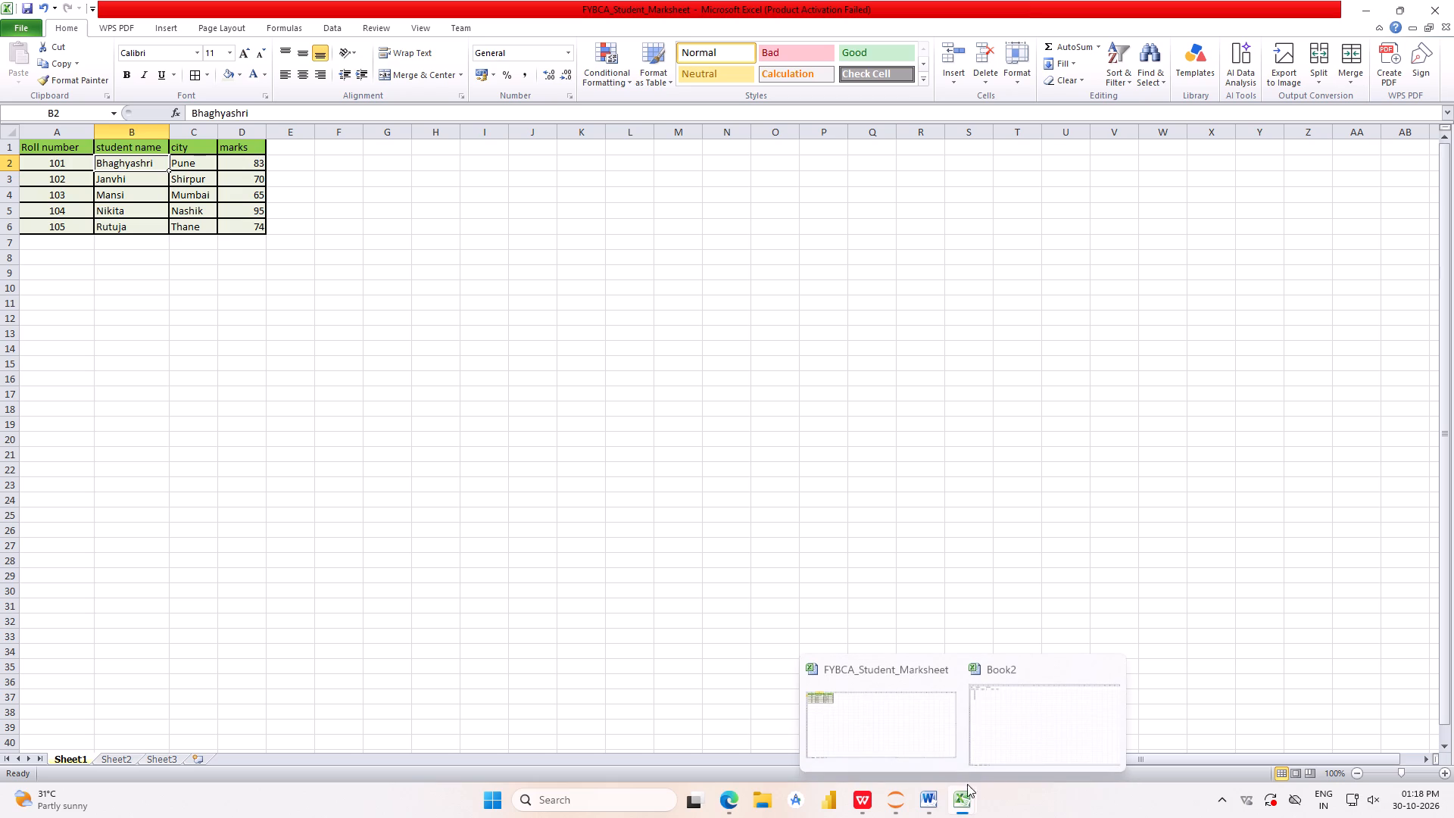
{"action": "left_click", "coordinate": [990, 729]}
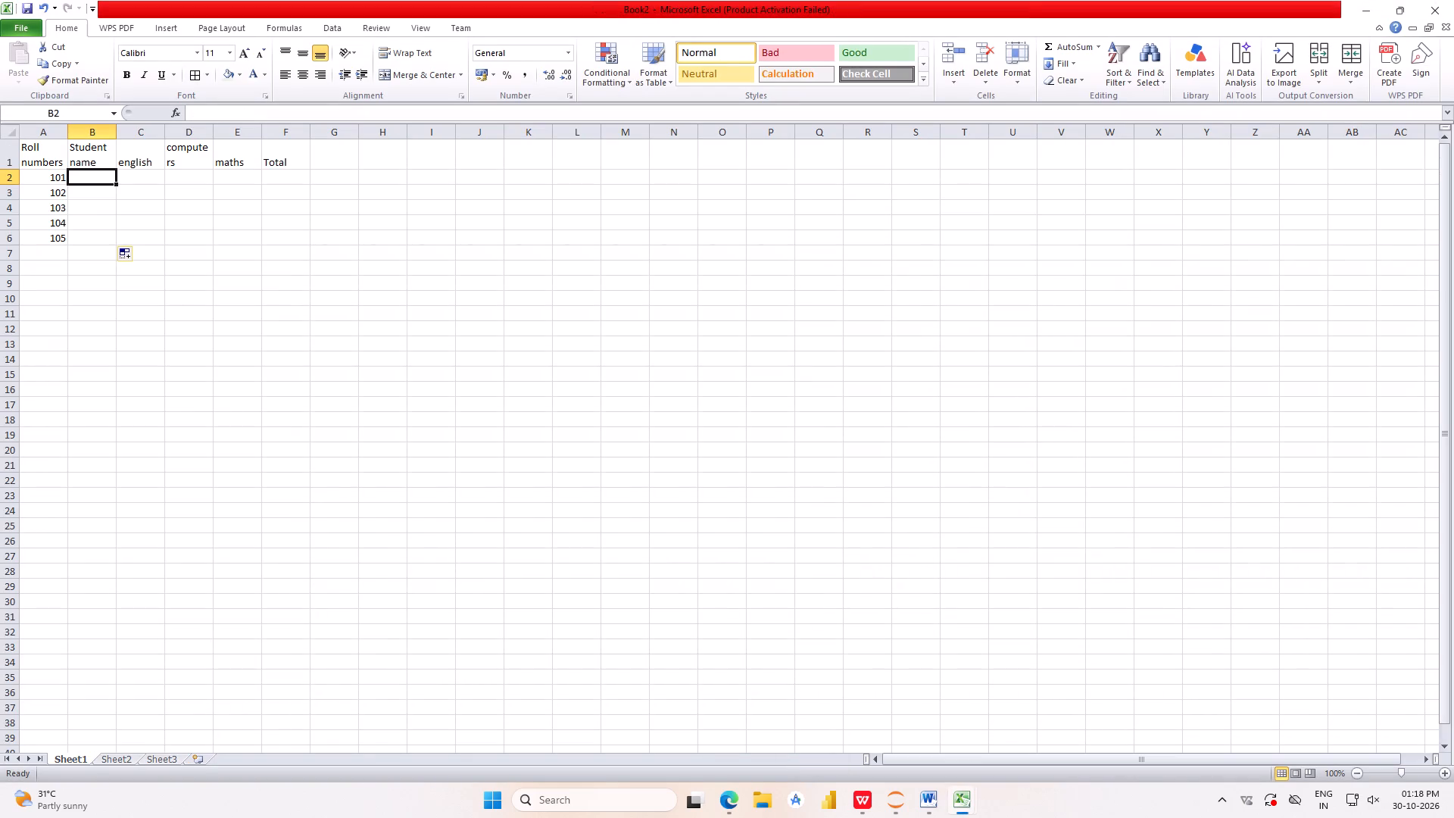
Enter the student name "Bhagyashri" in cell B2 for roll number 101.
{"action": "left_click", "coordinate": [77, 174]}
{"action": "type", "text": "hagy"}
{"action": "key", "text": "a"}
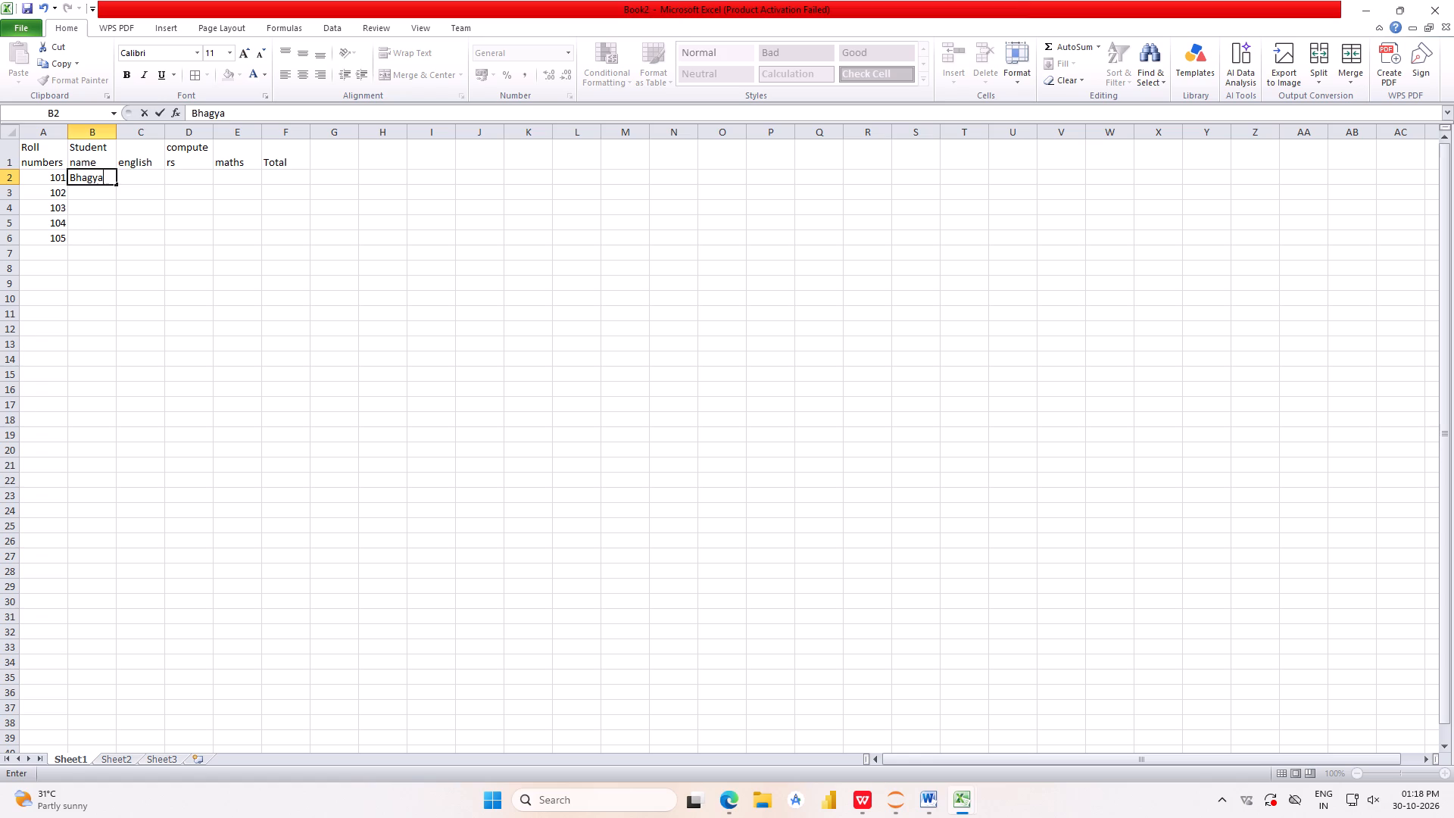
{"action": "type", "text": "shri"}
{"action": "key", "text": "Return"}
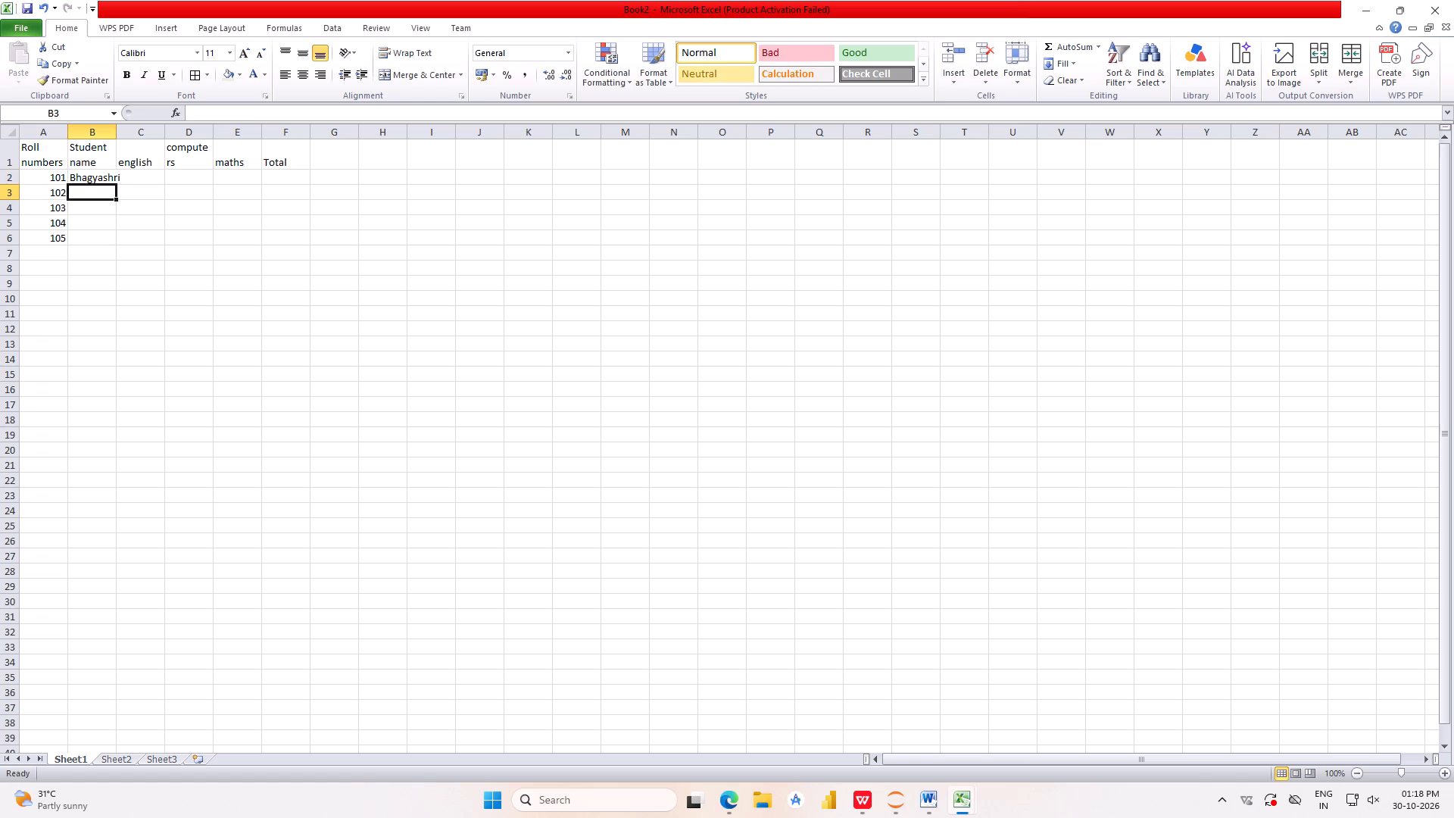
Enter the student name "Janvhi" in cell B3 for roll number 102, starting with a capital letter.
{"action": "type", "text": "jan"}
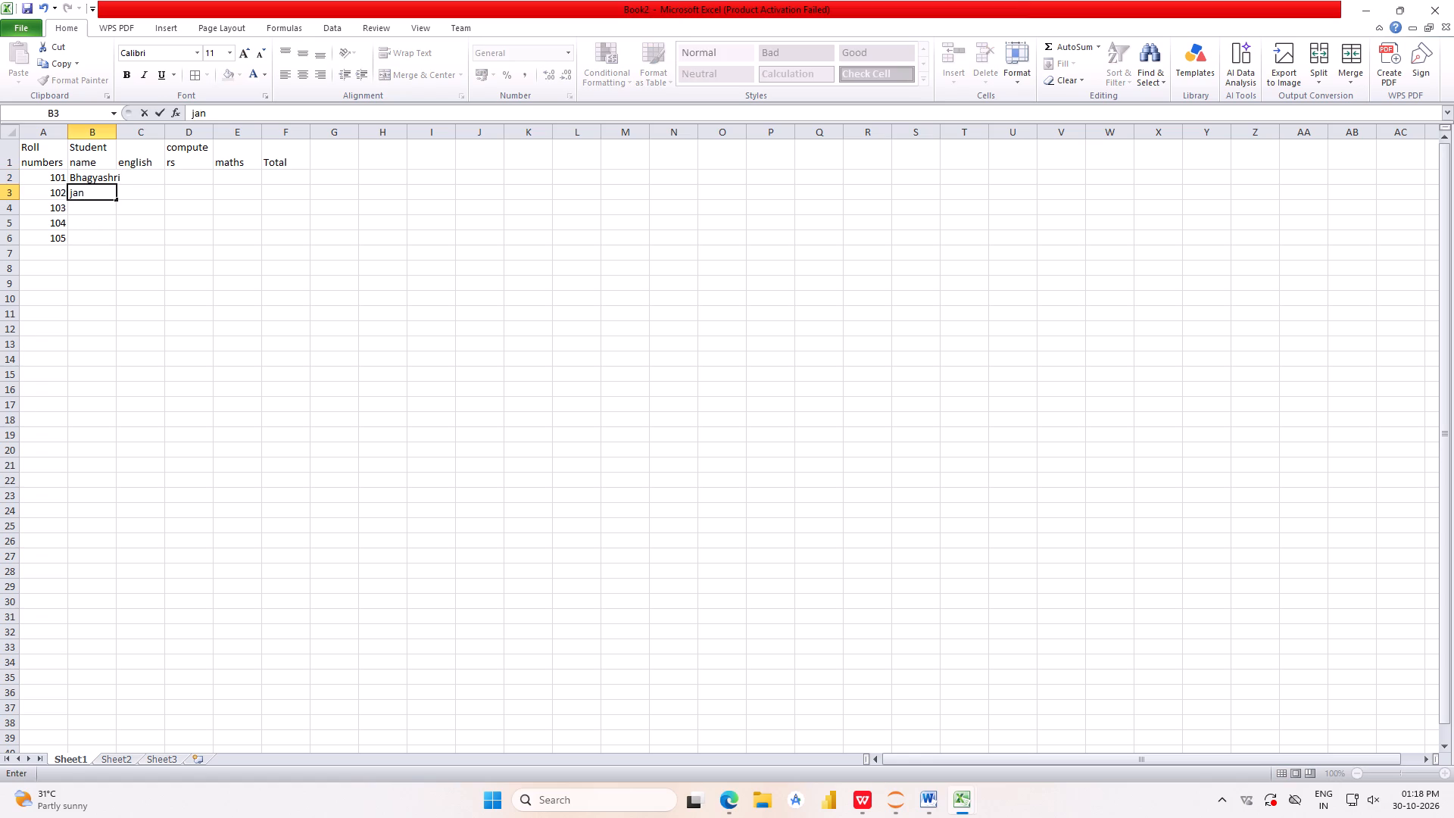
{"action": "type", "text": "vhi"}
{"action": "key", "text": "Return"}
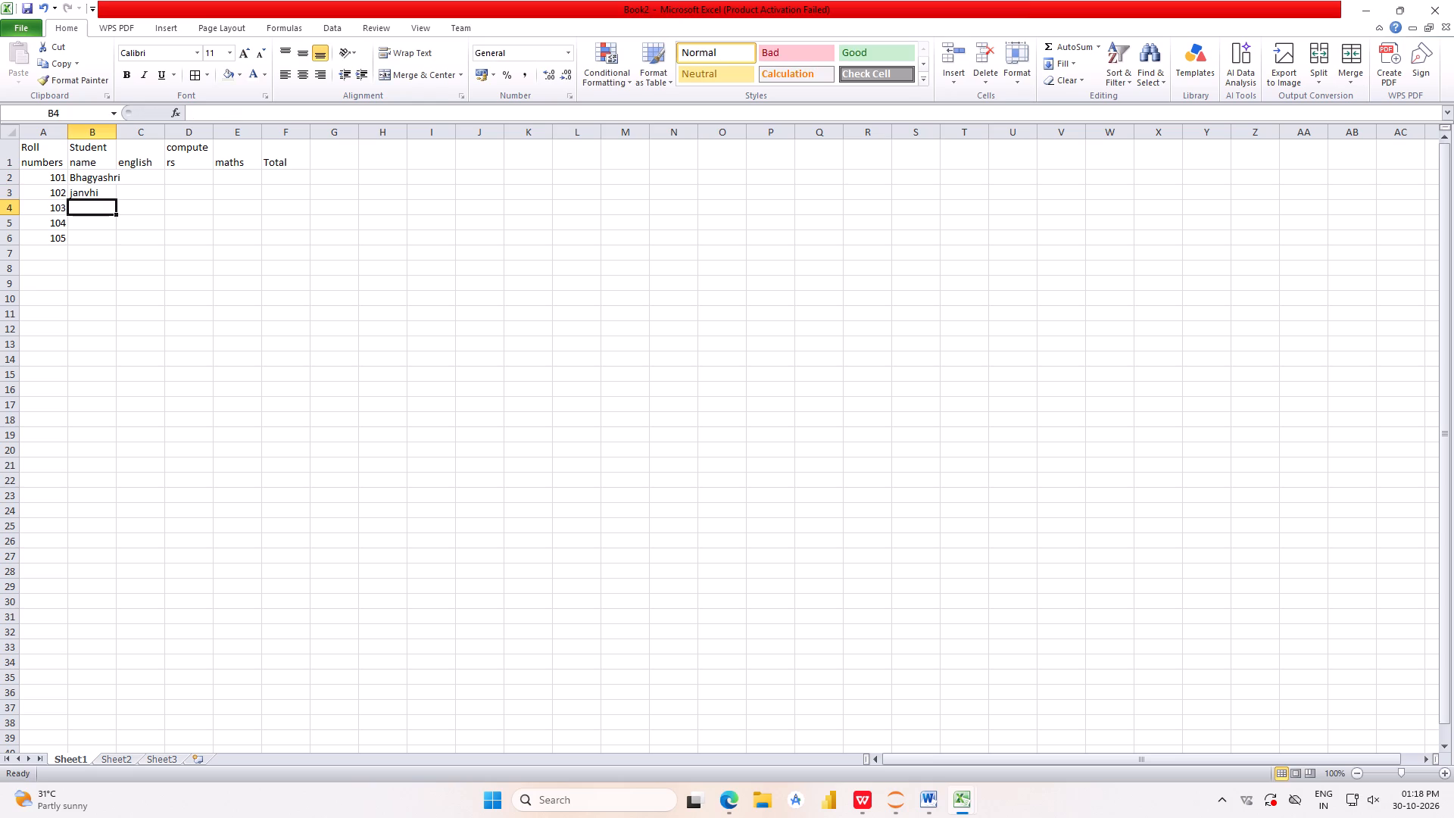
{"action": "key", "text": "m"}
{"action": "key", "text": "BackSpace"}
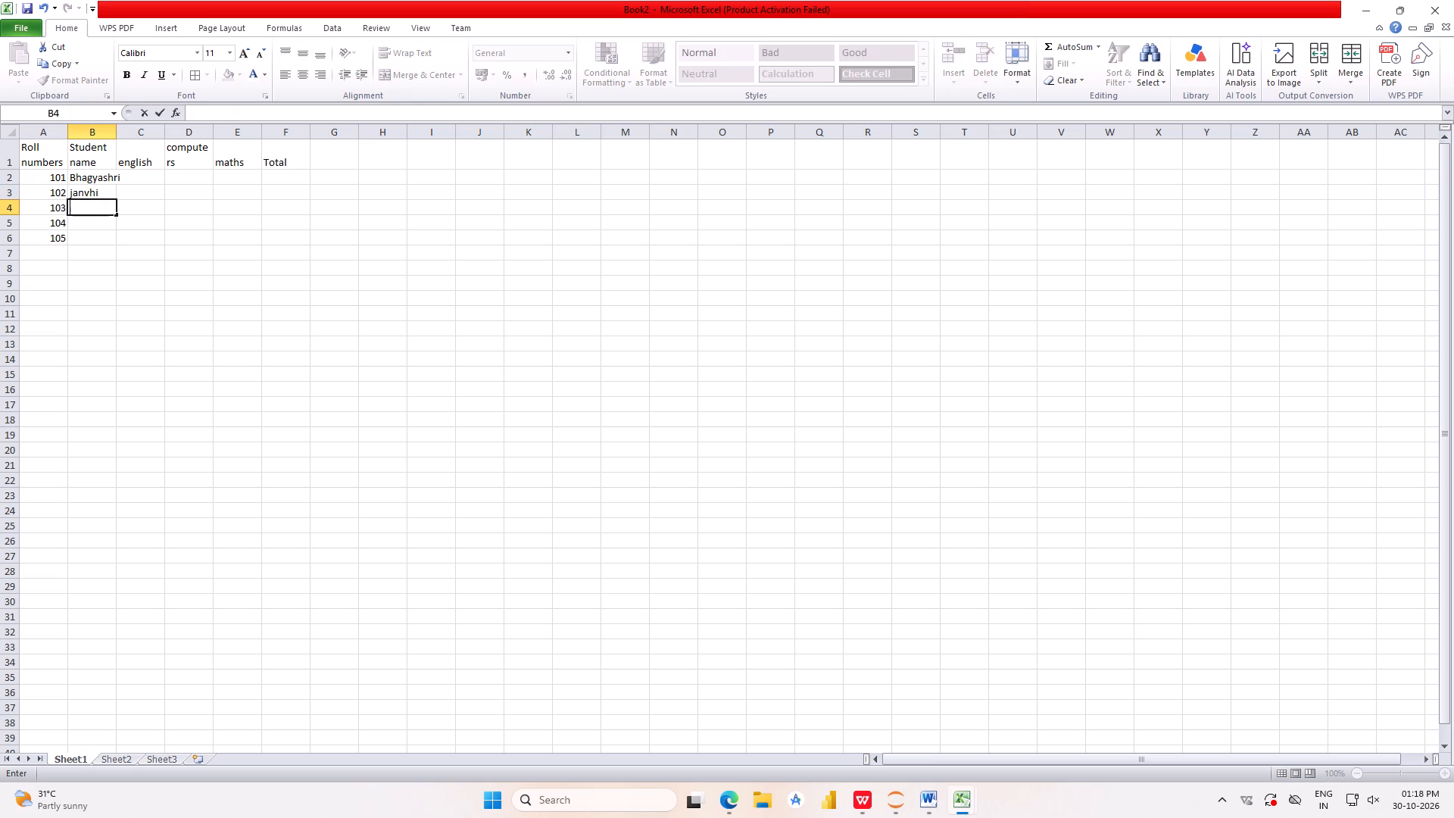
{"action": "key", "text": "Up"}
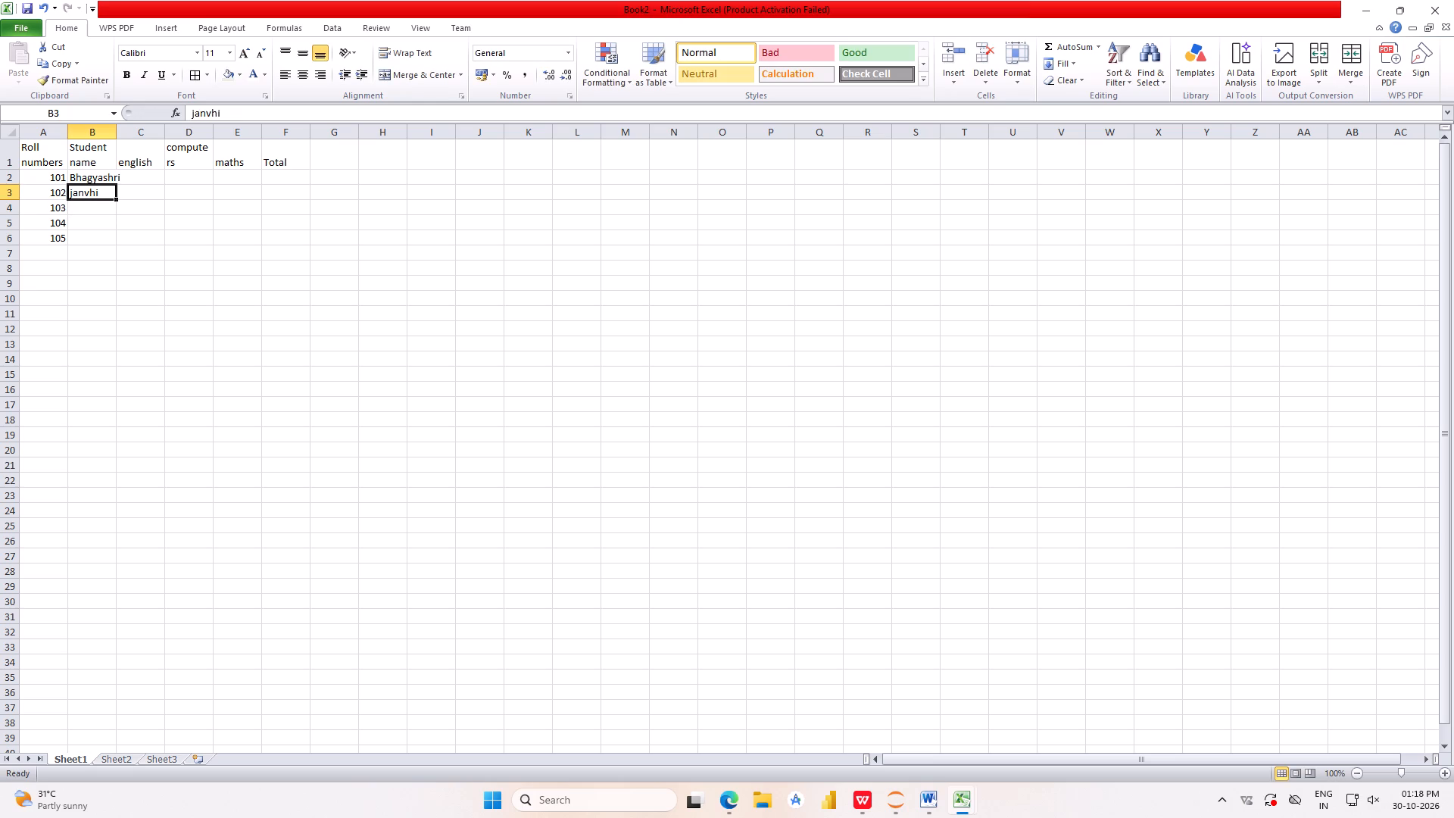
{"action": "key", "text": "BackSpace"}
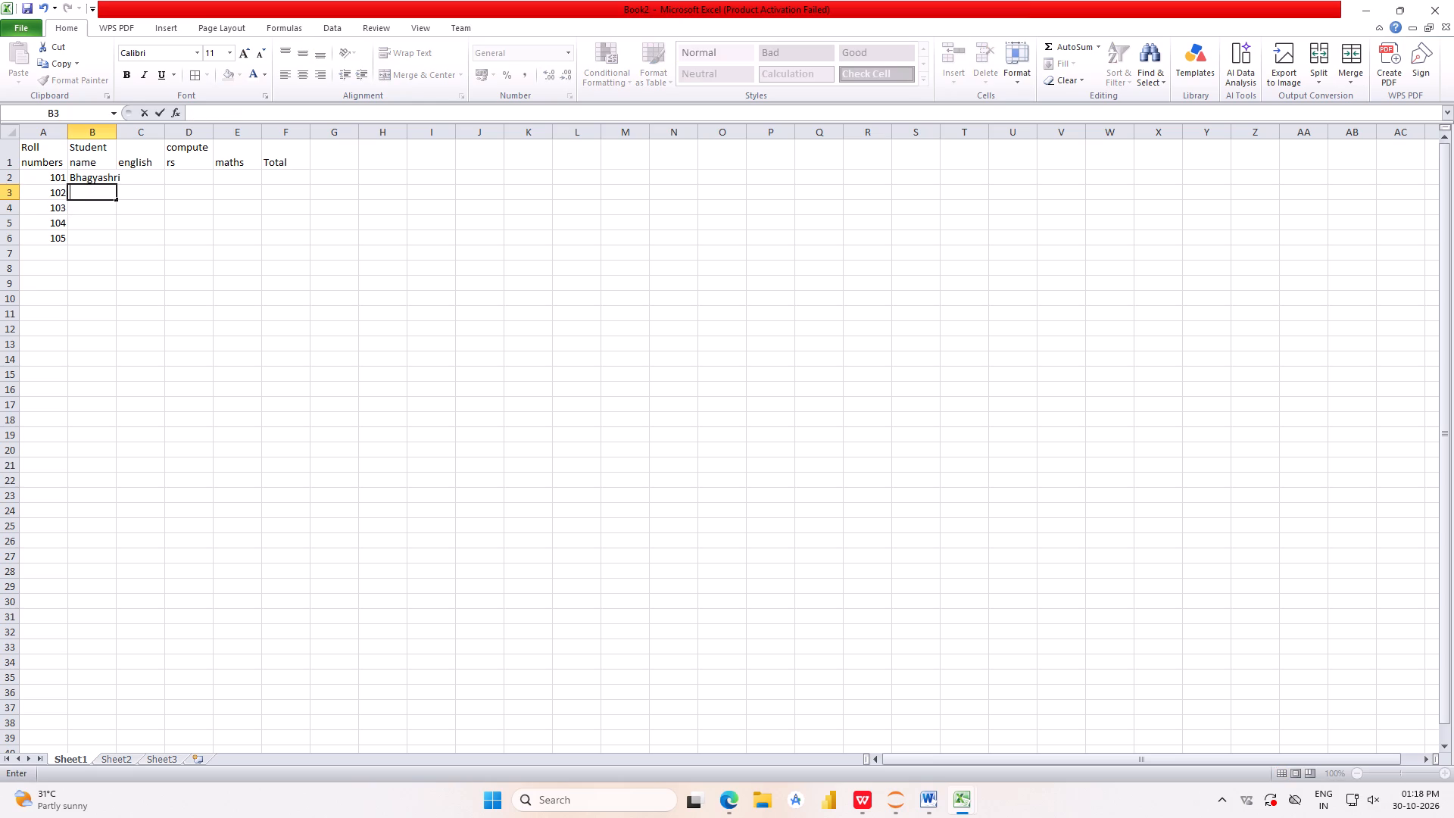
{"action": "key", "text": "j"}
{"action": "type", "text": "anvhi"}
{"action": "key", "text": "Return"}
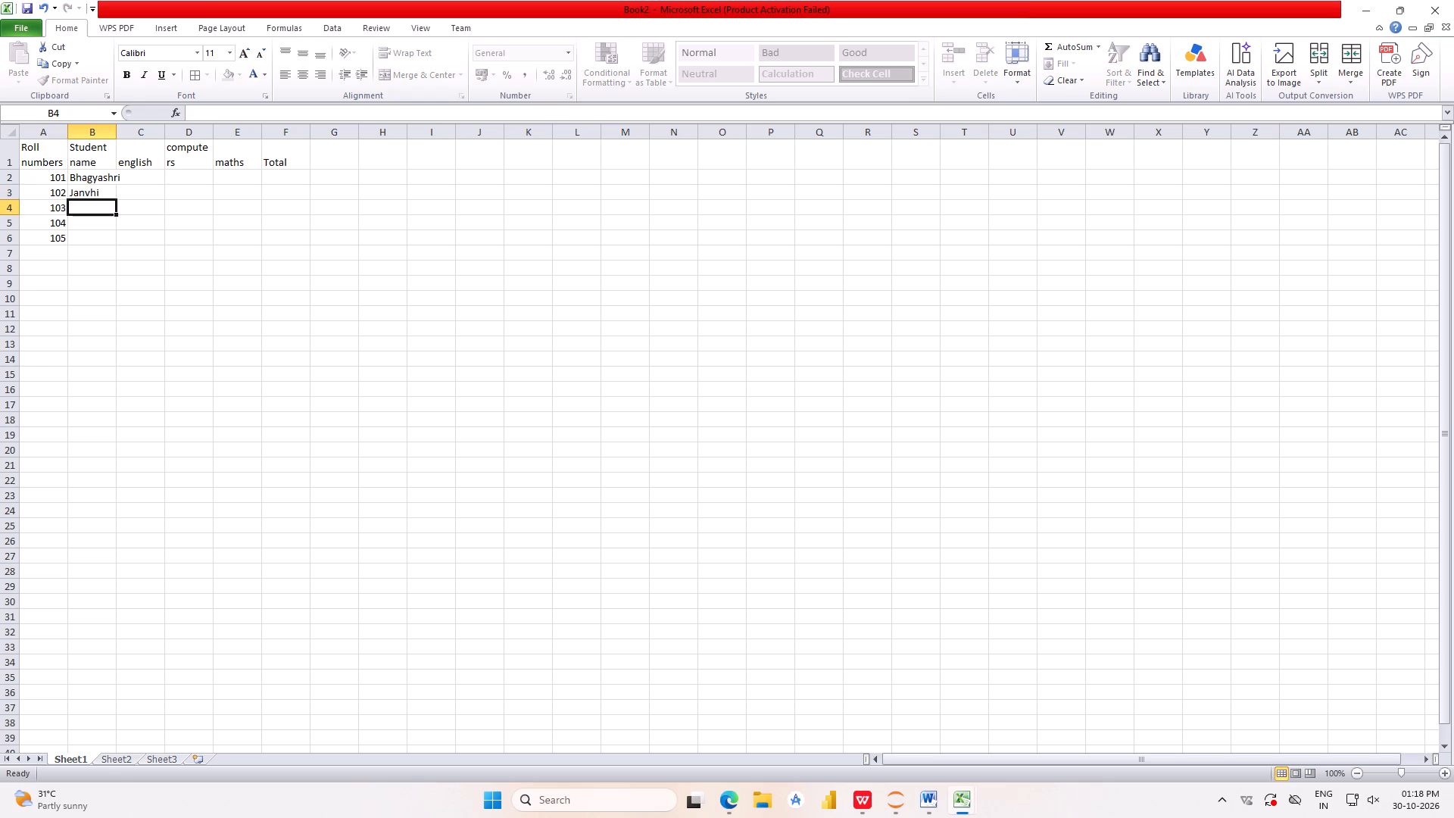
Enter the student name "Mansi" in cell B4 for roll number 103.
{"action": "key", "text": "m"}
{"action": "type", "text": "ansh"}
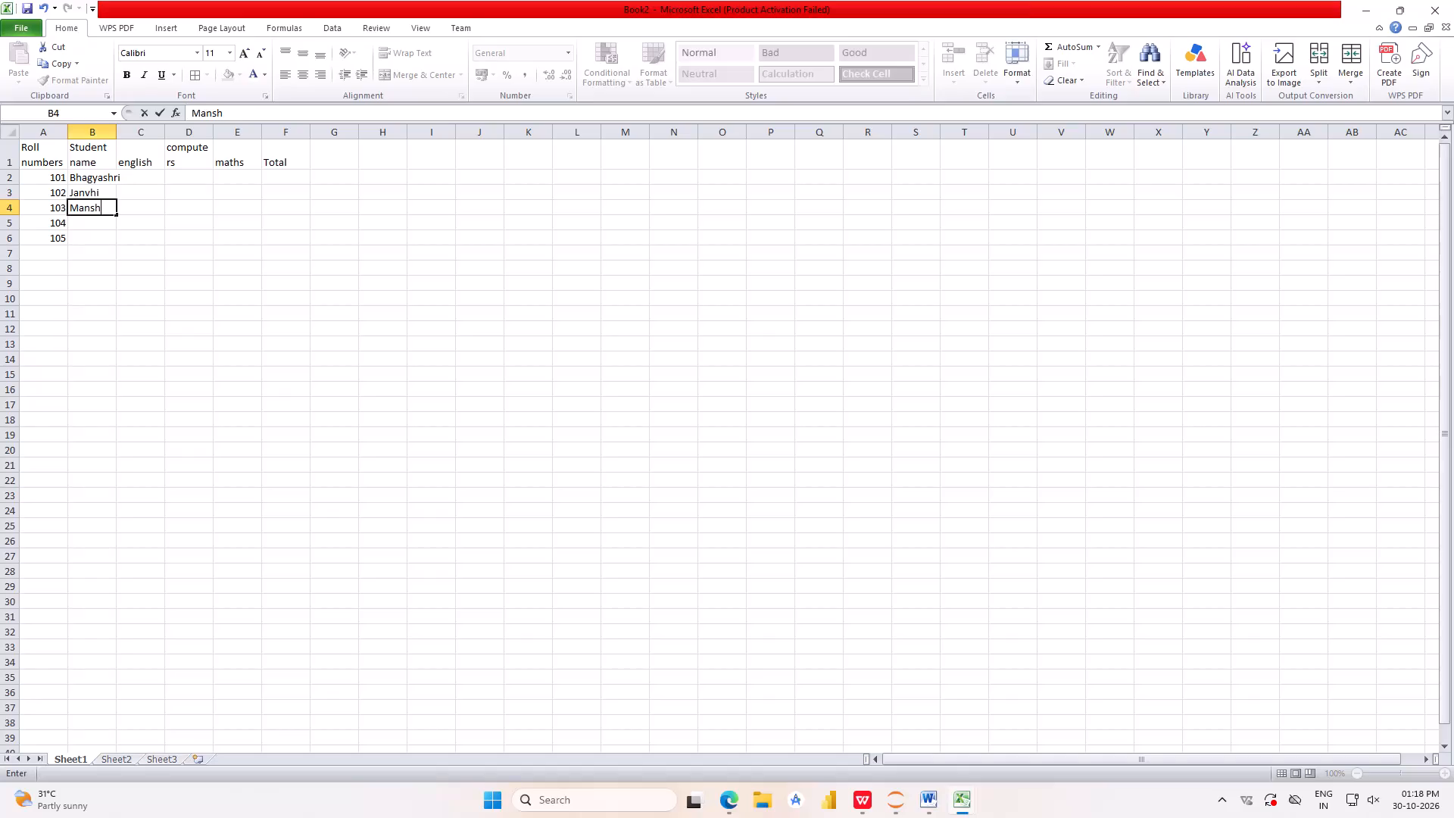
{"action": "key", "text": "BackSpace"}
{"action": "key", "text": "i"}
{"action": "key", "text": "Return"}
Enter the student name "Nikita" in cell B5 for roll number 104, starting with a capital letter.
{"action": "type", "text": "nikits"}
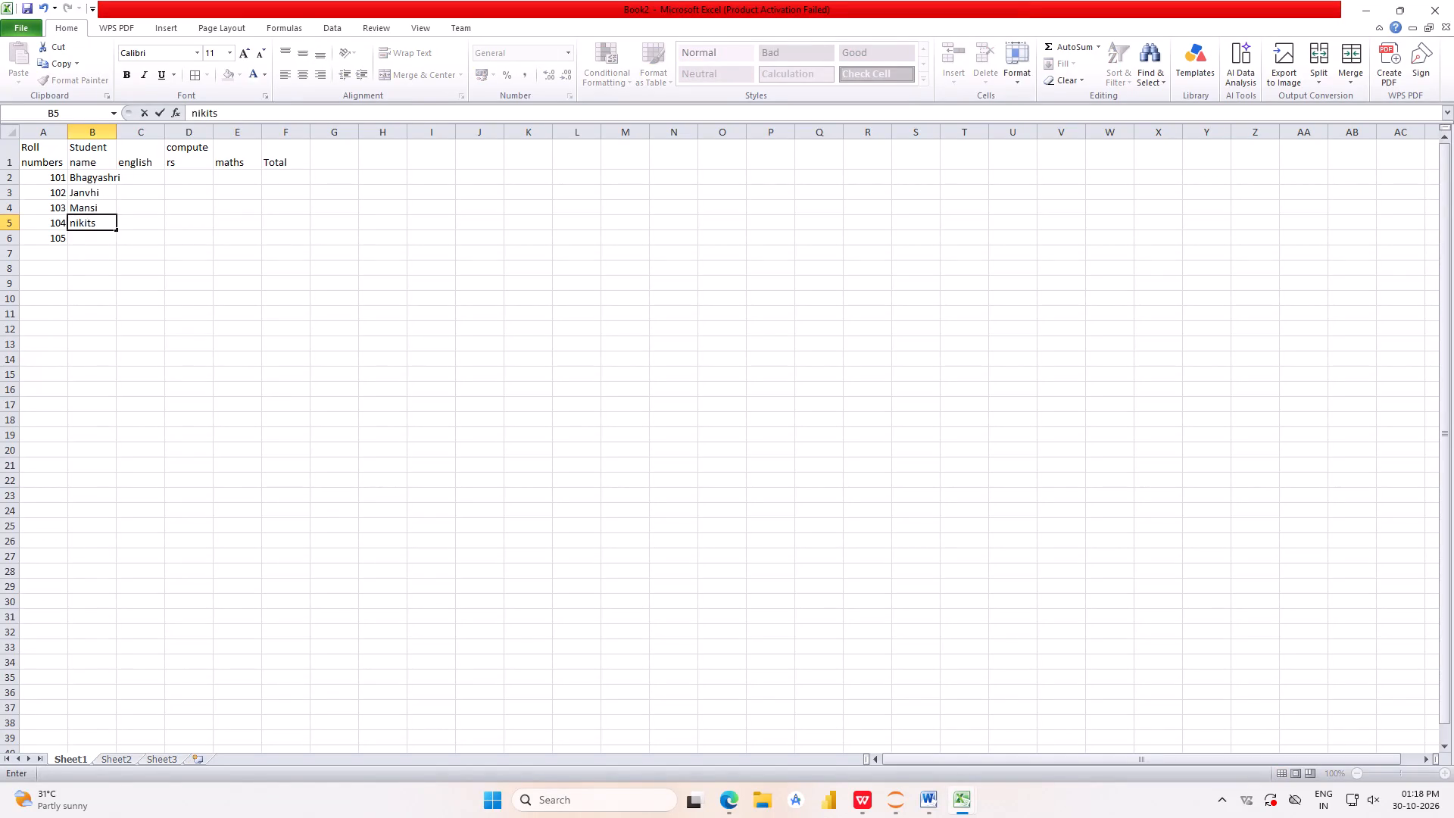
{"action": "key", "text": "BackSpace"}
{"action": "key", "text": "BackSpace"}
{"action": "key", "text": "BackSpace"}
{"action": "key", "text": "BackSpace"}
{"action": "key", "text": "BackSpace"}
{"action": "key", "text": "BackSpace"}
{"action": "type", "text": "ikita"}
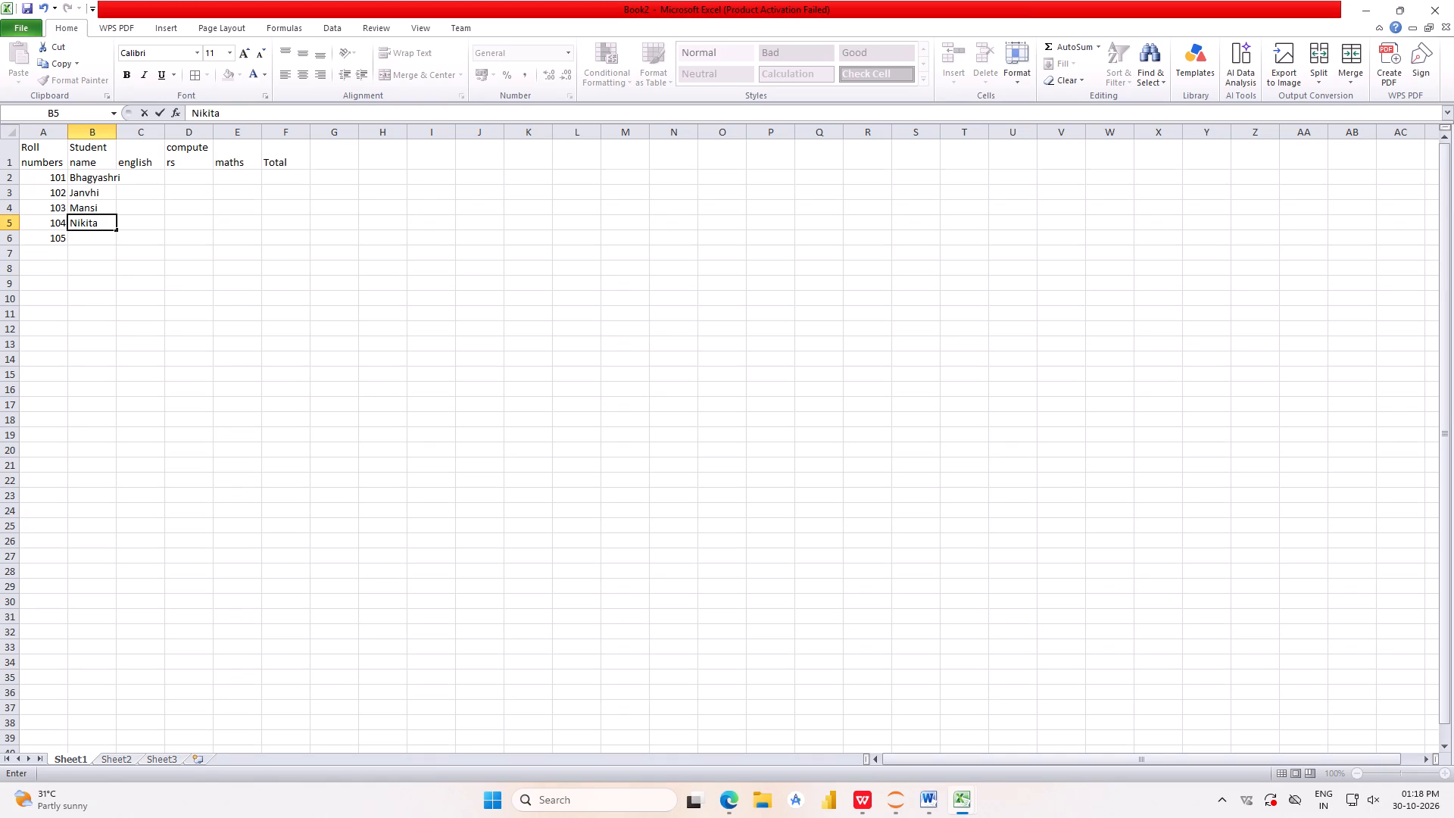
{"action": "key", "text": "Return"}
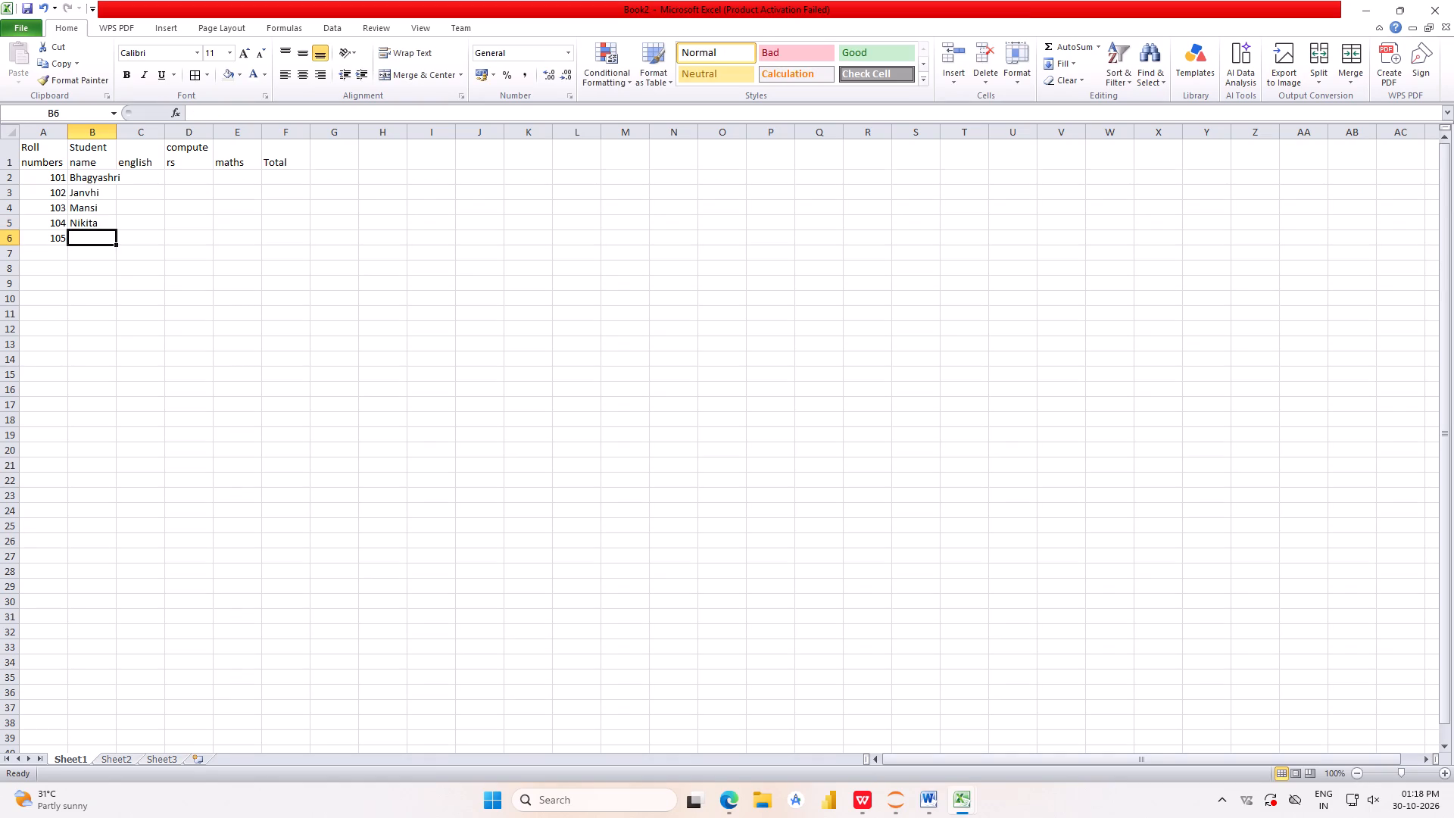
Enter the student name "Rutuja" in cell B6 for roll number 105, with only the first letter capitalized.
{"action": "type", "text": "RUTUJA"}
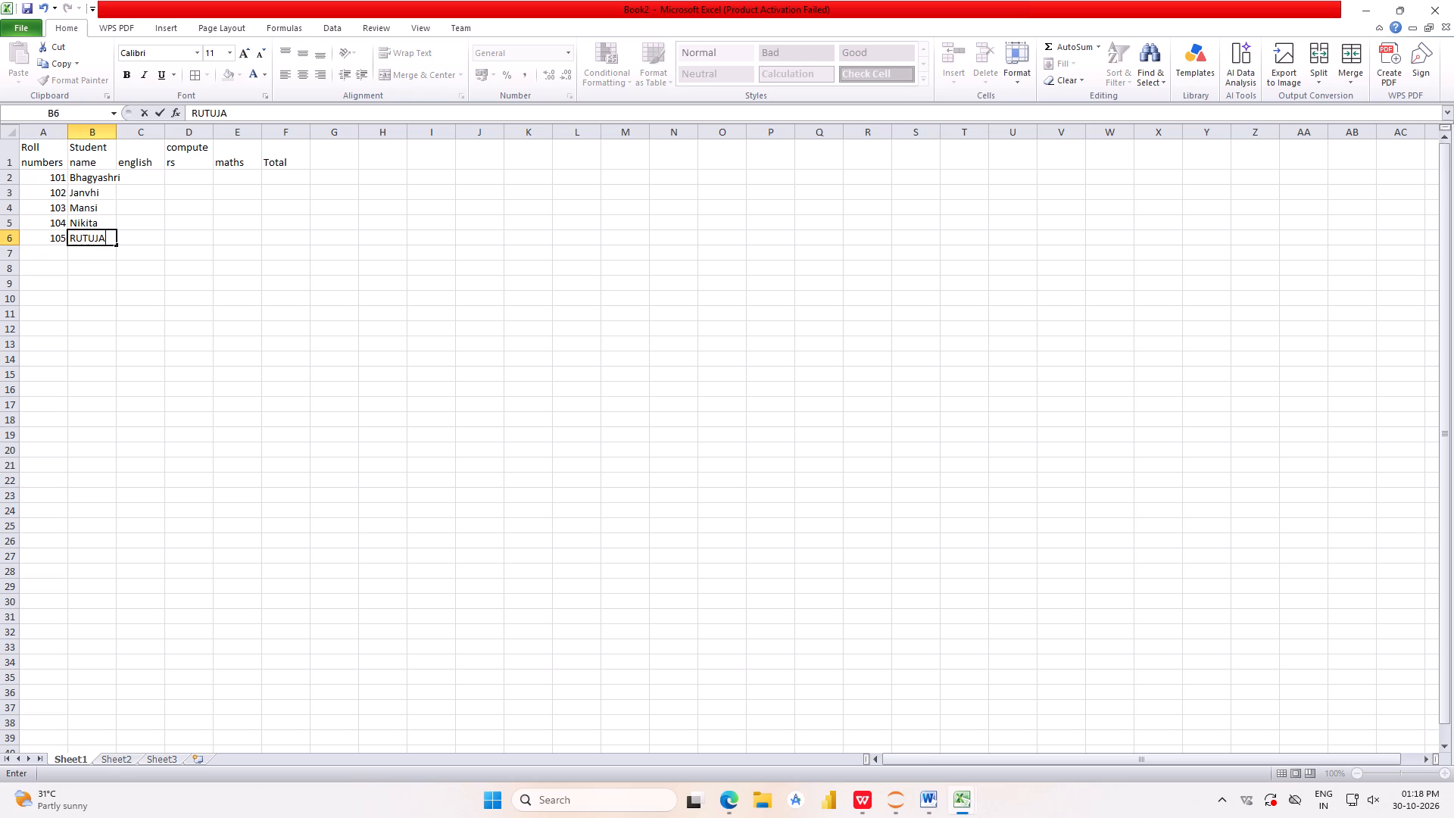
{"action": "key", "text": "BackSpace"}
{"action": "key", "text": "BackSpace"}
{"action": "key", "text": "BackSpace"}
{"action": "key", "text": "BackSpace"}
{"action": "key", "text": "BackSpace"}
{"action": "type", "text": "utuja"}
Sort the student names in B2:B6 from A to Z, continuing with the current selection only.
{"action": "left_click_drag", "start_coordinate": [73, 173], "coordinate": [86, 229]}
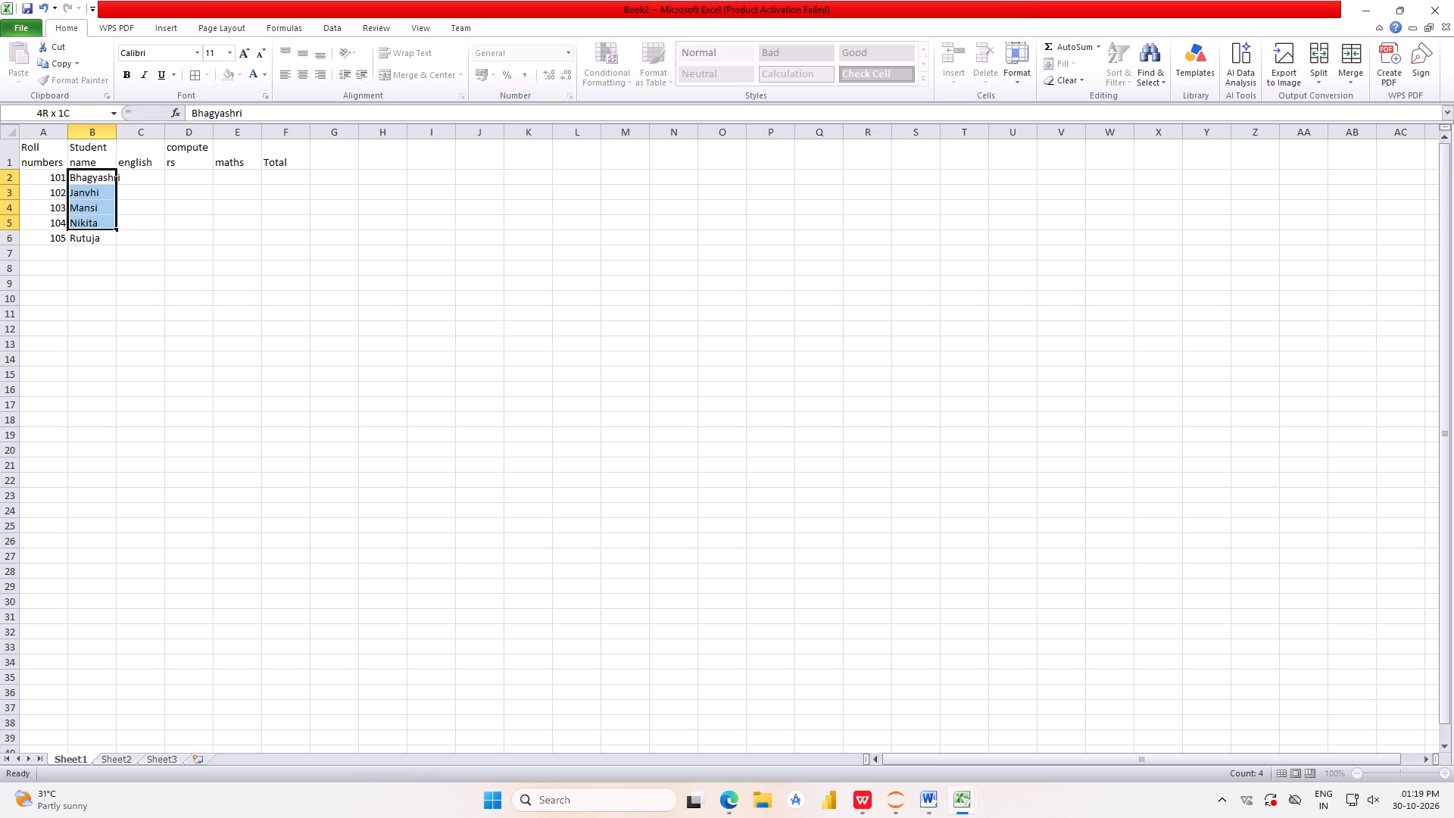
{"action": "left_click_drag", "start_coordinate": [86, 229], "coordinate": [86, 233]}
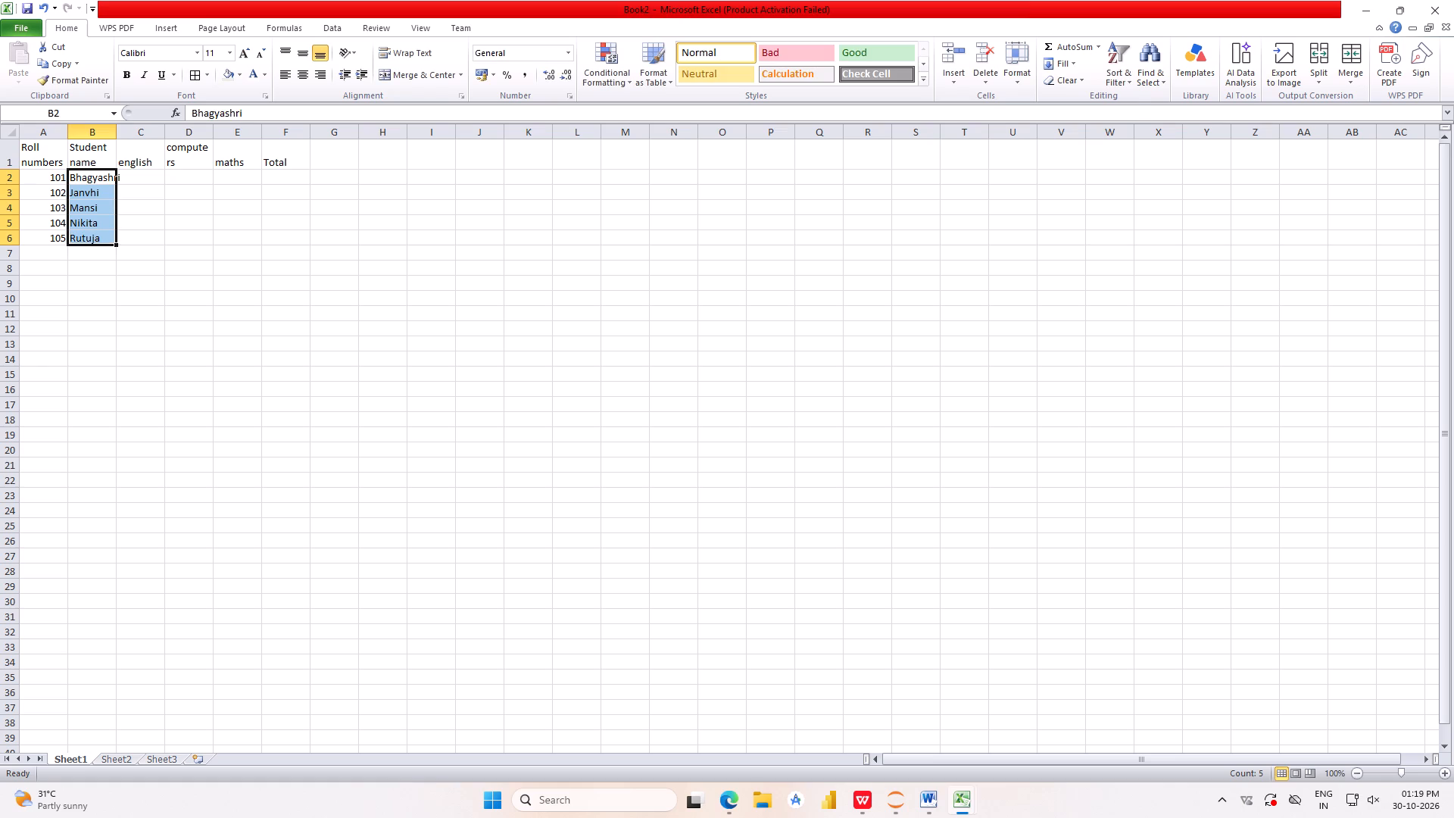
{"action": "left_click", "coordinate": [1130, 84]}
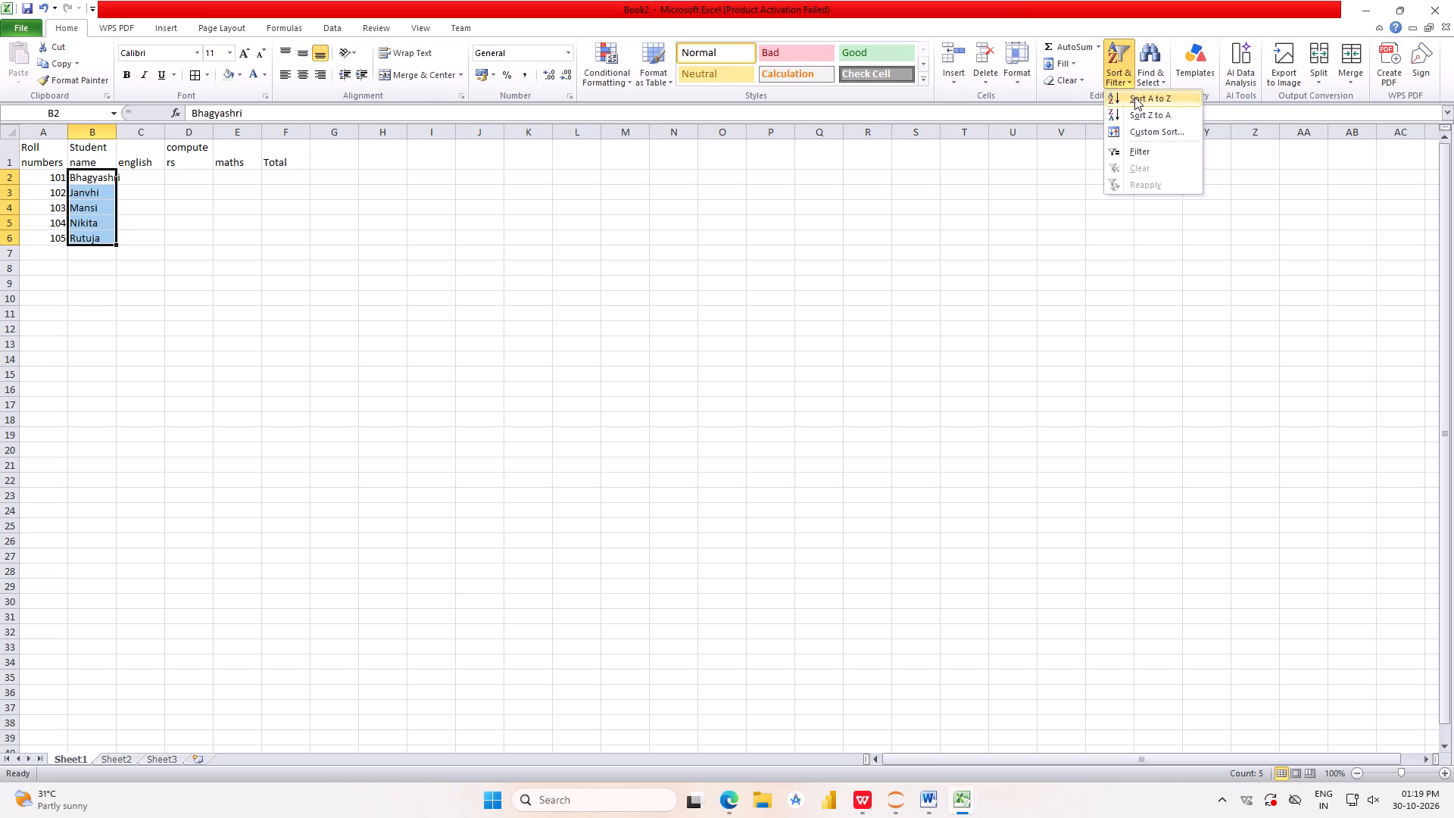
{"action": "left_click", "coordinate": [1134, 97]}
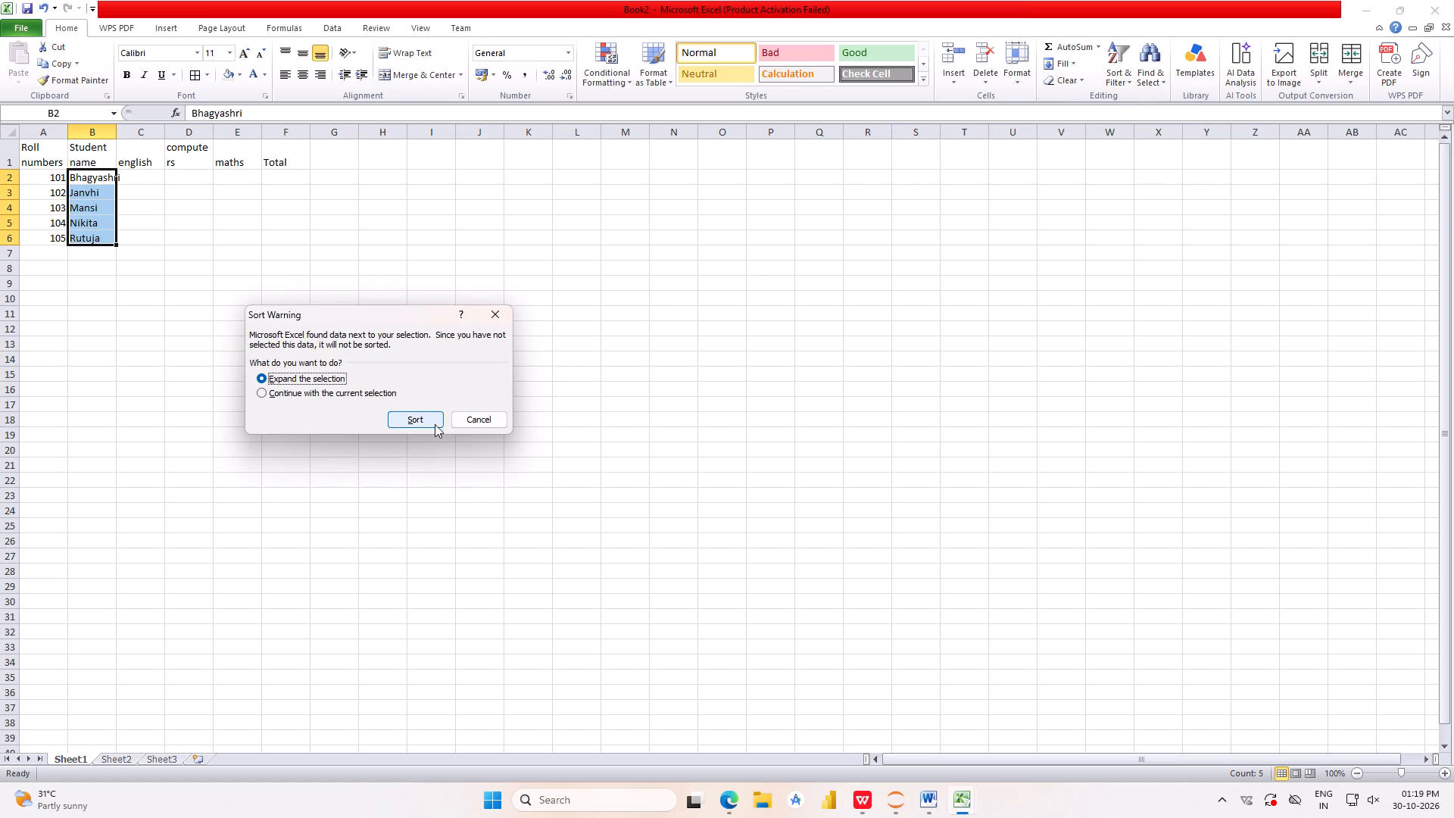
{"action": "left_click", "coordinate": [263, 393]}
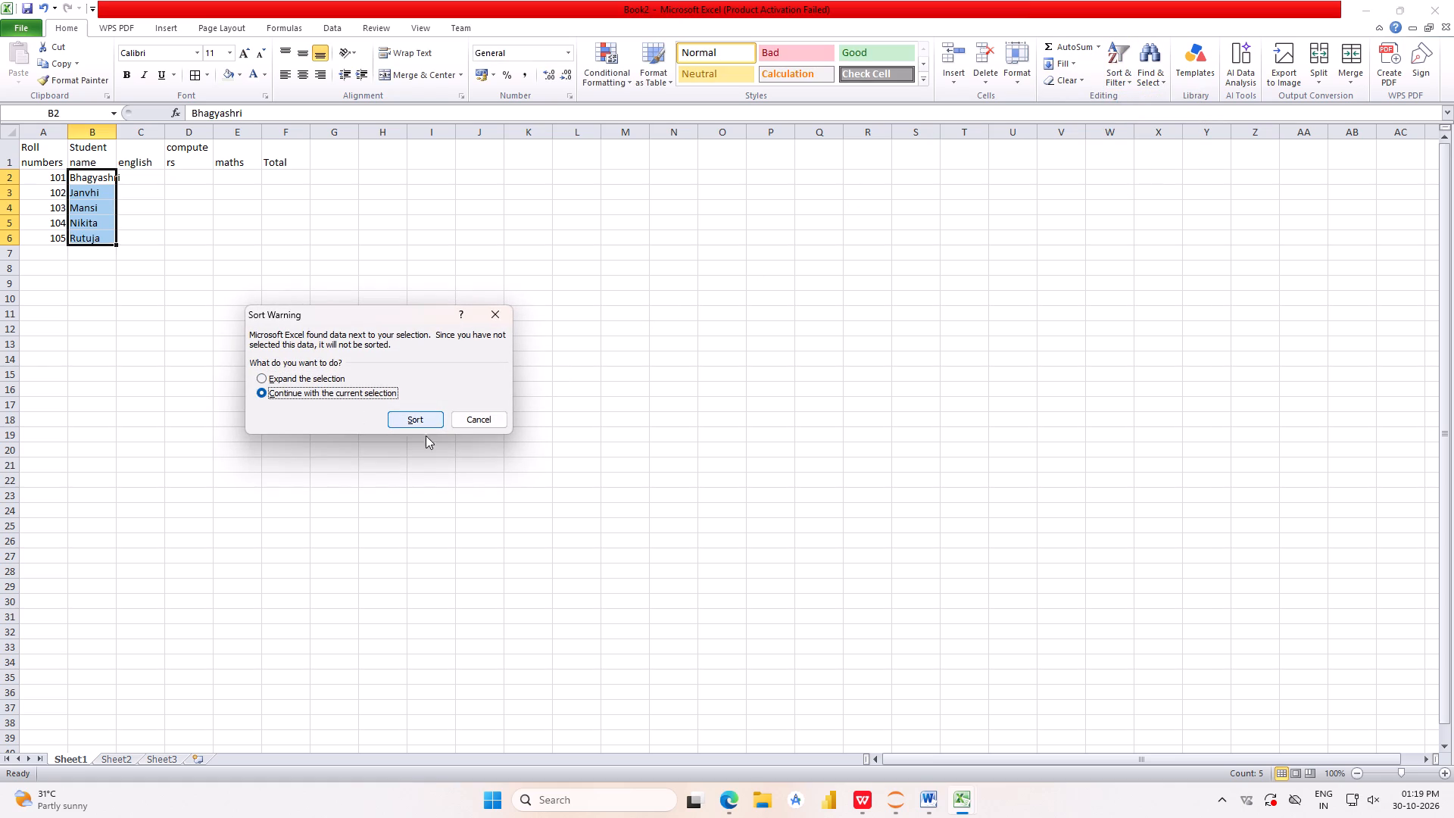
{"action": "left_click", "coordinate": [417, 420]}
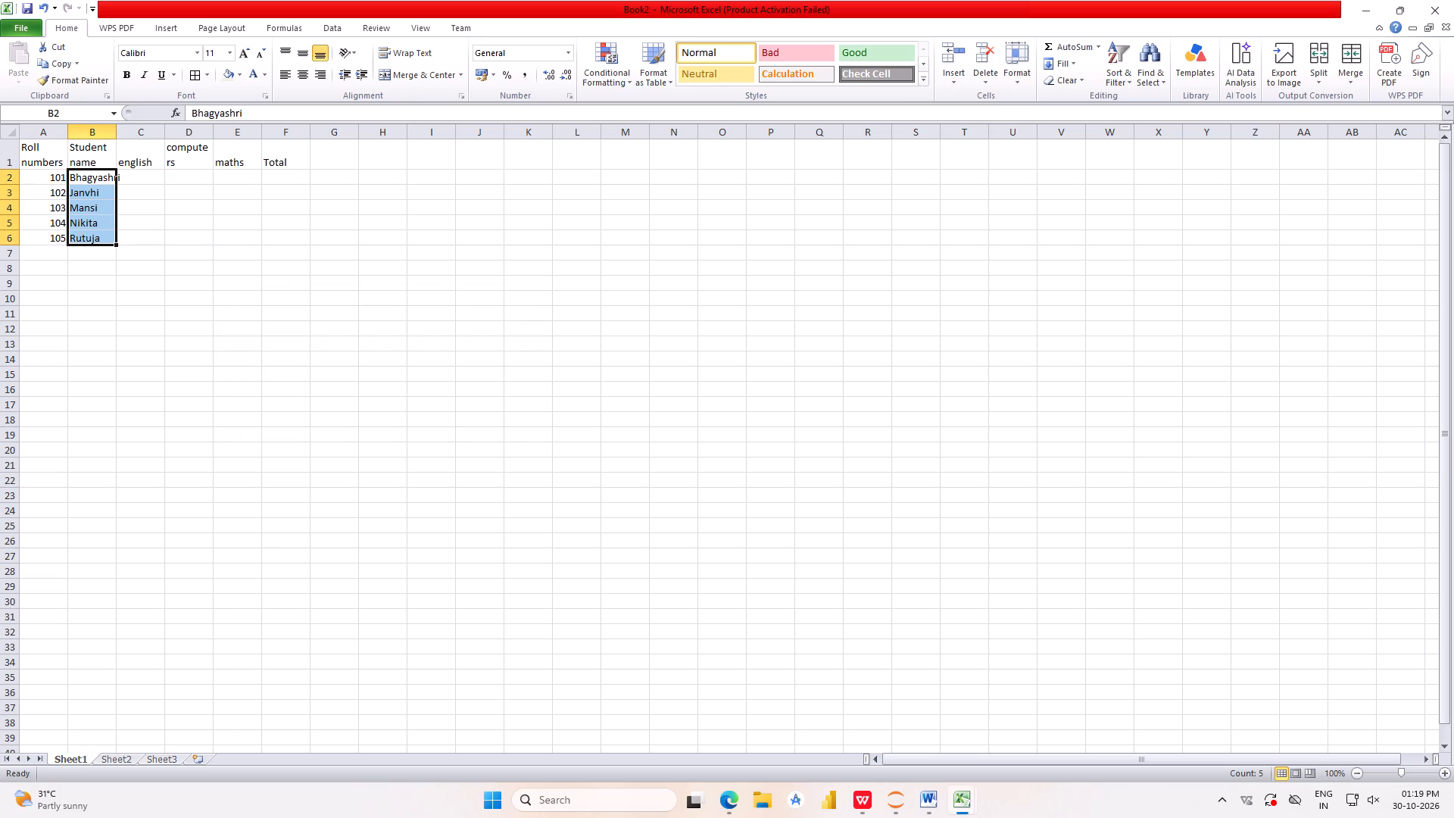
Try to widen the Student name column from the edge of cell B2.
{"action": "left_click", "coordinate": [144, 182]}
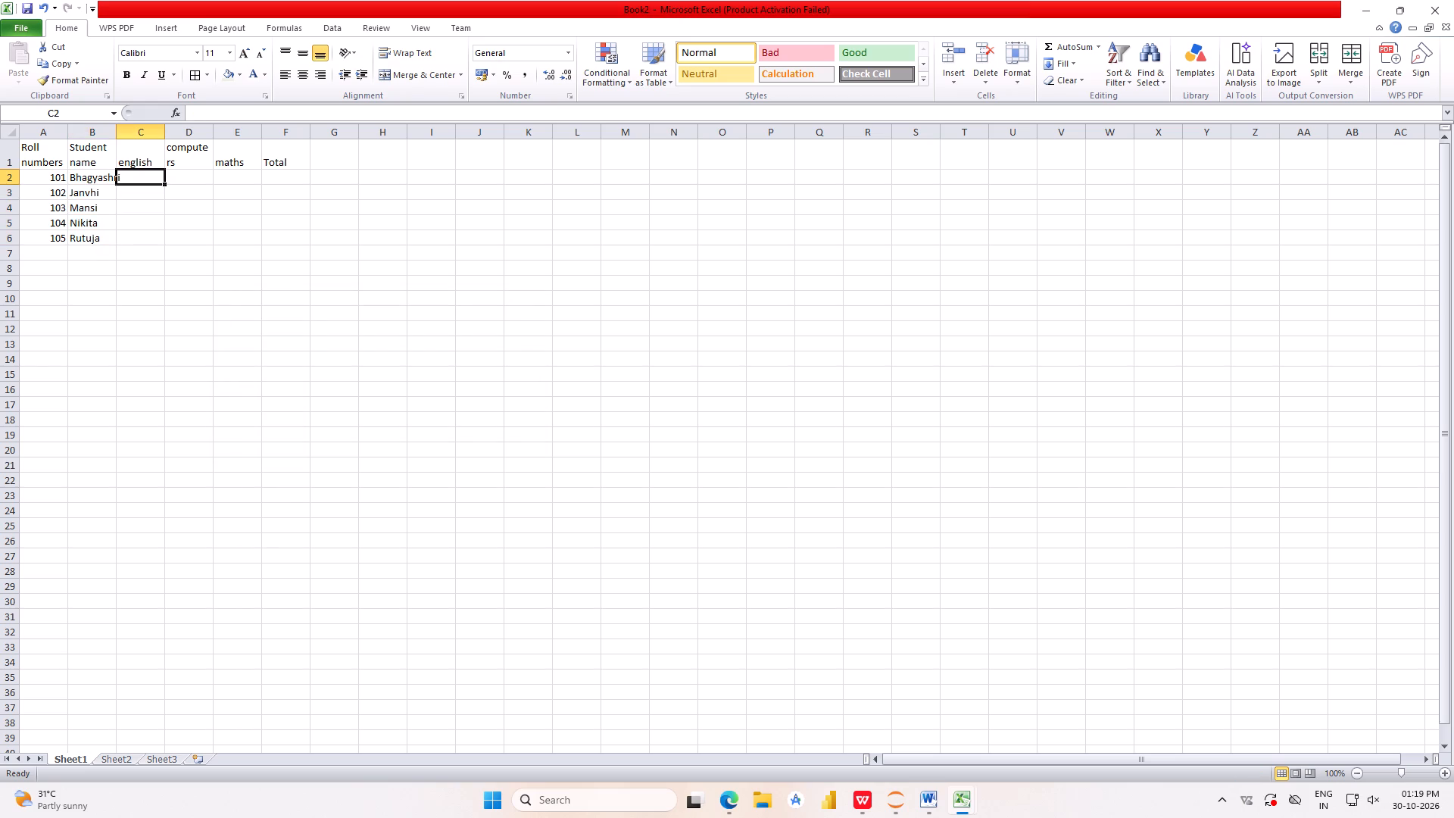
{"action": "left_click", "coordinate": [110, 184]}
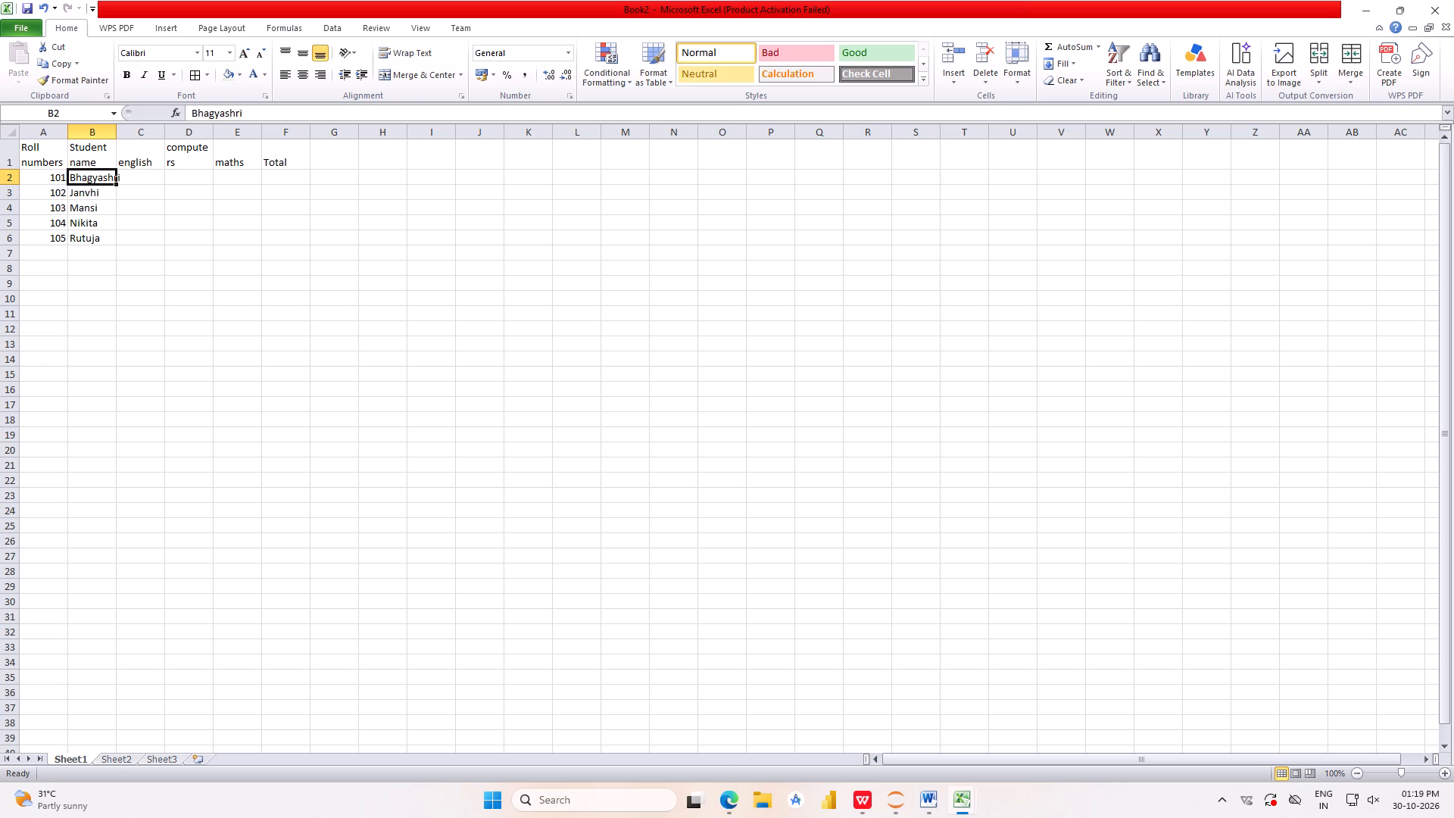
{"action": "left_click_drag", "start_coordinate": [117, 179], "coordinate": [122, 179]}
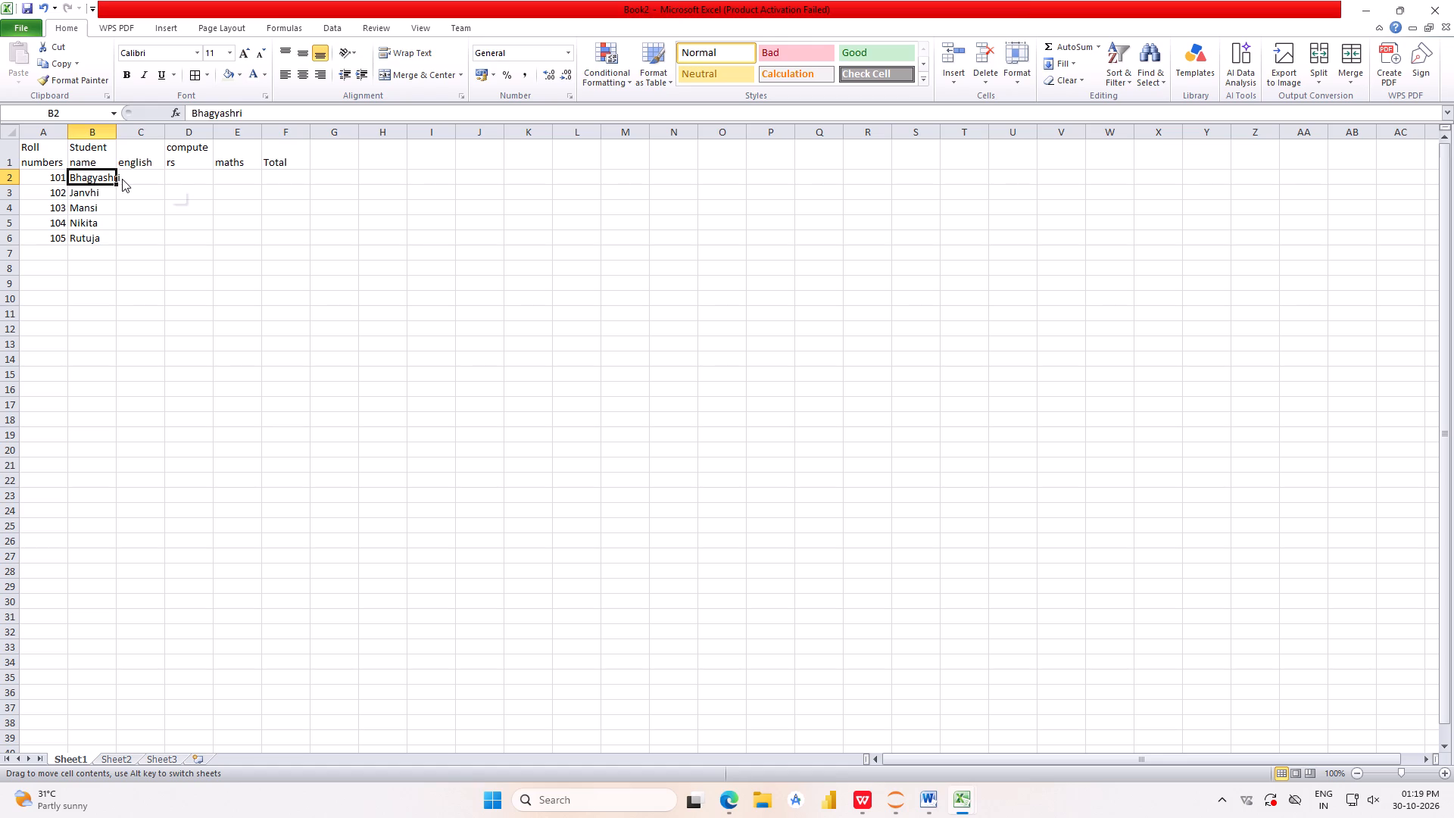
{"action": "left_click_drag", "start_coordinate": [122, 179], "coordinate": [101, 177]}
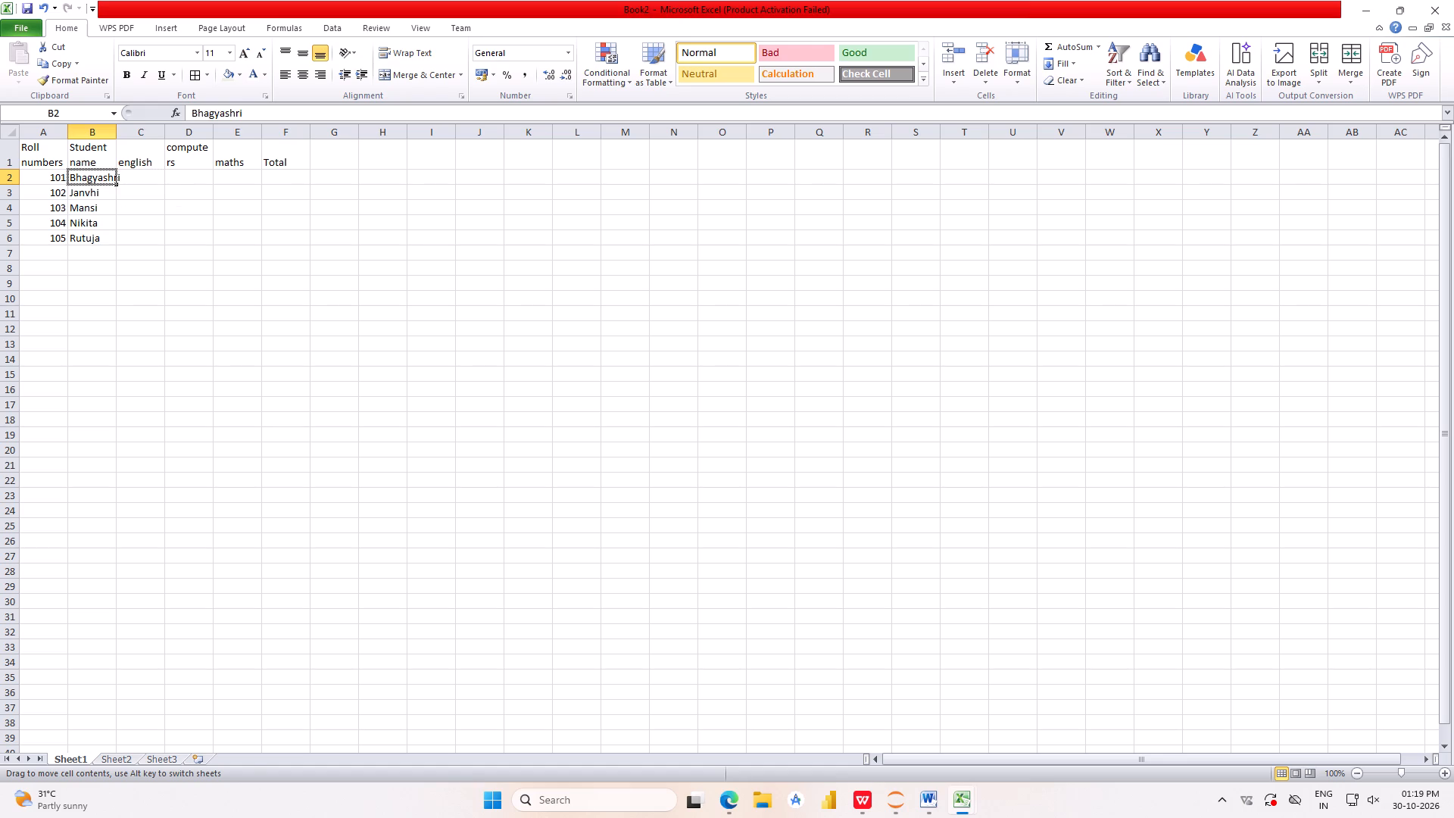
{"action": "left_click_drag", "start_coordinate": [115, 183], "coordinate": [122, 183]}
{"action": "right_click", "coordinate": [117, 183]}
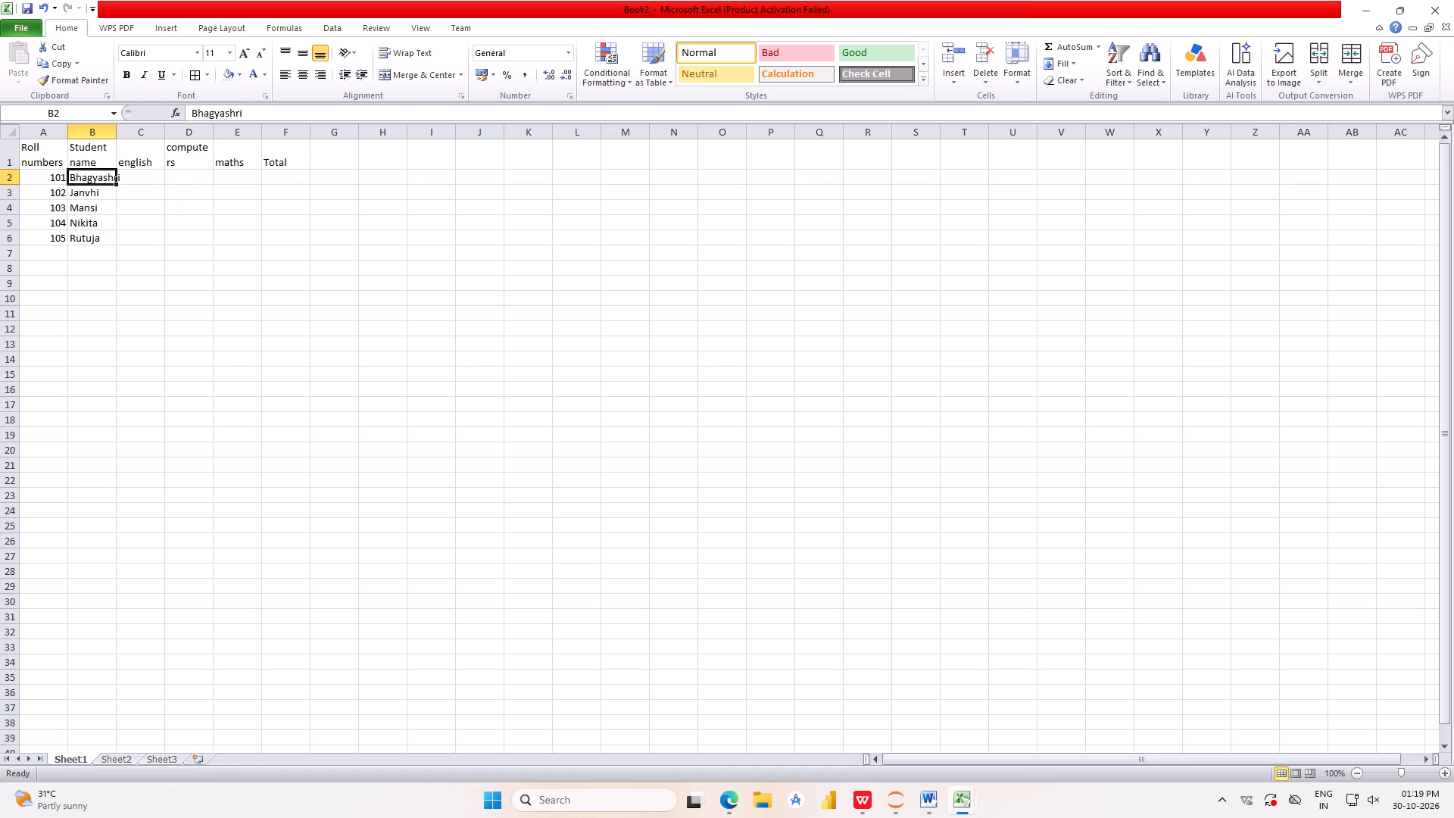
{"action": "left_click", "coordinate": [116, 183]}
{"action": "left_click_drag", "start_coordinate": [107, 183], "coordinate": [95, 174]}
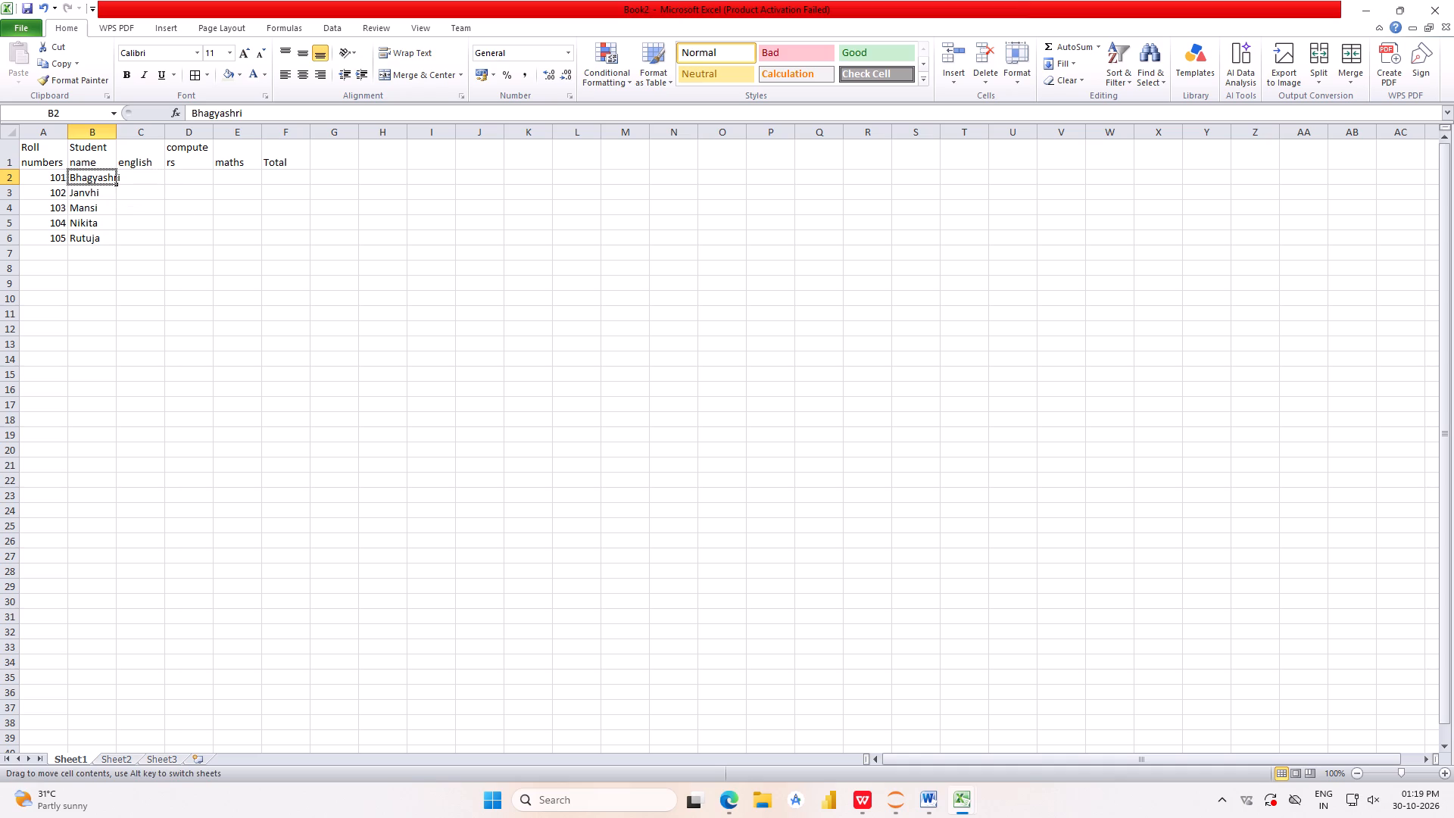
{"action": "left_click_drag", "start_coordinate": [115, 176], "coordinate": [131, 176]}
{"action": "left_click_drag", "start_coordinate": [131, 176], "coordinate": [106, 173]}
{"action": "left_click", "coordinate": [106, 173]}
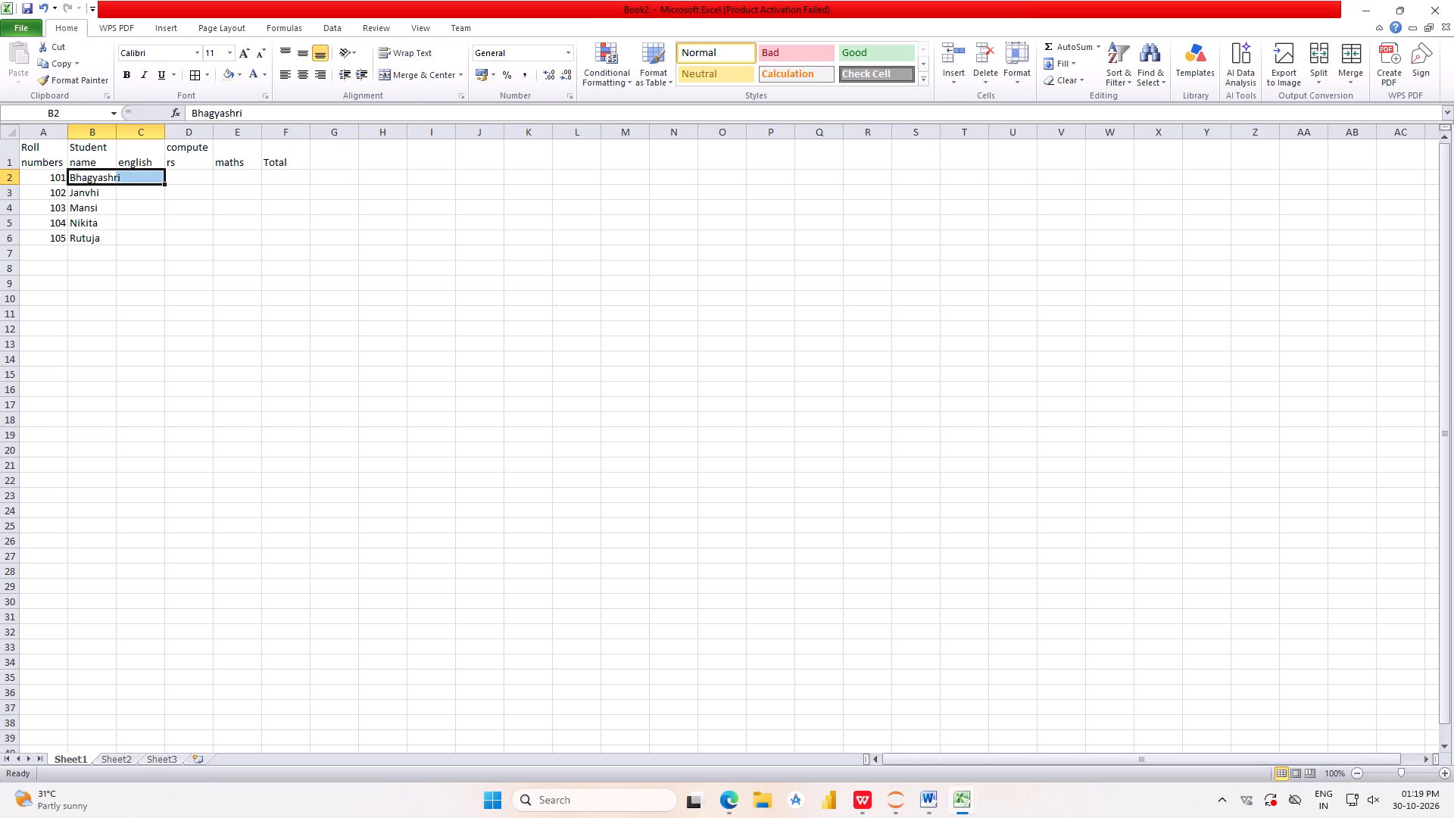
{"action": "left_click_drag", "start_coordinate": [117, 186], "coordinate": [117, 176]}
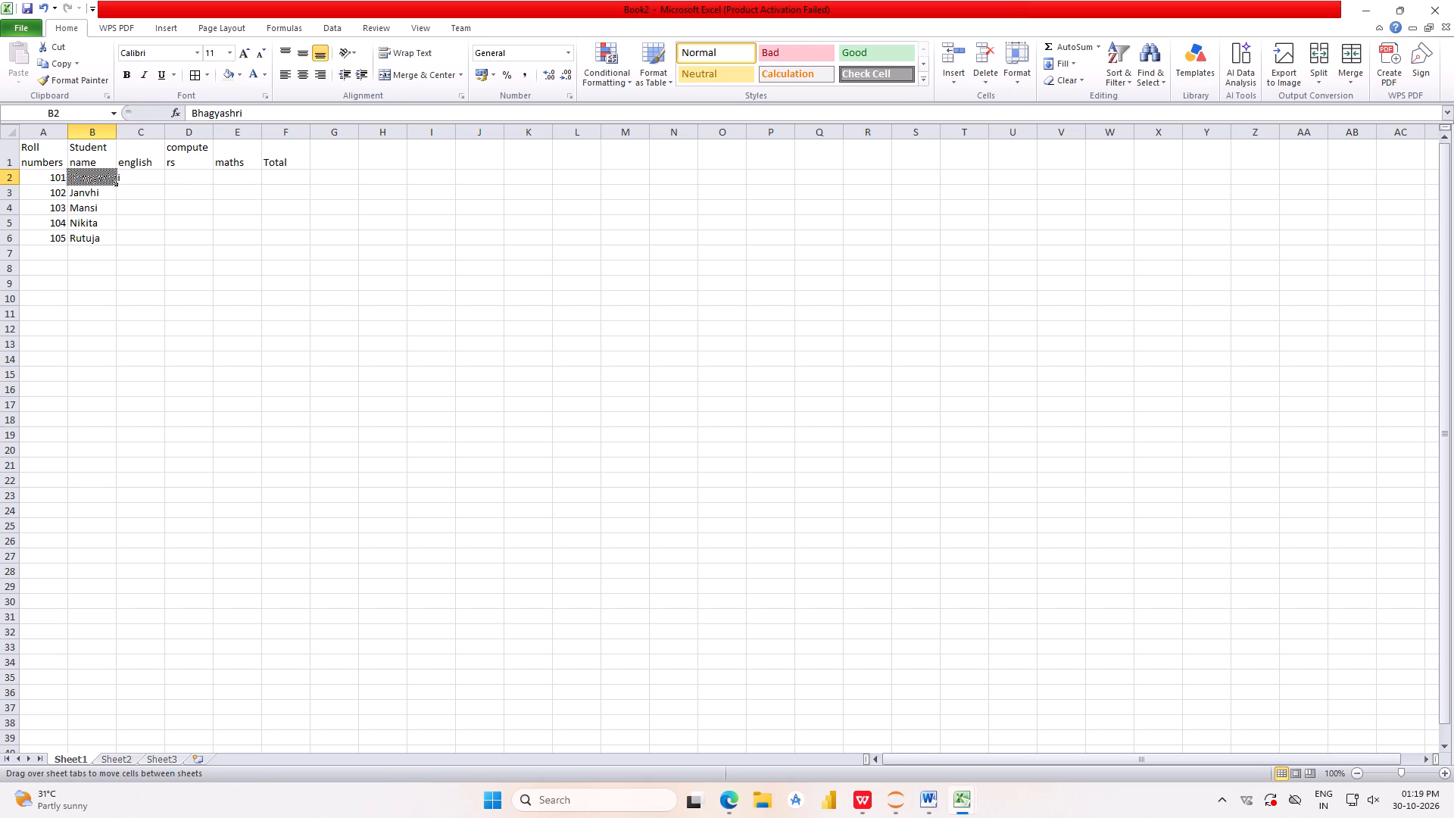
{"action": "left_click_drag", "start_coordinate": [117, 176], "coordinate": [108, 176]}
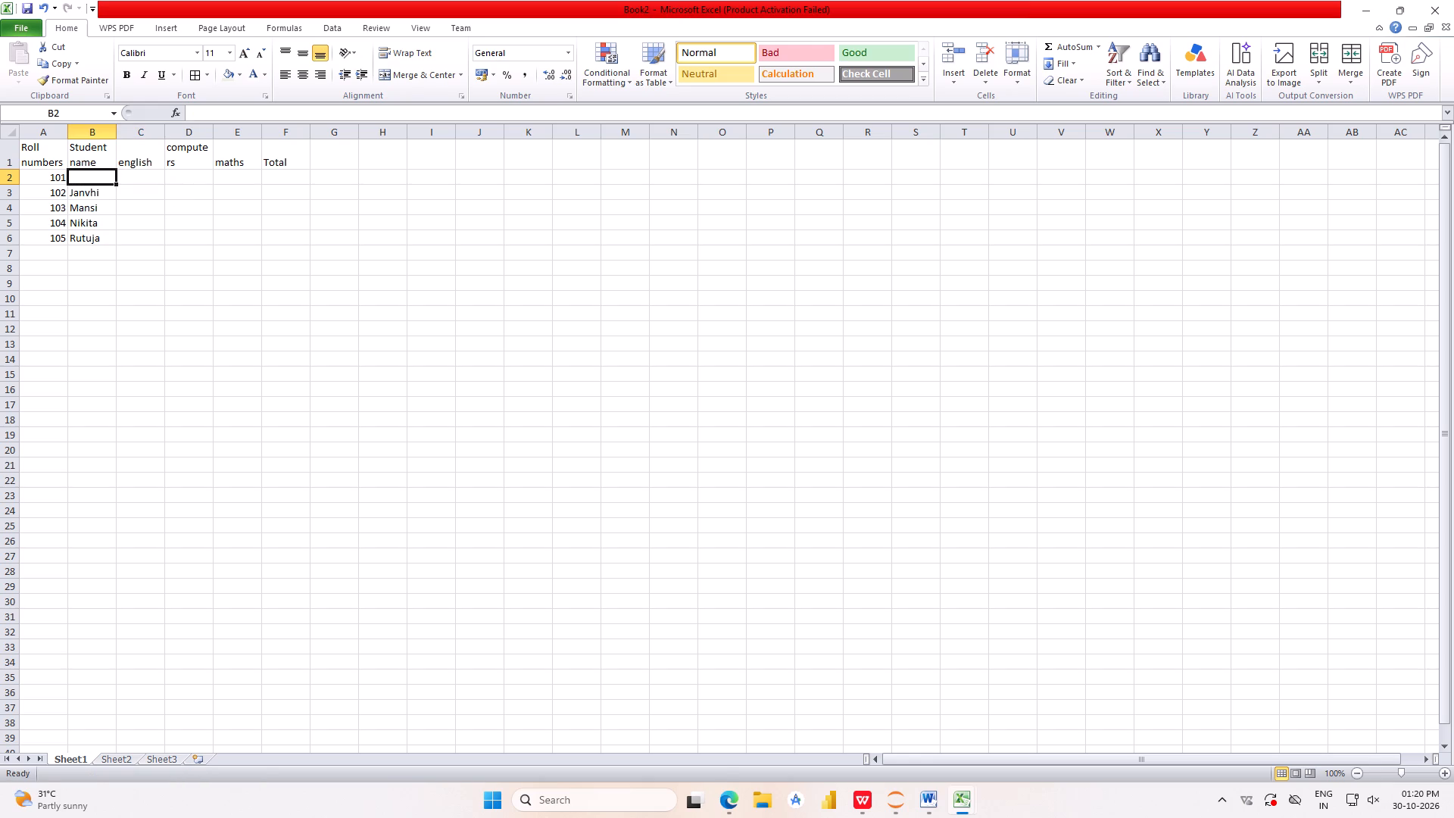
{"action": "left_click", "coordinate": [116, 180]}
Widen the Student name column slightly.
{"action": "left_click_drag", "start_coordinate": [117, 131], "coordinate": [123, 131]}
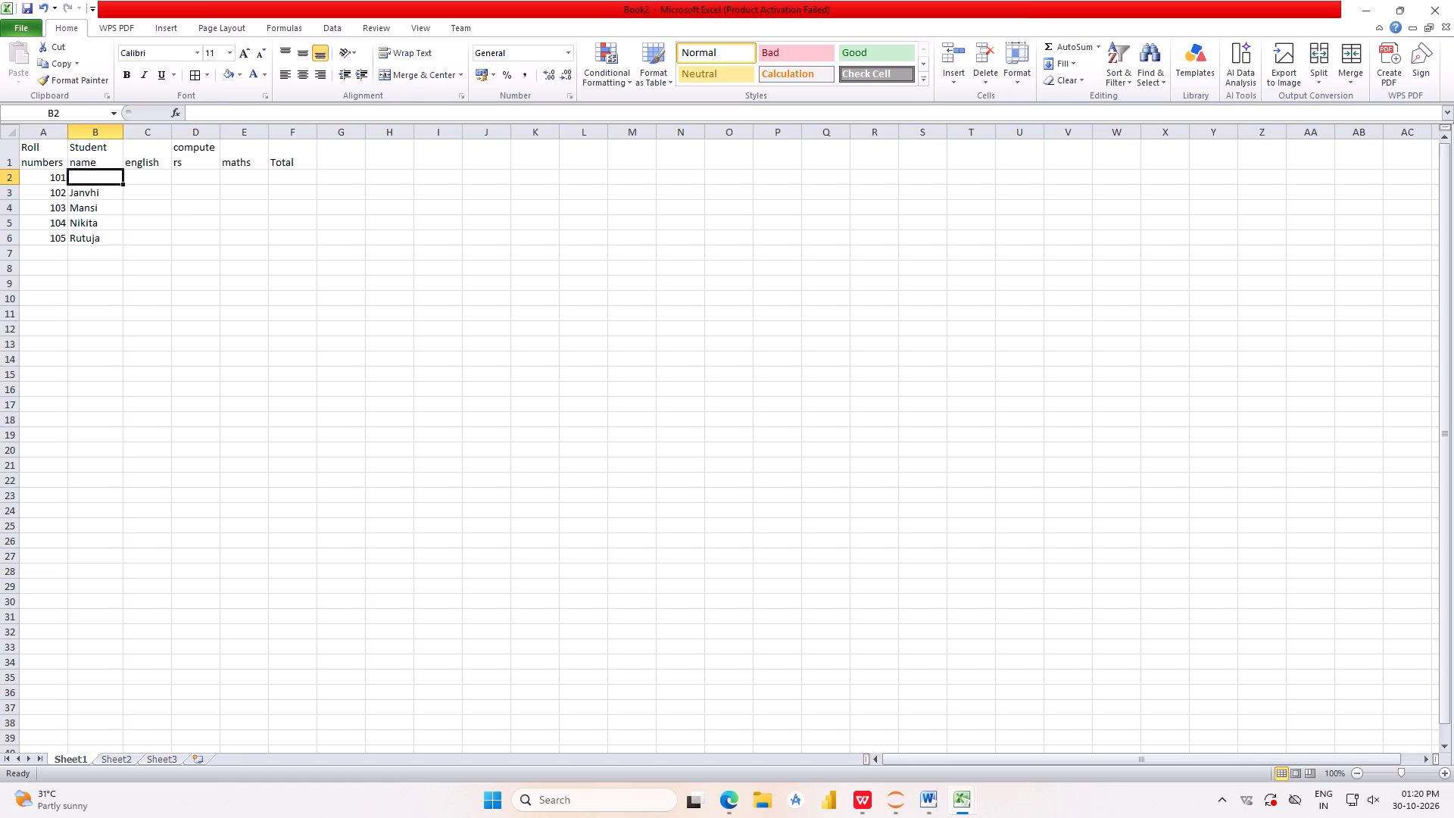
Enter the student name "Bhaghyashri" in cell B2 for roll number 101, starting with a capital letter.
{"action": "left_click", "coordinate": [83, 179]}
{"action": "key", "text": "b"}
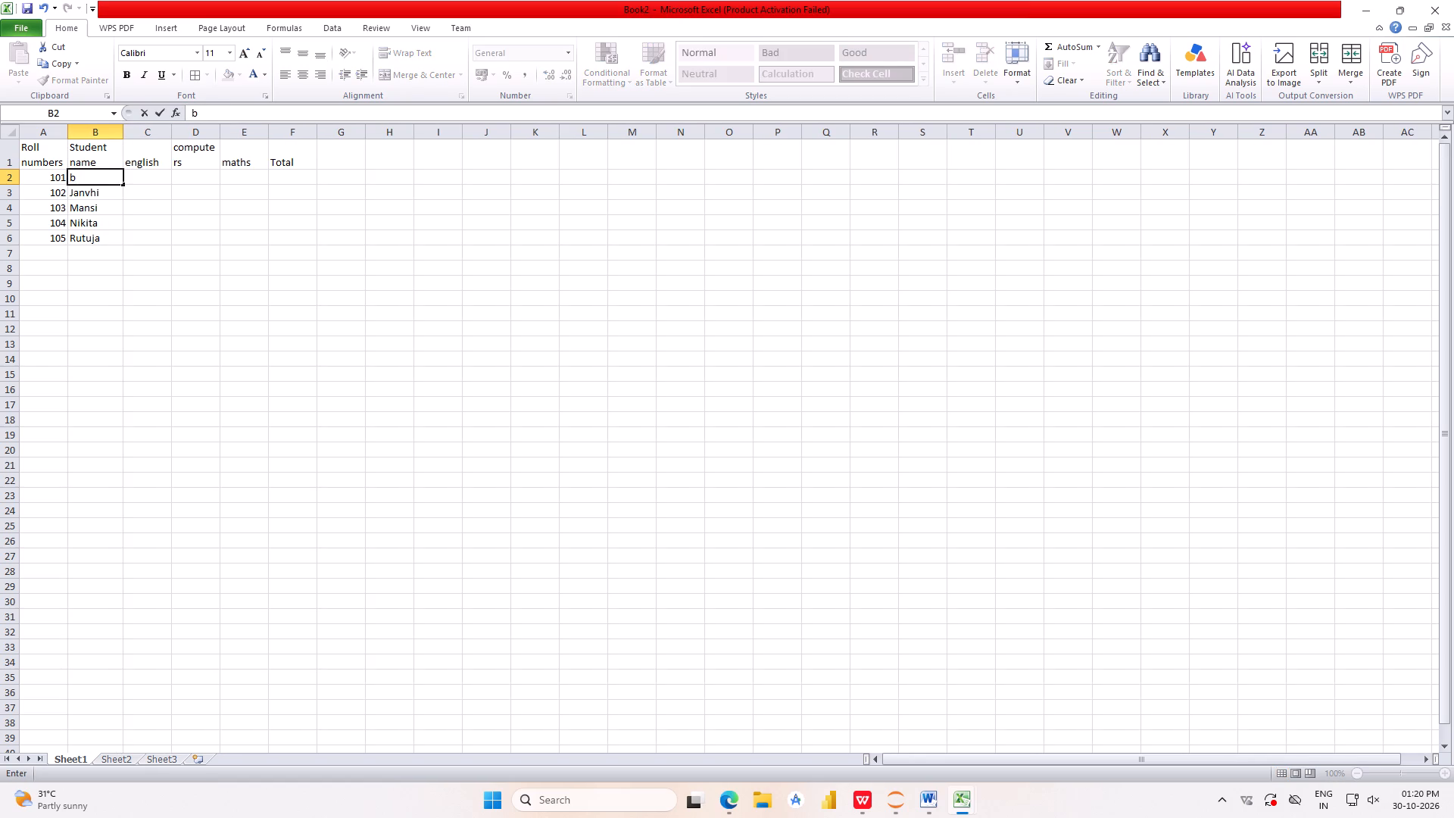
{"action": "type", "text": "hagh"}
{"action": "type", "text": "yash"}
{"action": "type", "text": "ri"}
Widen column B further so that the longest student name fits inside it.
{"action": "left_click", "coordinate": [123, 130]}
{"action": "left_click", "coordinate": [117, 131]}
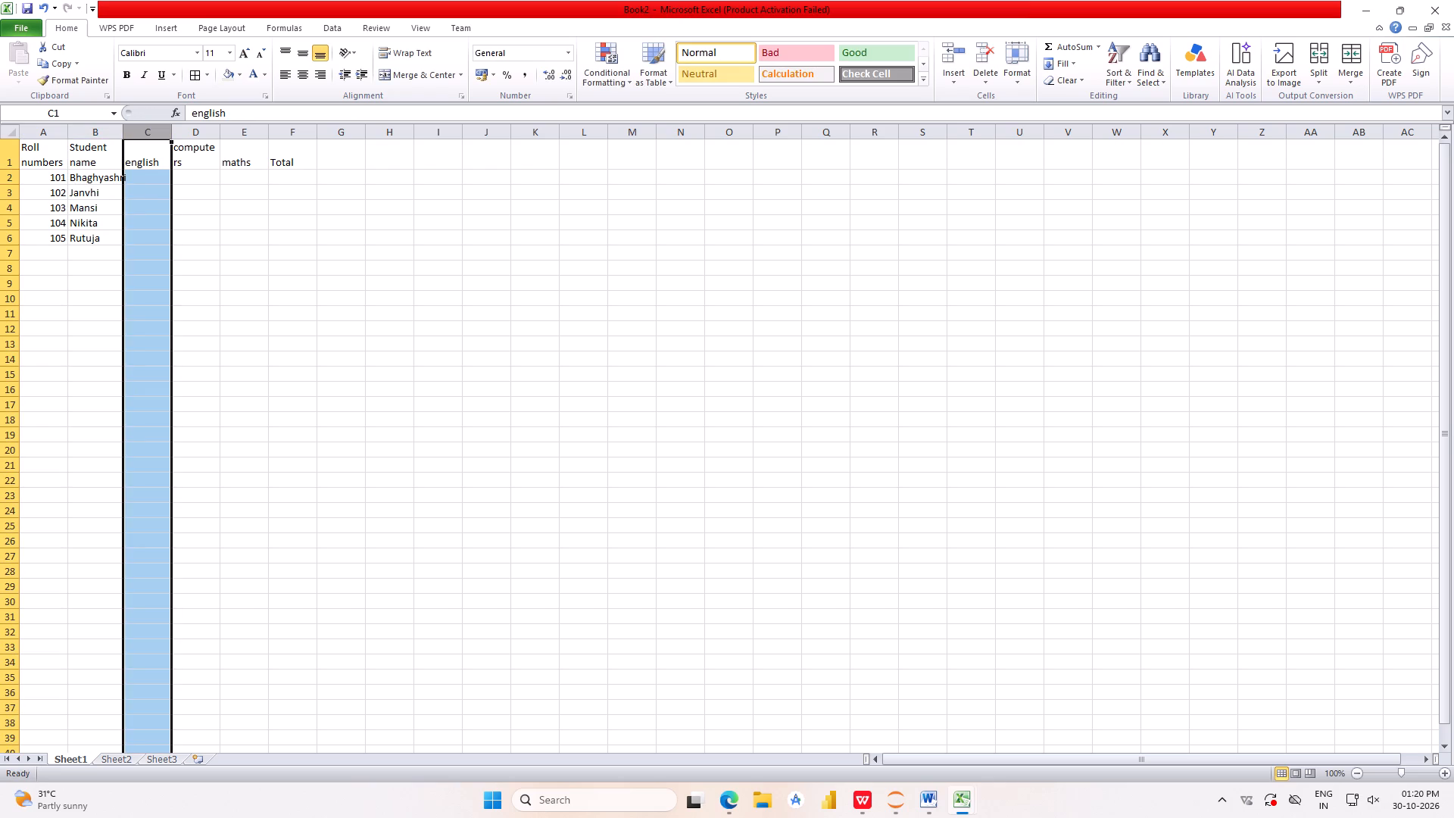
{"action": "left_click_drag", "start_coordinate": [123, 133], "coordinate": [134, 135]}
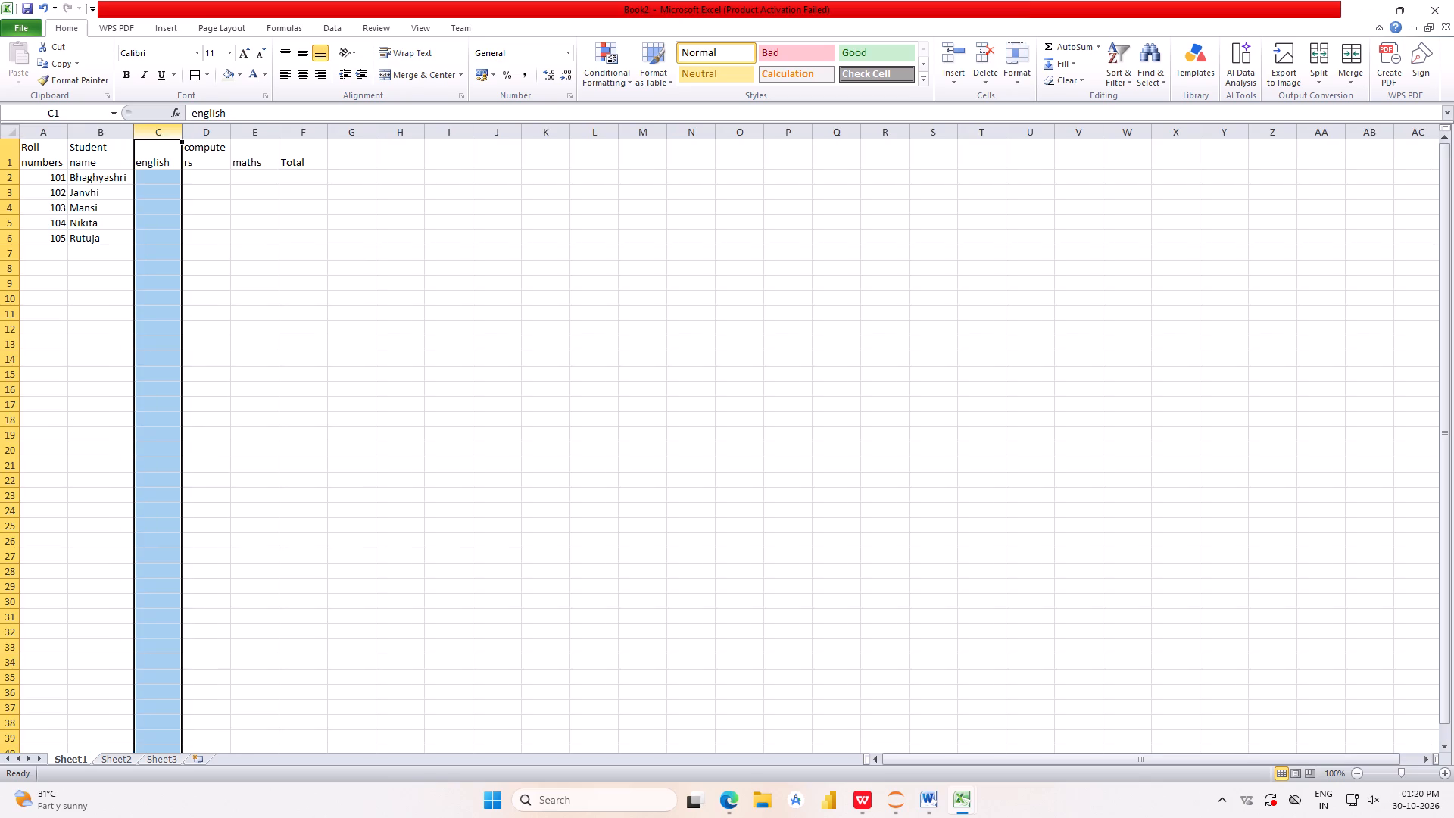
Enter the english marks 70, 59, 94, 85 and 77 in cells C2 to C6 for roll numbers 101 to 105.
{"action": "left_click", "coordinate": [257, 224]}
{"action": "left_click", "coordinate": [145, 181]}
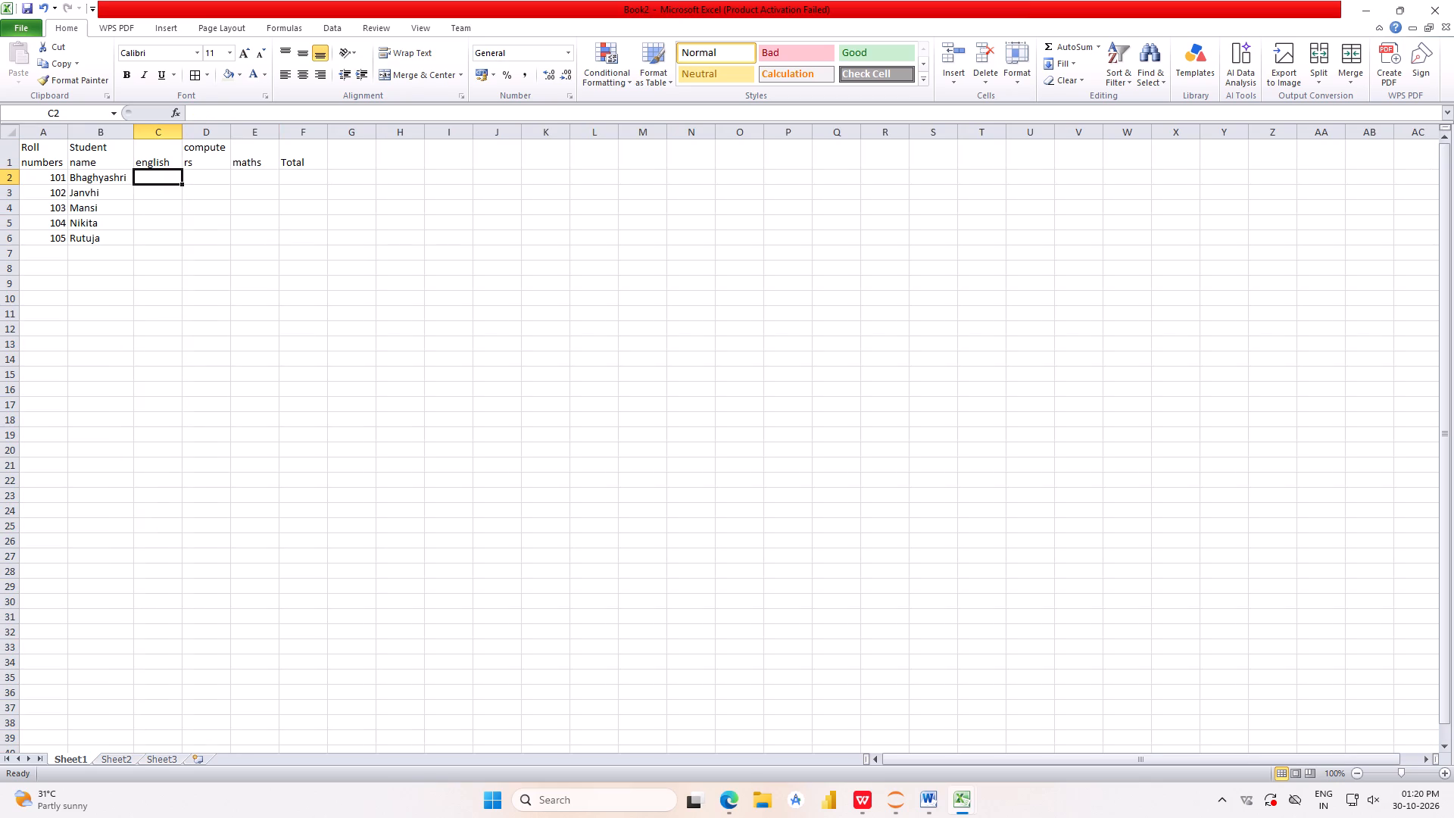
{"action": "type", "text": "70"}
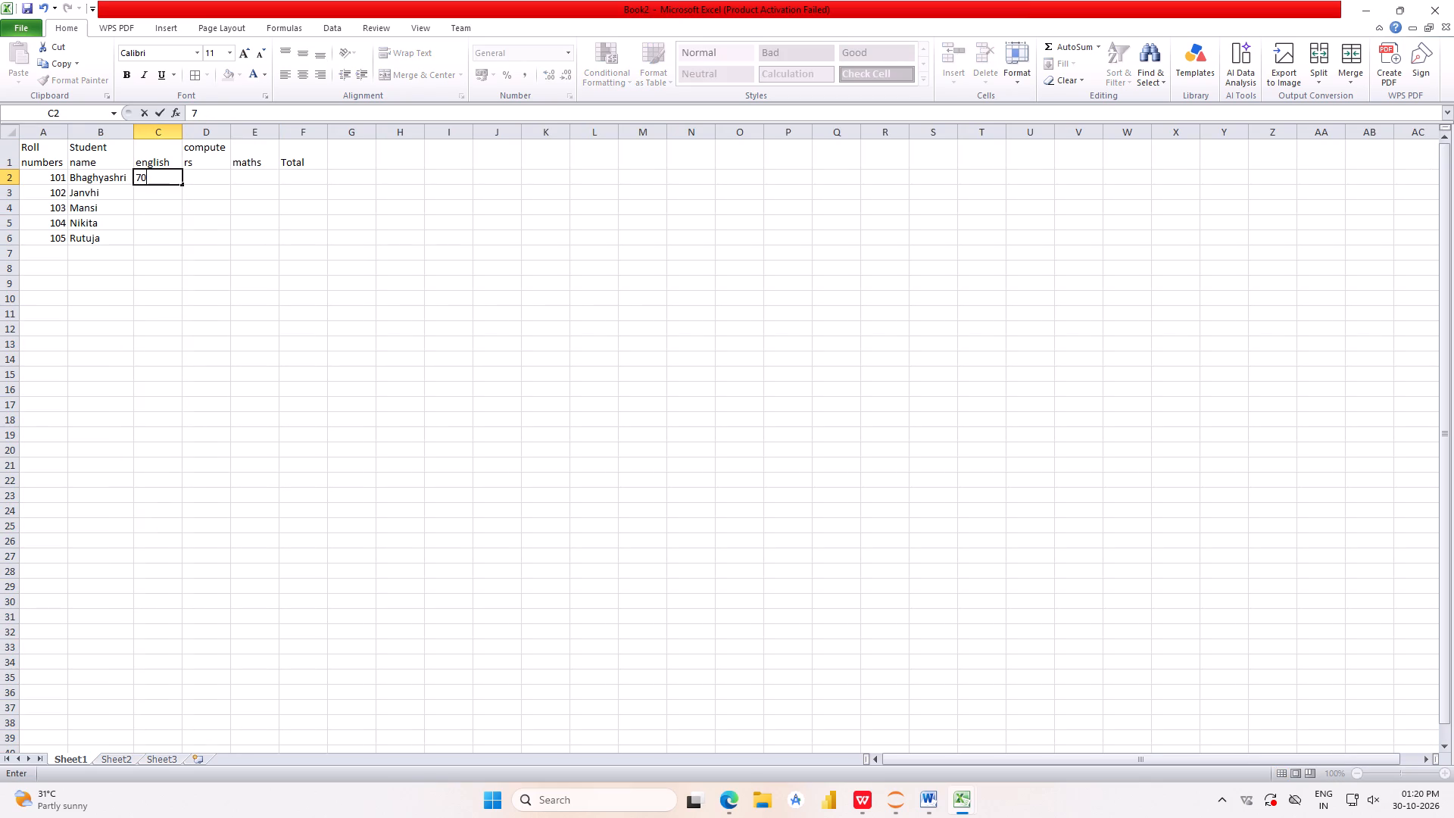
{"action": "key", "text": "Return"}
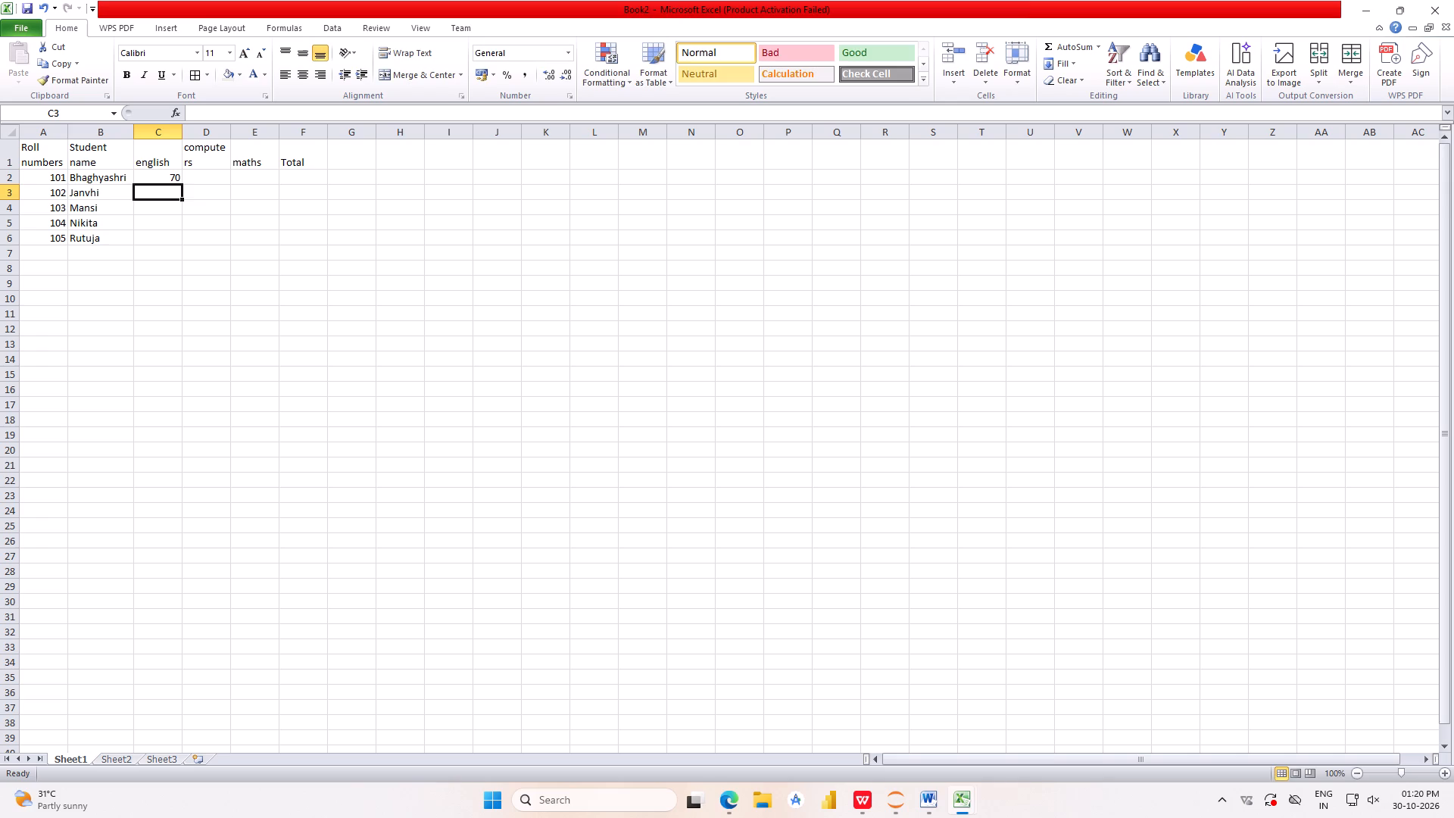
{"action": "type", "text": "59"}
{"action": "key", "text": "Return"}
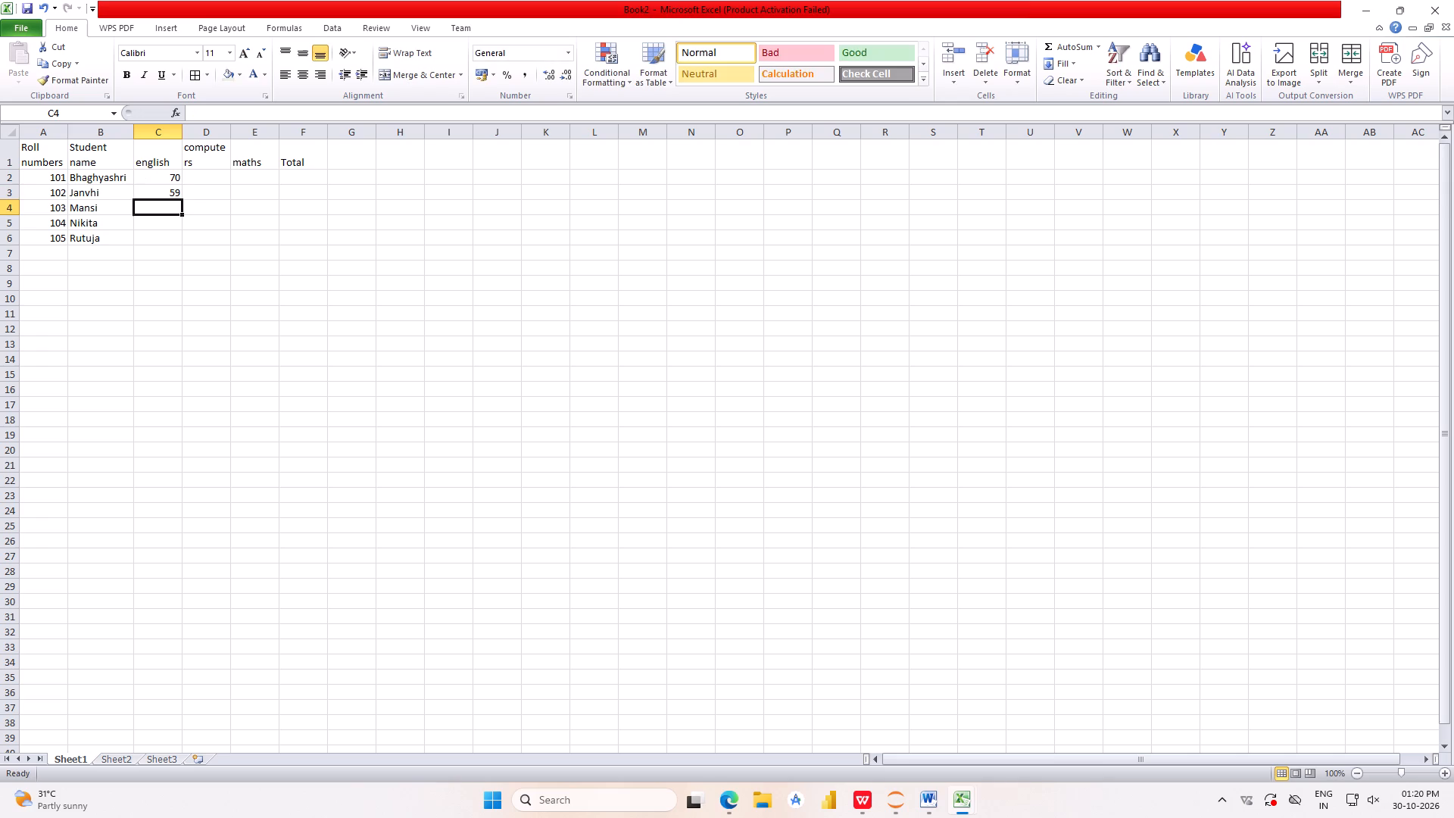
{"action": "key", "text": "9"}
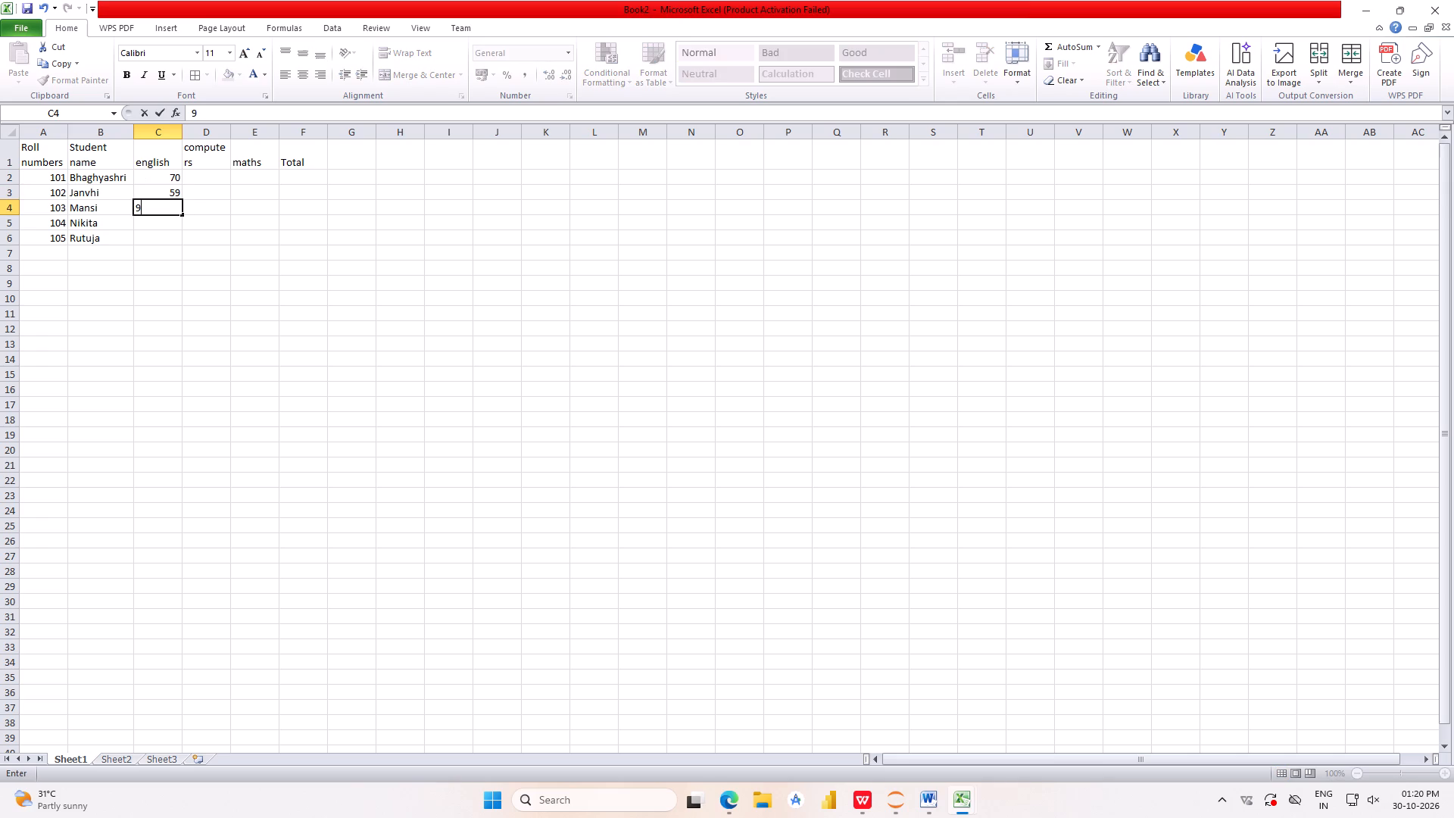
{"action": "key", "text": "4"}
{"action": "key", "text": "Return"}
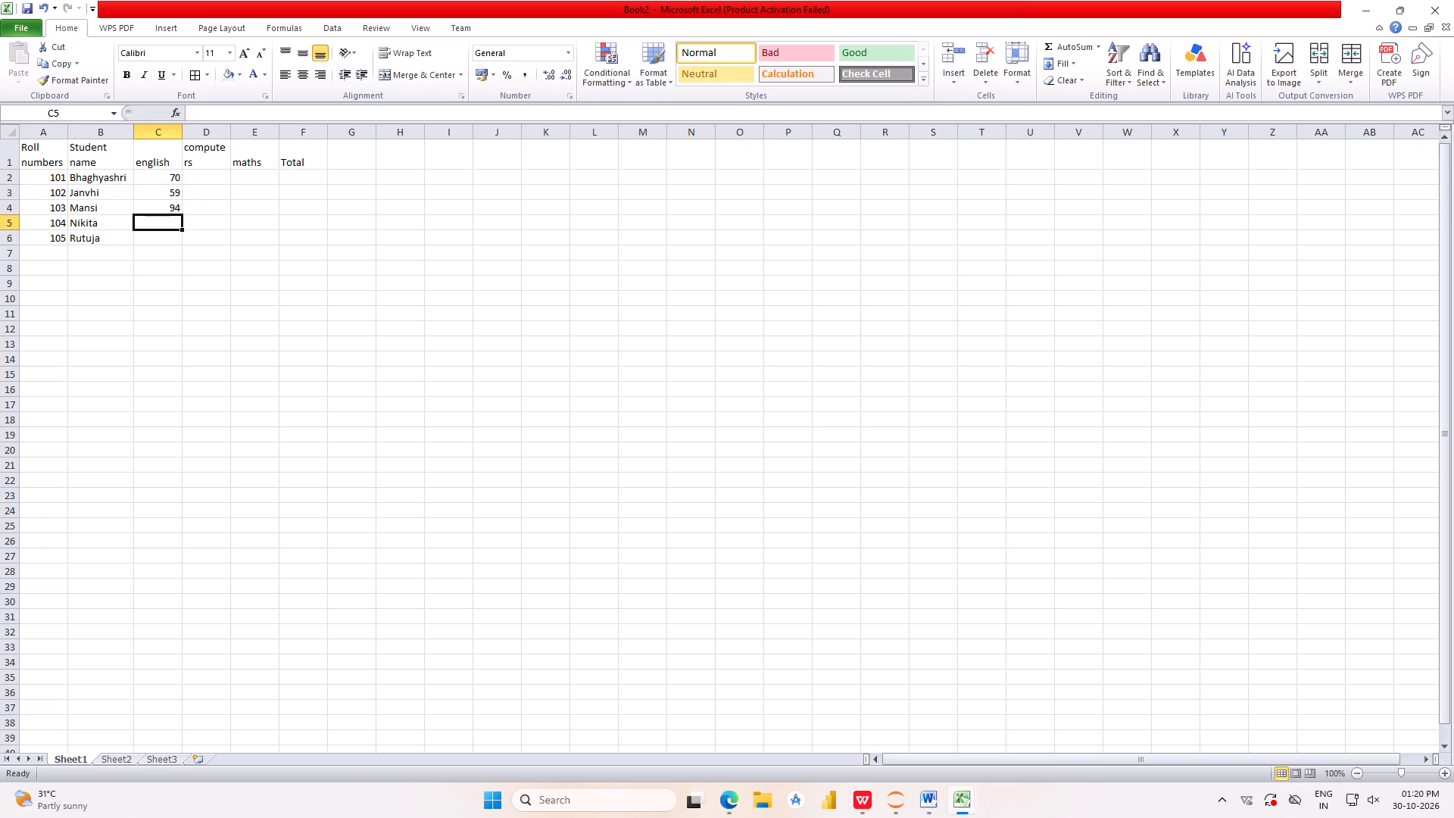
{"action": "type", "text": "85"}
{"action": "key", "text": "Return"}
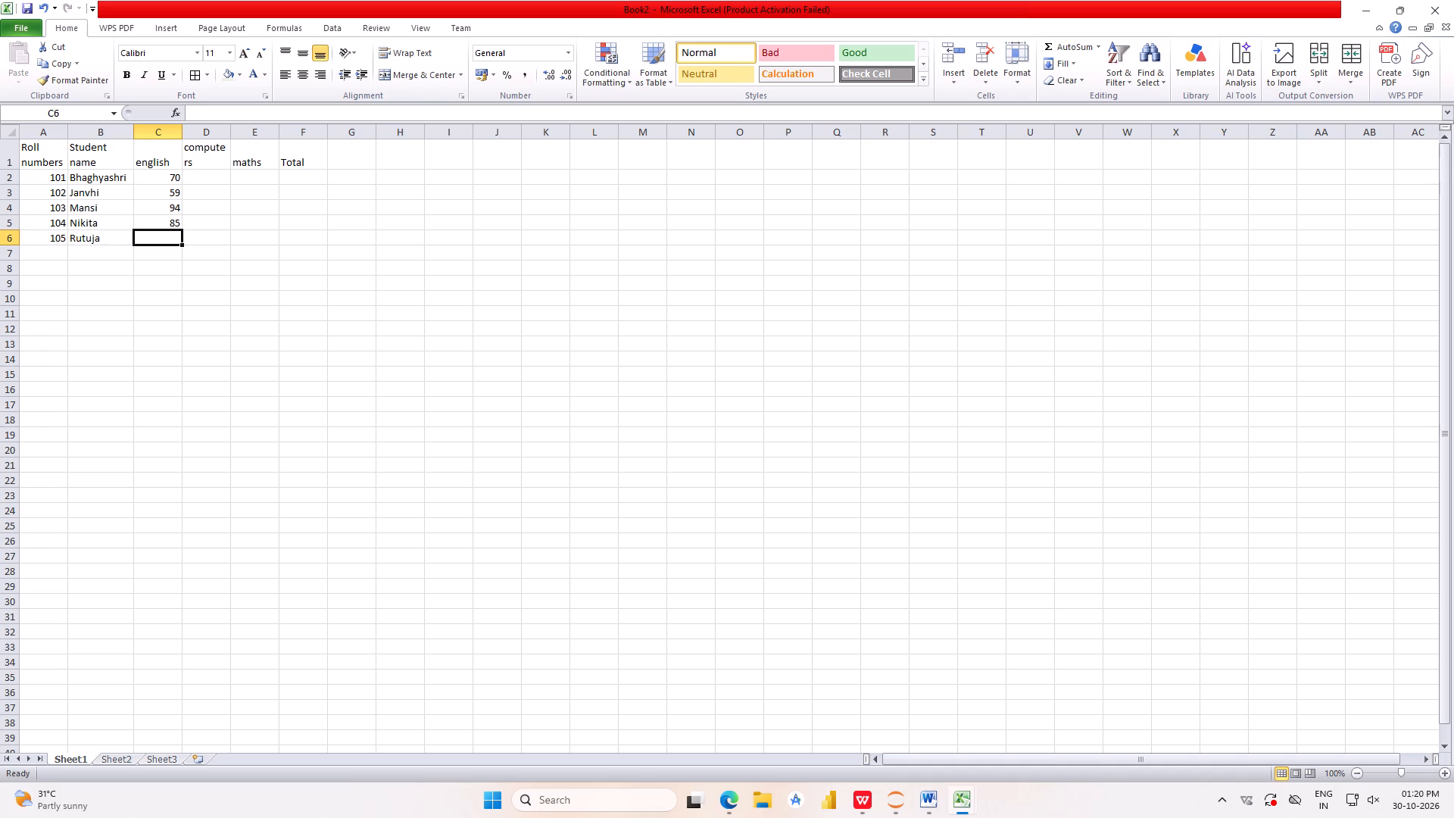
{"action": "type", "text": "77"}
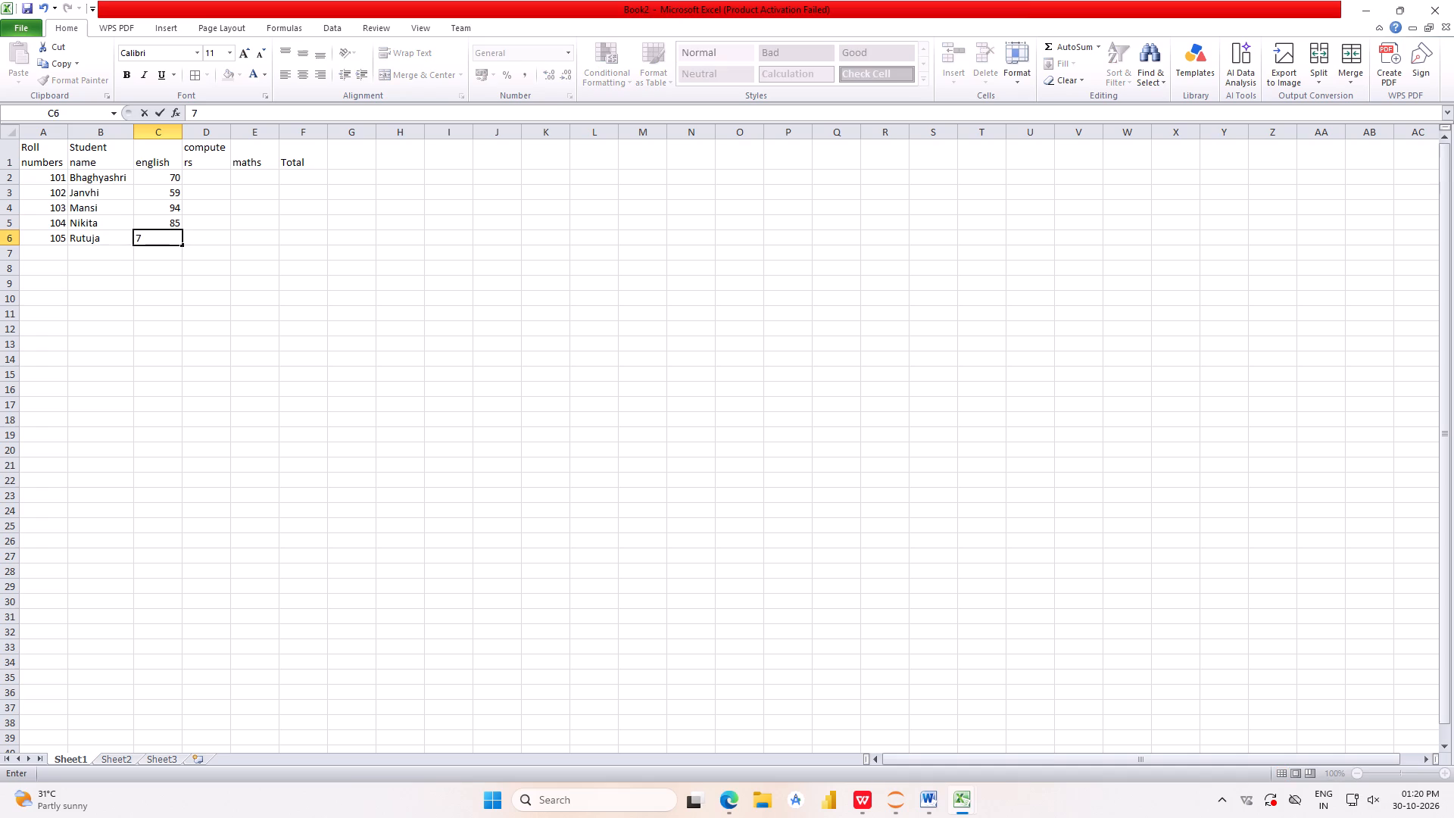
{"action": "key", "text": "Return"}
Enter the computers marks 84, 90, 35, 64 and 85 in cells D2 to D6 for roll numbers 101 to 105.
{"action": "left_click", "coordinate": [212, 181]}
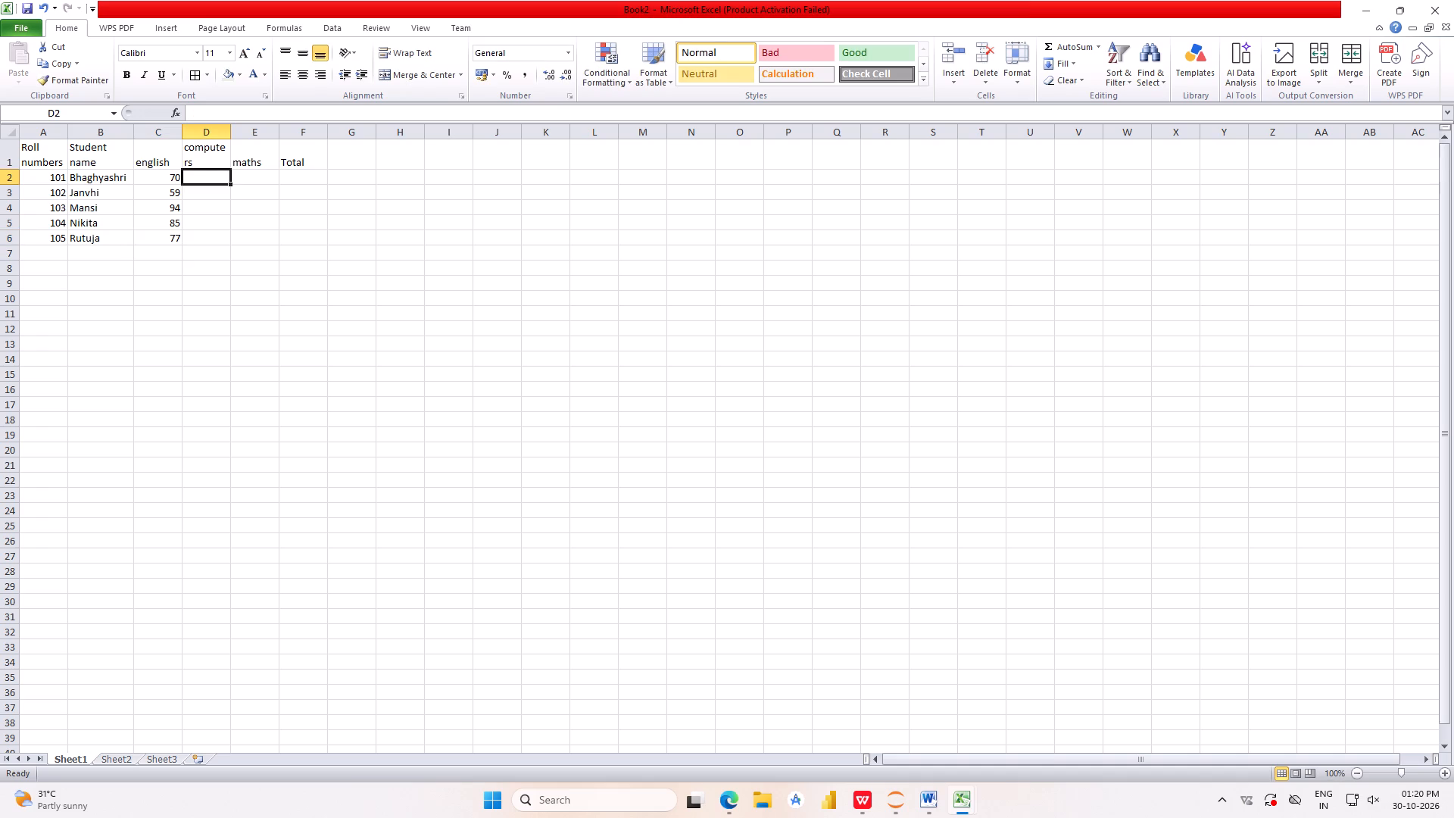
{"action": "key", "text": "8"}
{"action": "key", "text": "4"}
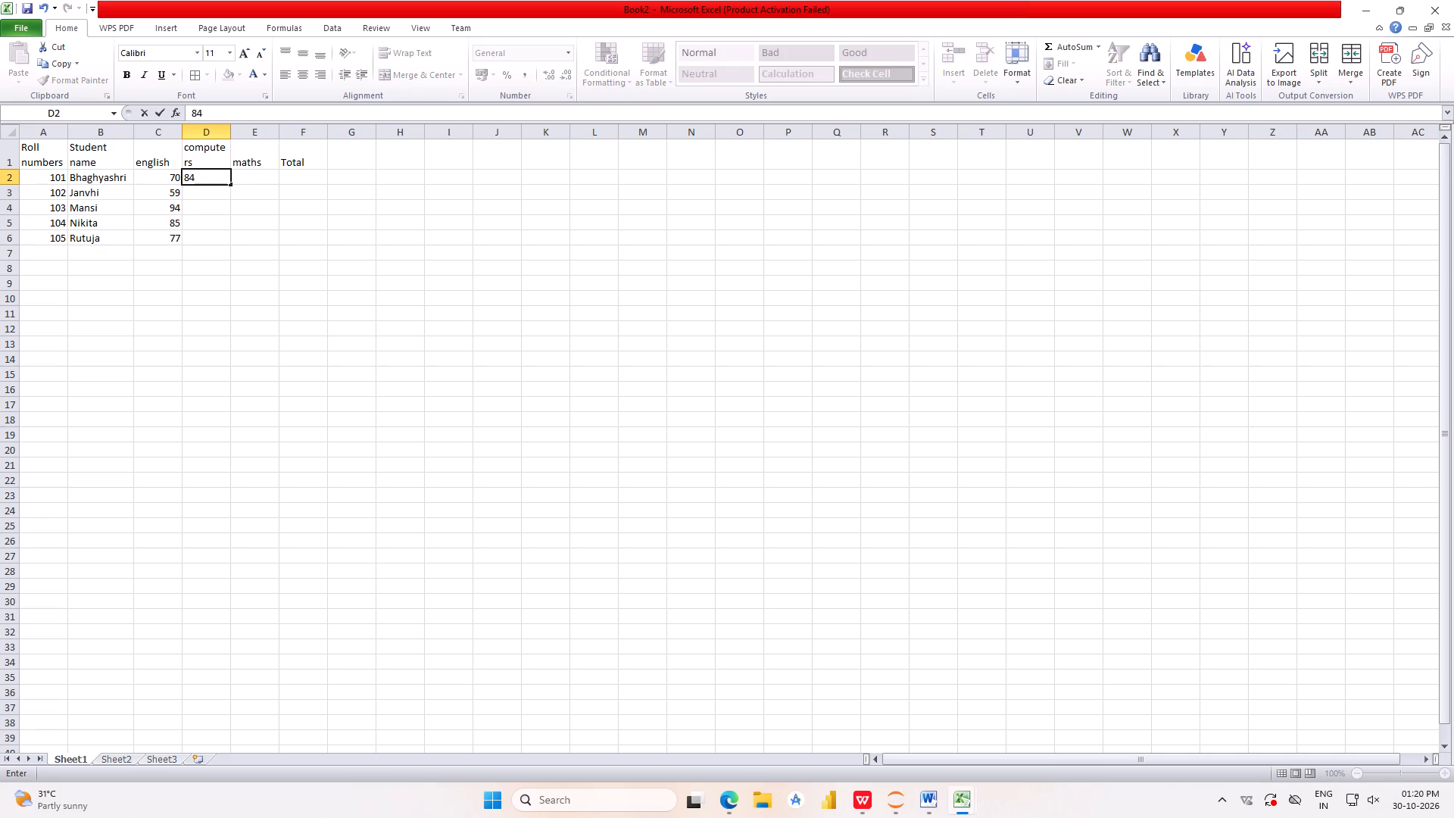
{"action": "key", "text": "Return"}
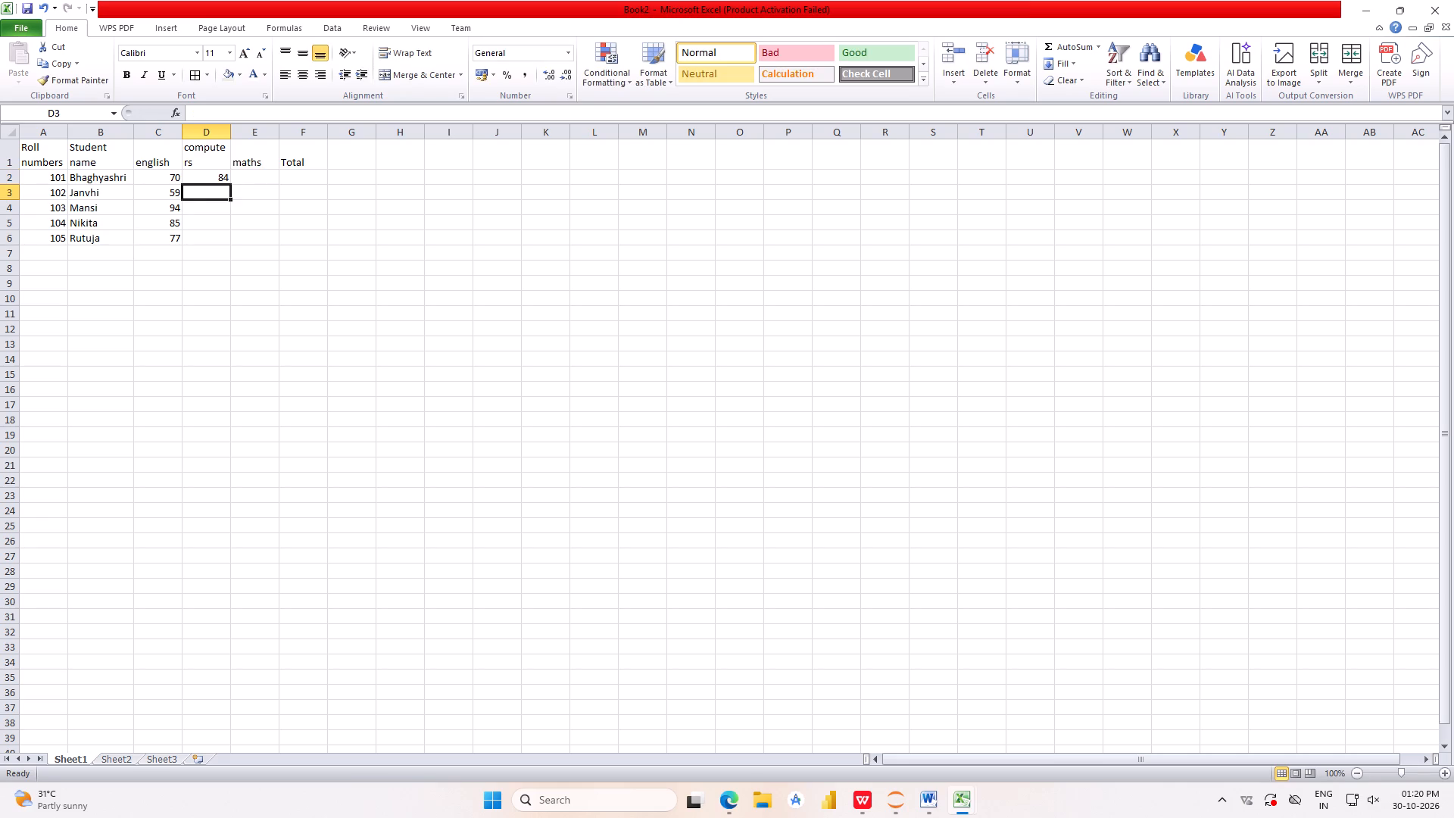
{"action": "key", "text": "9"}
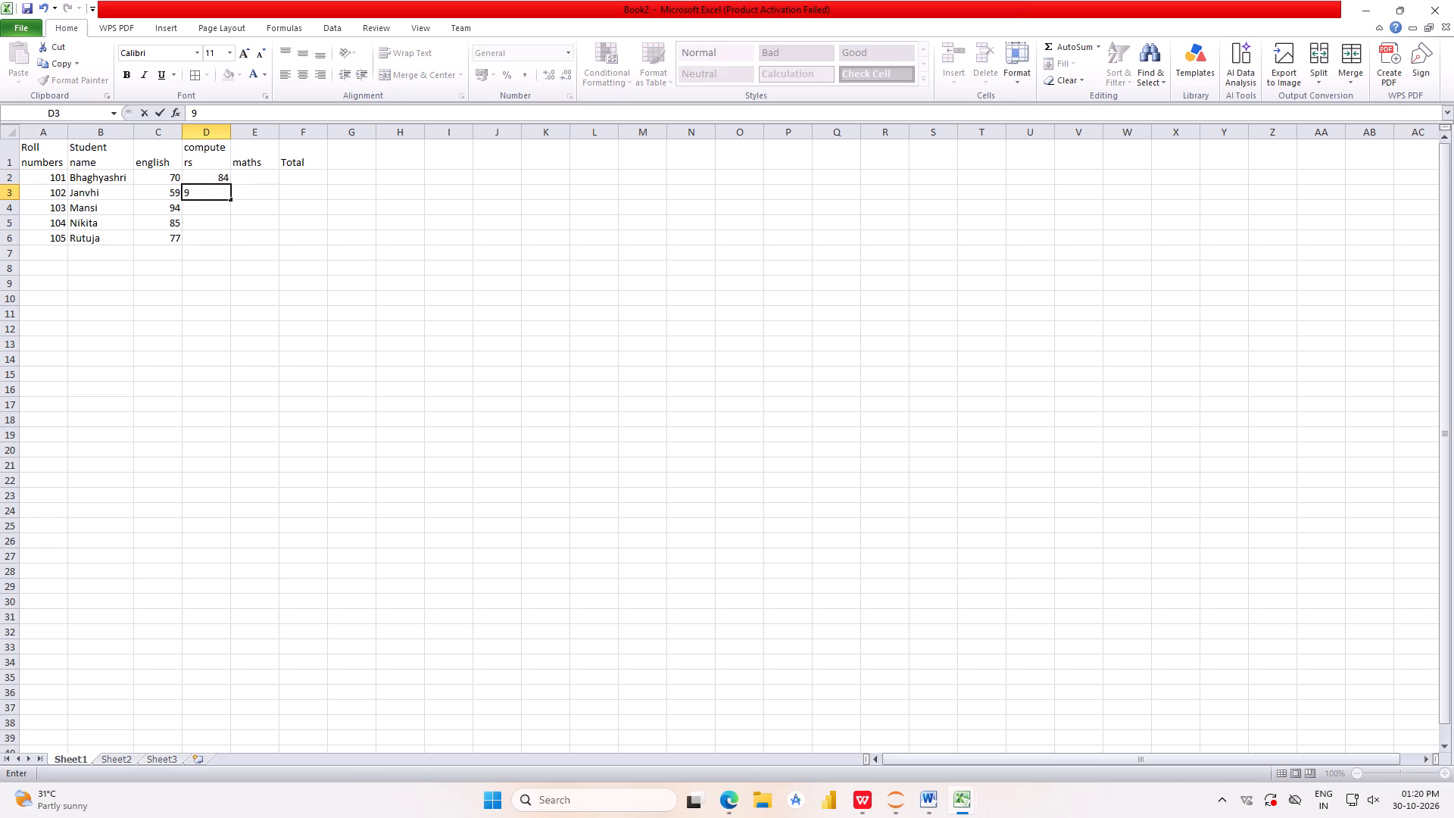
{"action": "key", "text": "0"}
{"action": "key", "text": "Return"}
{"action": "type", "text": "35"}
{"action": "key", "text": "Return"}
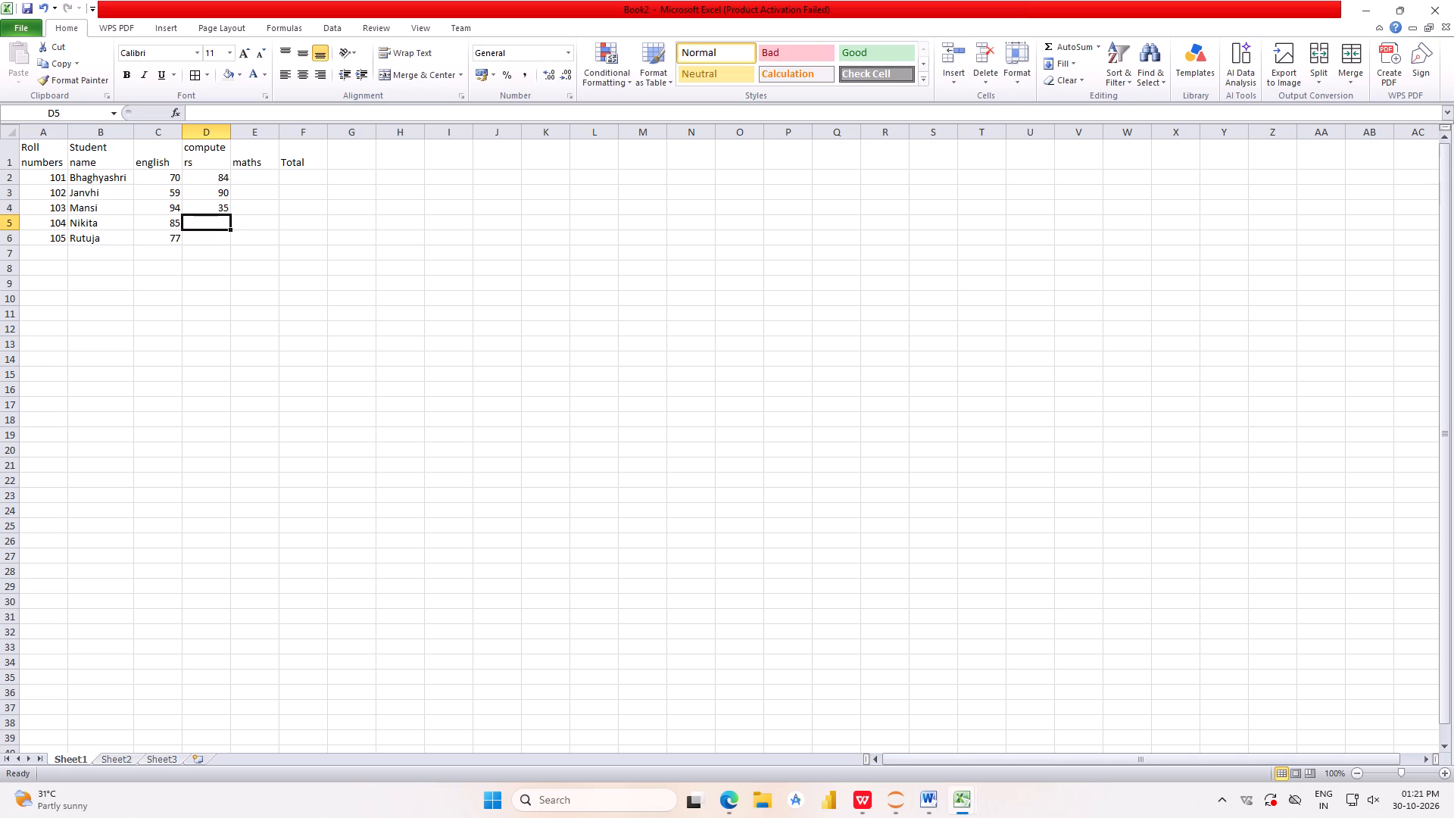
{"action": "type", "text": "64"}
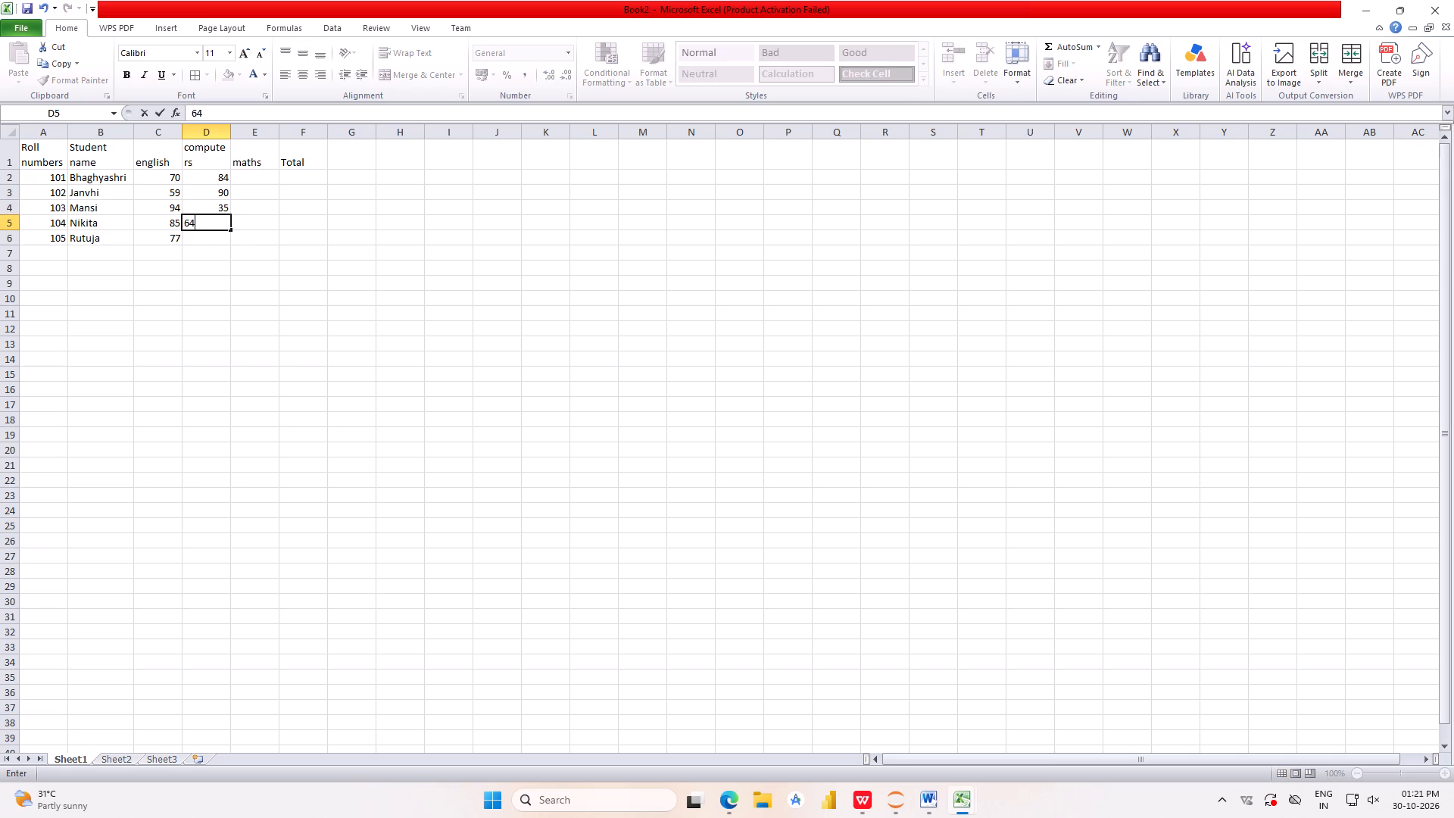
{"action": "key", "text": "Return"}
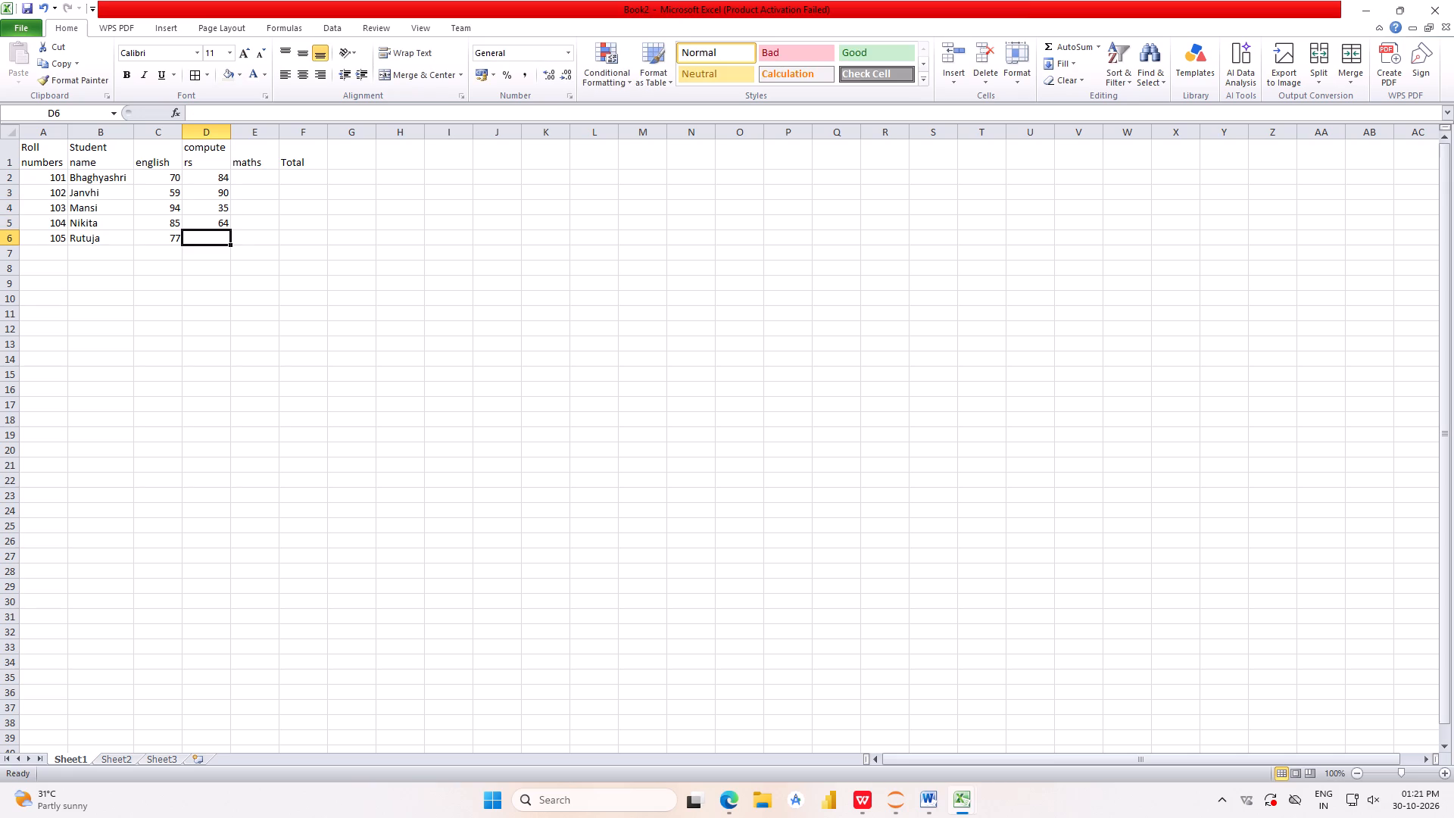
{"action": "type", "text": "85"}
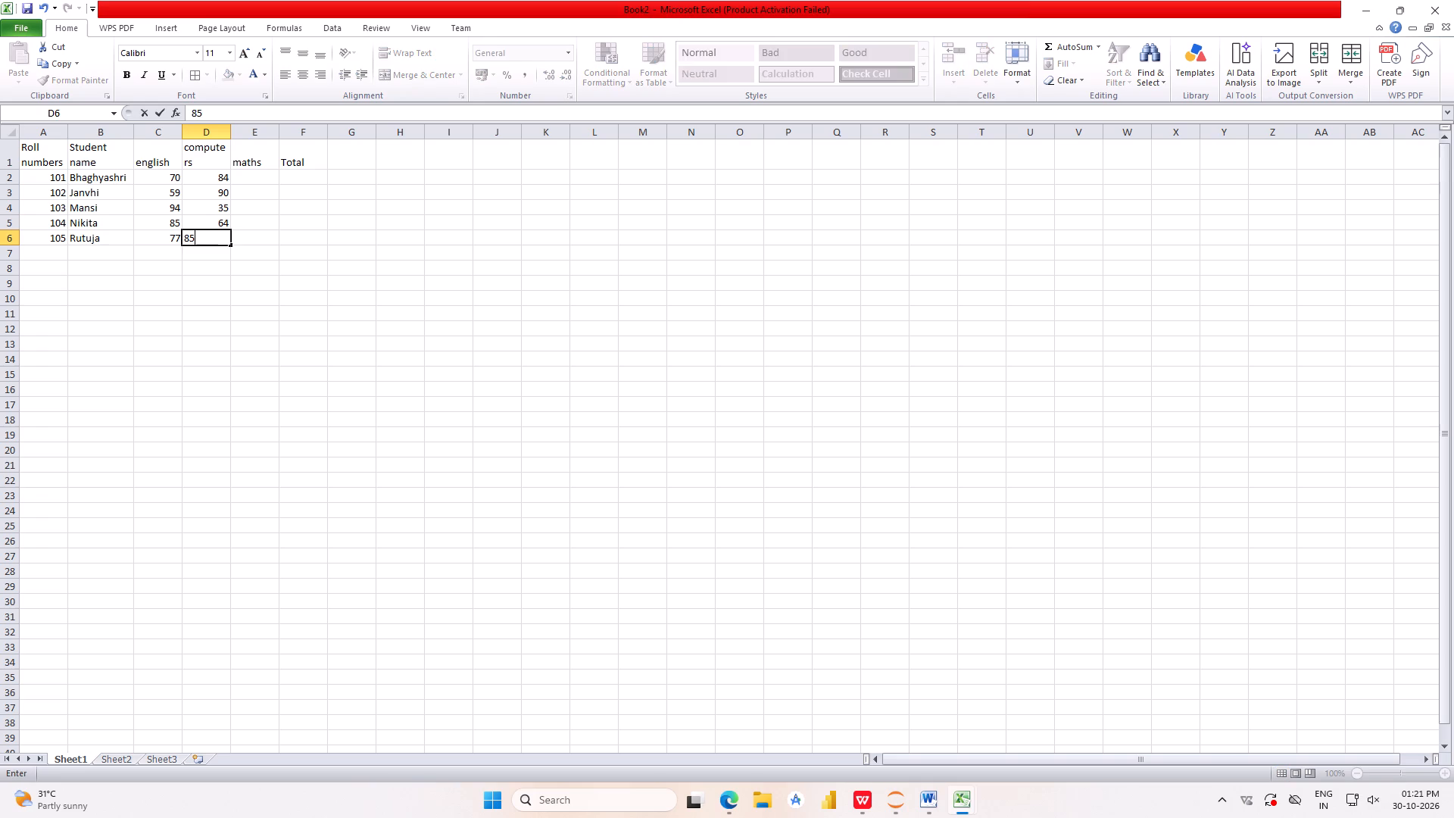
{"action": "key", "text": "Return"}
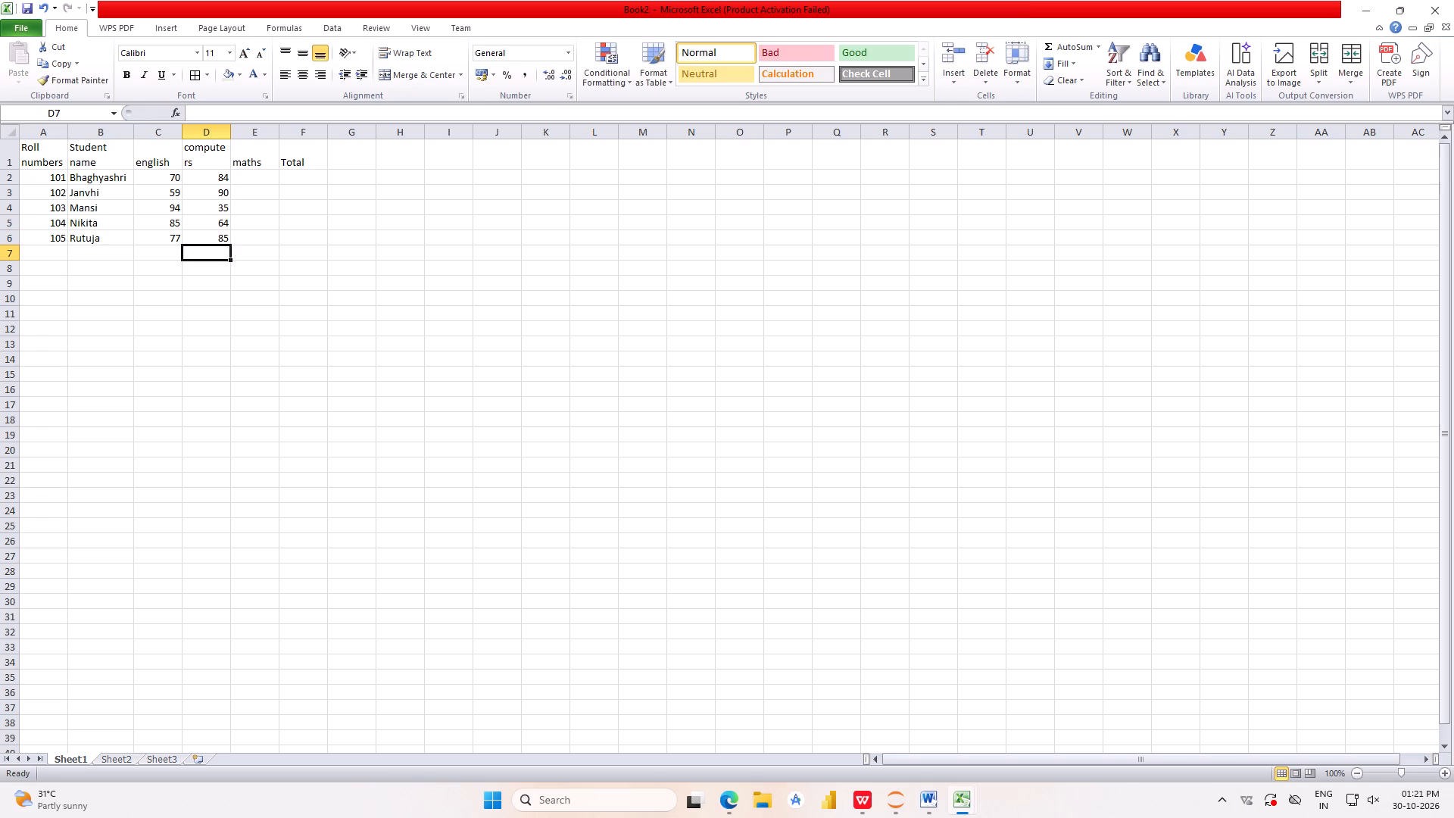
Enter the maths marks 88, 44, 78, 96 and 55 in cells E2 to E6 for roll numbers 101 to 105.
{"action": "left_click", "coordinate": [256, 182]}
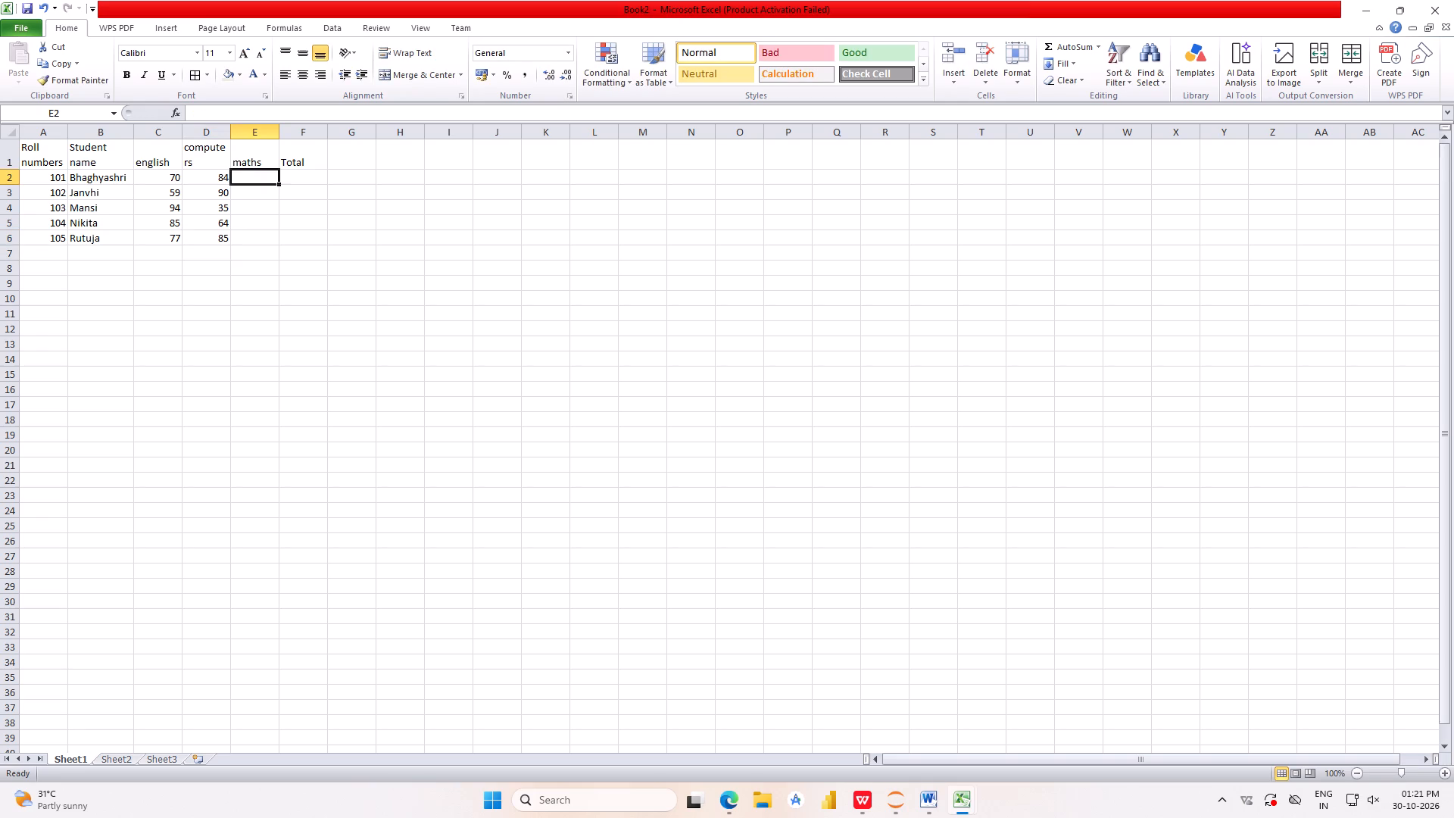
{"action": "type", "text": "88"}
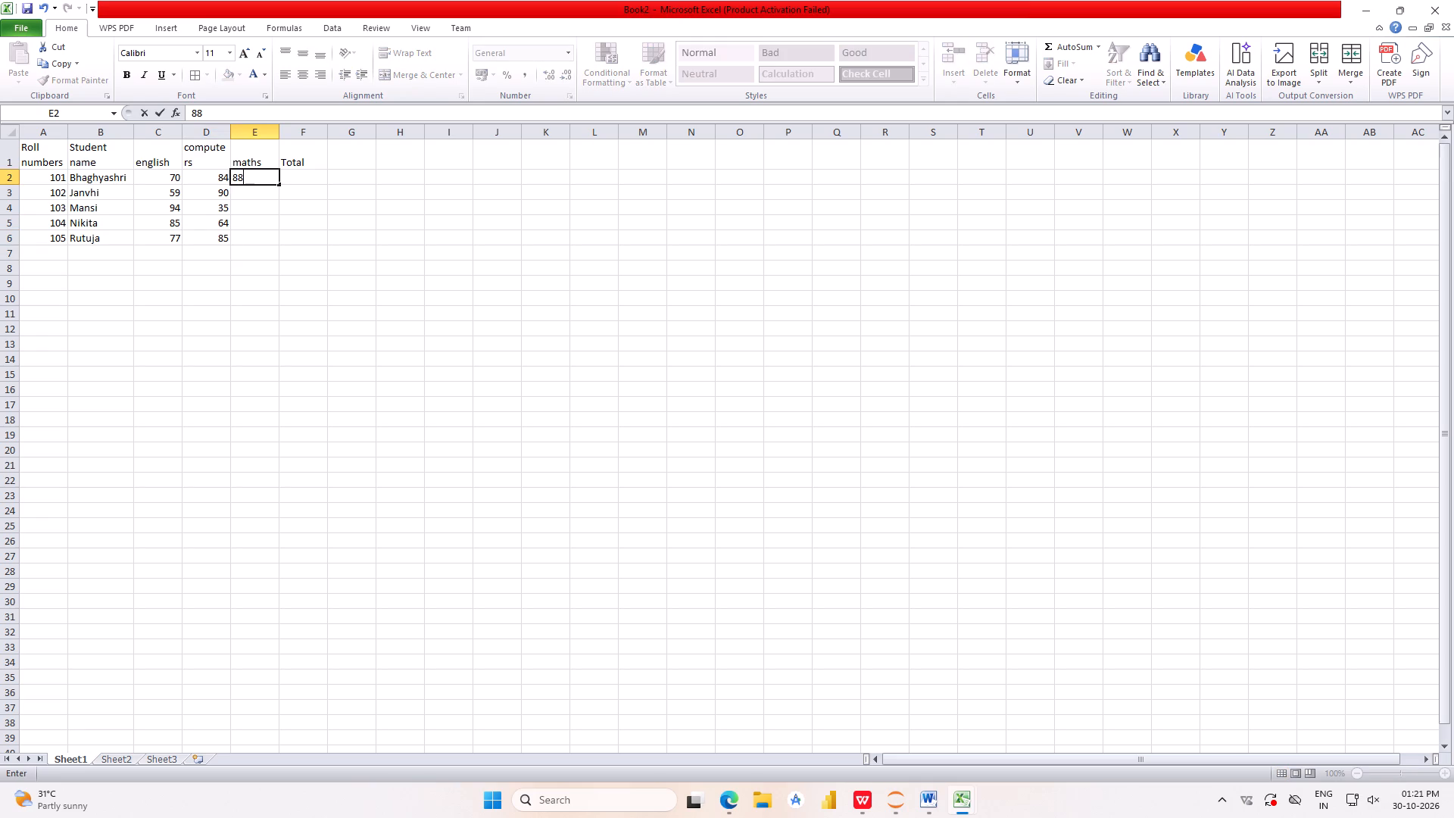
{"action": "key", "text": "Return"}
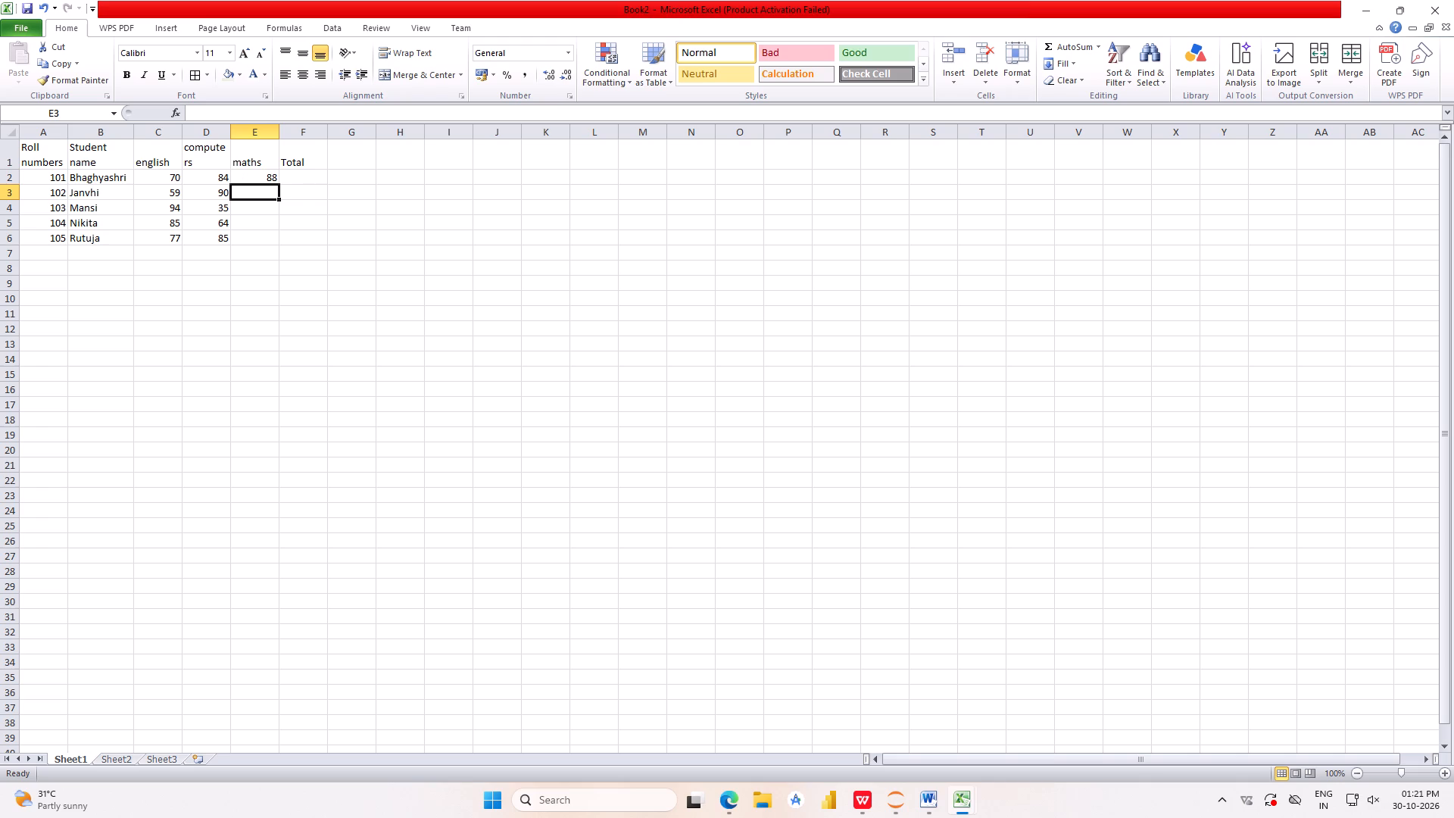
{"action": "type", "text": "44"}
{"action": "key", "text": "Return"}
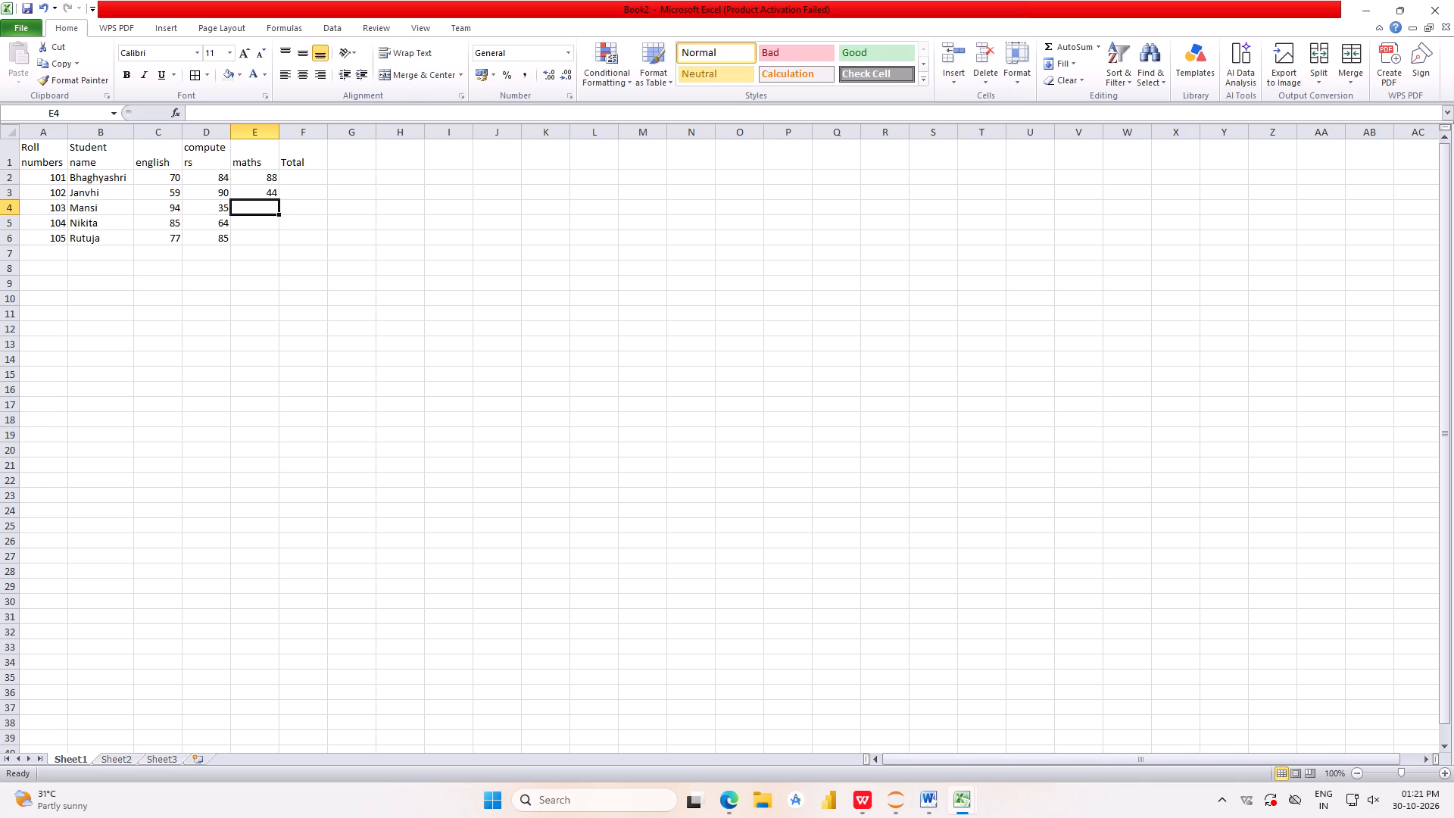
{"action": "key", "text": "9"}
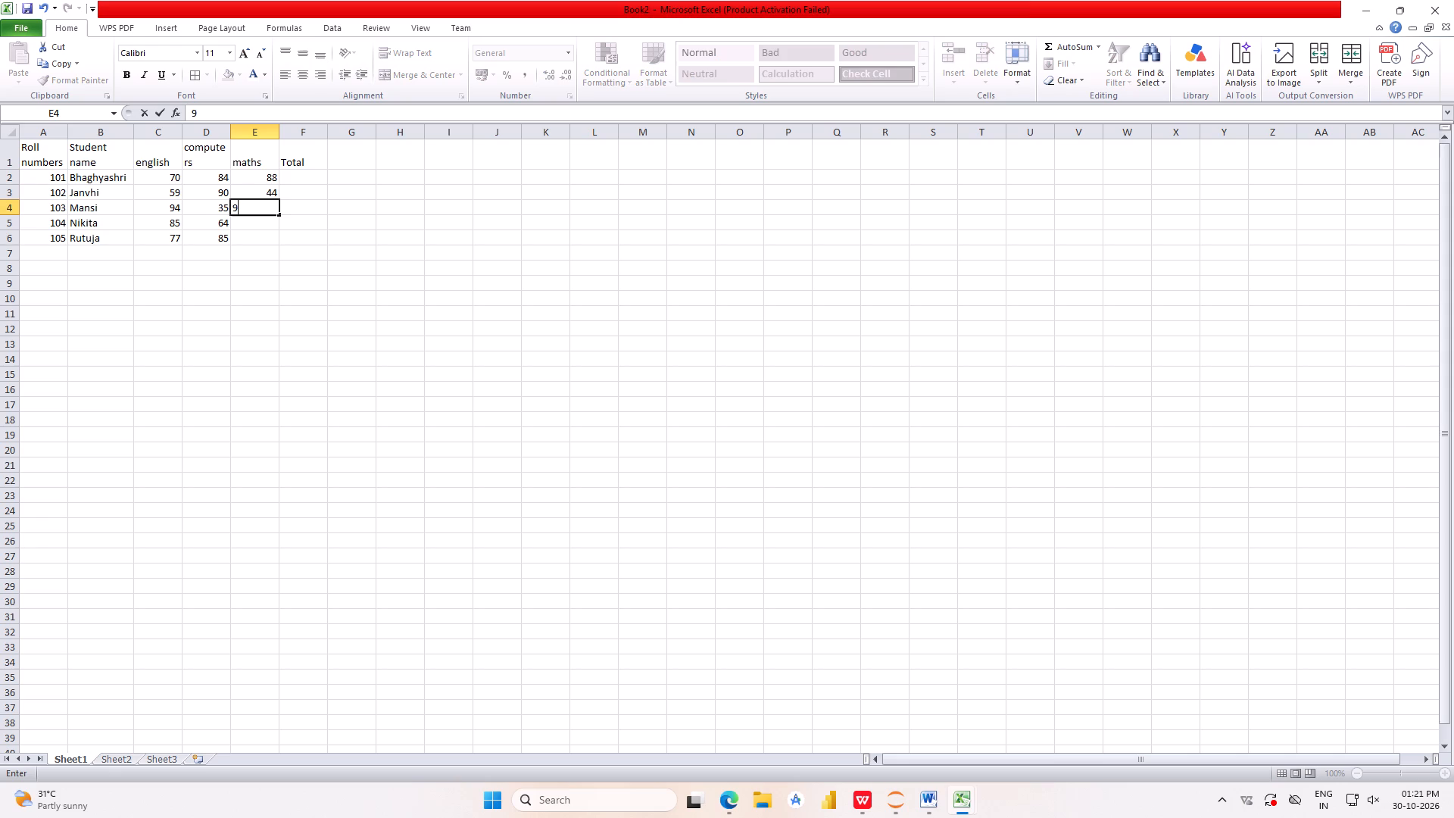
{"action": "key", "text": "BackSpace"}
{"action": "type", "text": "78"}
{"action": "key", "text": "Return"}
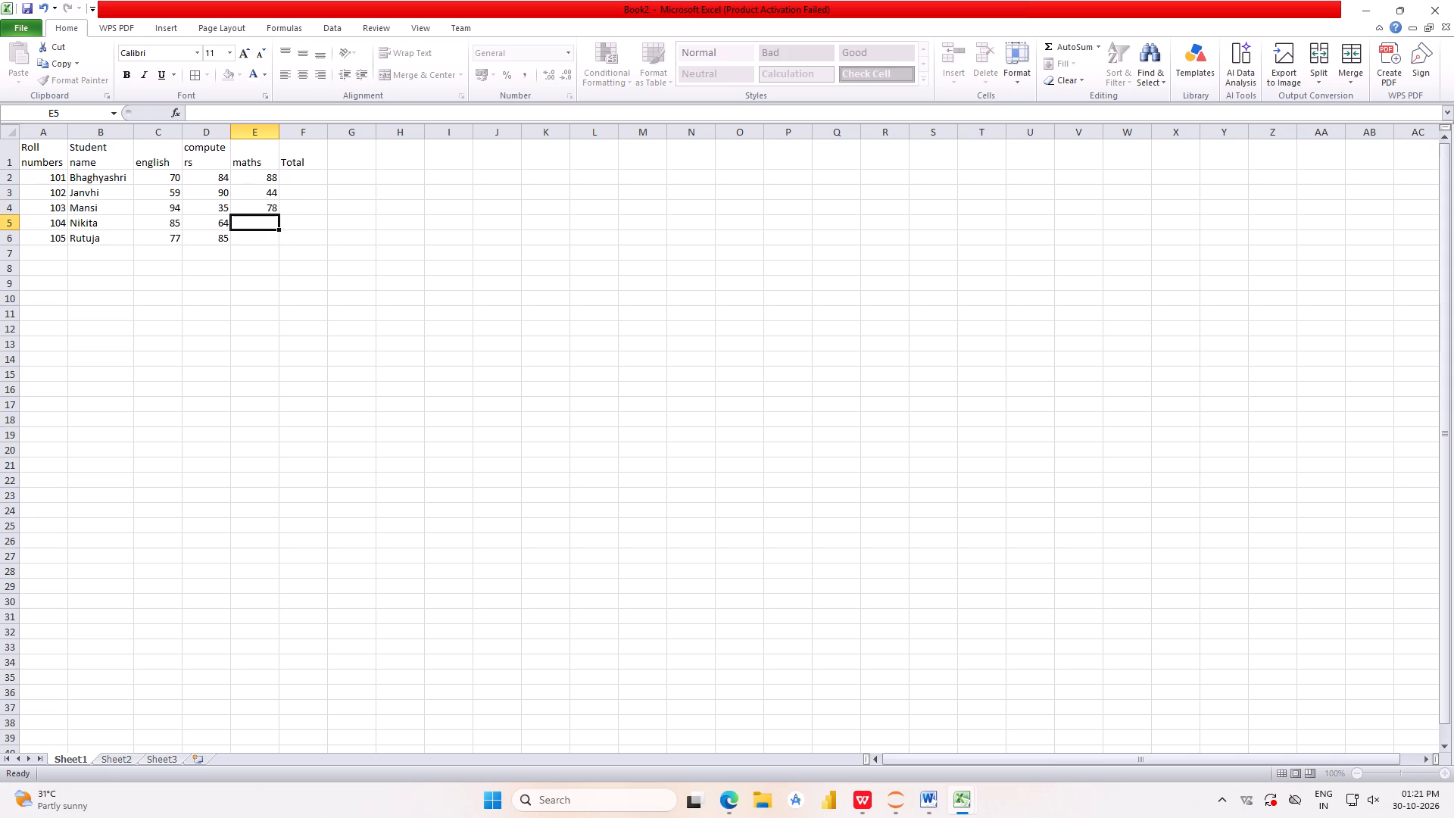
{"action": "key", "text": "9"}
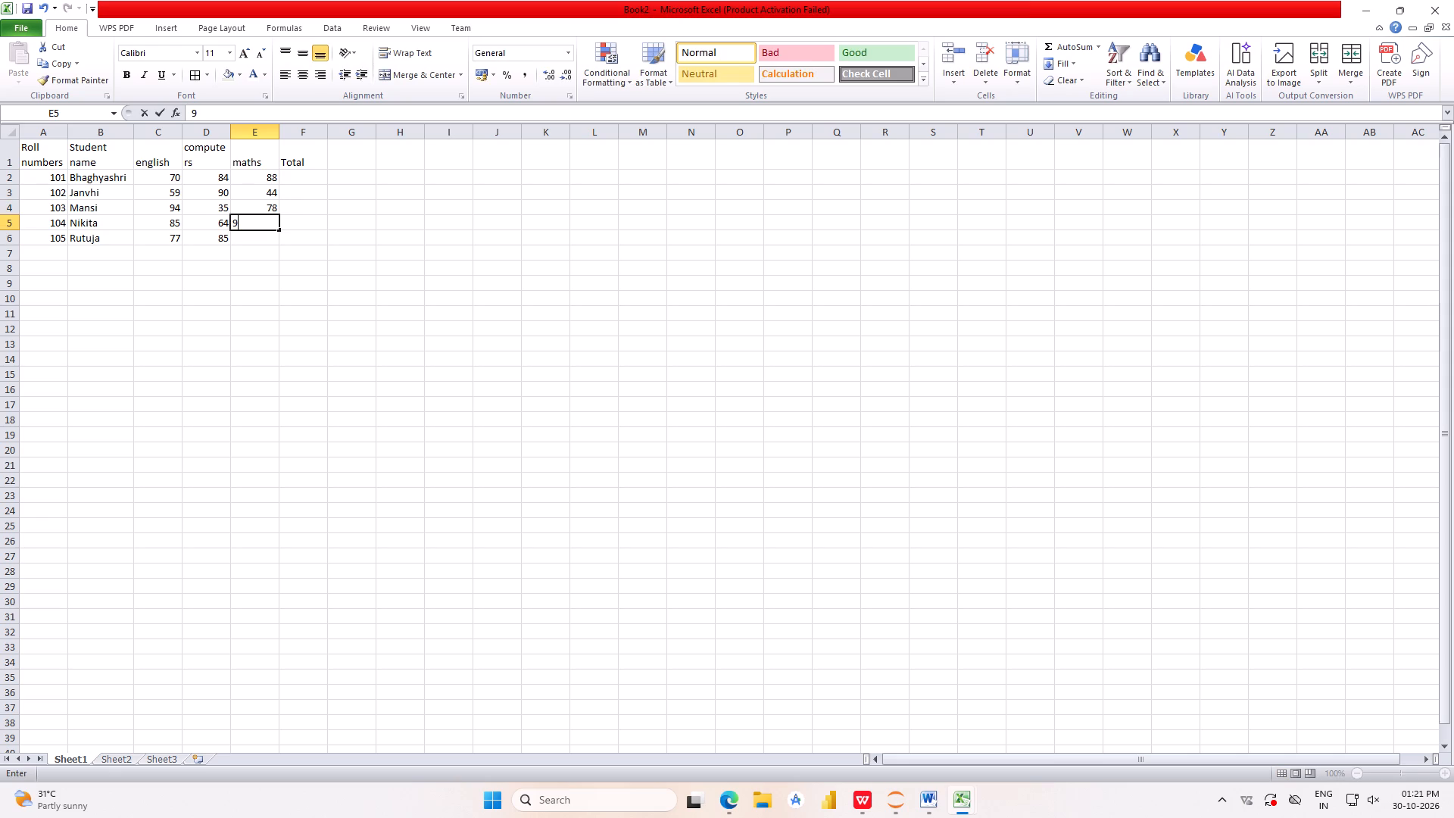
{"action": "key", "text": "6"}
{"action": "key", "text": "Return"}
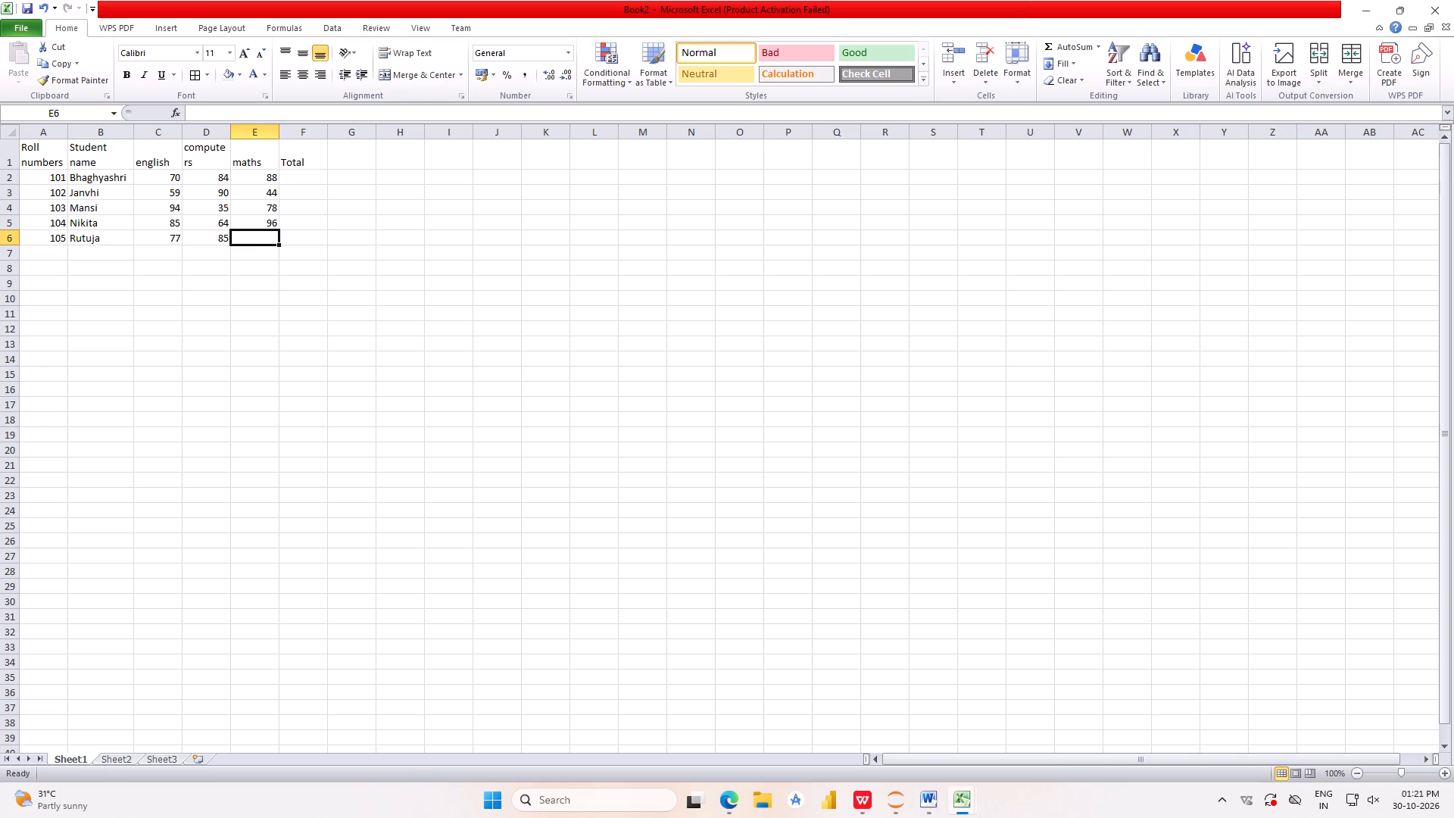
{"action": "type", "text": "55"}
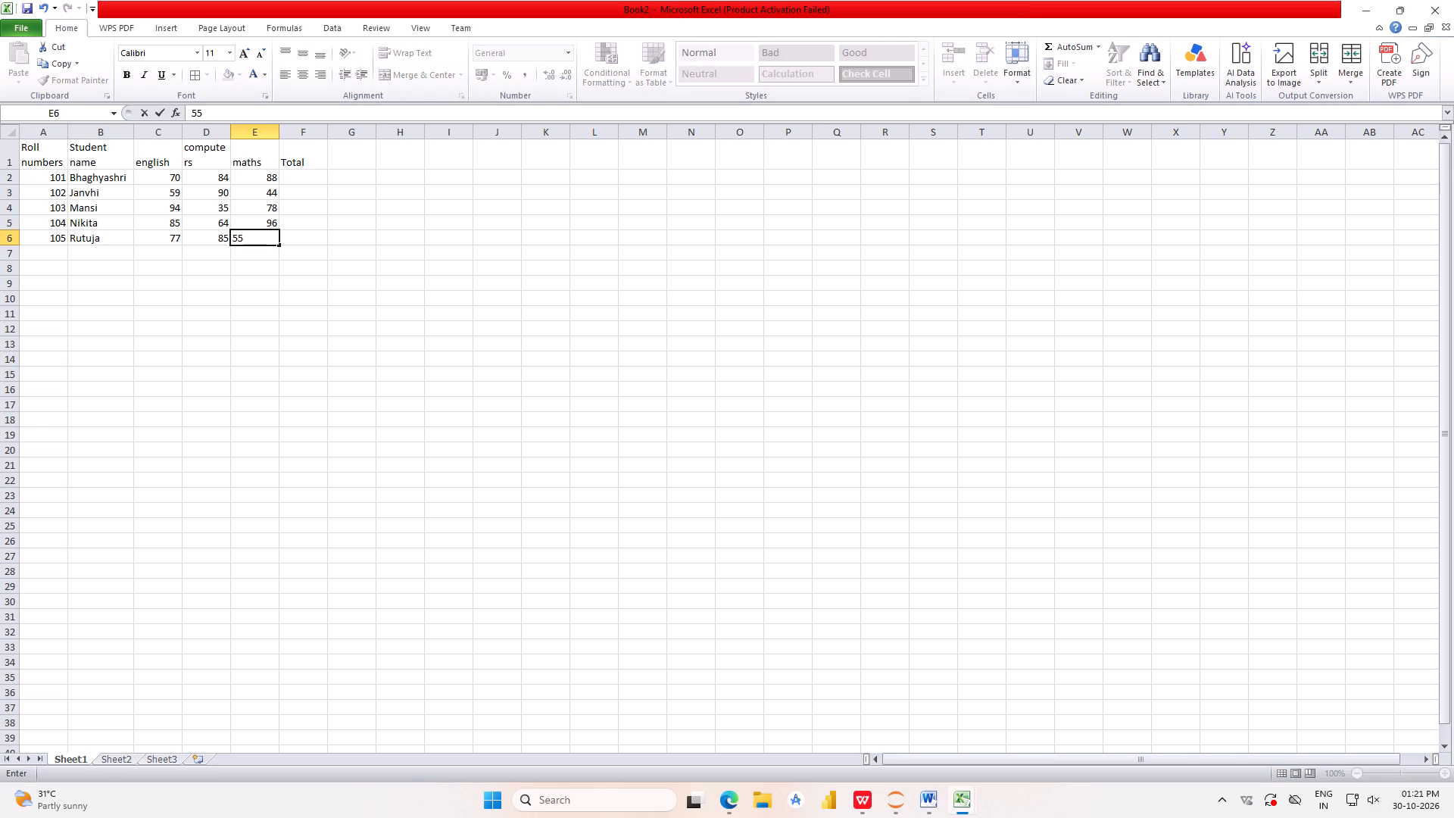
Change the computers mark of roll number 104 in cell D5 to 95.
{"action": "left_click", "coordinate": [221, 221]}
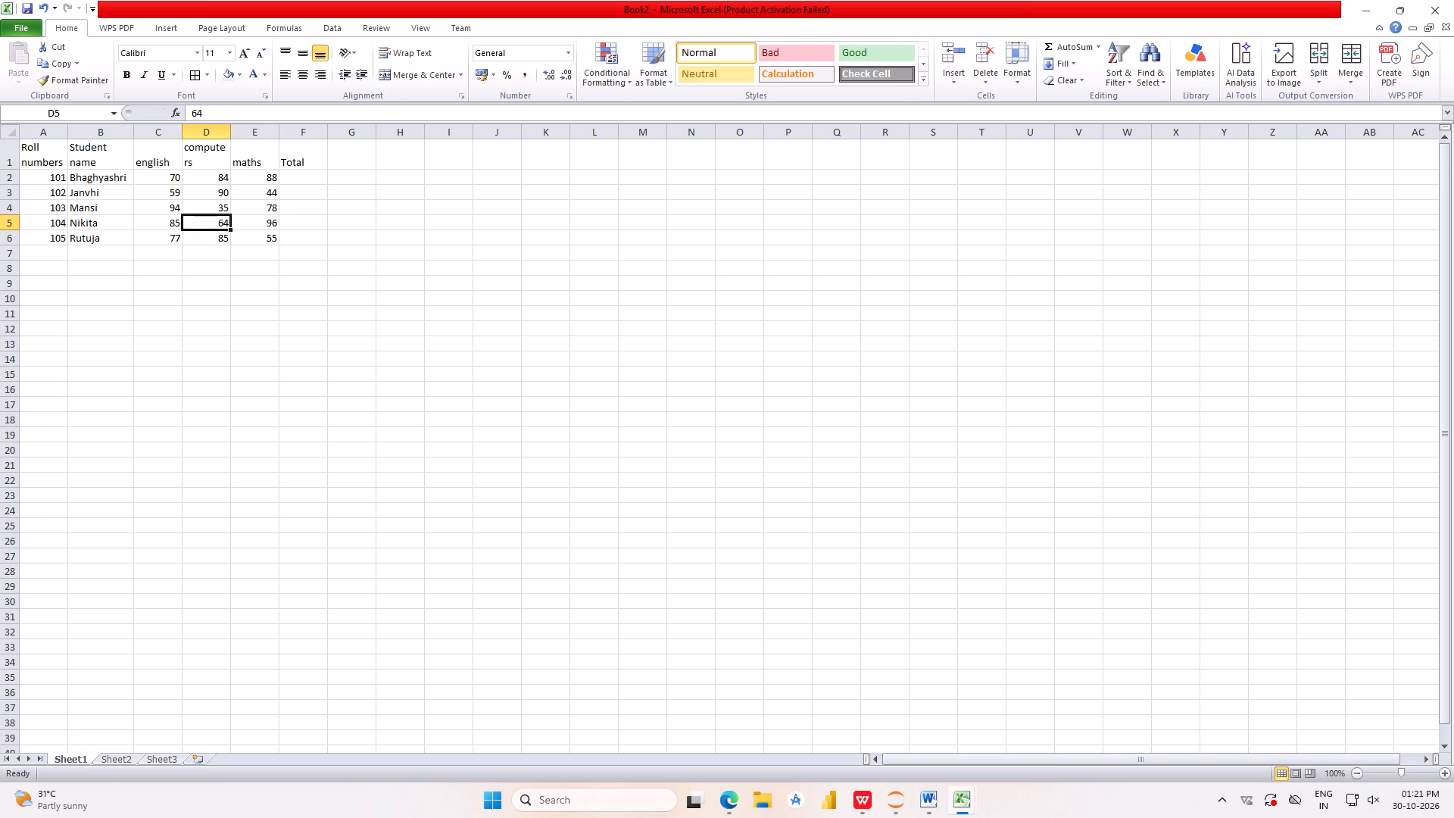
{"action": "key", "text": "BackSpace"}
{"action": "type", "text": "95"}
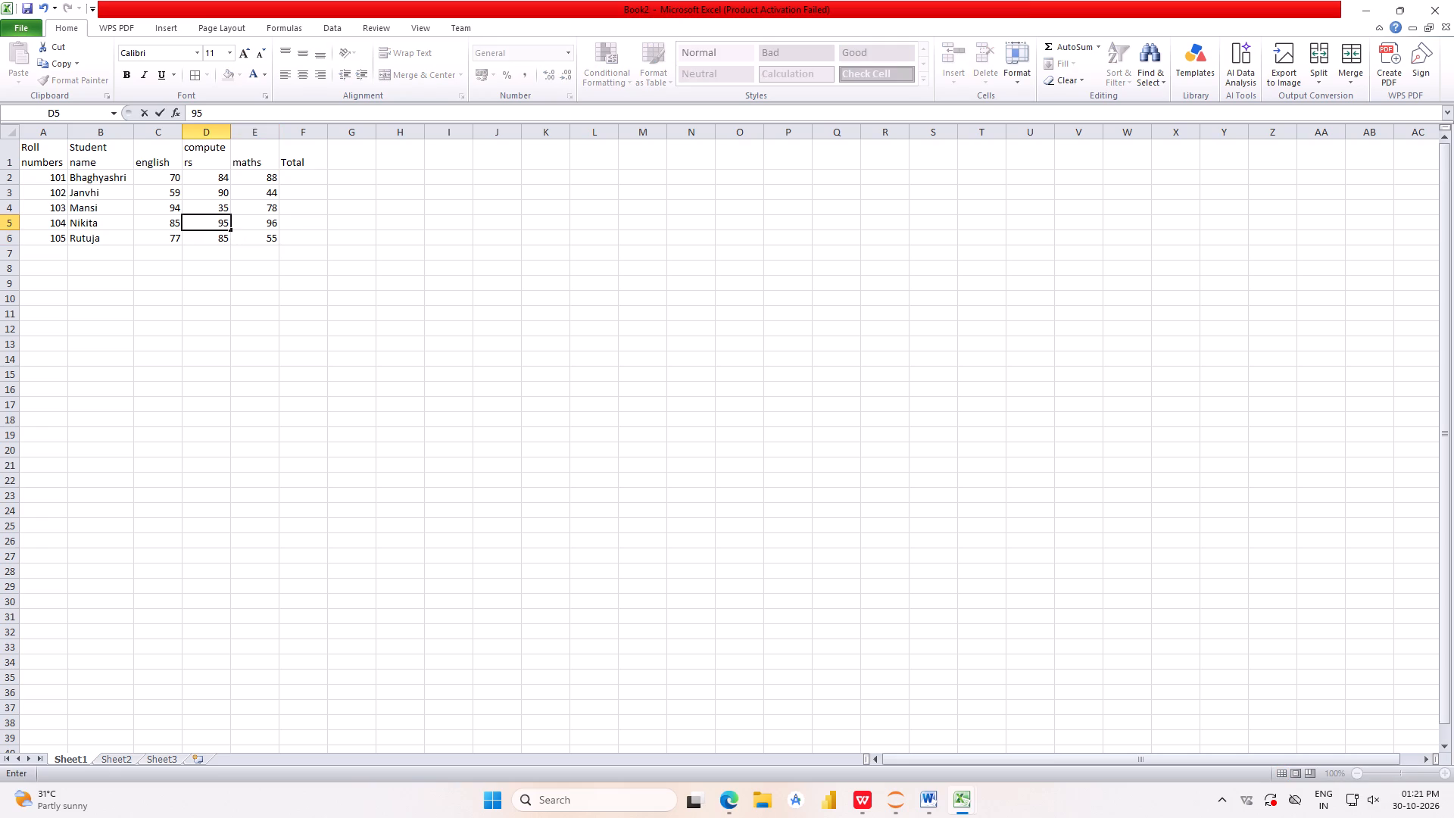
{"action": "key", "text": "Return"}
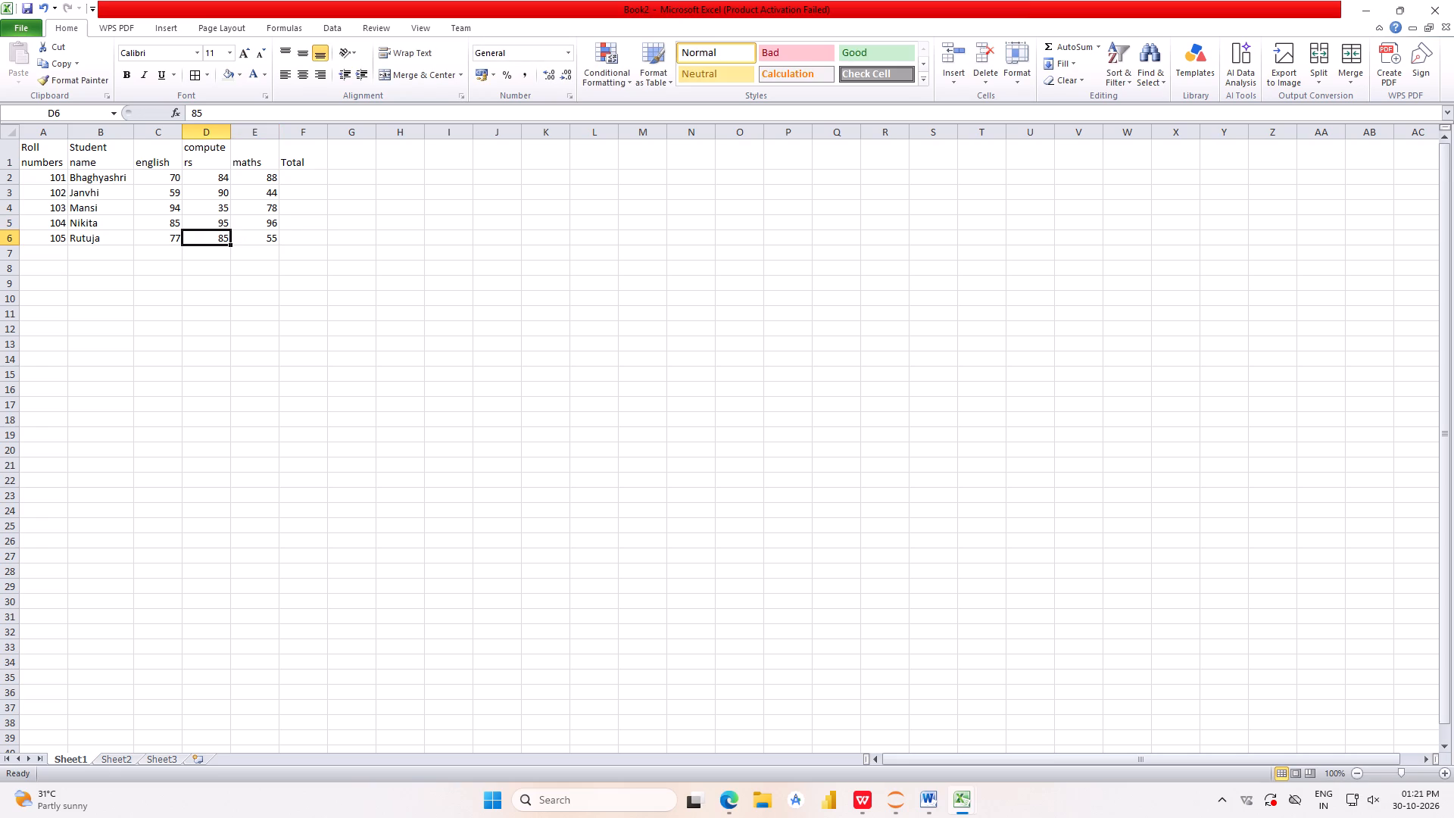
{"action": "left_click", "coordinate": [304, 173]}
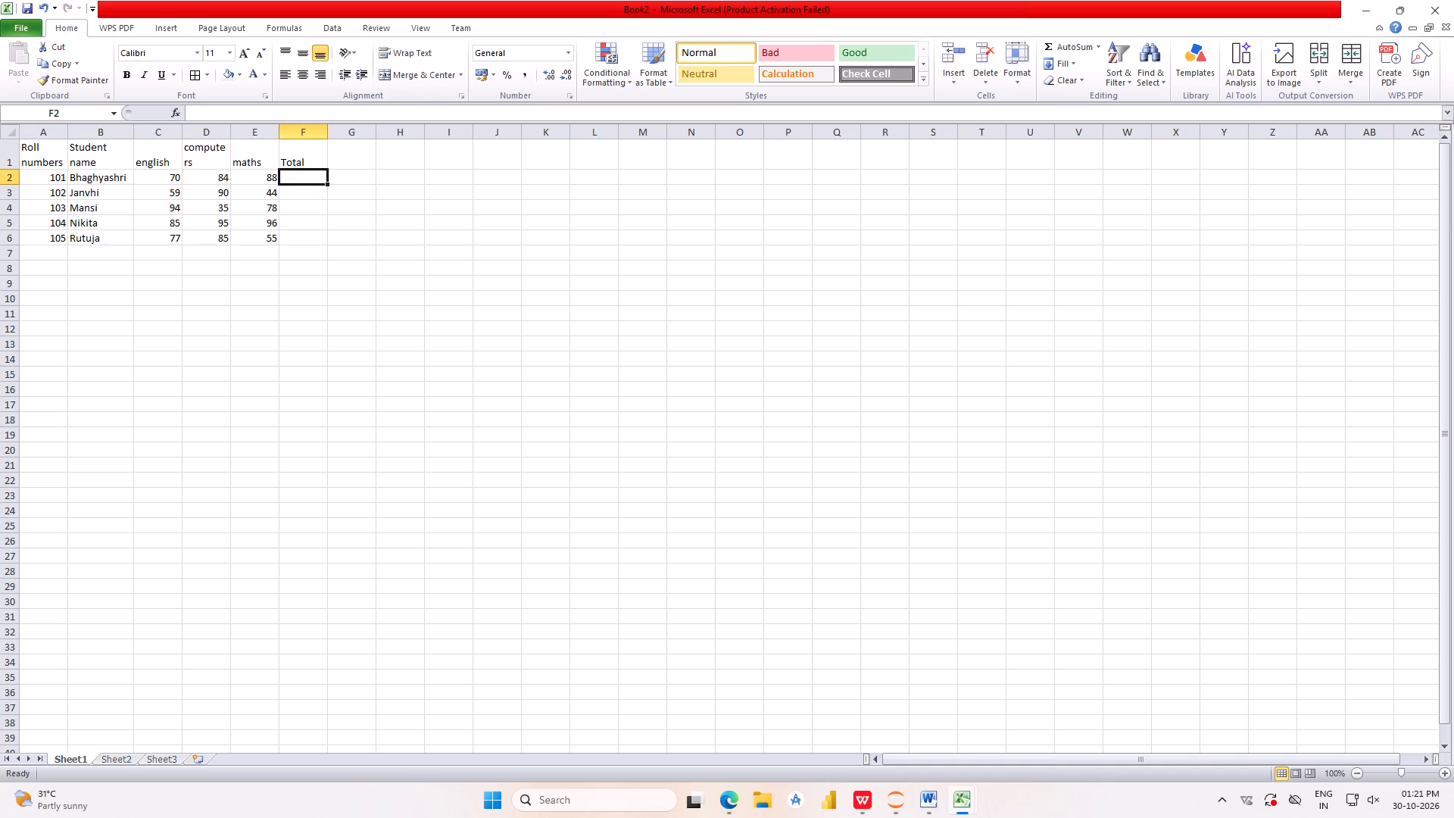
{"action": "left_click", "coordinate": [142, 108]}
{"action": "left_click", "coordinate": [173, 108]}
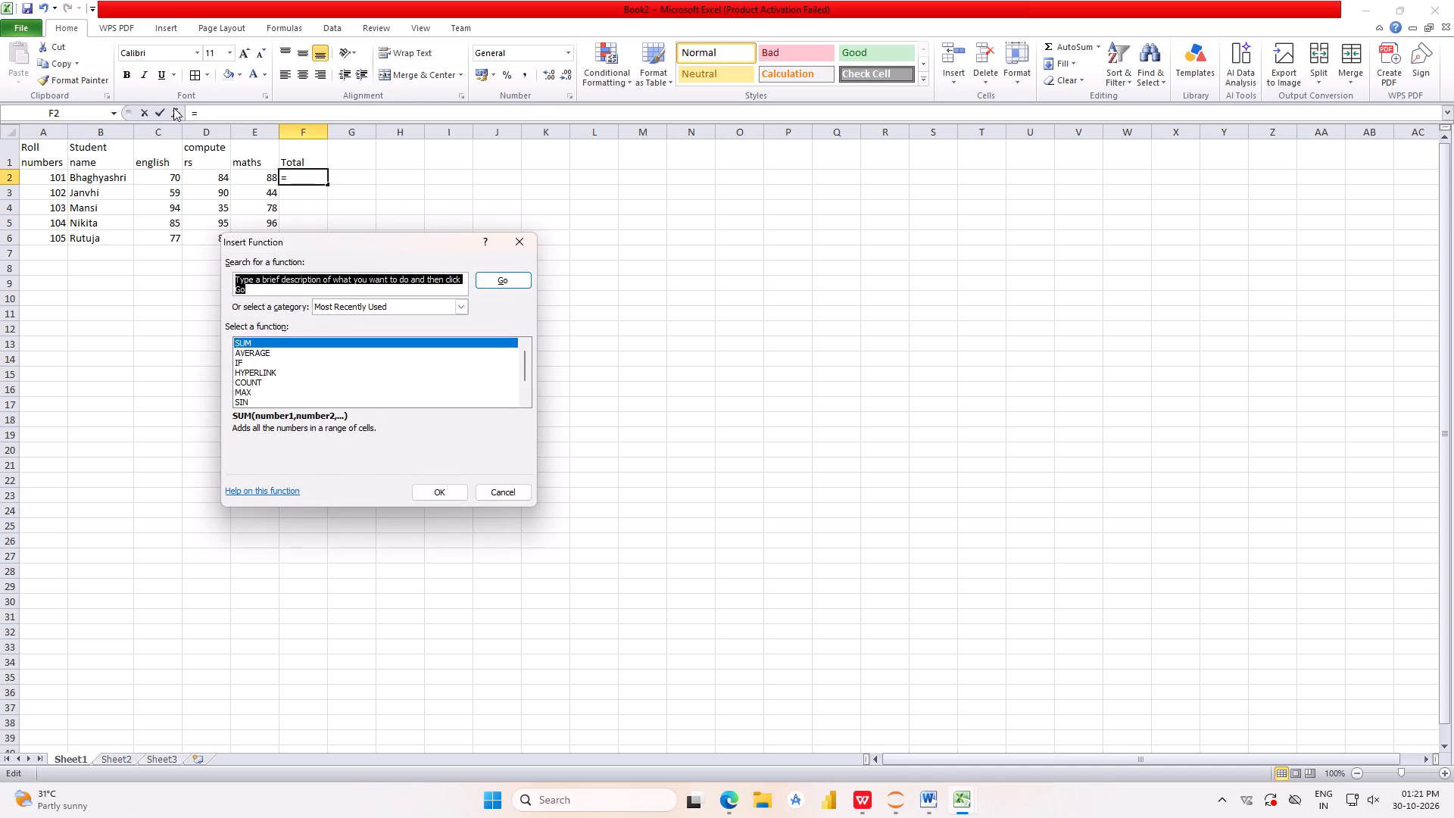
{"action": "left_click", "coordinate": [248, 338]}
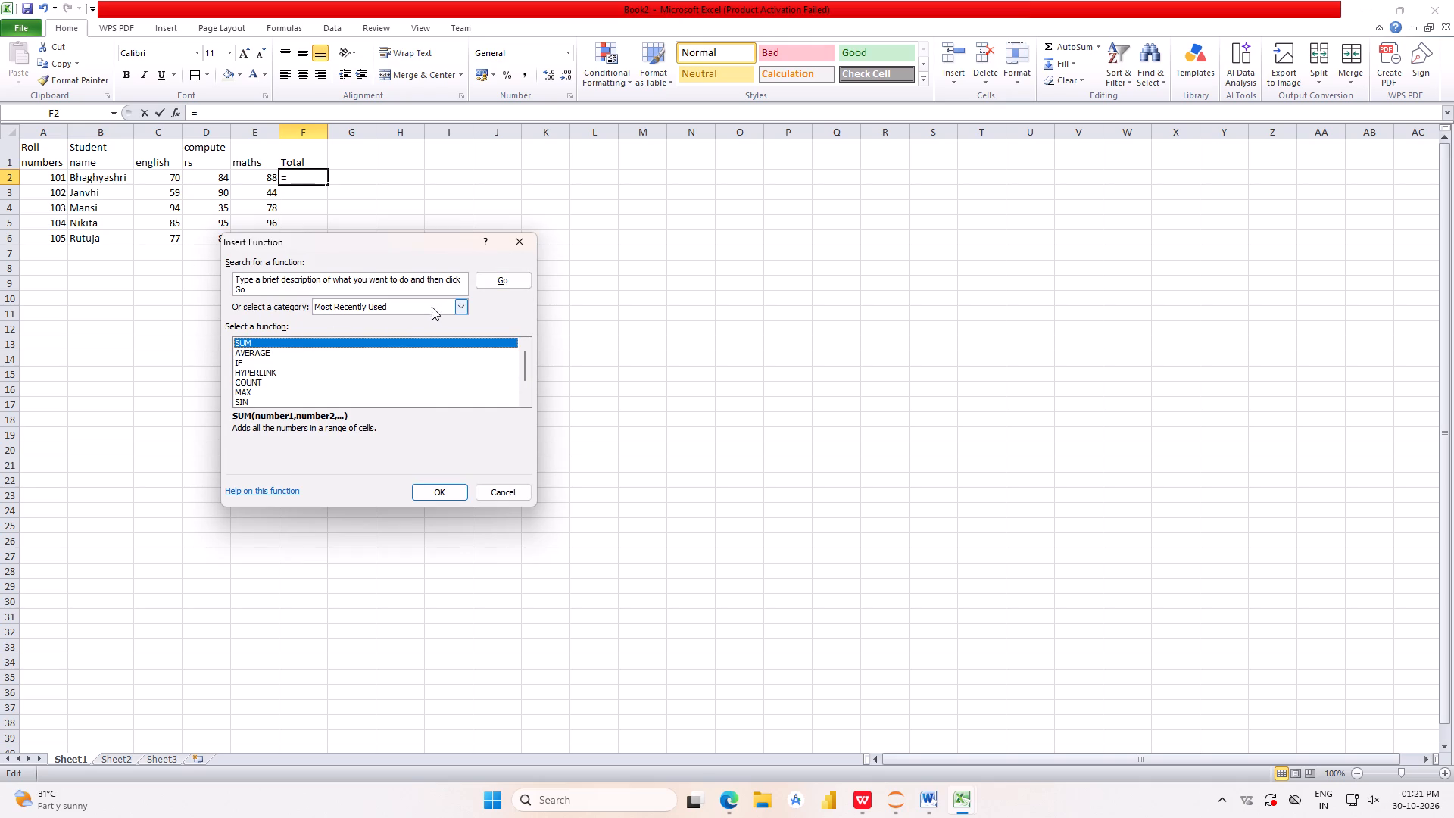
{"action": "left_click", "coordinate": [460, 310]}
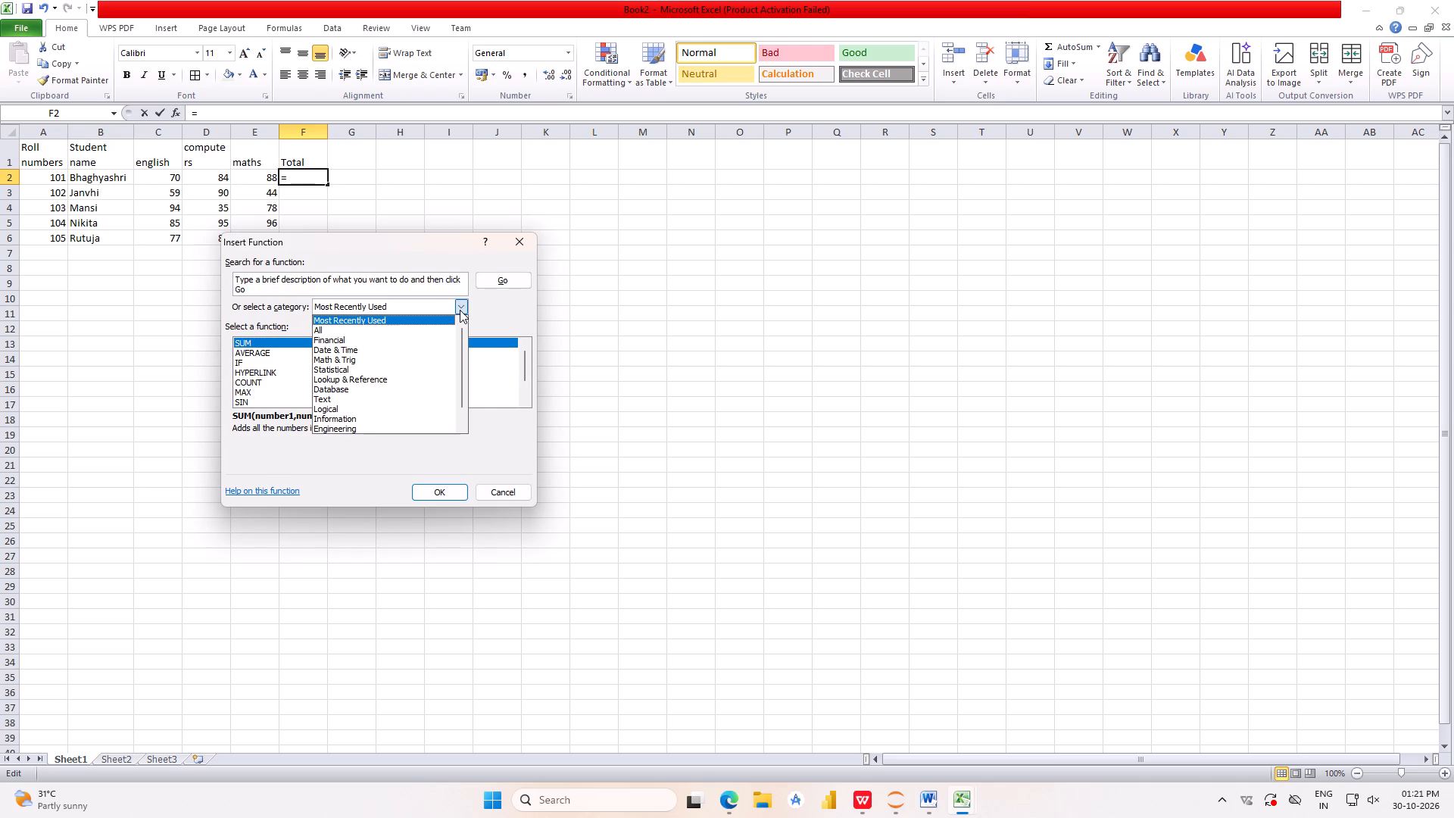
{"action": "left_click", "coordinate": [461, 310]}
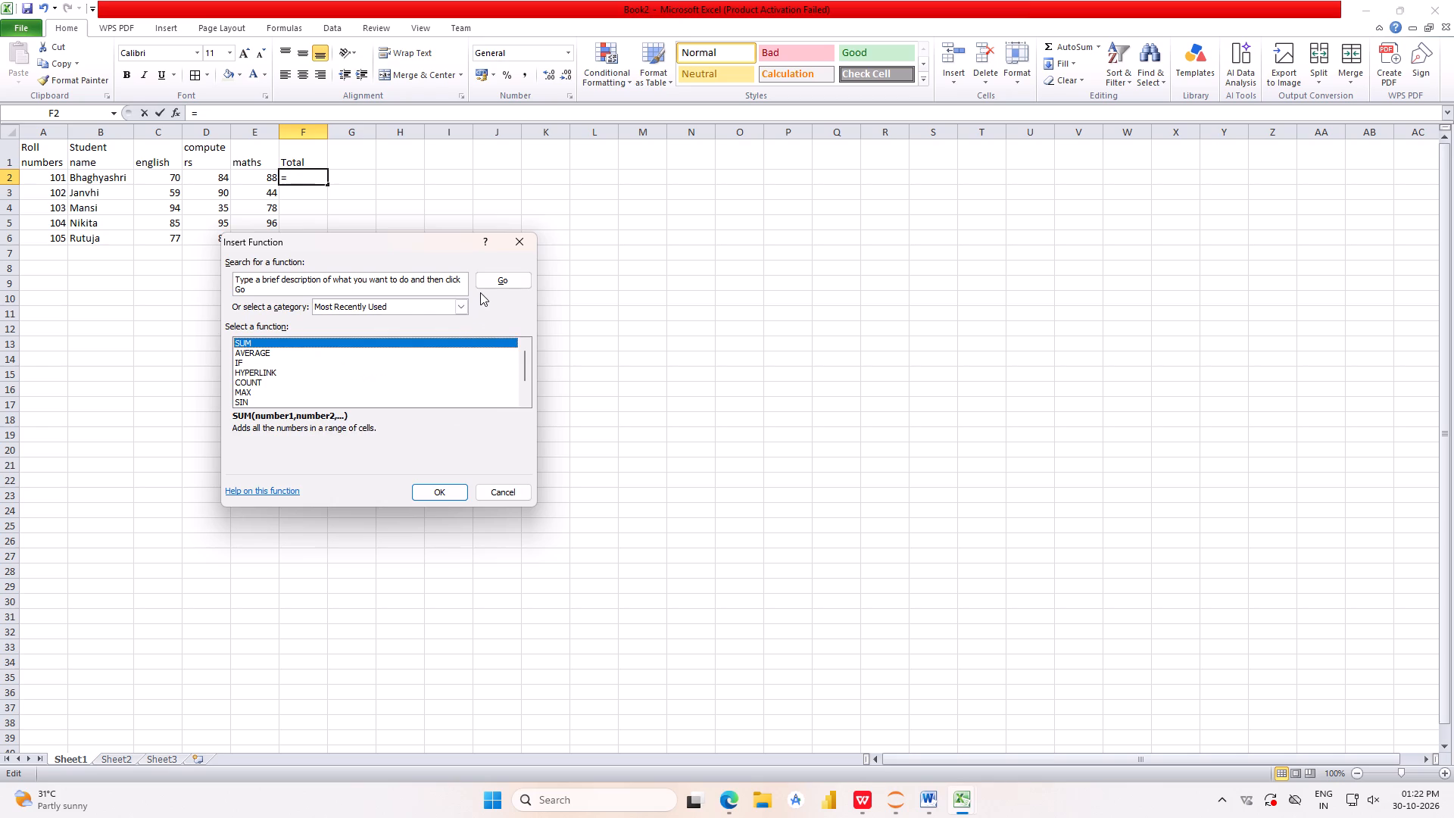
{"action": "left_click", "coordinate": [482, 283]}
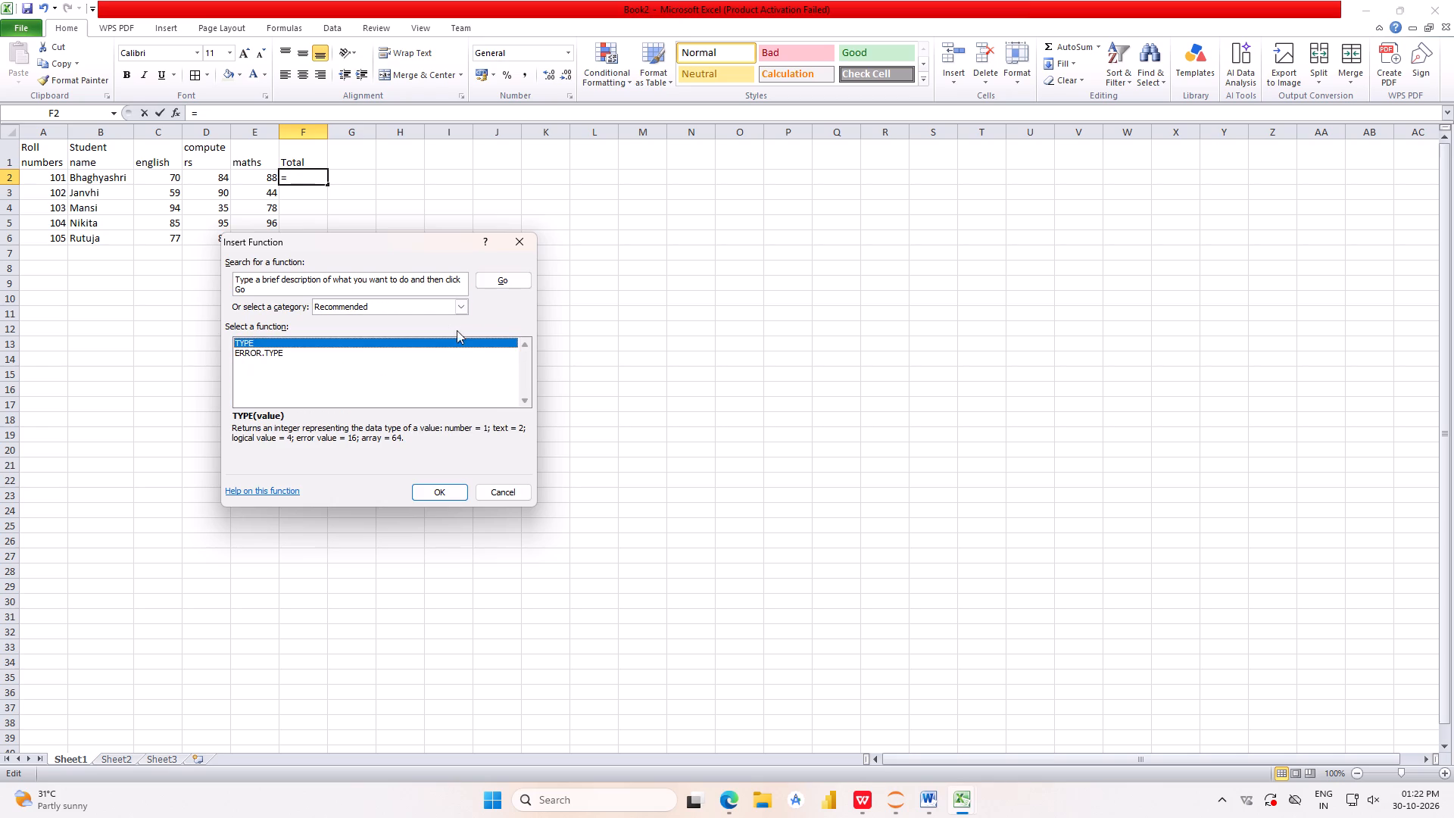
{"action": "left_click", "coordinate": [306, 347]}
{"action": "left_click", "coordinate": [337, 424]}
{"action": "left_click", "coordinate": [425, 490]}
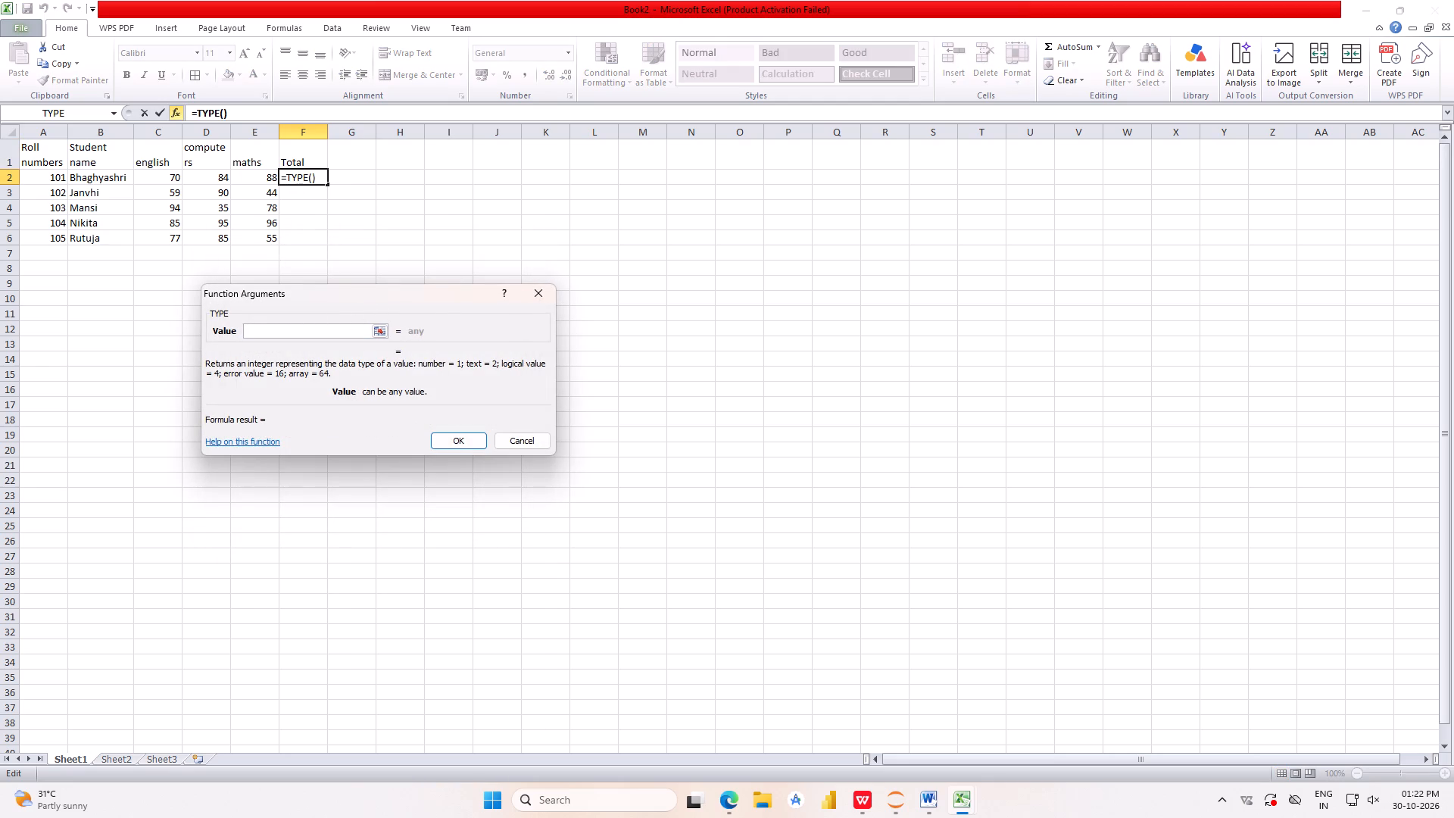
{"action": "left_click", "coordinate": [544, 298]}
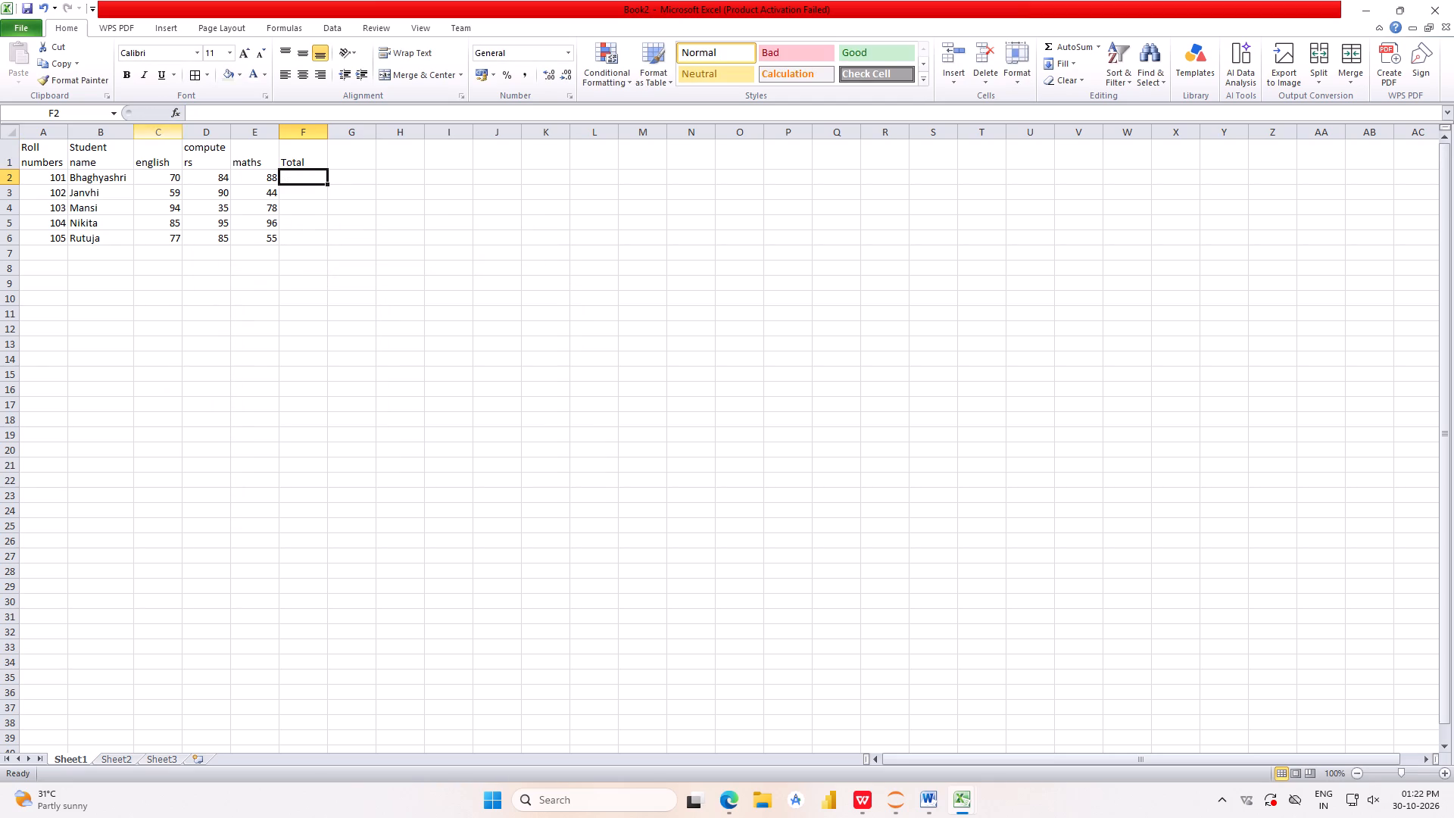
Insert the SUM function over C2:E2 in Total cell F2 for roll number 101.
{"action": "left_click", "coordinate": [167, 111]}
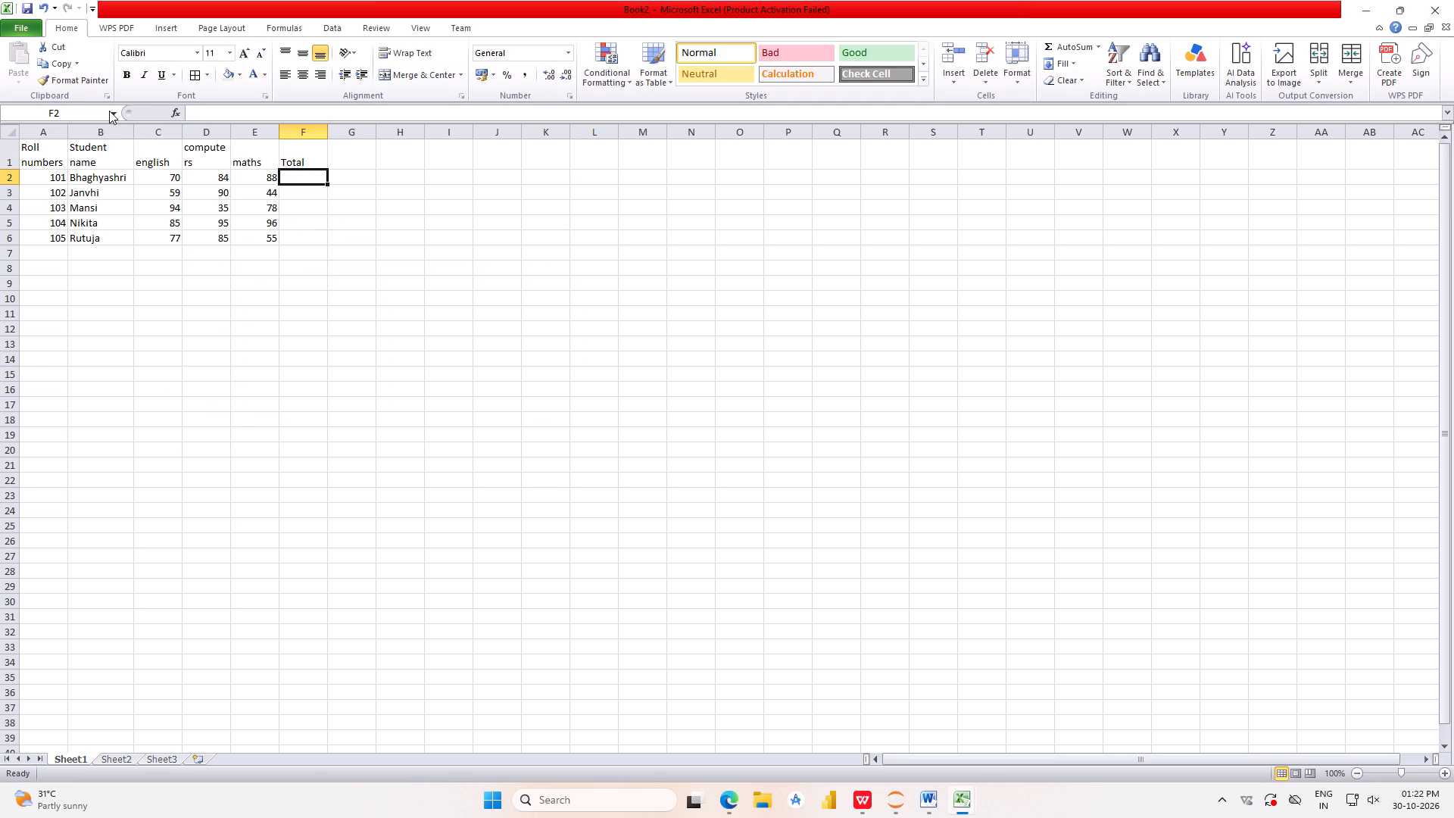
{"action": "left_click", "coordinate": [109, 111]}
{"action": "left_click", "coordinate": [112, 111]}
{"action": "left_click", "coordinate": [157, 107]}
{"action": "left_click", "coordinate": [175, 112]}
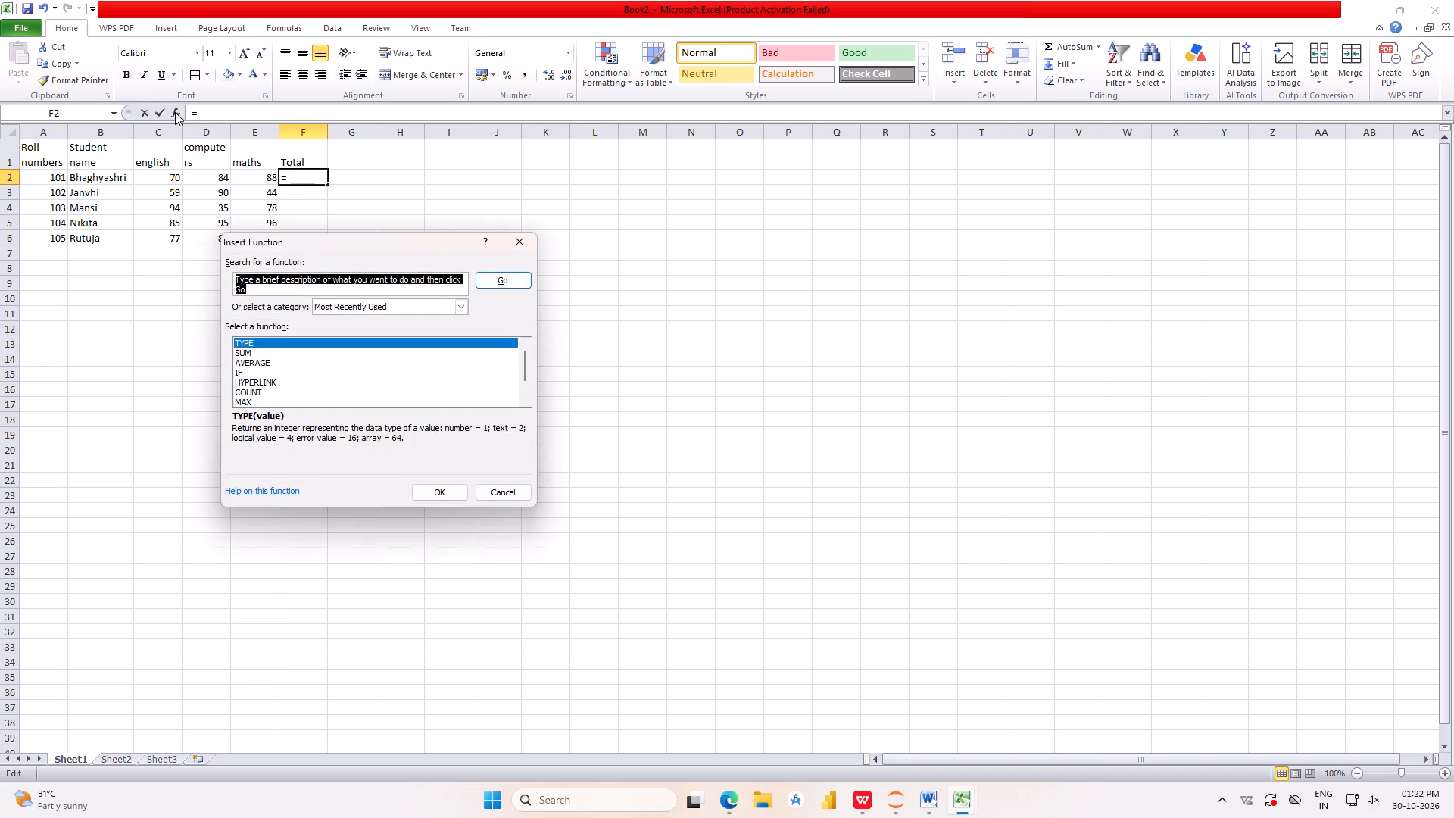
{"action": "left_click", "coordinate": [252, 351]}
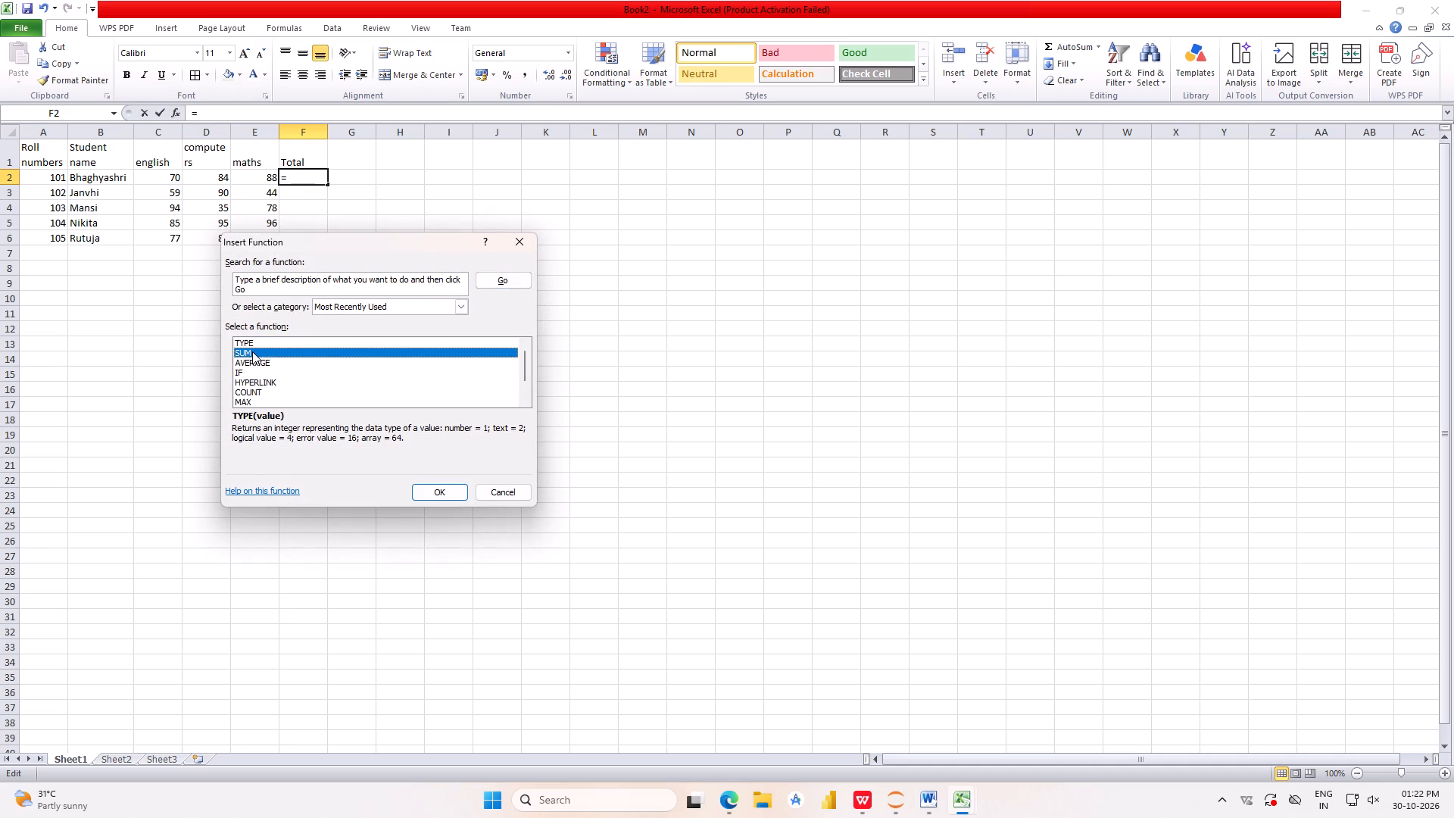
{"action": "left_click", "coordinate": [449, 490]}
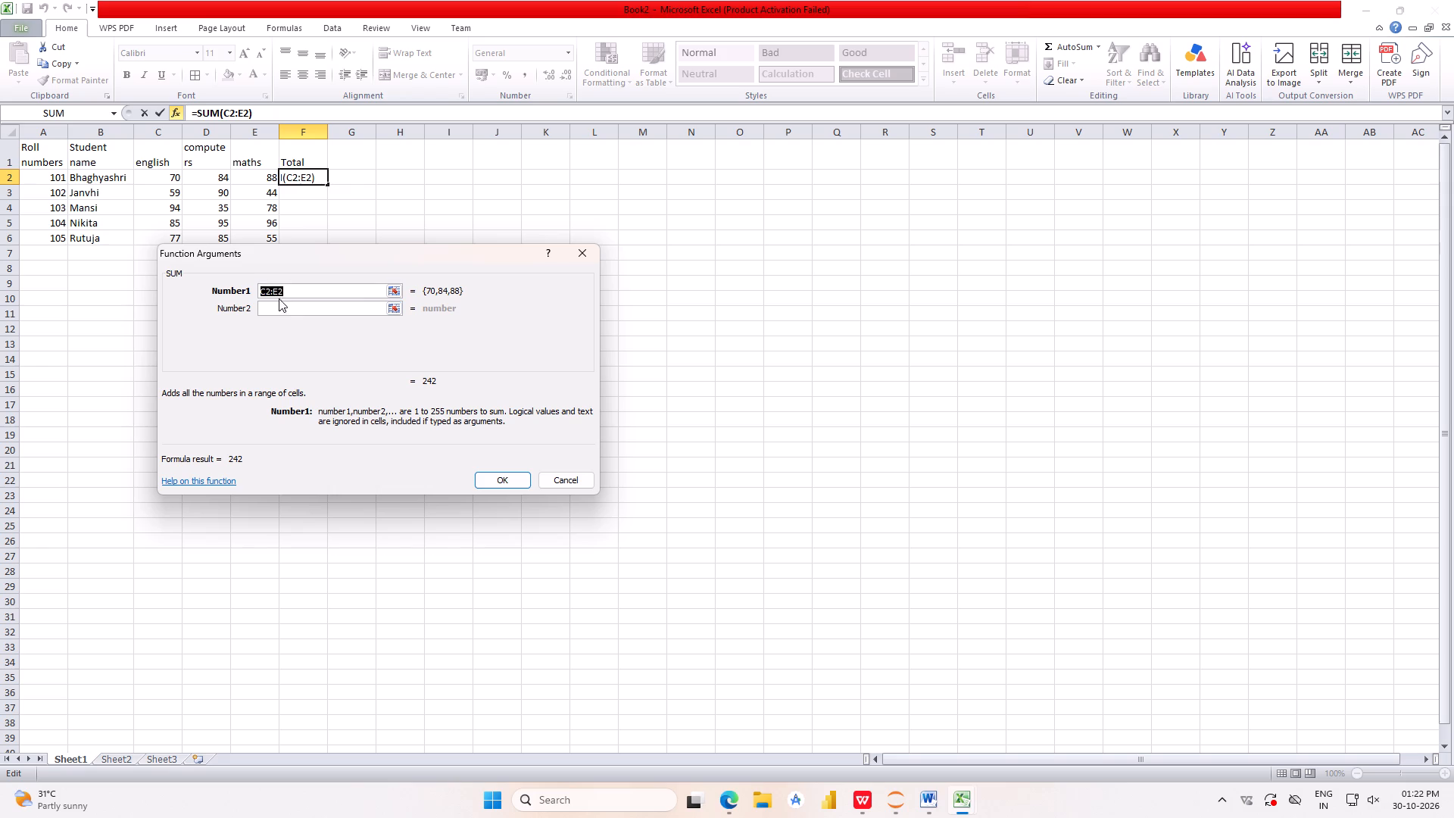
{"action": "left_click", "coordinate": [396, 292]}
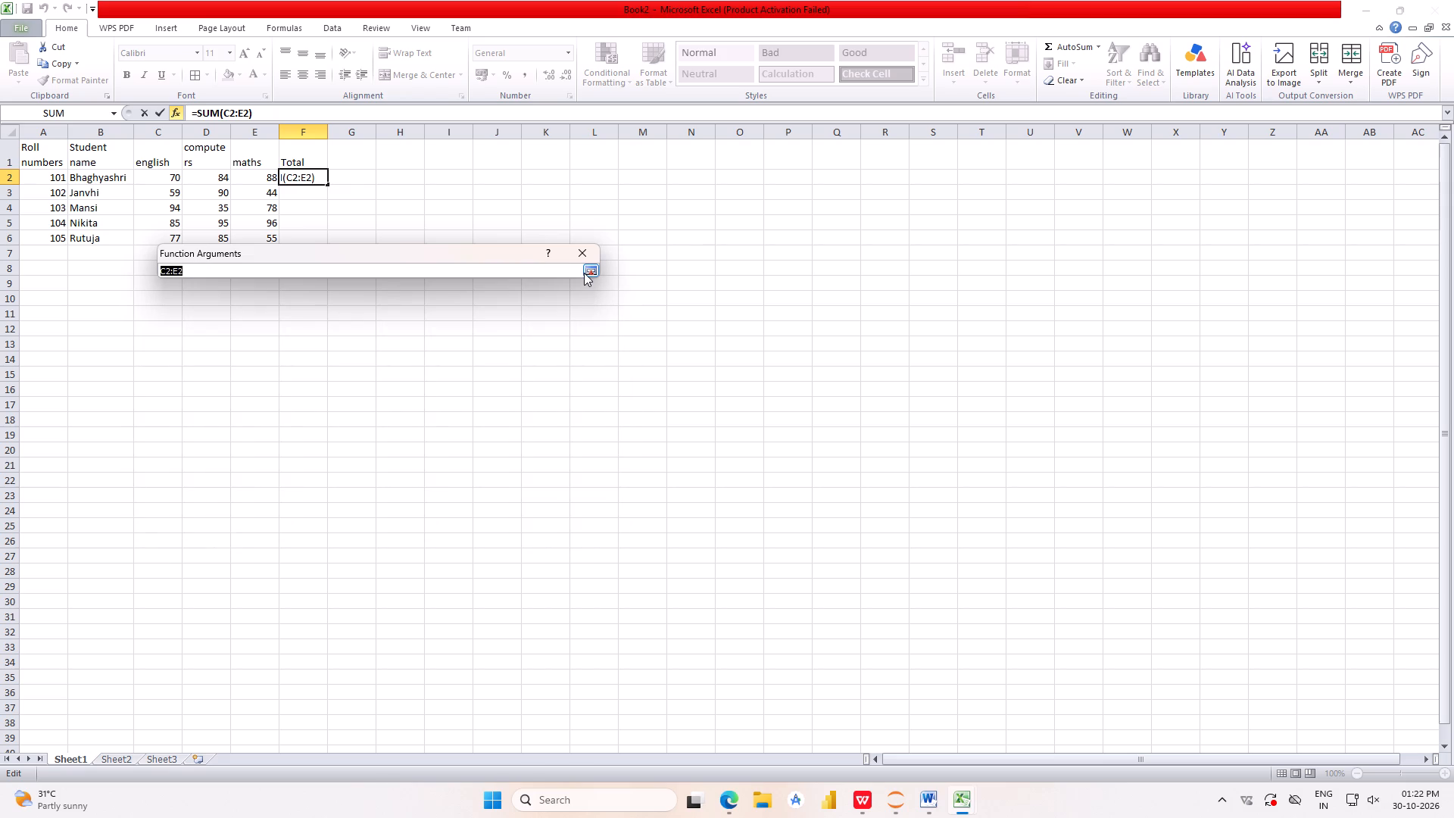
{"action": "left_click", "coordinate": [584, 273]}
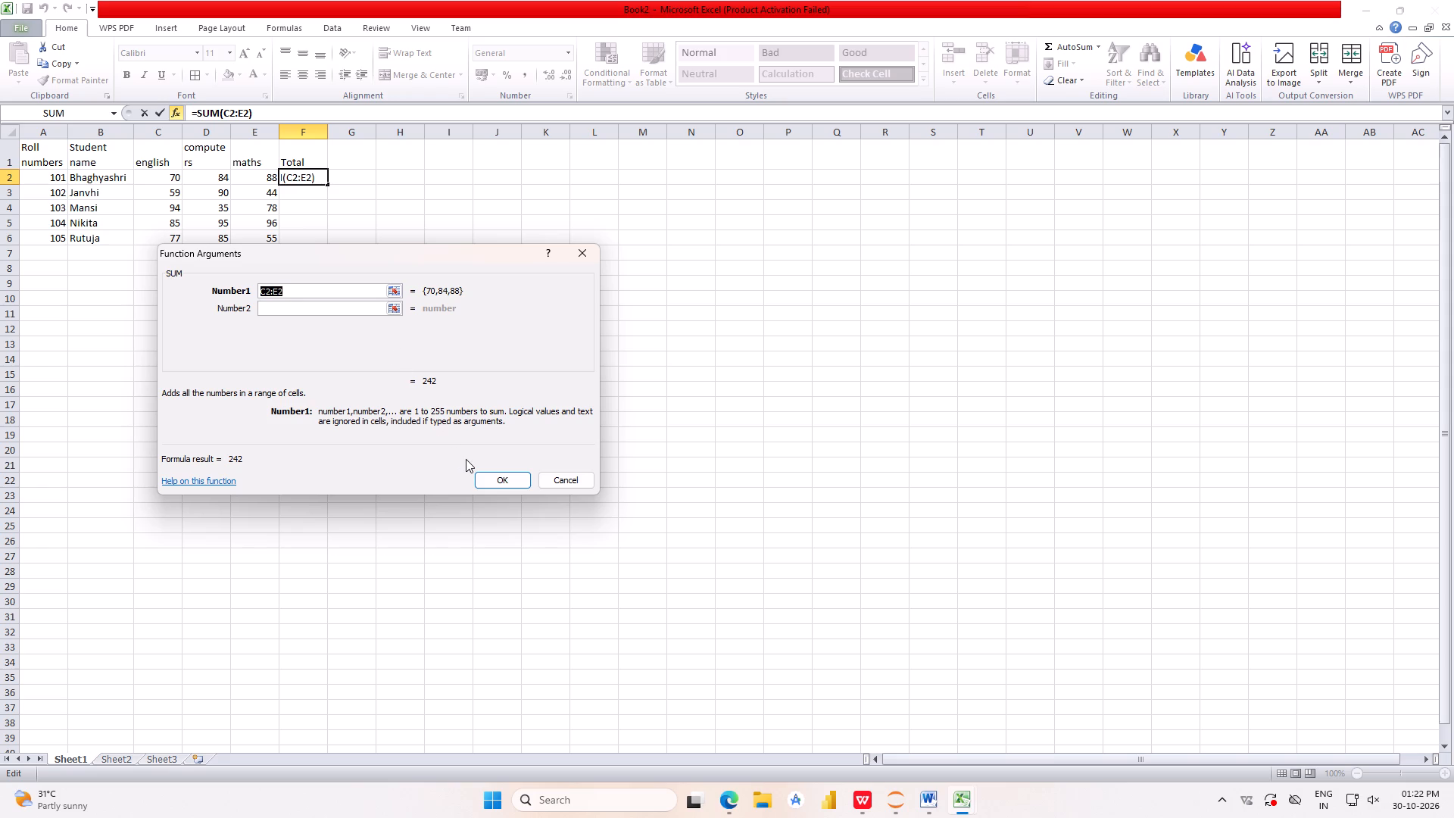
{"action": "left_click", "coordinate": [480, 484]}
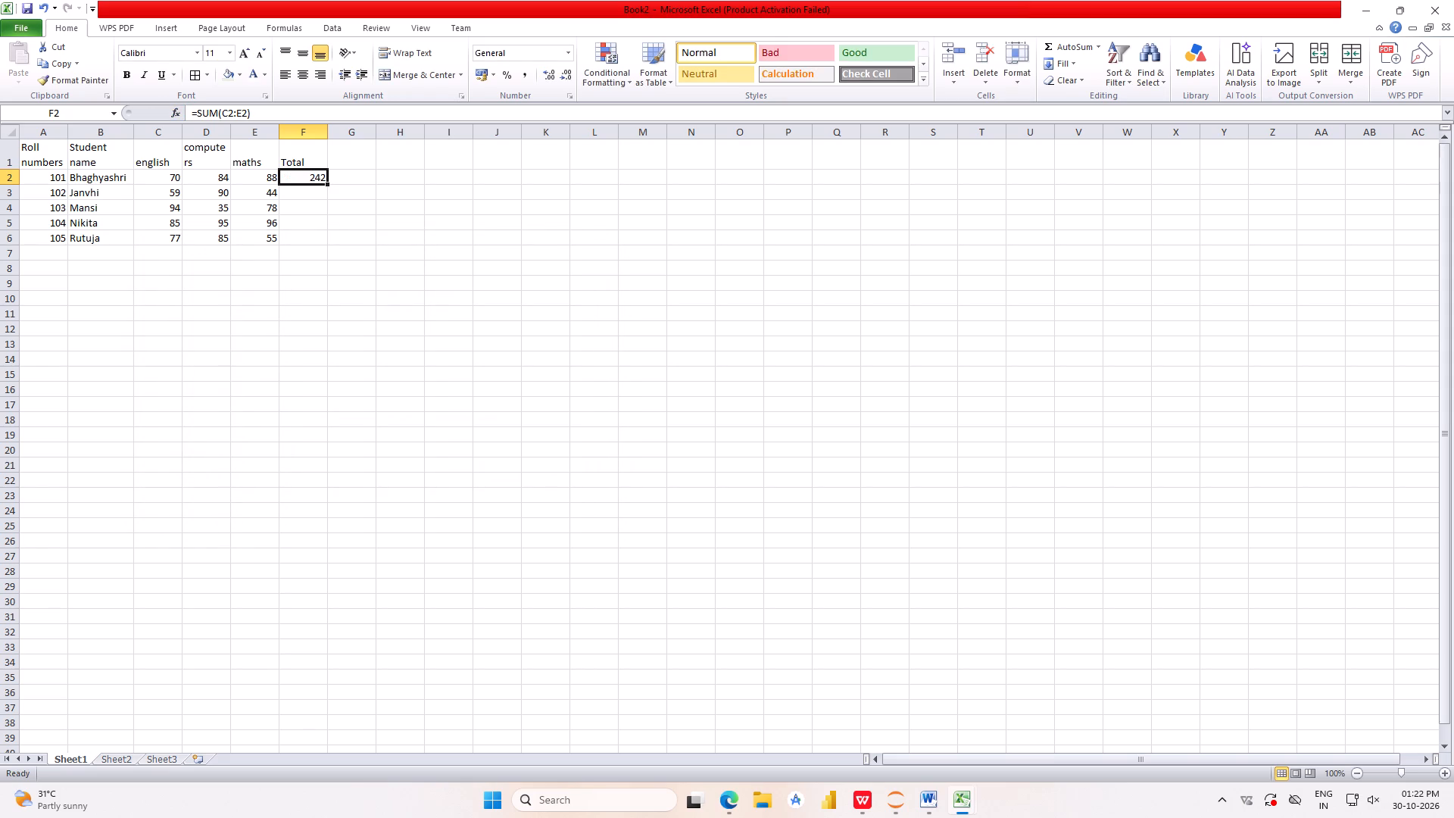
Insert the SUM function over C3:E3 in Total cell F3 for roll number 102.
{"action": "left_click", "coordinate": [117, 114]}
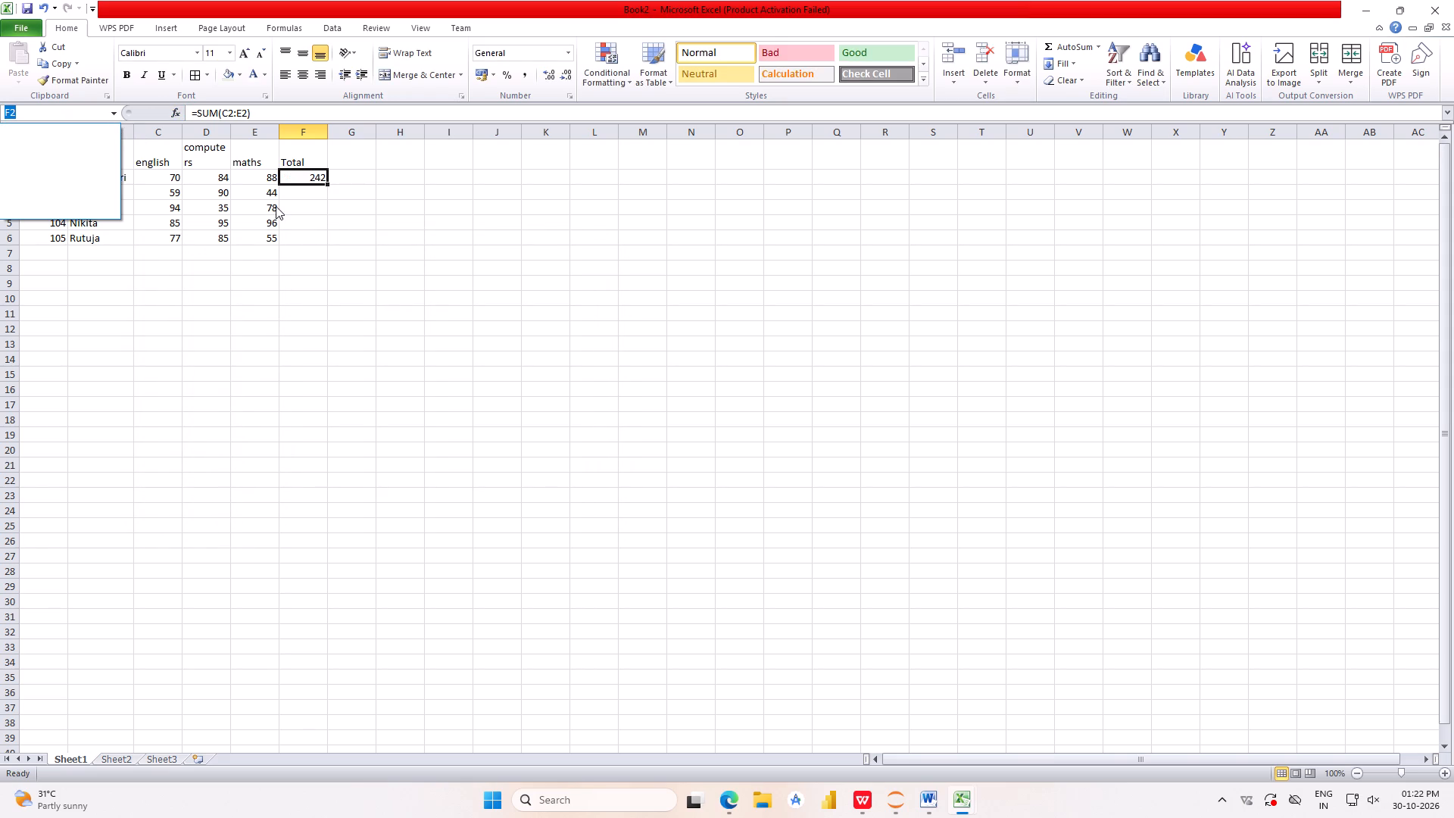
{"action": "left_click", "coordinate": [280, 193]}
{"action": "left_click", "coordinate": [301, 191]}
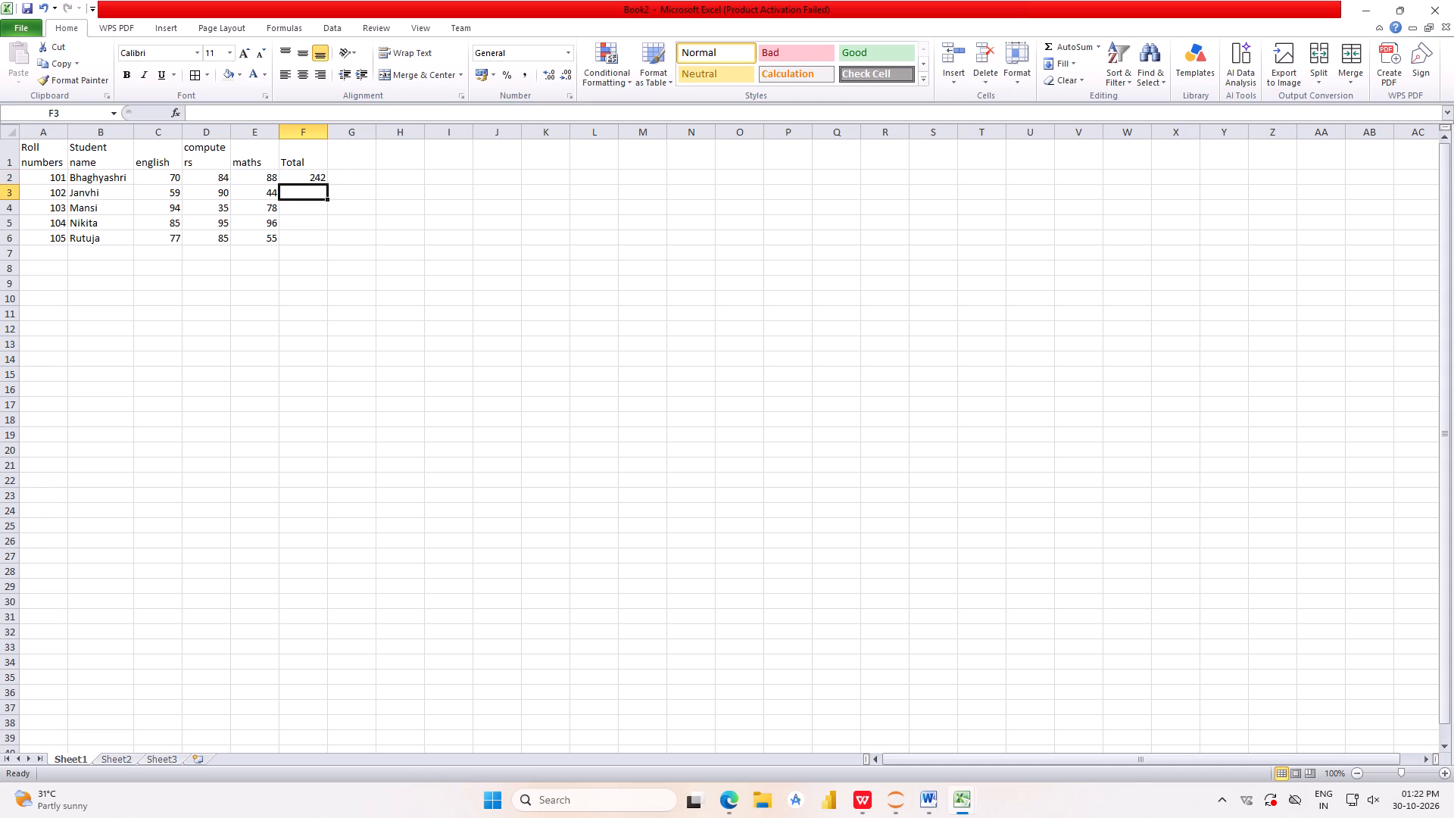
{"action": "left_click", "coordinate": [178, 111]}
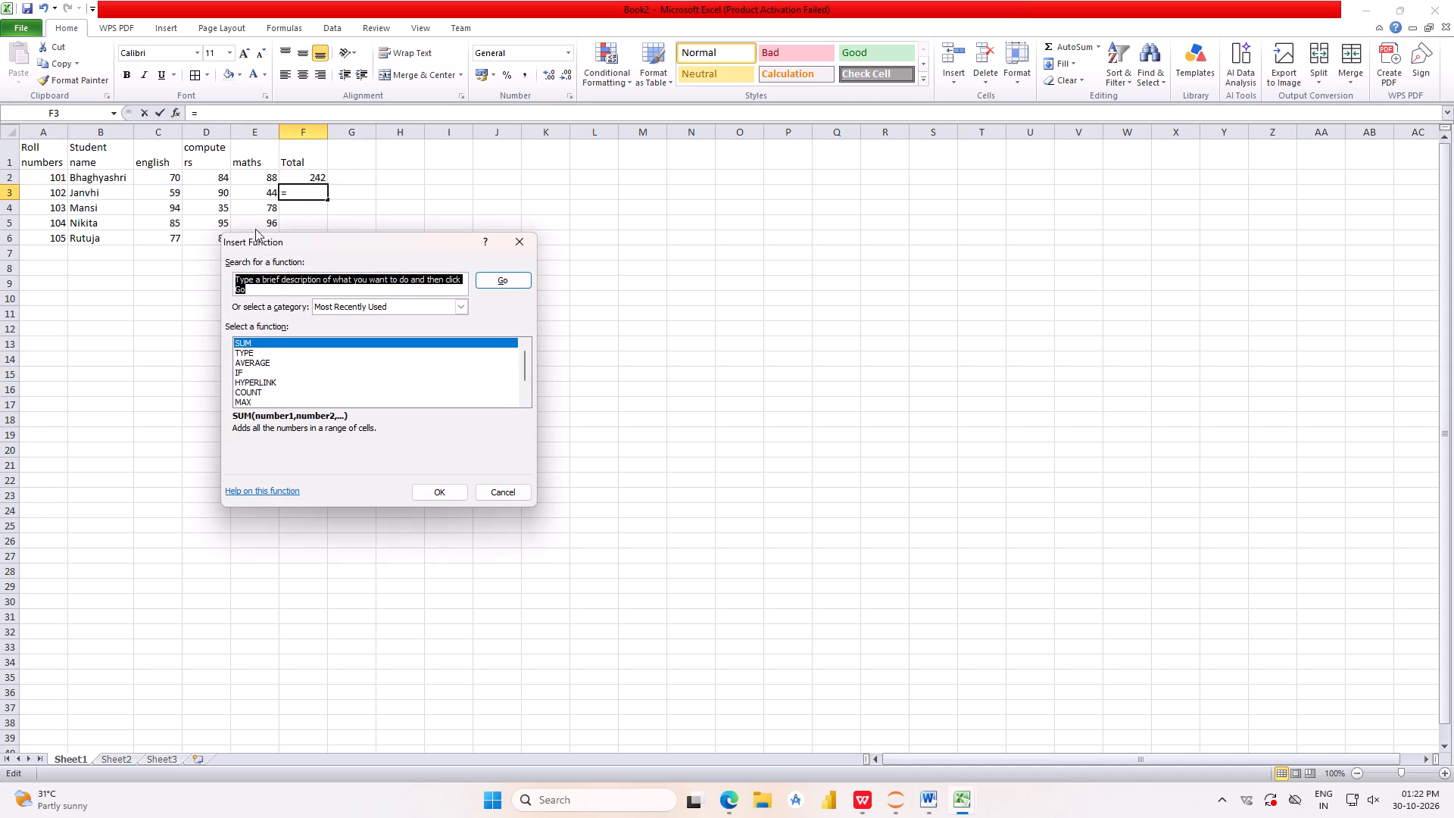
{"action": "left_click", "coordinate": [273, 342]}
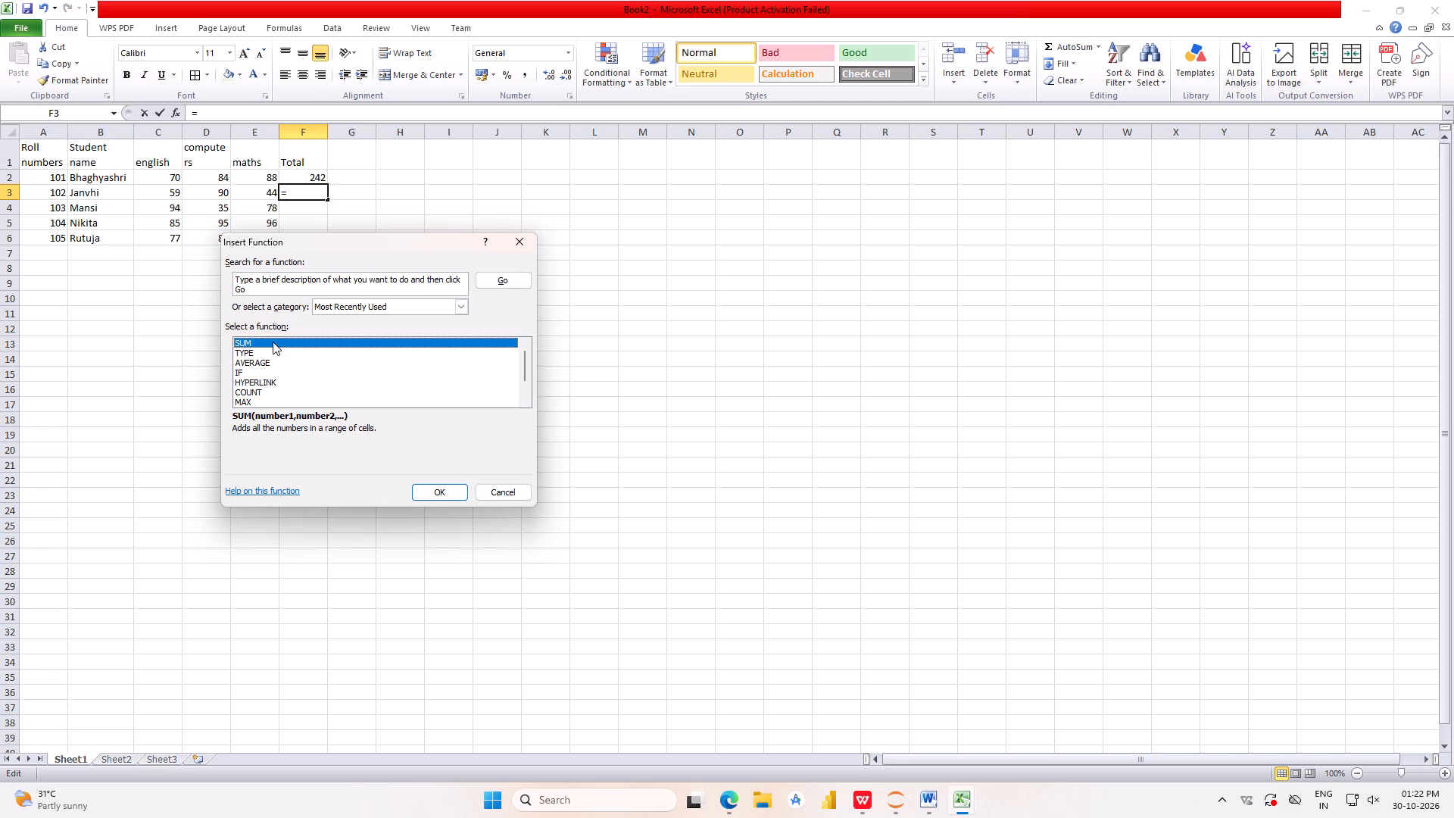
{"action": "left_click", "coordinate": [273, 342]}
{"action": "left_click", "coordinate": [436, 492]}
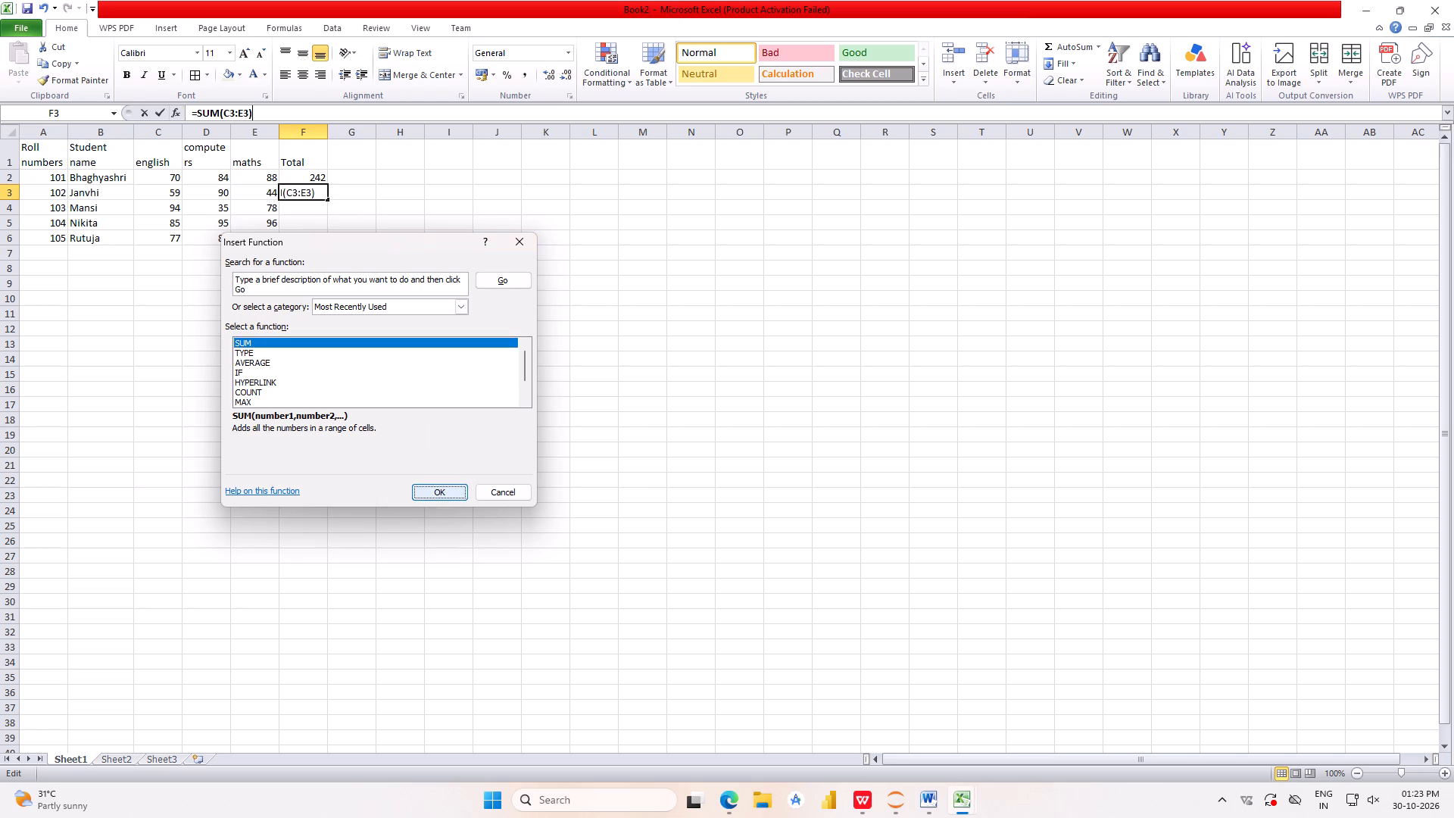
{"action": "left_click", "coordinate": [510, 480]}
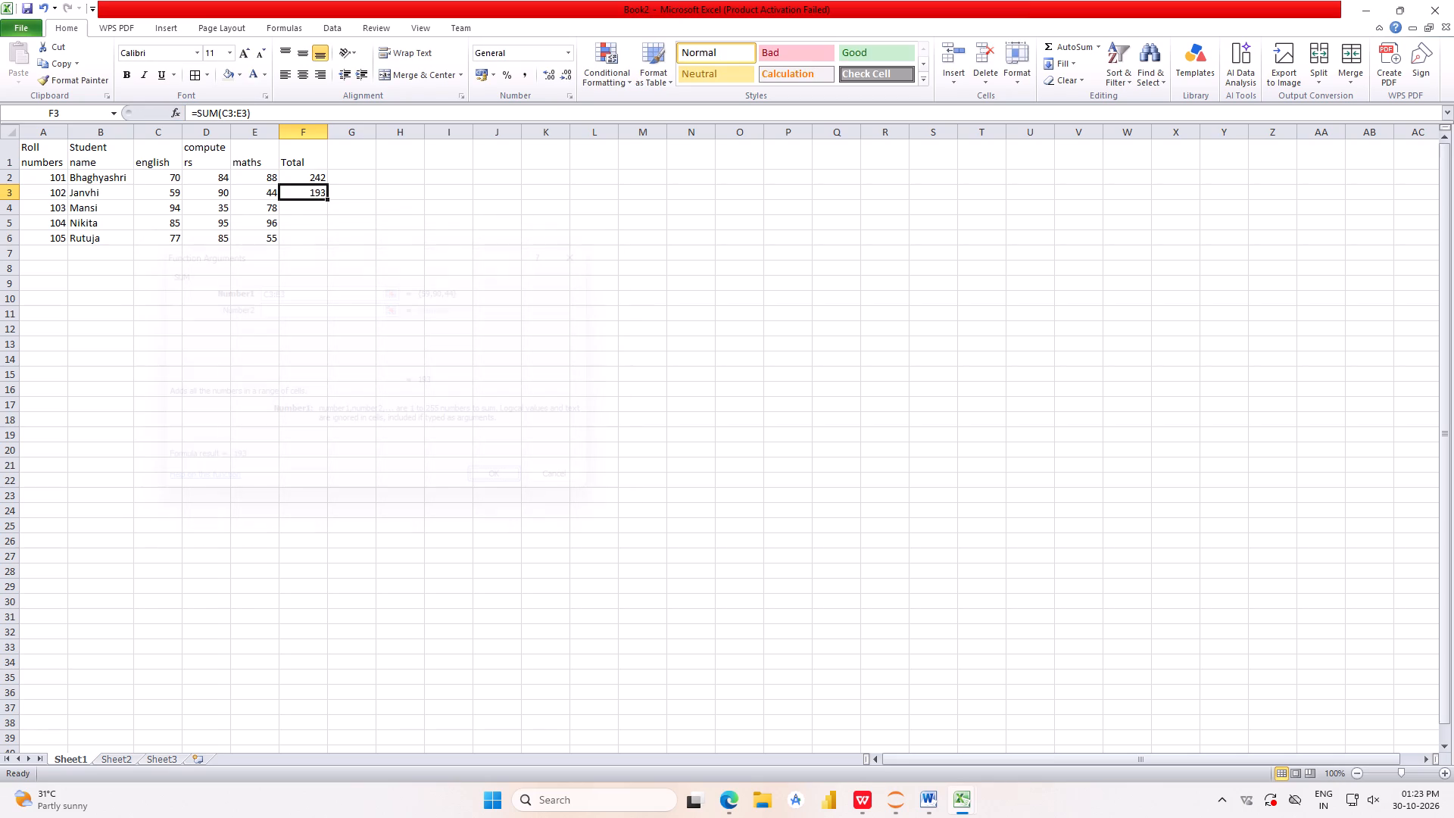
Insert the SUM function in Total cell F4 for roll number 103, accepting the suggested range F2:F3.
{"action": "left_click", "coordinate": [287, 211]}
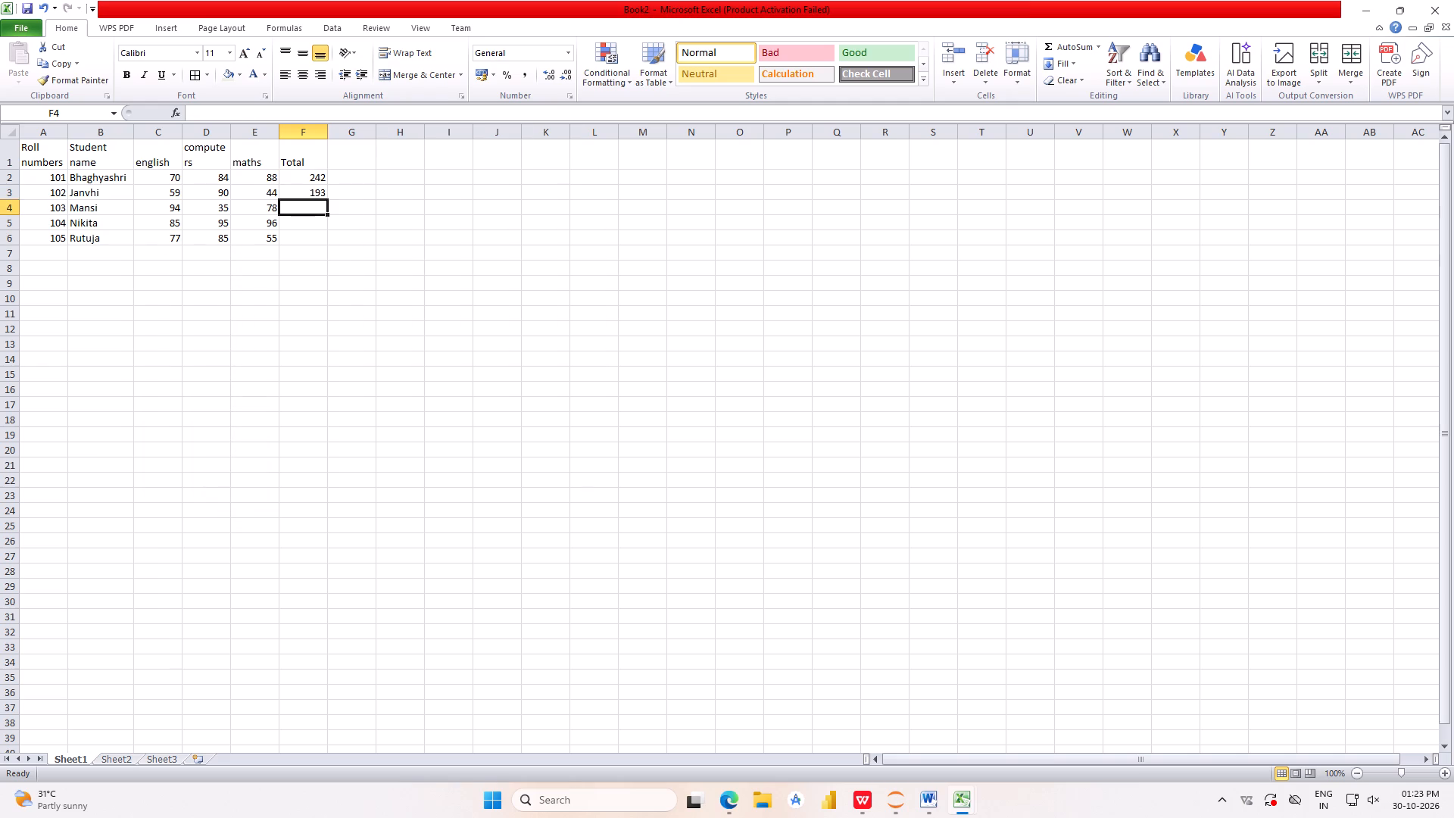
{"action": "left_click", "coordinate": [176, 111]}
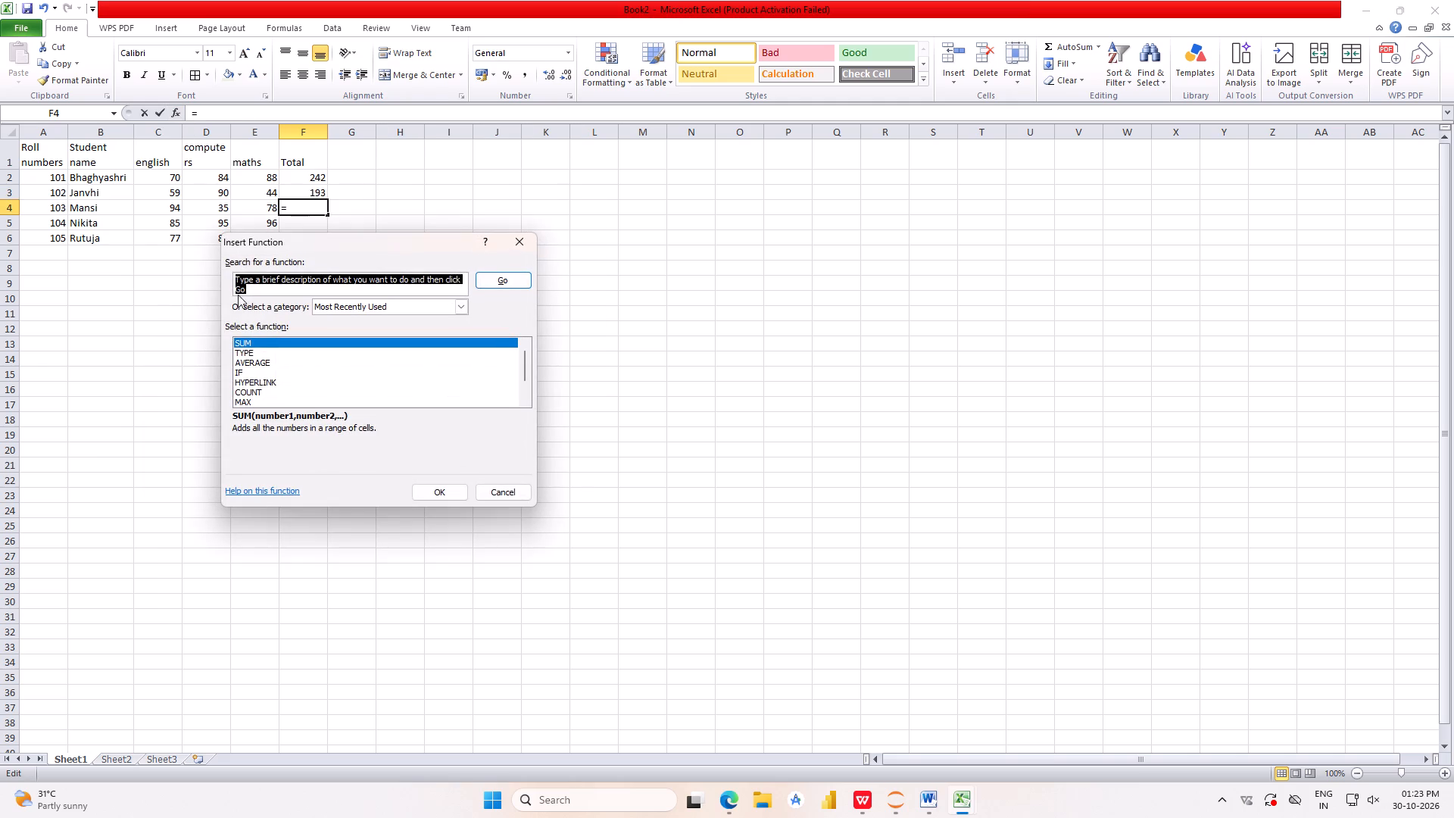
{"action": "left_click", "coordinate": [246, 342]}
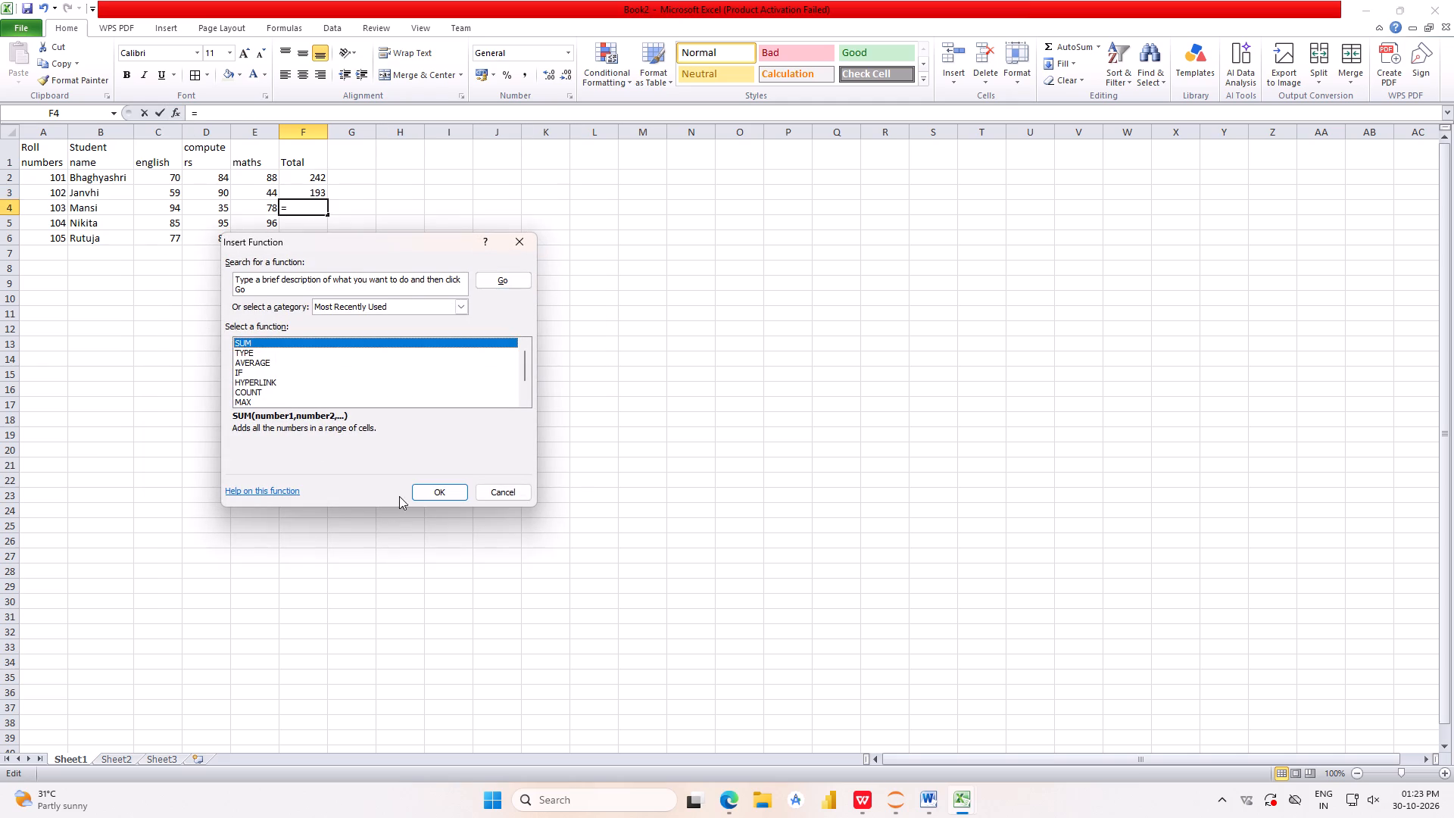
{"action": "left_click", "coordinate": [431, 496]}
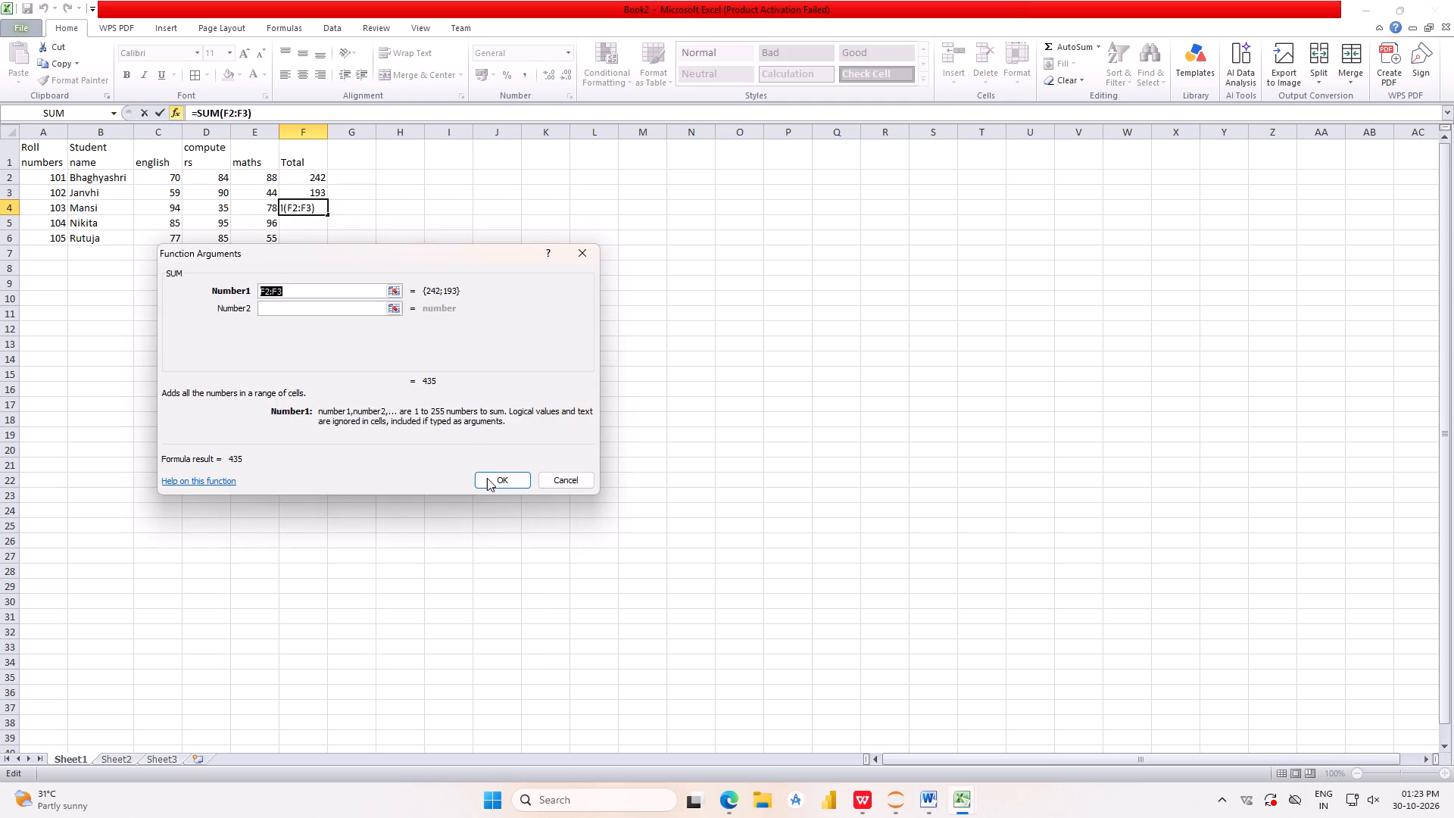
{"action": "left_click", "coordinate": [487, 478]}
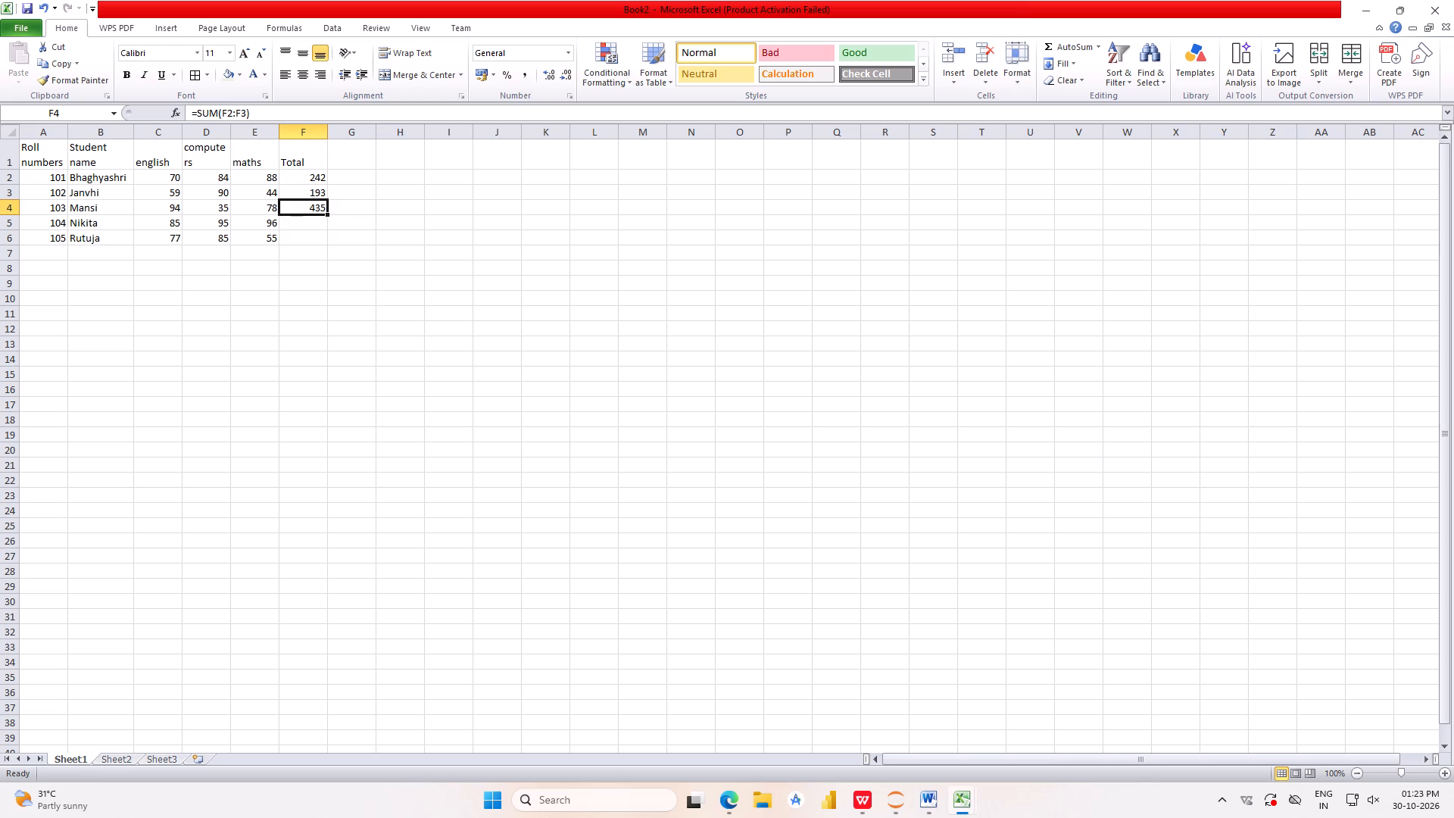
Insert the SUM function over C5:E5 in Total cell F5 for roll number 104.
{"action": "left_click", "coordinate": [295, 223]}
{"action": "left_click", "coordinate": [175, 117]}
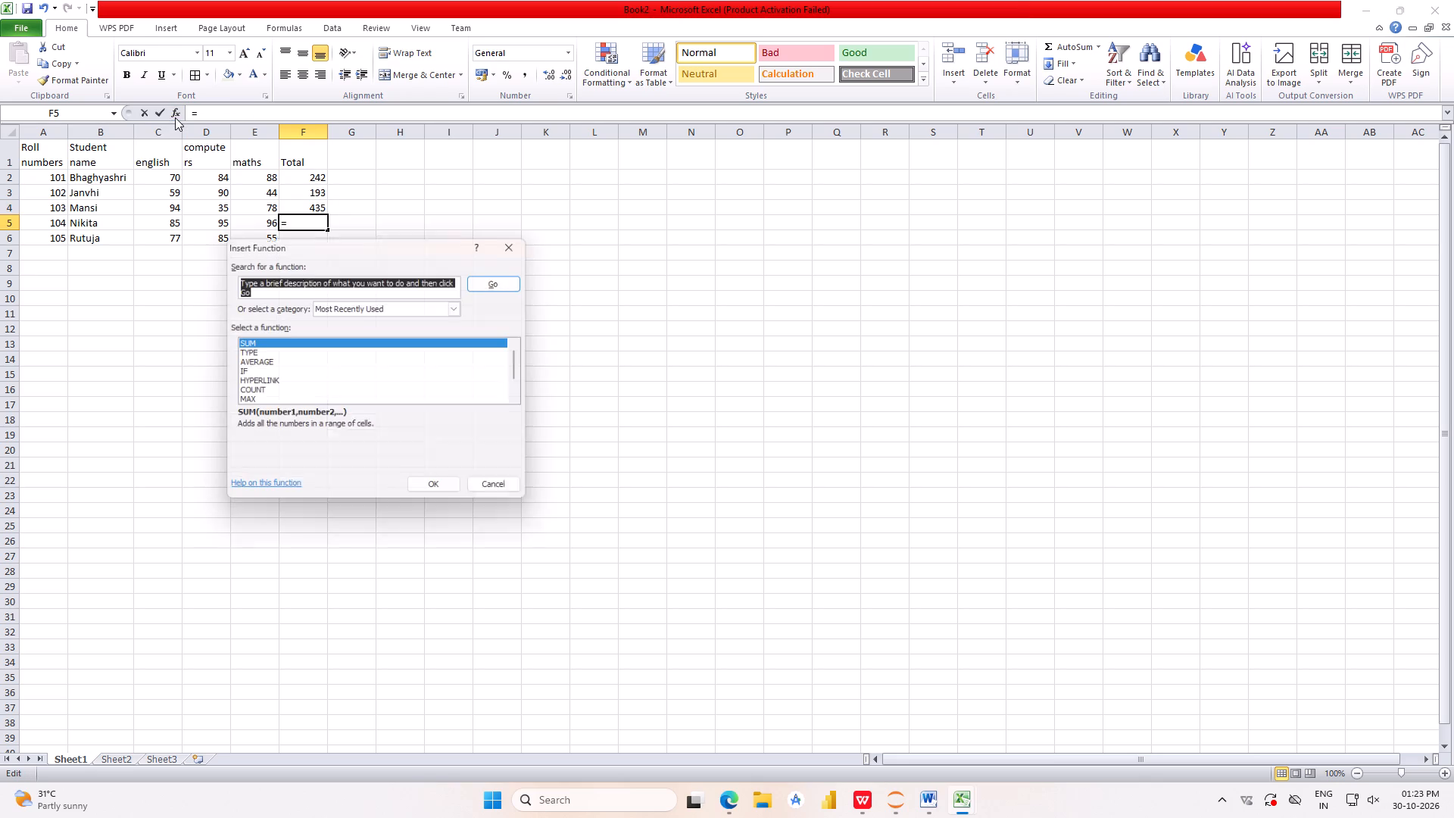
{"action": "left_click", "coordinate": [267, 342]}
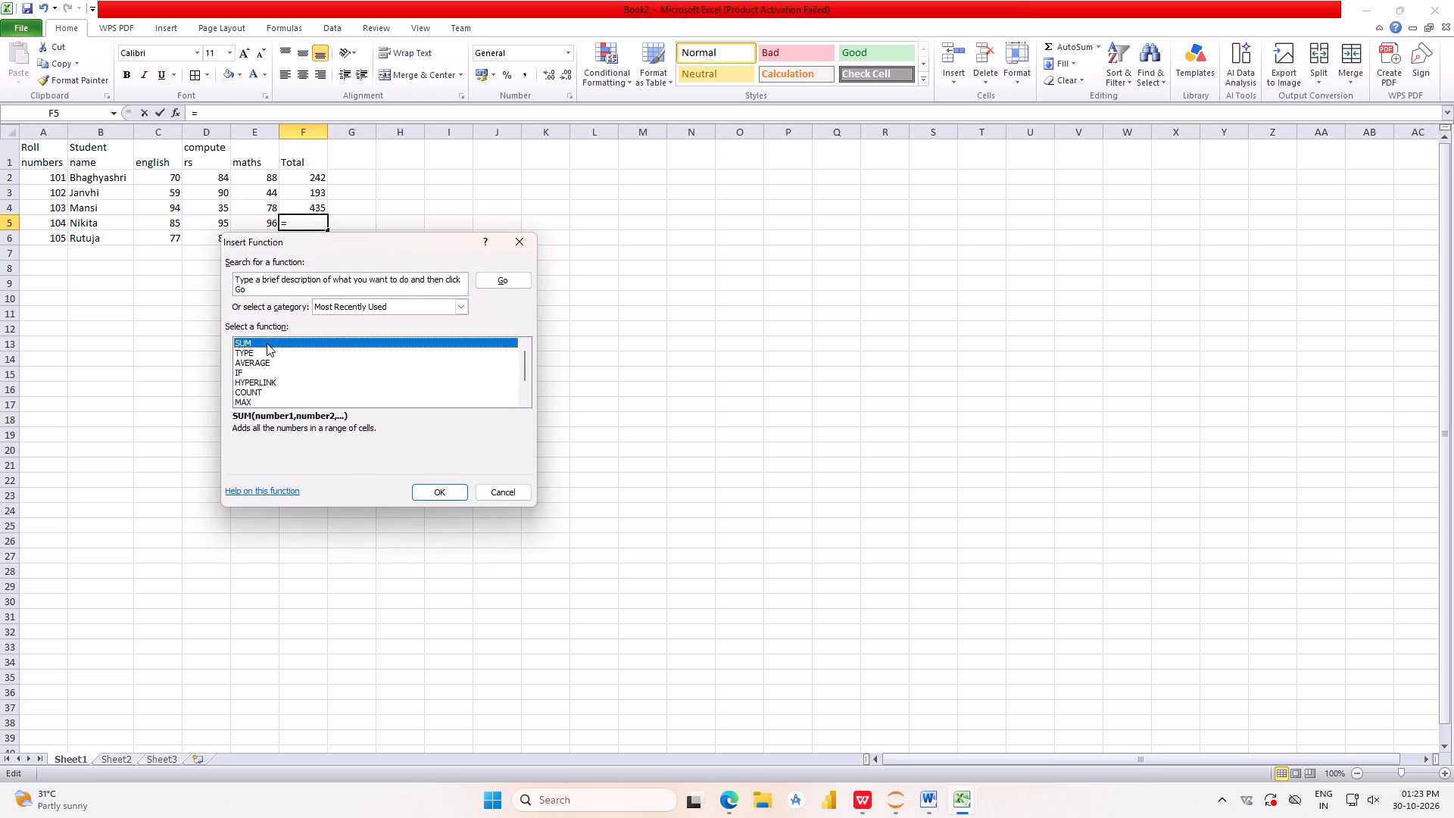
{"action": "left_click", "coordinate": [422, 490]}
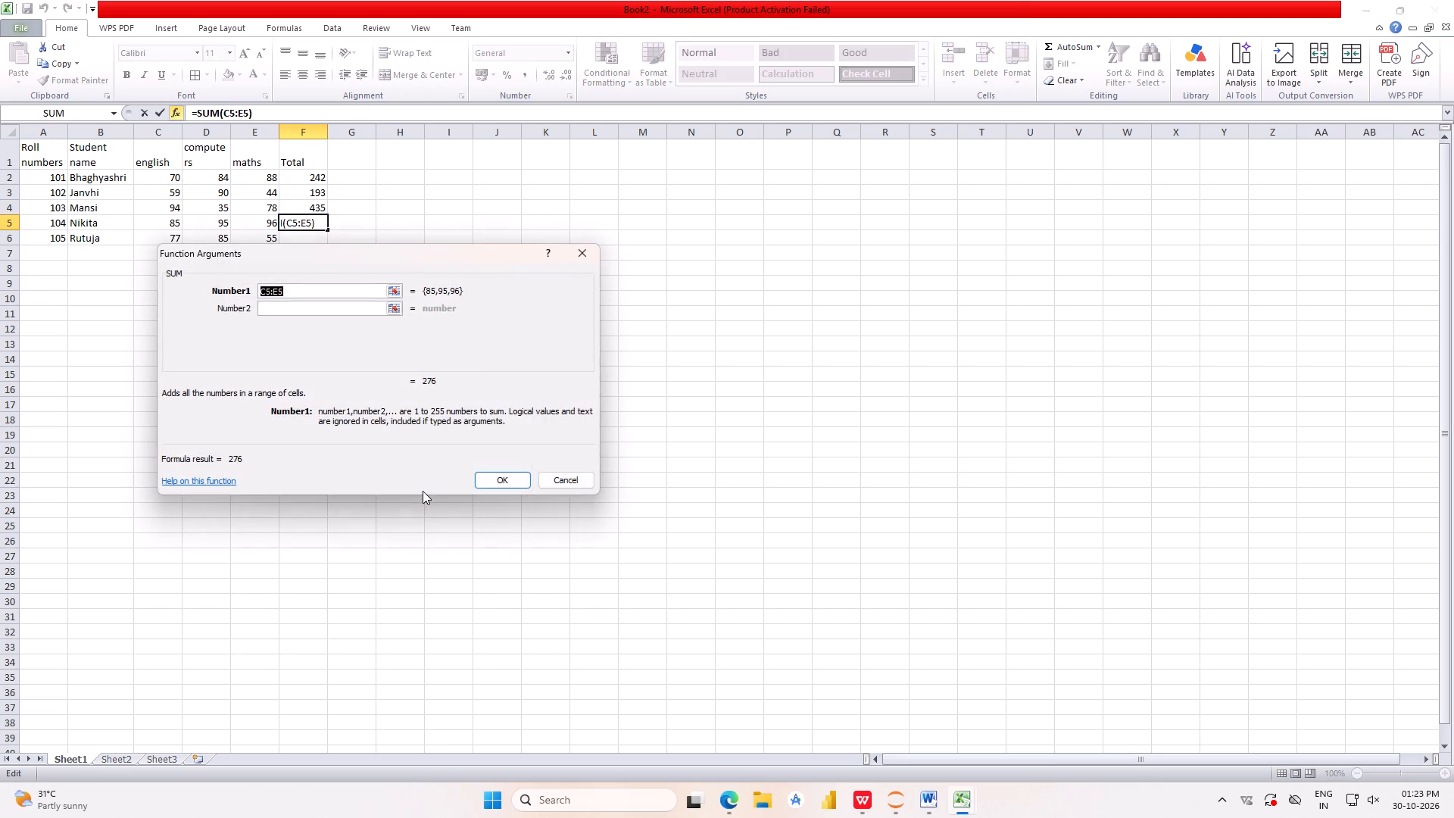
{"action": "left_click", "coordinate": [482, 479]}
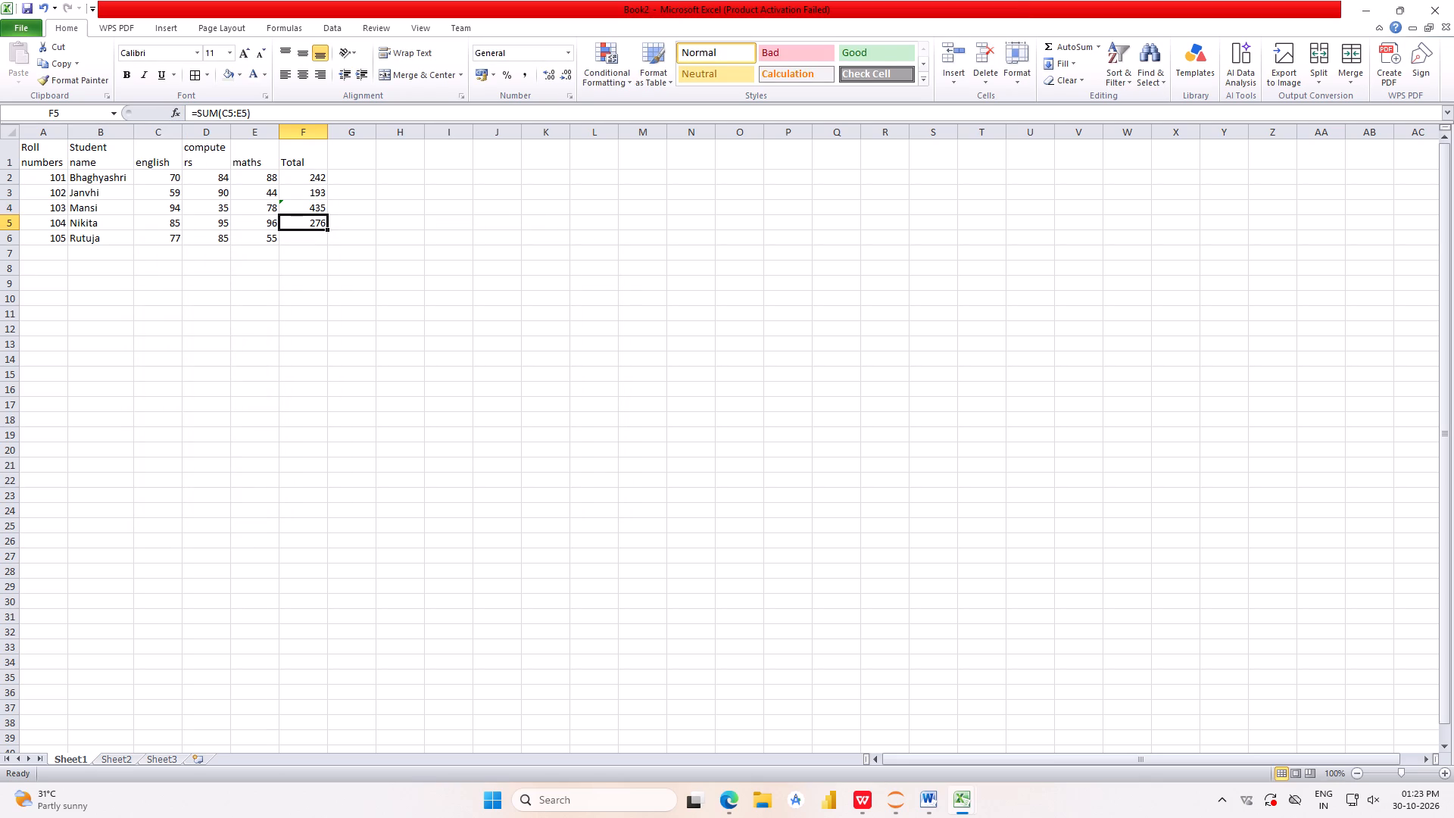
Insert the SUM function over C6:E6 in Total cell F6 for roll number 105.
{"action": "left_click", "coordinate": [295, 238]}
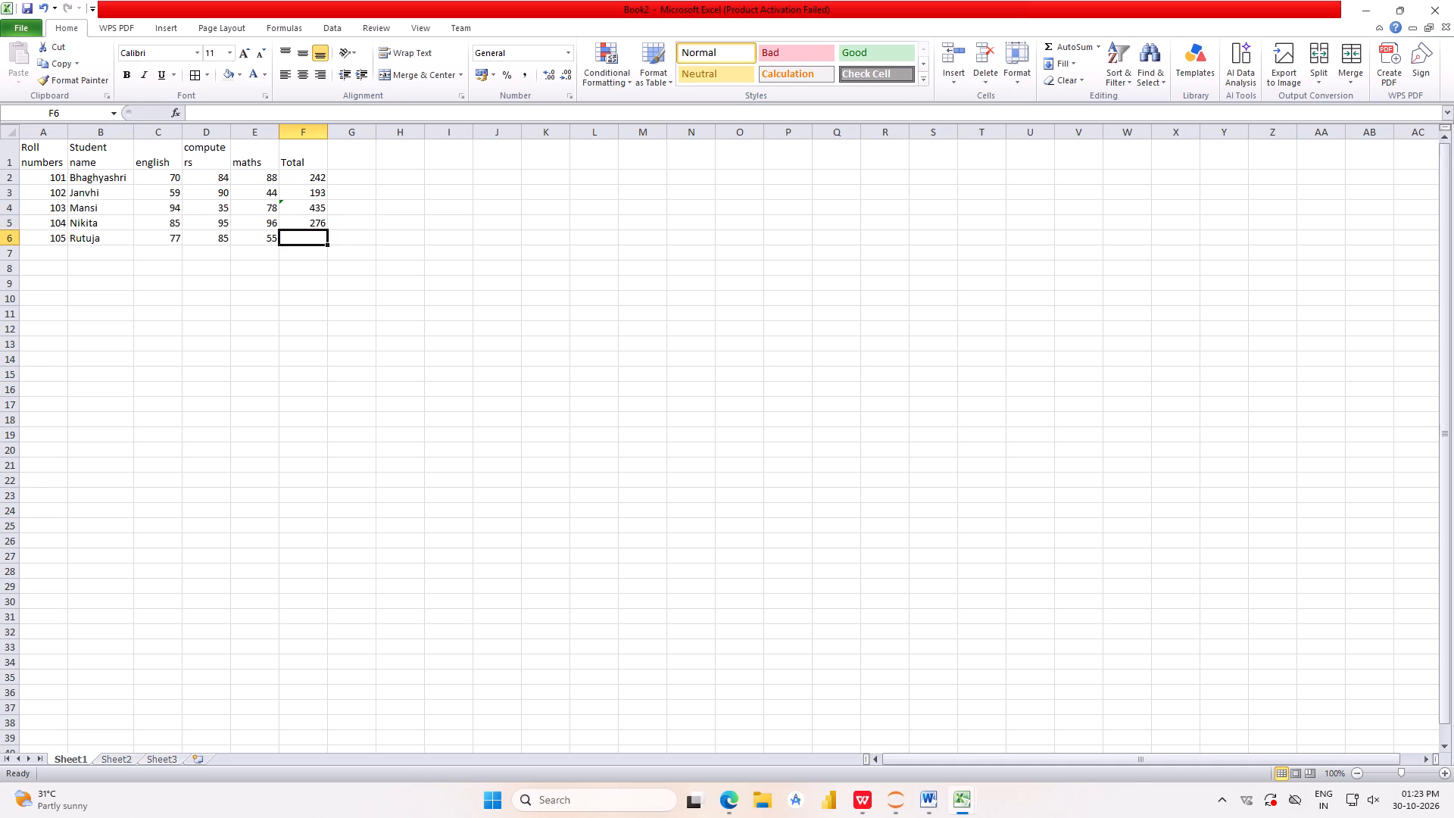
{"action": "left_click", "coordinate": [172, 116]}
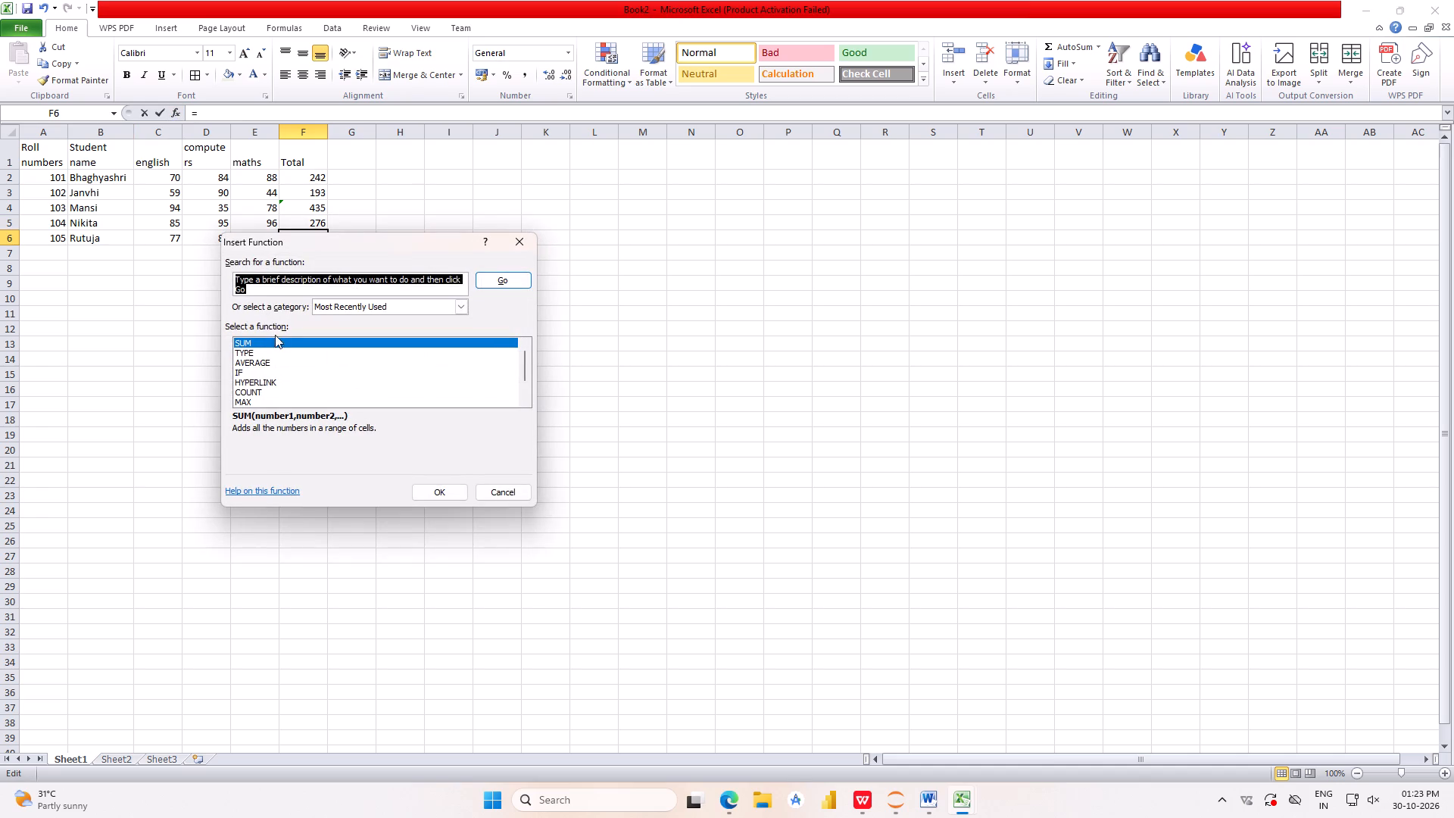
{"action": "left_click", "coordinate": [434, 490]}
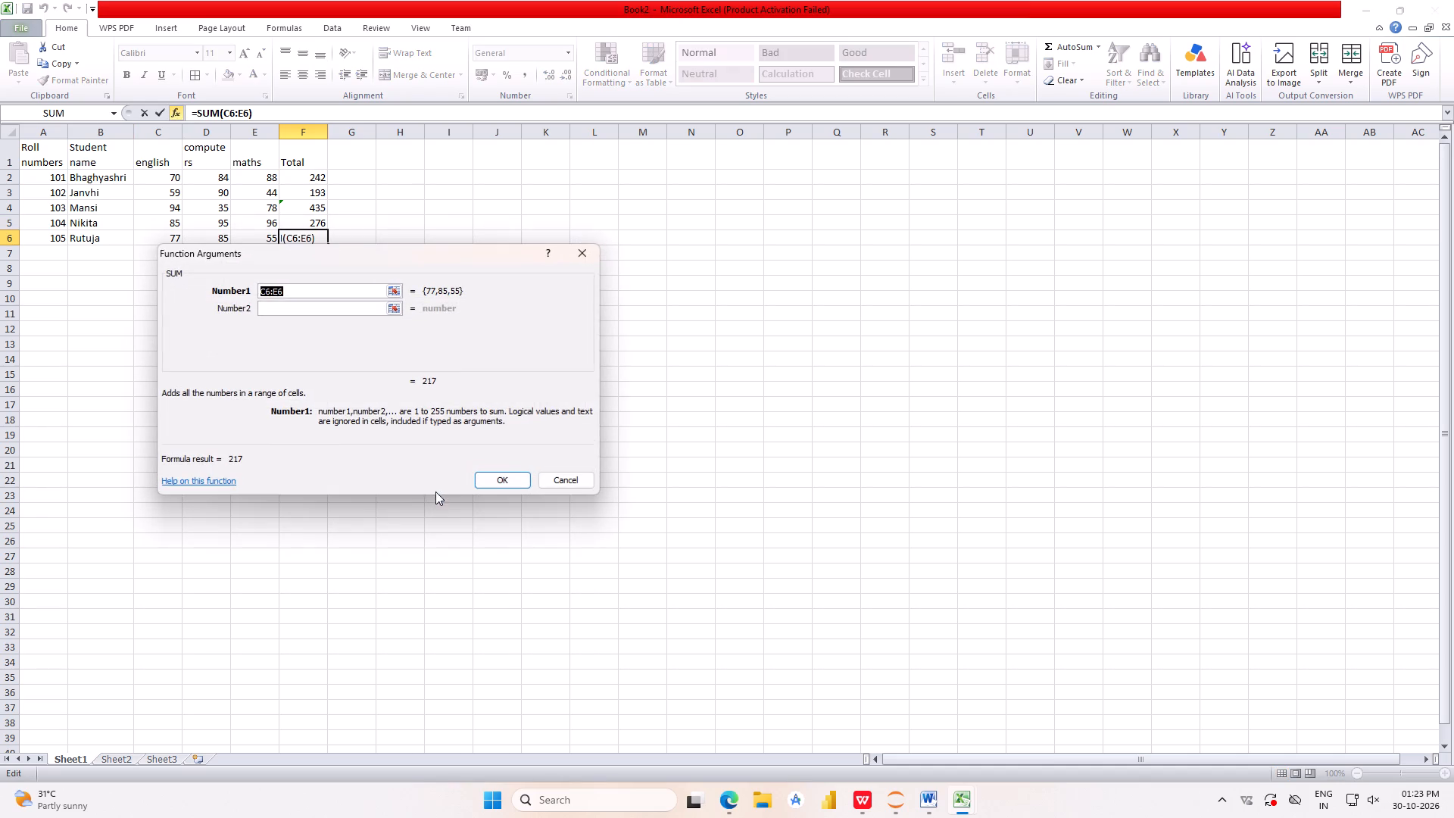
{"action": "left_click", "coordinate": [491, 485]}
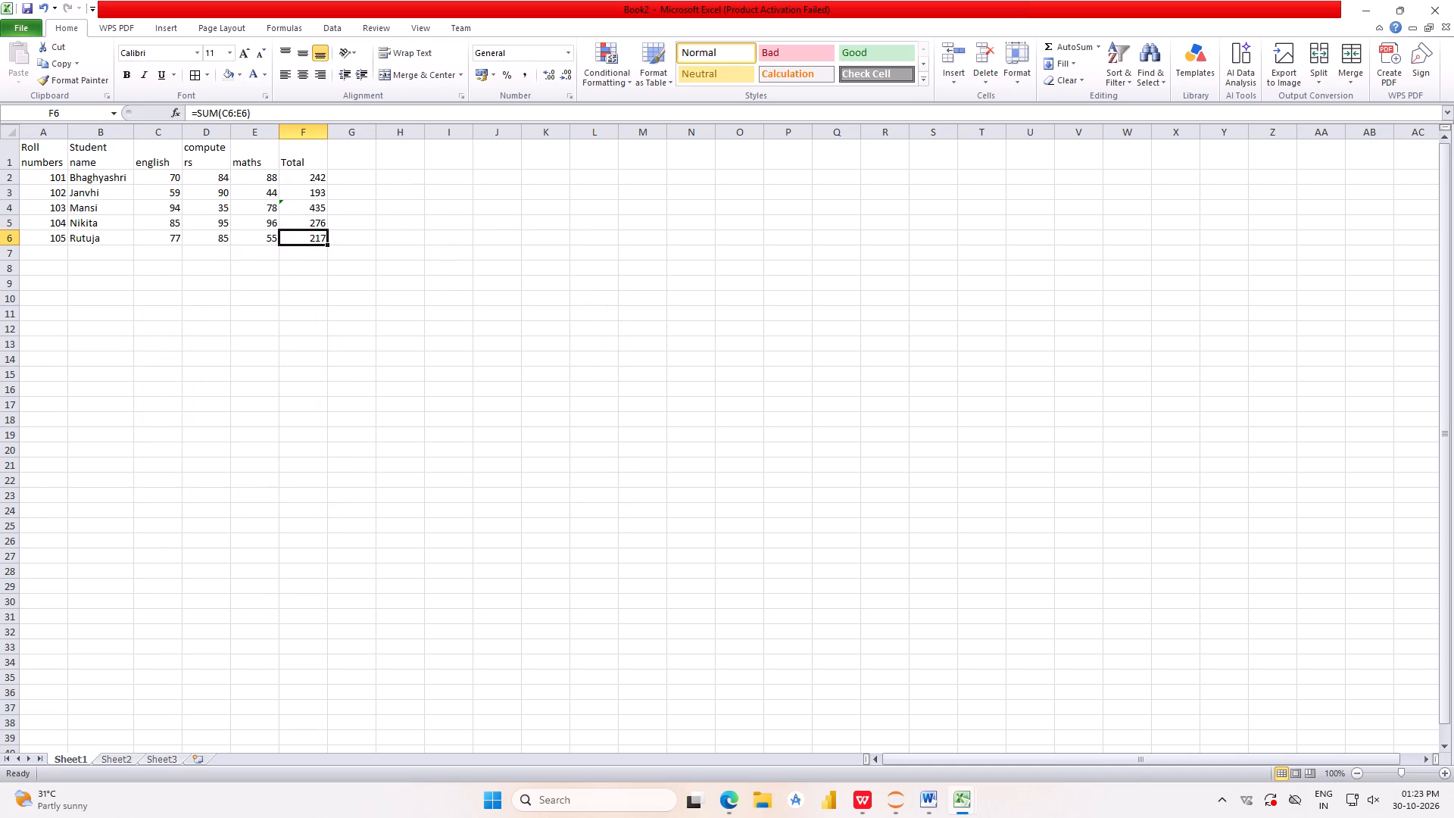
Enter the column heading Average in cell G1, beside the Total heading.
{"action": "left_click_drag", "start_coordinate": [337, 152], "coordinate": [346, 161]}
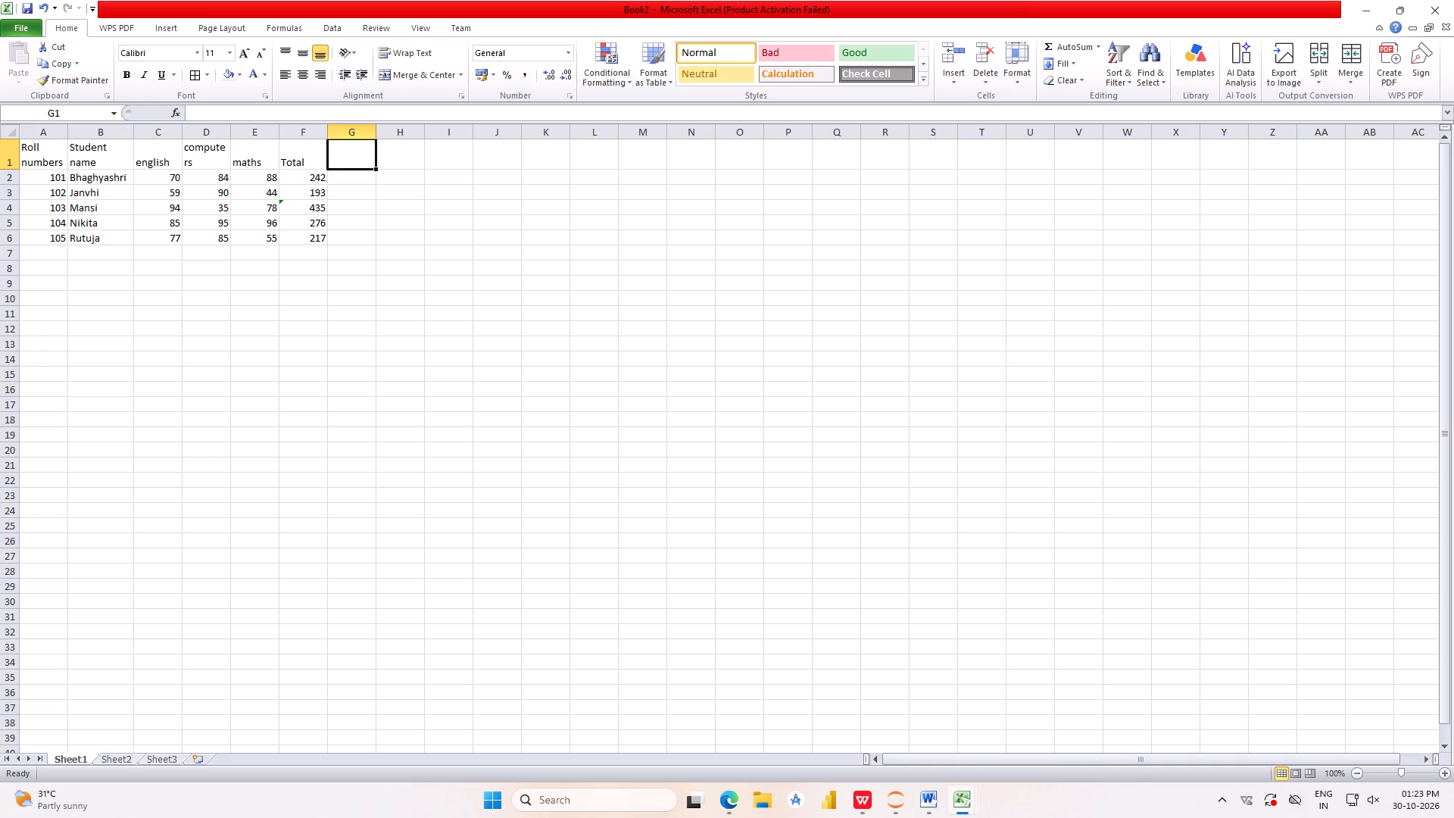
{"action": "key", "text": "a"}
{"action": "key", "text": "v"}
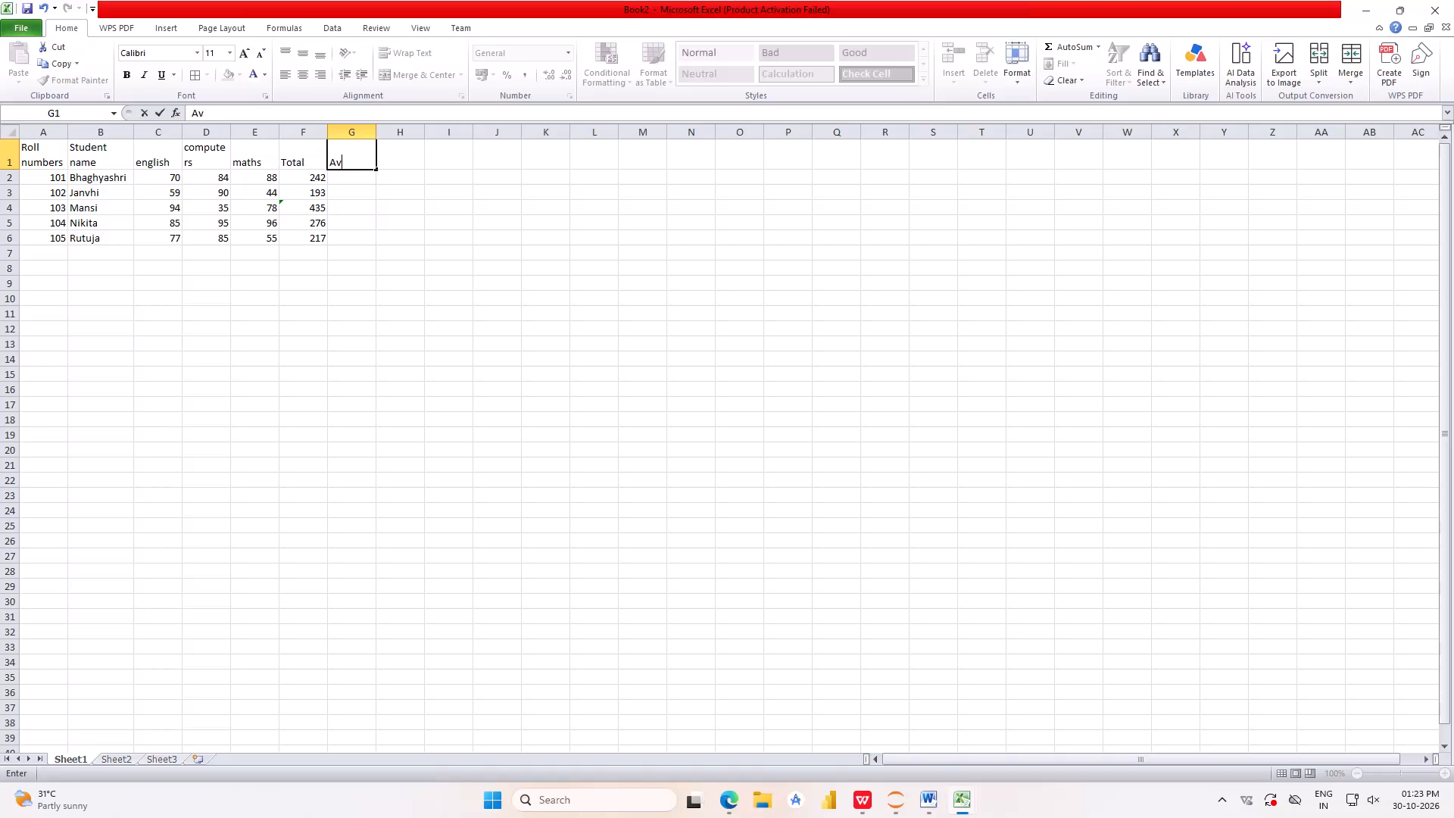
{"action": "type", "text": "erage"}
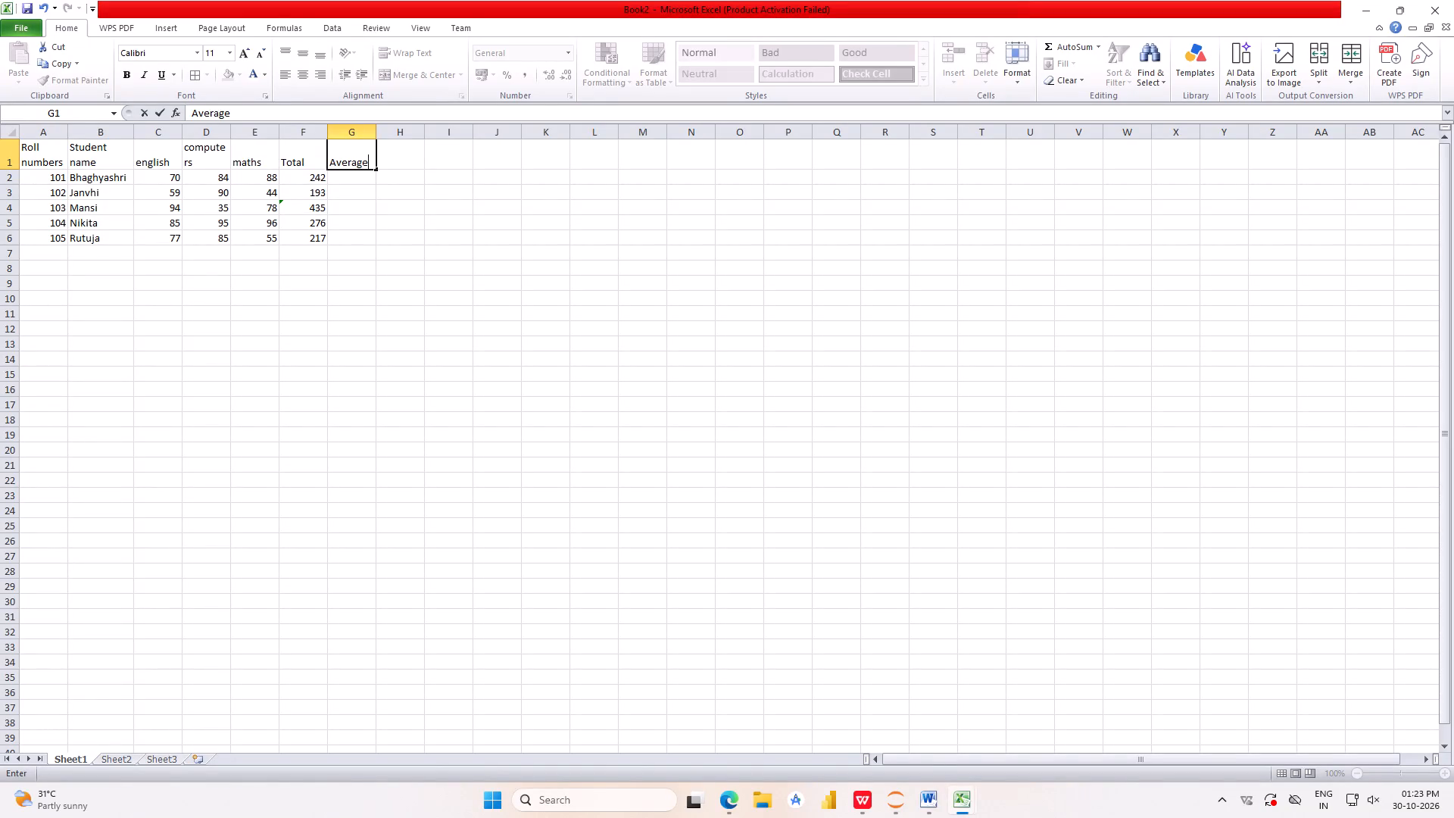
Start the AVERAGE function in Average cell G2 for roll number 101.
{"action": "left_click", "coordinate": [370, 179]}
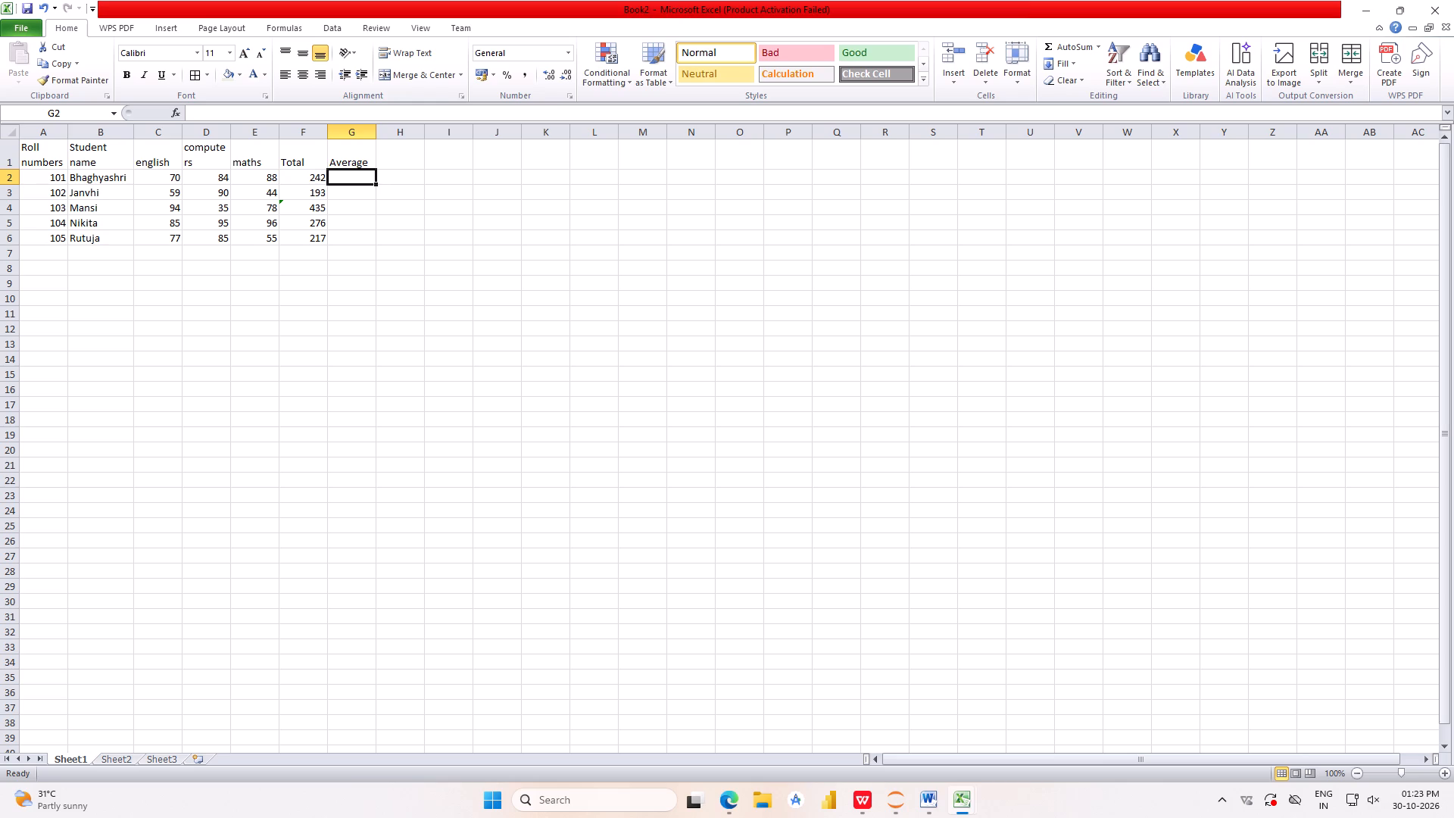
{"action": "left_click", "coordinate": [175, 115]}
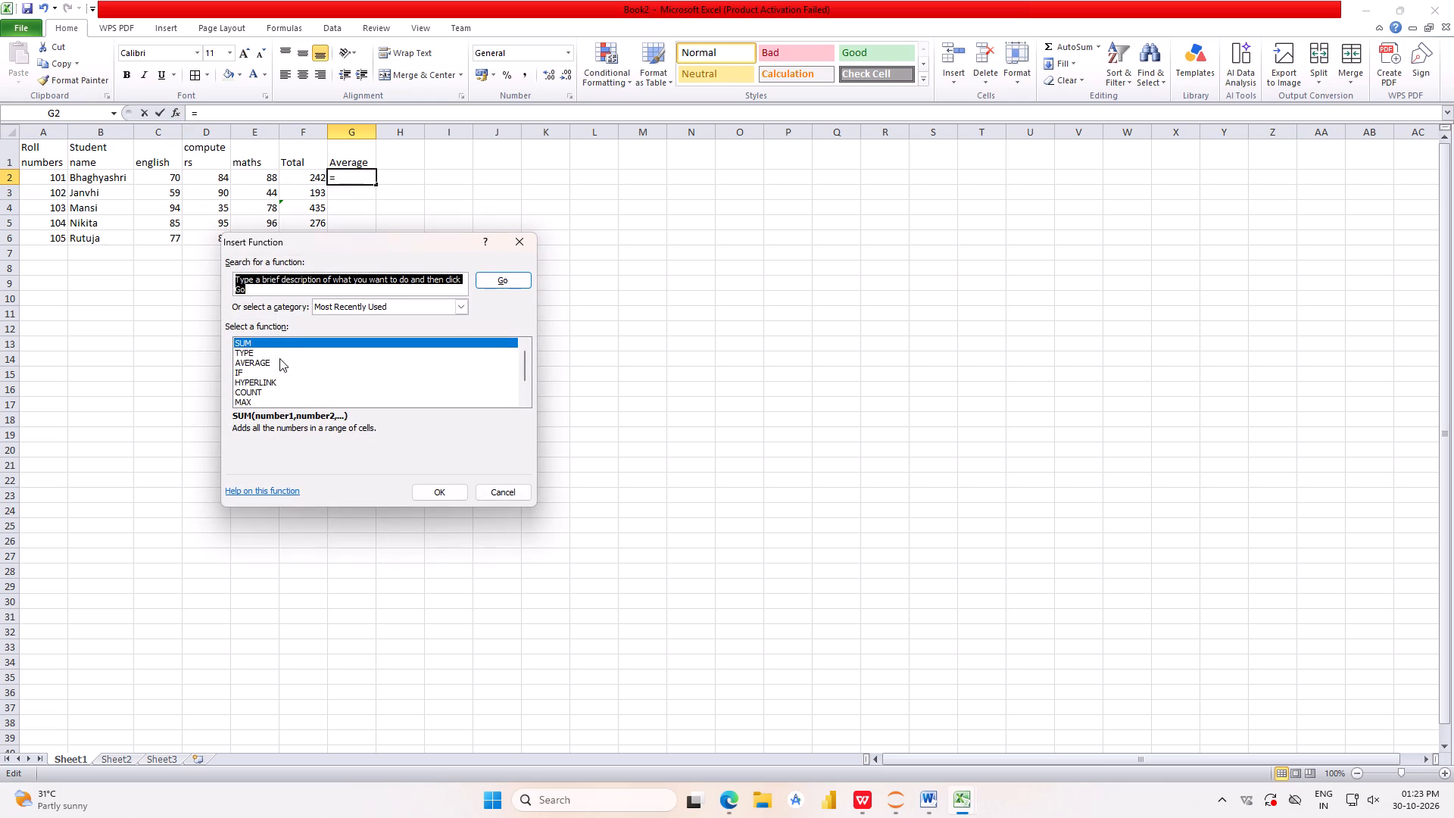
{"action": "left_click", "coordinate": [279, 364]}
{"action": "left_click", "coordinate": [430, 492]}
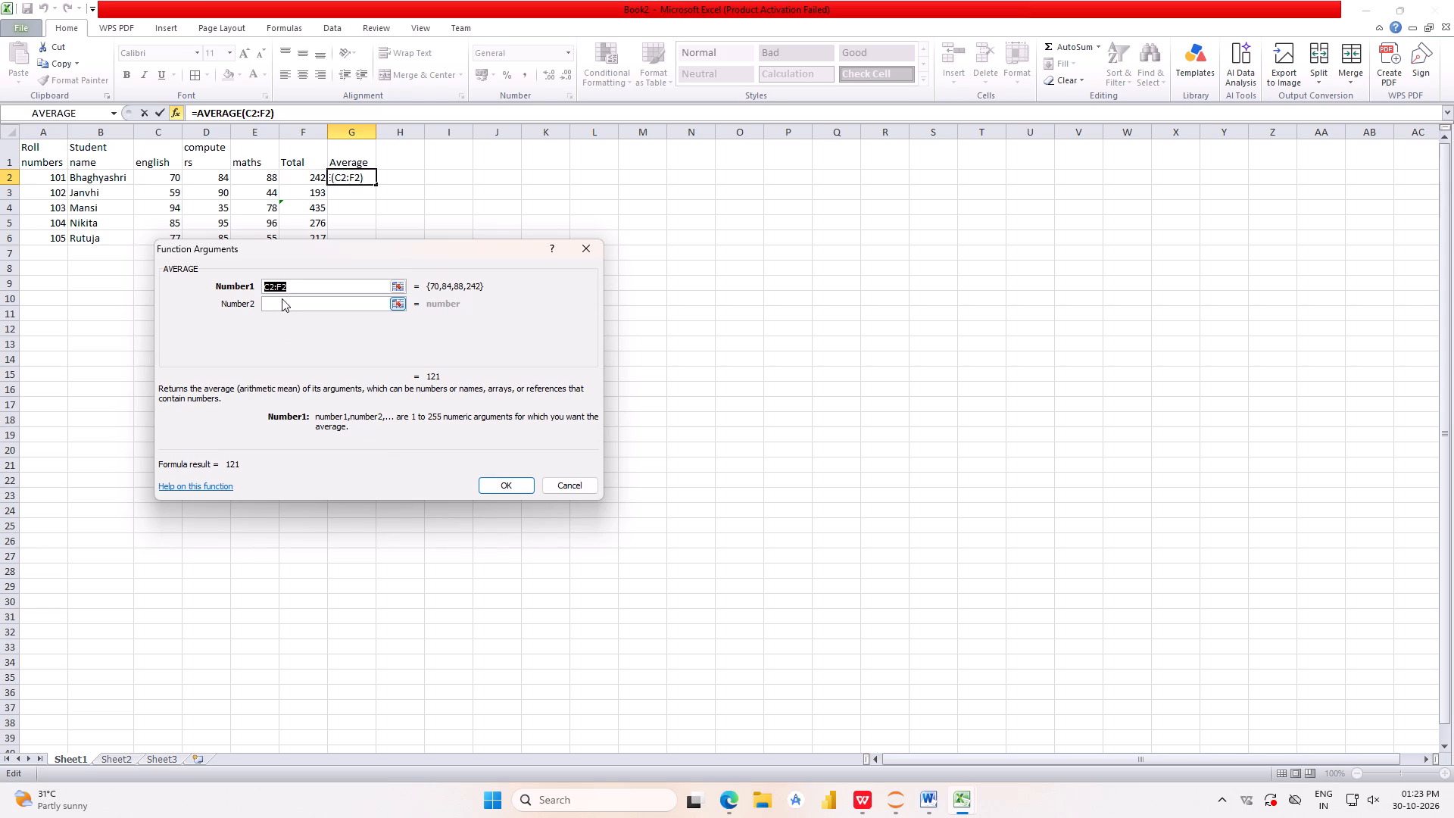
Examine the AVERAGE function's arguments and read its help article, including the description, syntax and remarks.
{"action": "left_click", "coordinate": [398, 284]}
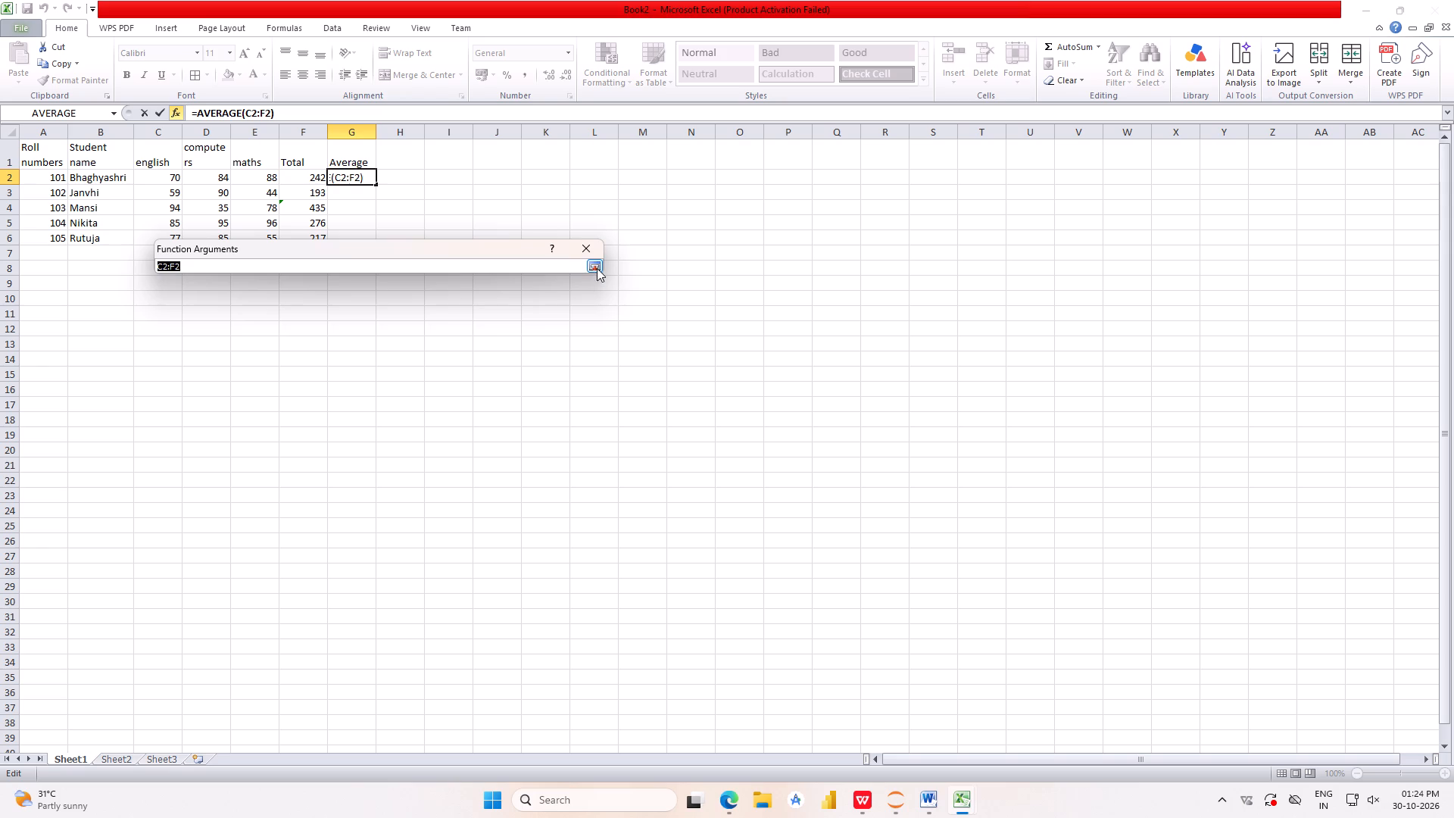
{"action": "left_click", "coordinate": [597, 268]}
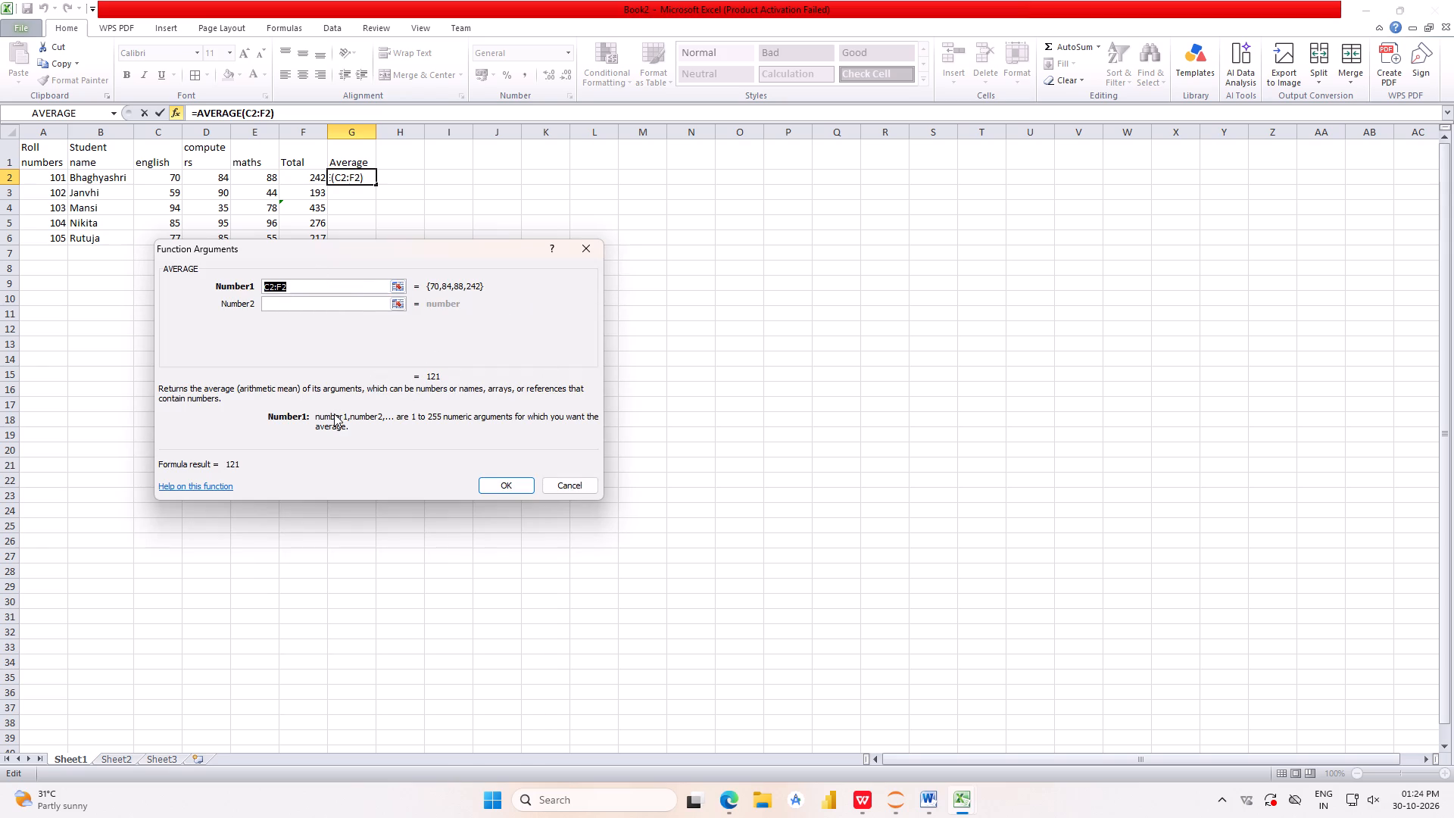
{"action": "left_click", "coordinate": [386, 417]}
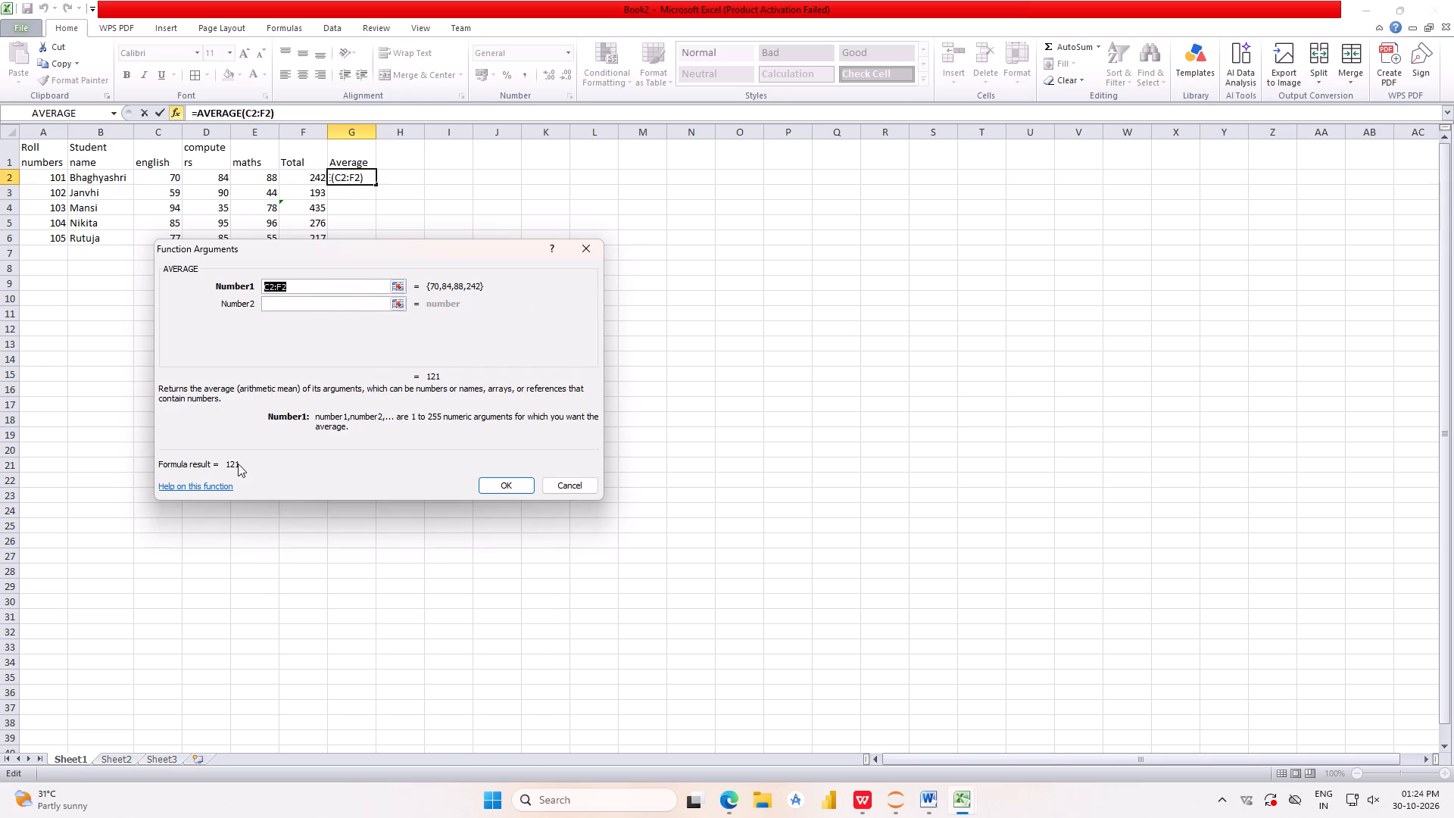
{"action": "triple_click", "coordinate": [238, 464]}
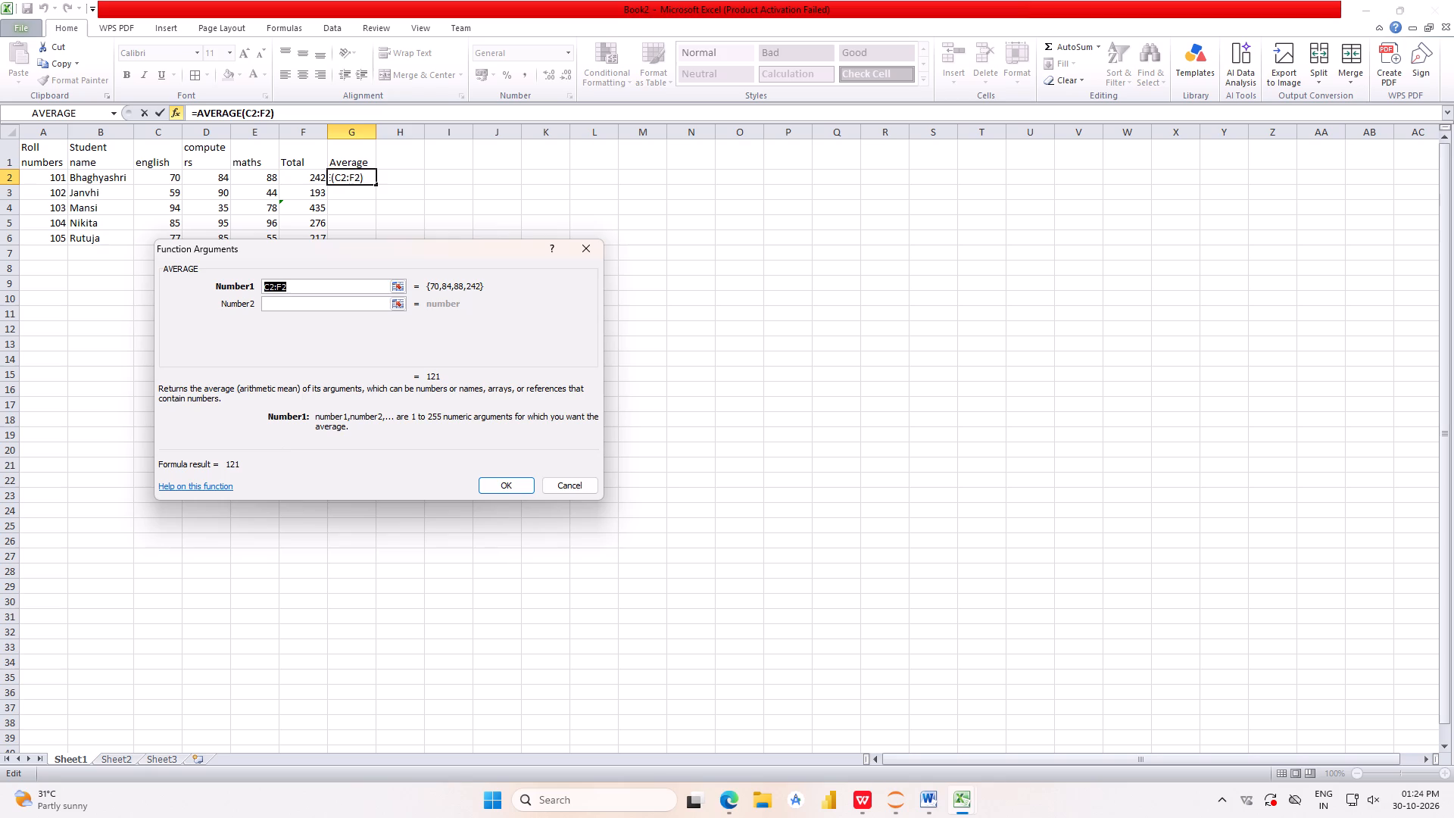
{"action": "left_click", "coordinate": [220, 482]}
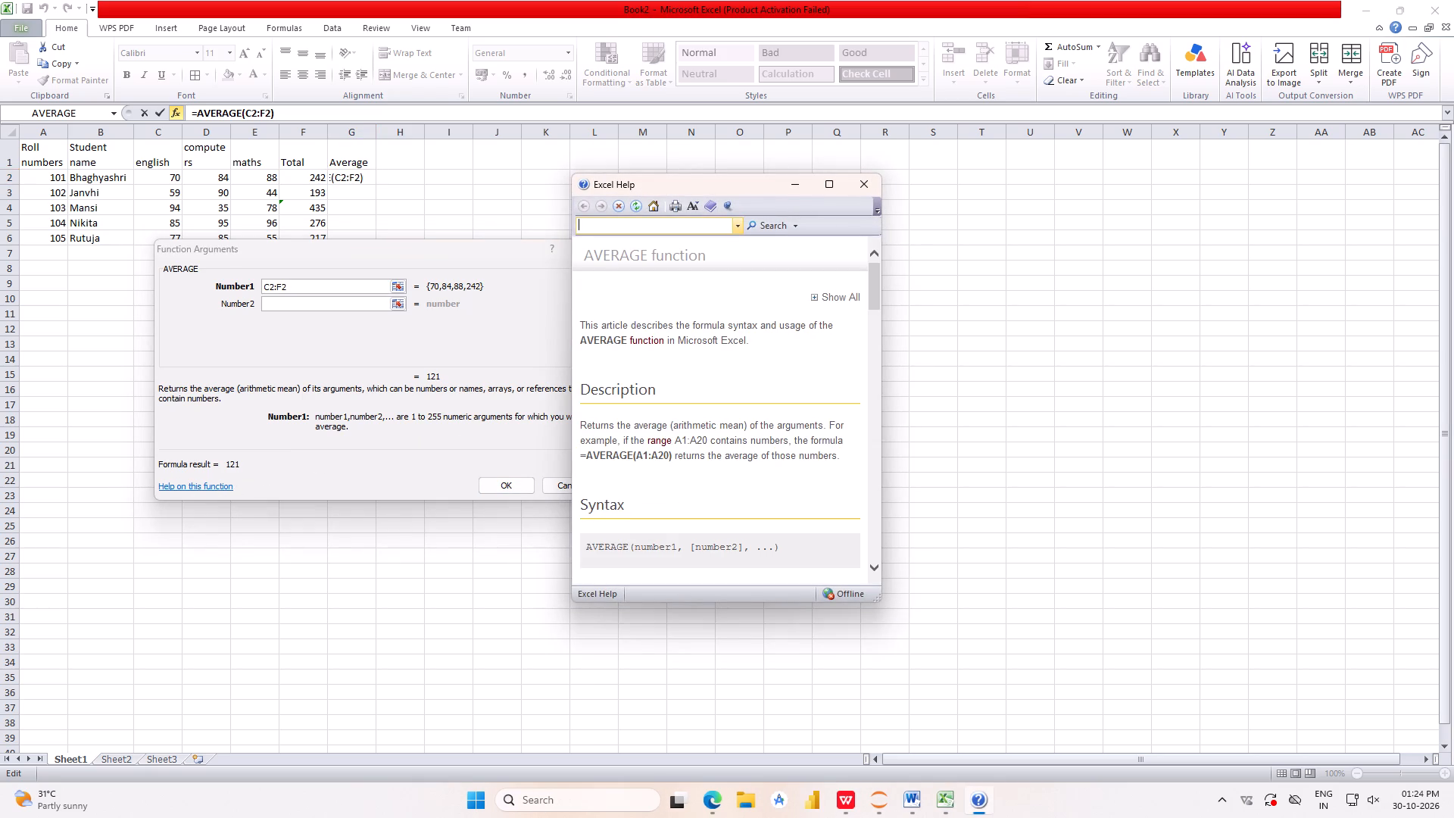
{"action": "left_click", "coordinate": [585, 228]}
{"action": "triple_click", "coordinate": [872, 566]}
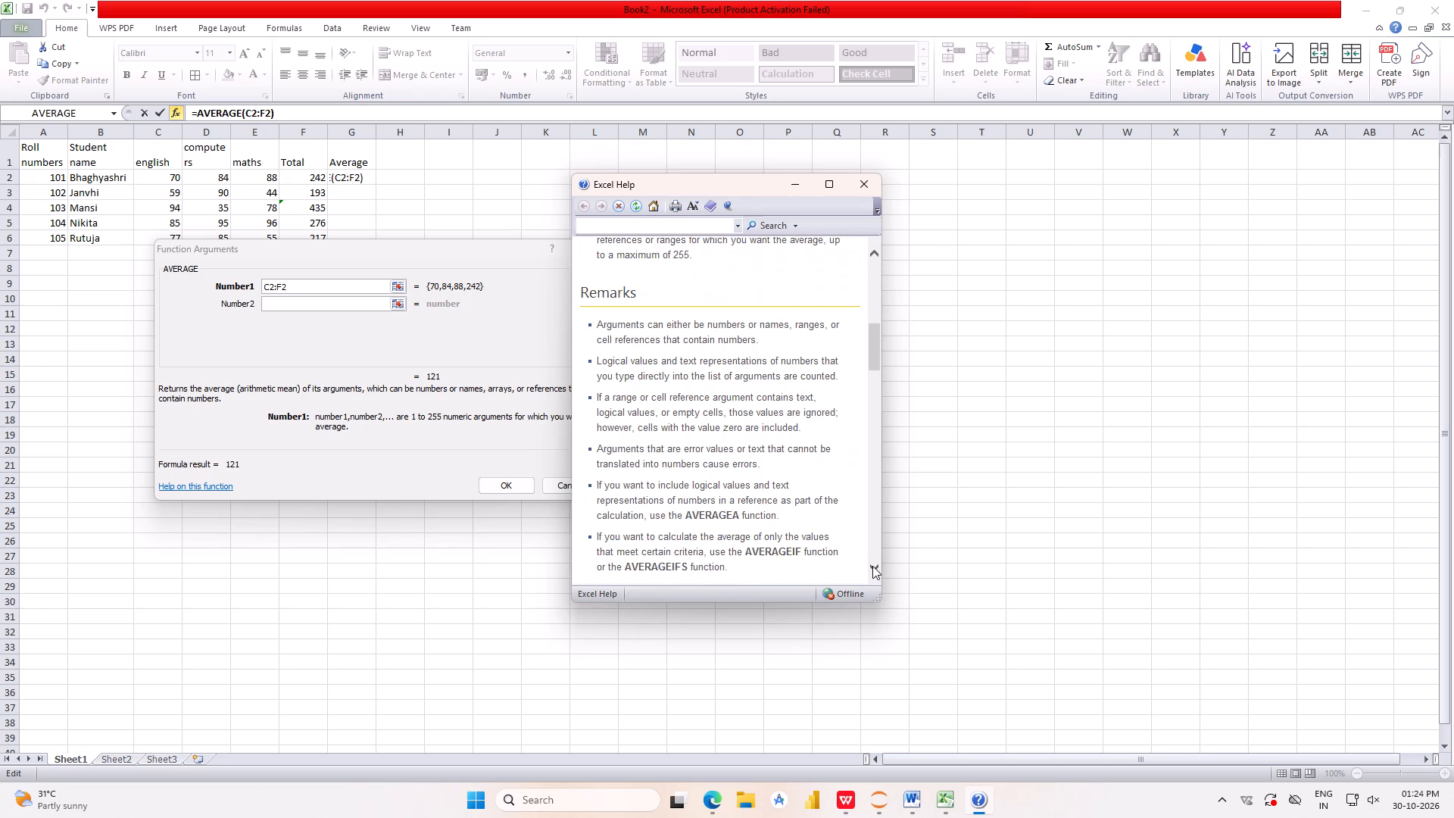
{"action": "left_click", "coordinate": [872, 566]}
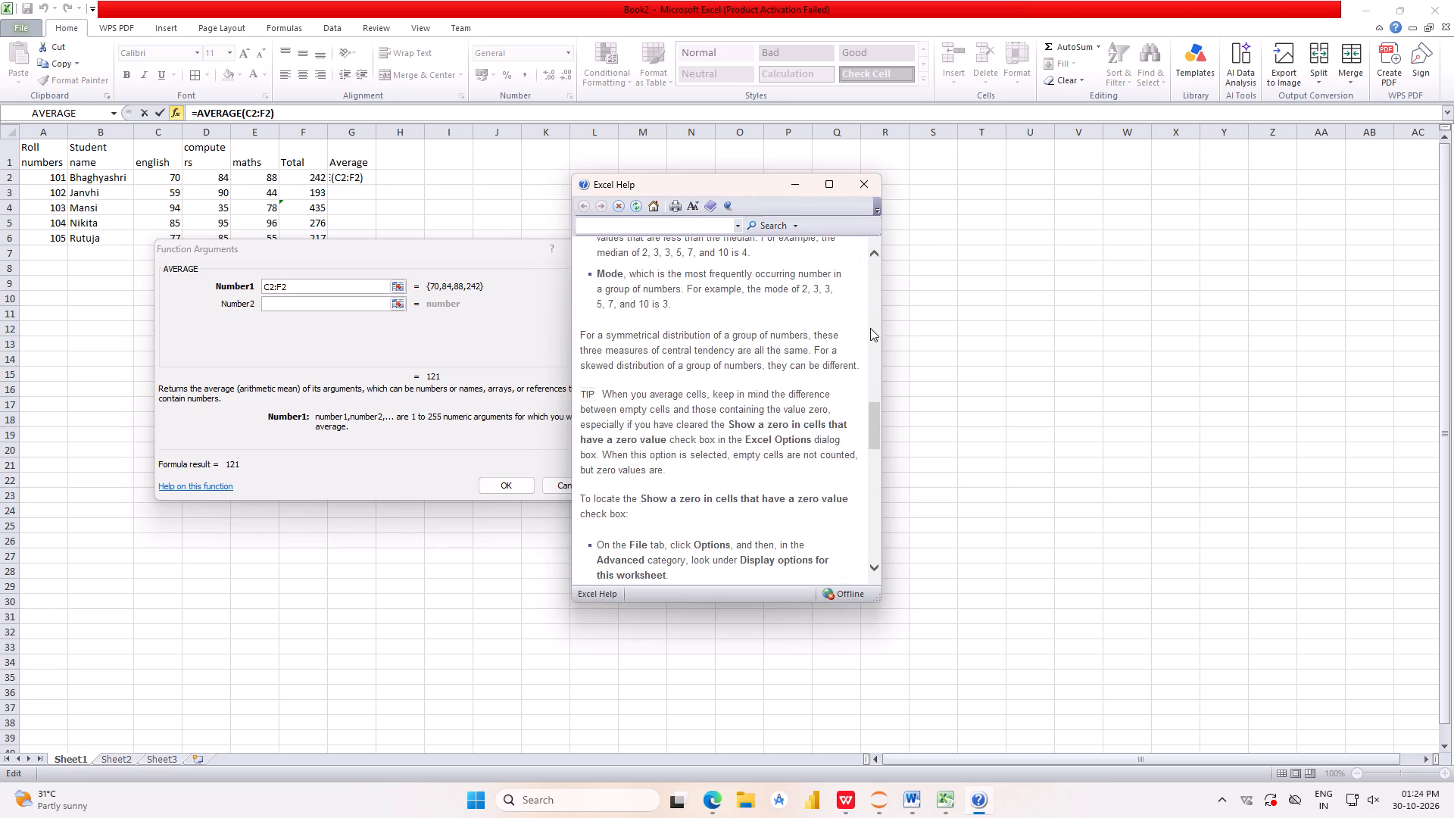
{"action": "left_click", "coordinate": [875, 183]}
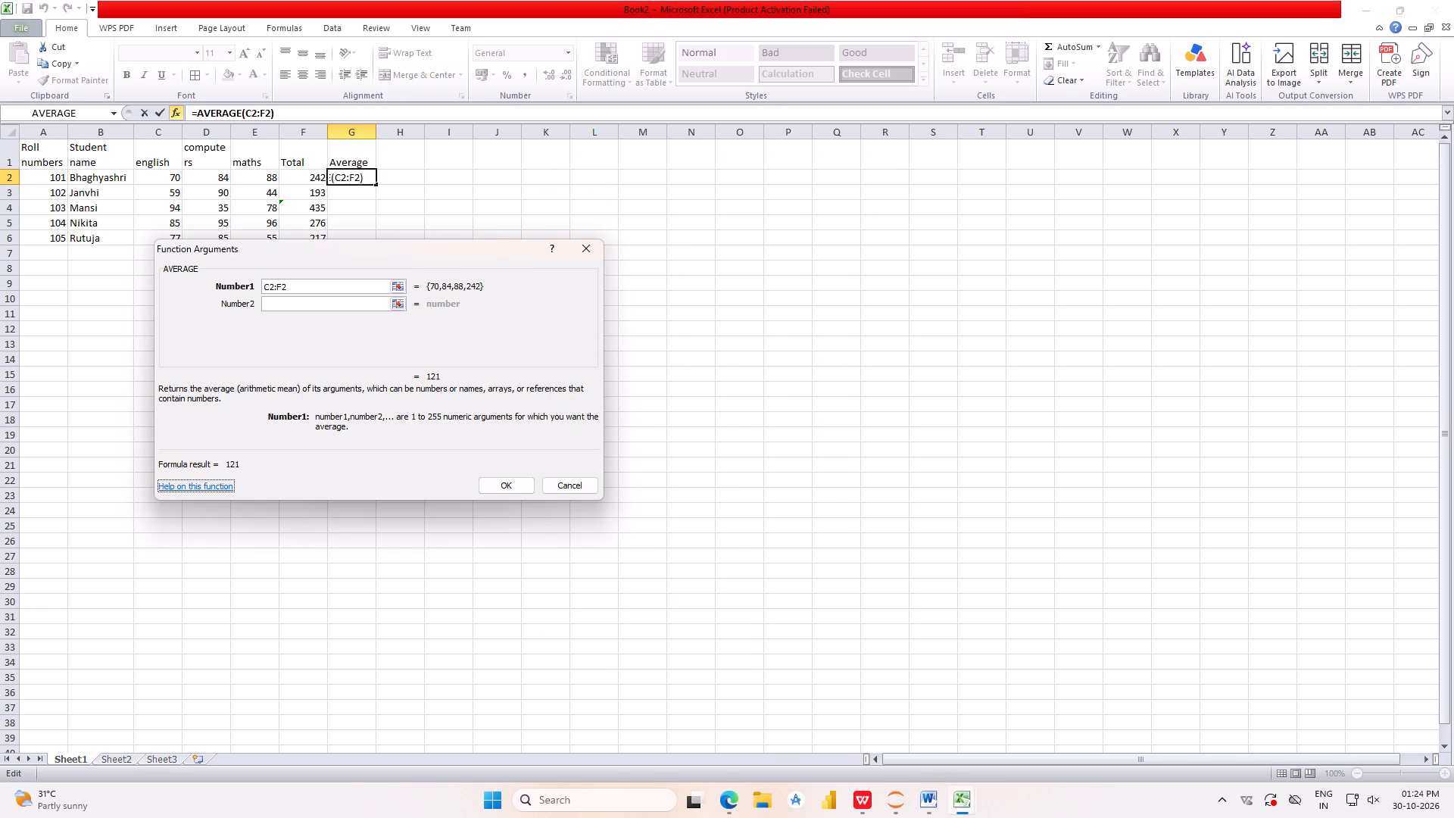
Replace the suggested range in G2's AVERAGE function with the numbers 84, 70 and 88, and apply it.
{"action": "left_click", "coordinate": [423, 282]}
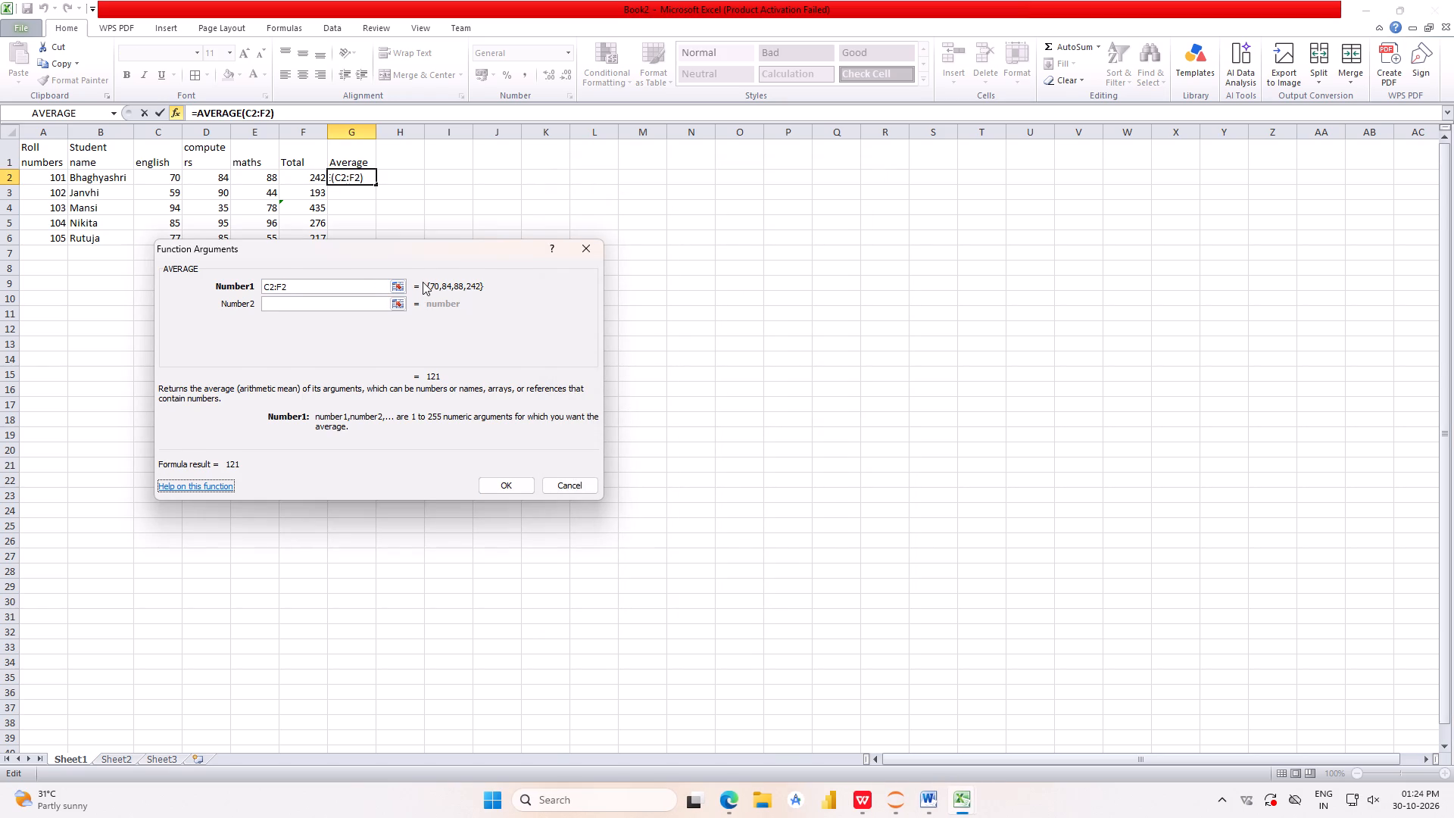
{"action": "left_click", "coordinate": [434, 289]}
{"action": "left_click", "coordinate": [378, 308]}
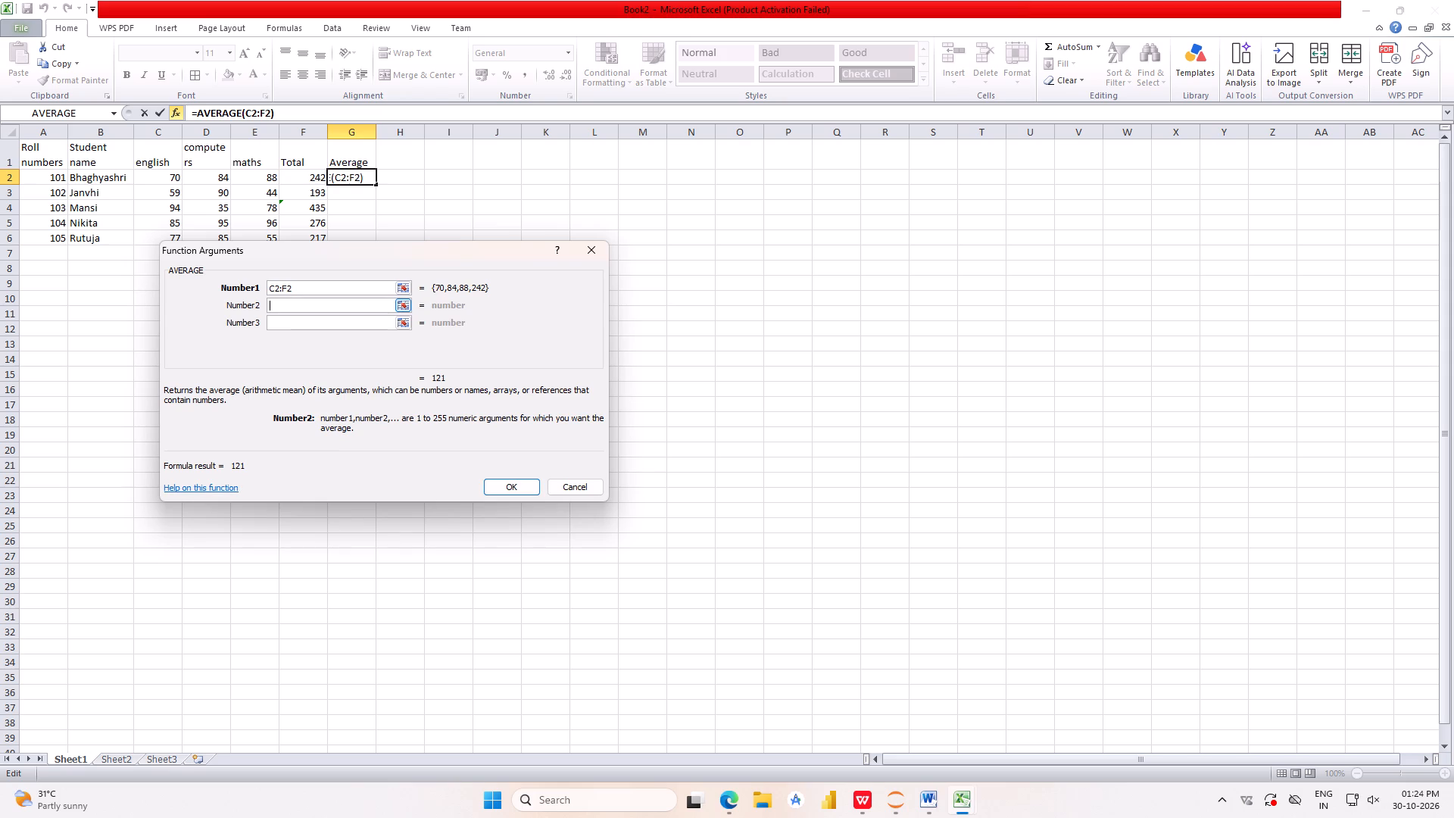
{"action": "type", "text": "70"}
{"action": "left_click", "coordinate": [340, 281]}
{"action": "key", "text": "BackSpace"}
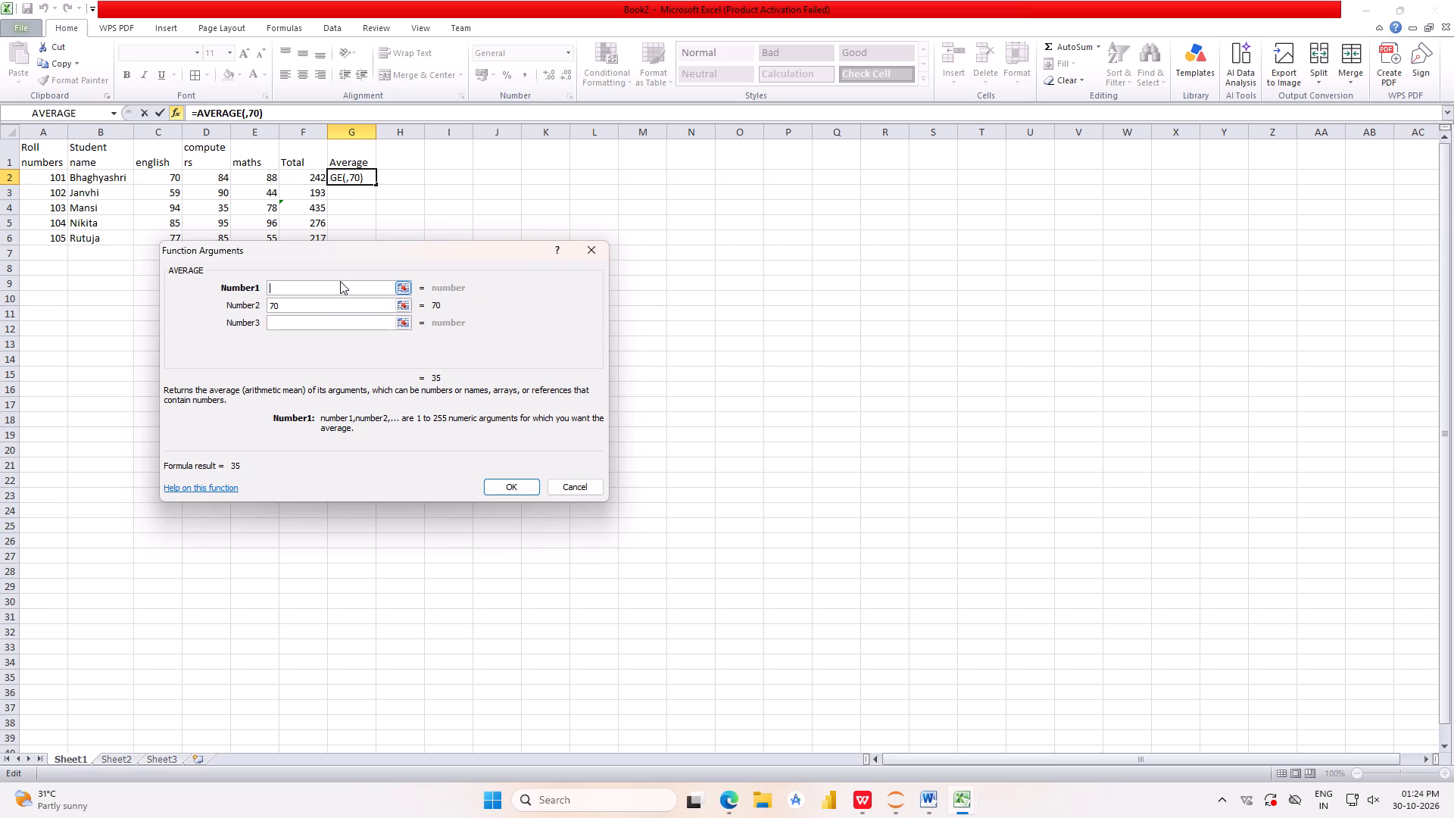
{"action": "key", "text": "8"}
{"action": "key", "text": "4"}
{"action": "left_click", "coordinate": [319, 324]}
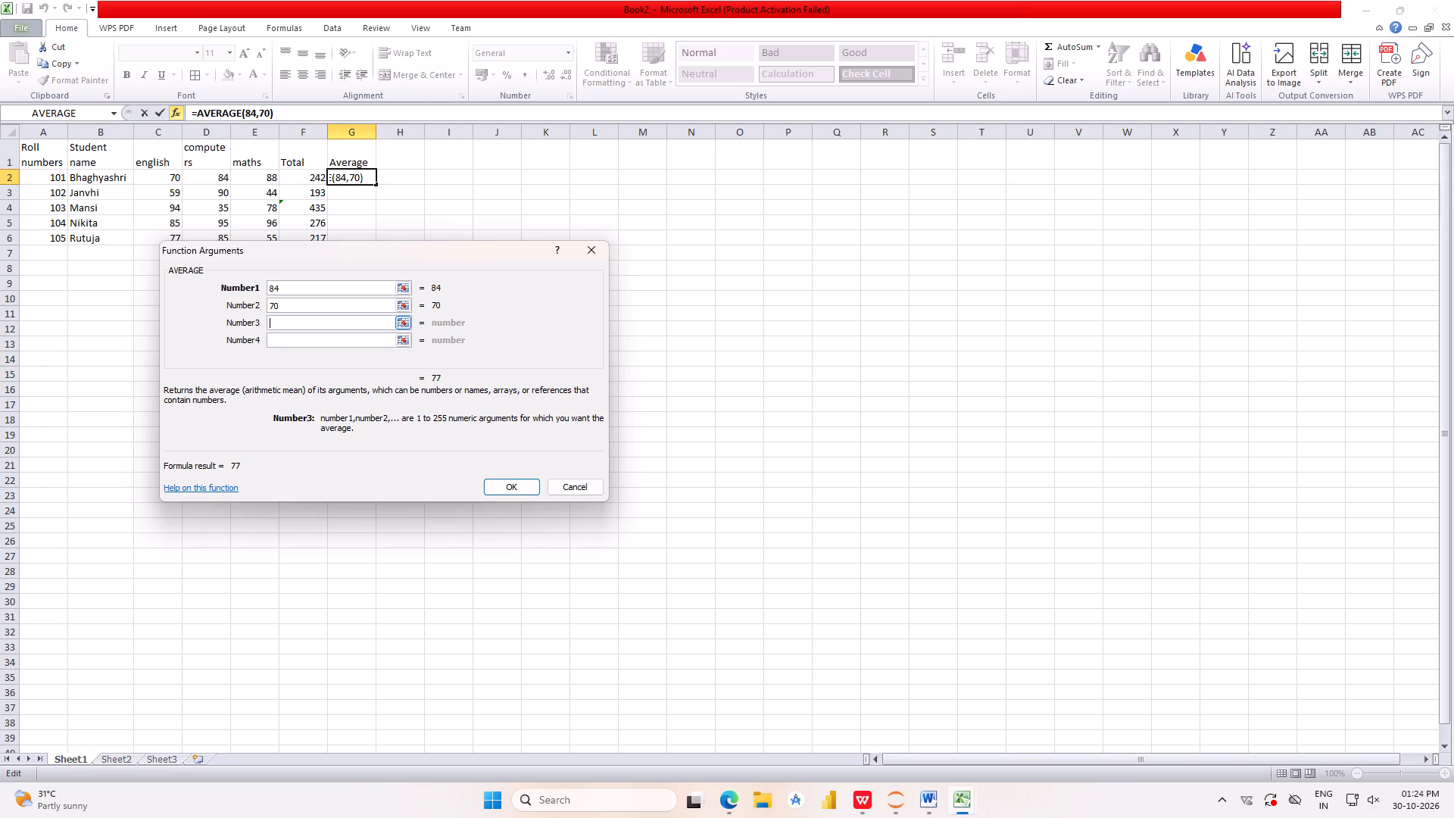
{"action": "type", "text": "88"}
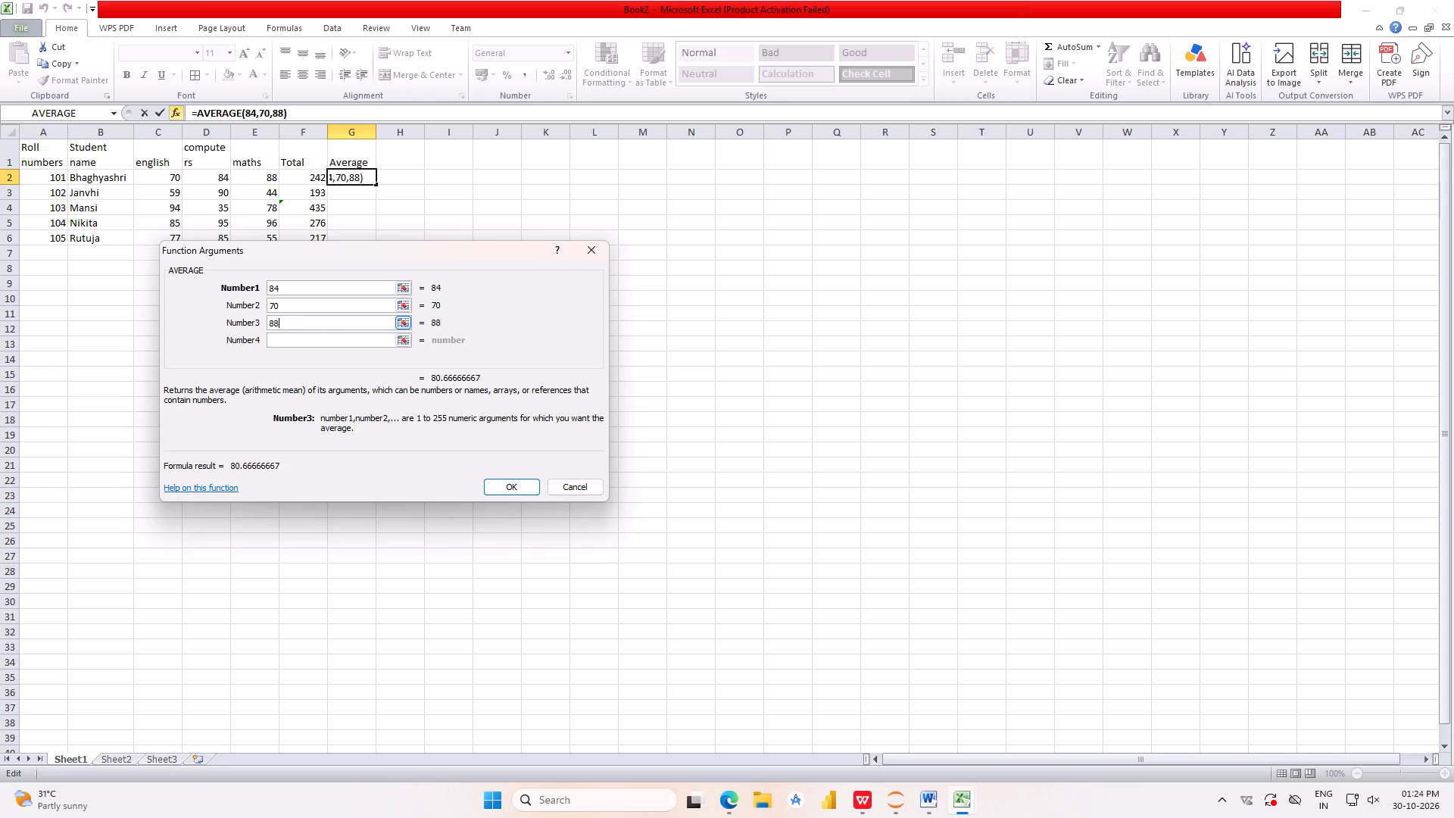
{"action": "left_click", "coordinate": [520, 489]}
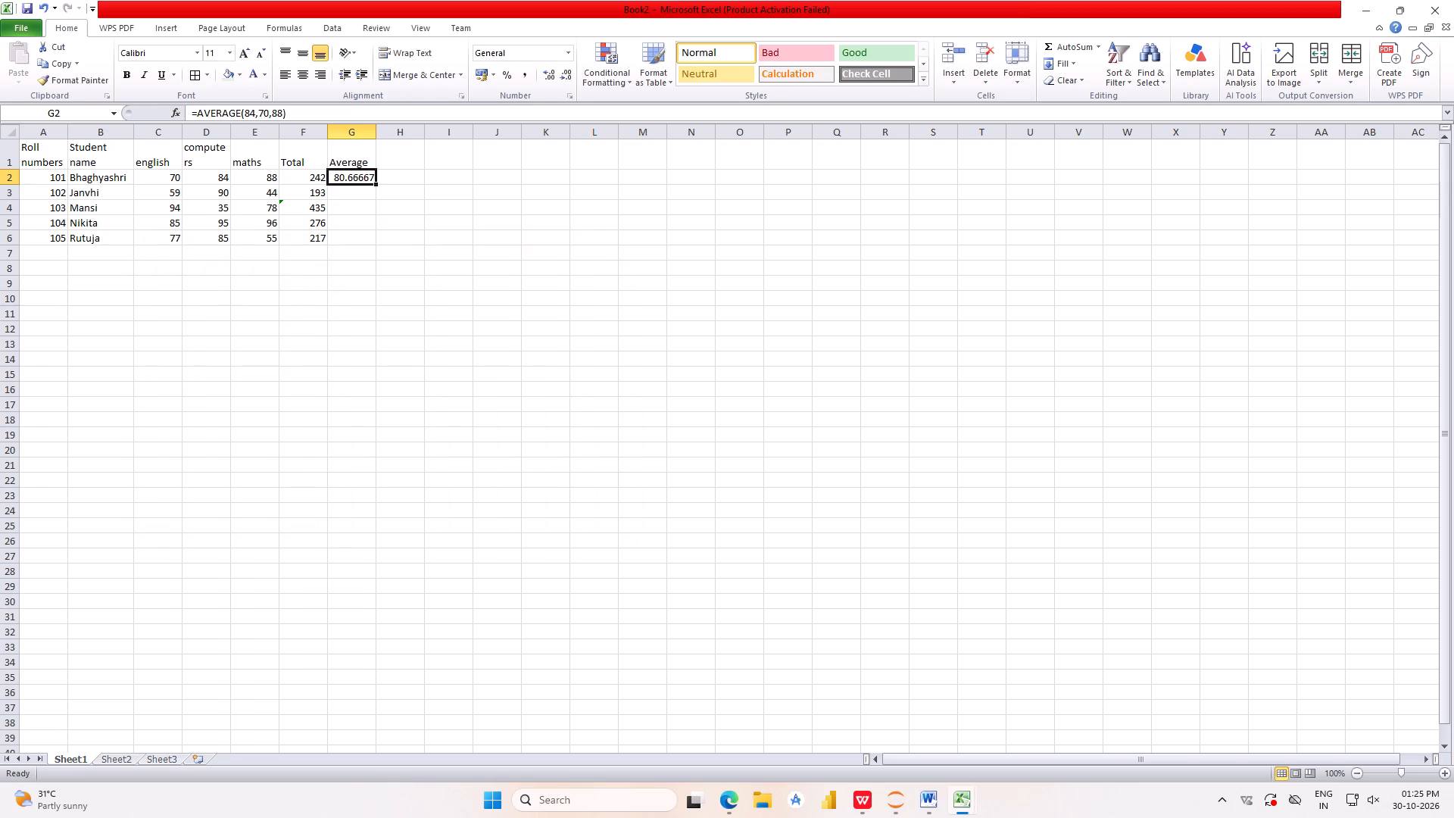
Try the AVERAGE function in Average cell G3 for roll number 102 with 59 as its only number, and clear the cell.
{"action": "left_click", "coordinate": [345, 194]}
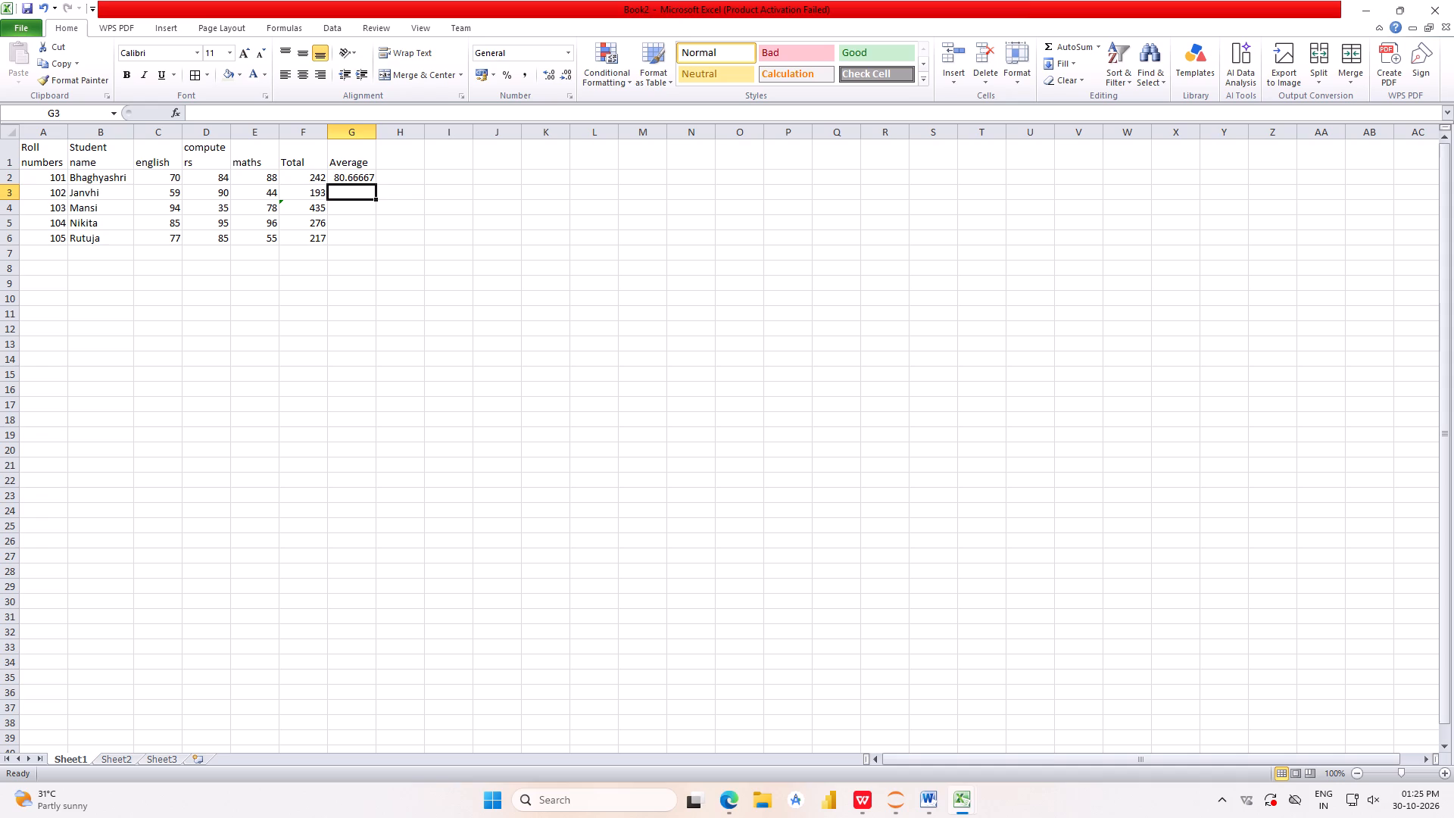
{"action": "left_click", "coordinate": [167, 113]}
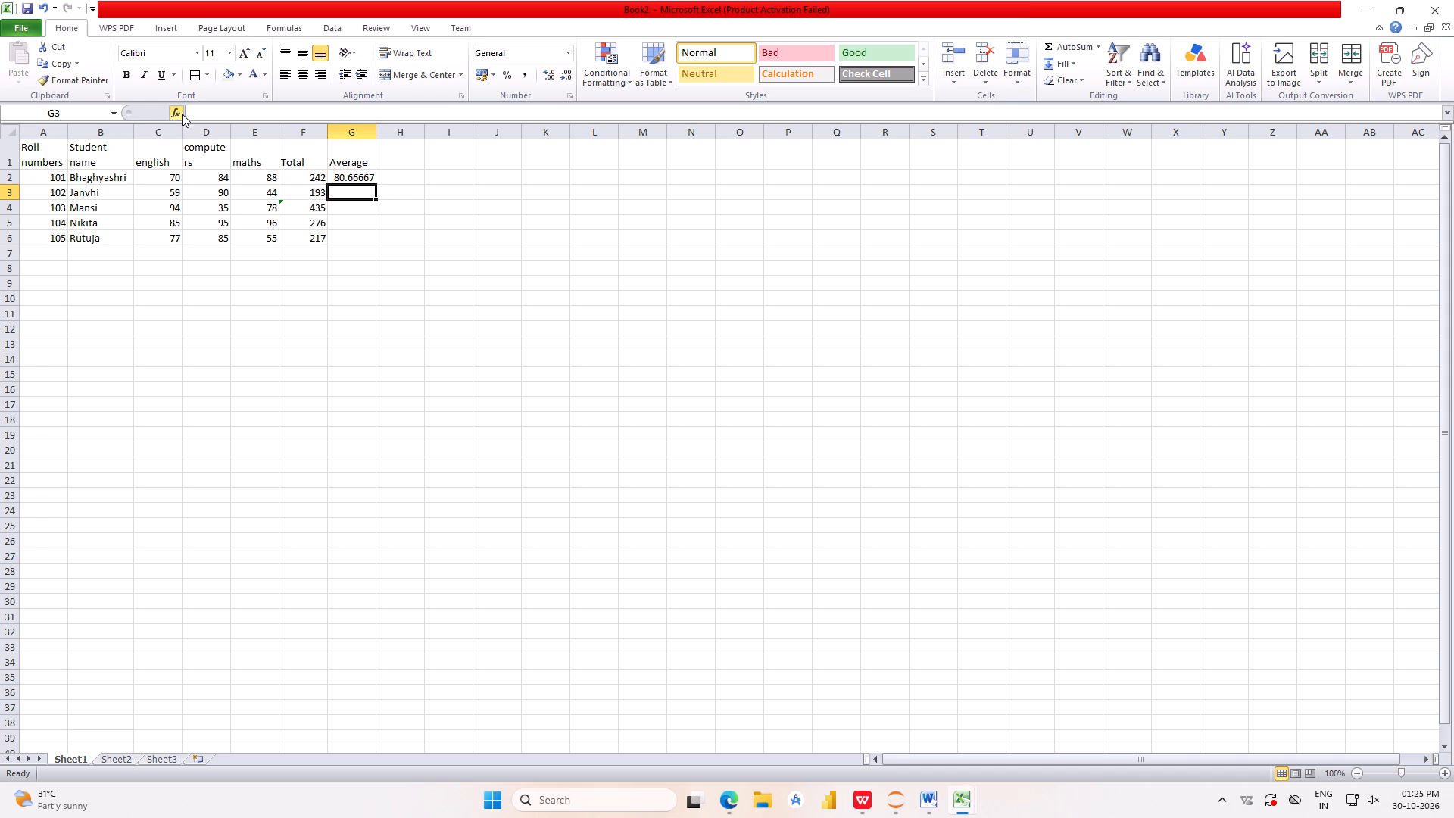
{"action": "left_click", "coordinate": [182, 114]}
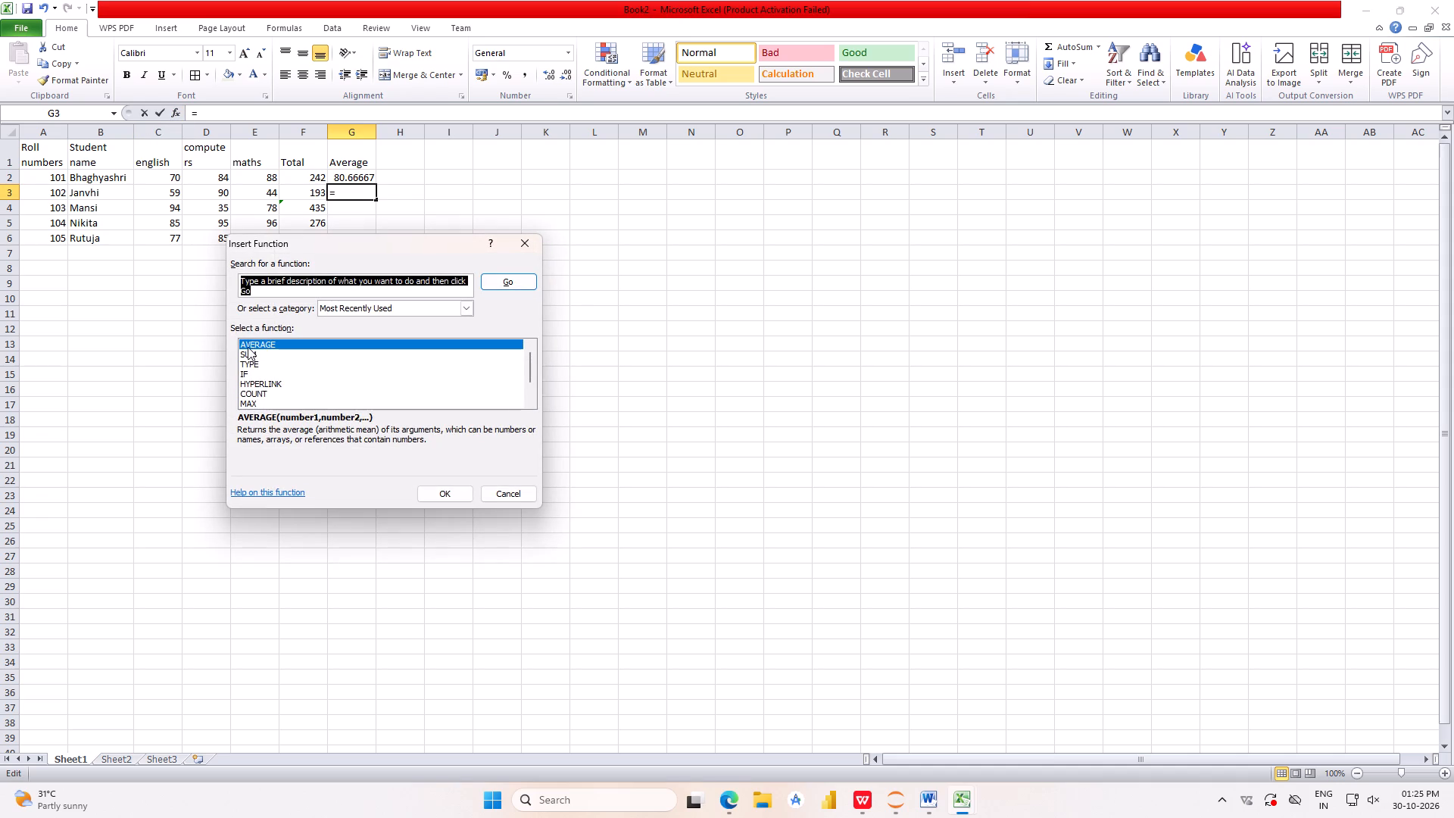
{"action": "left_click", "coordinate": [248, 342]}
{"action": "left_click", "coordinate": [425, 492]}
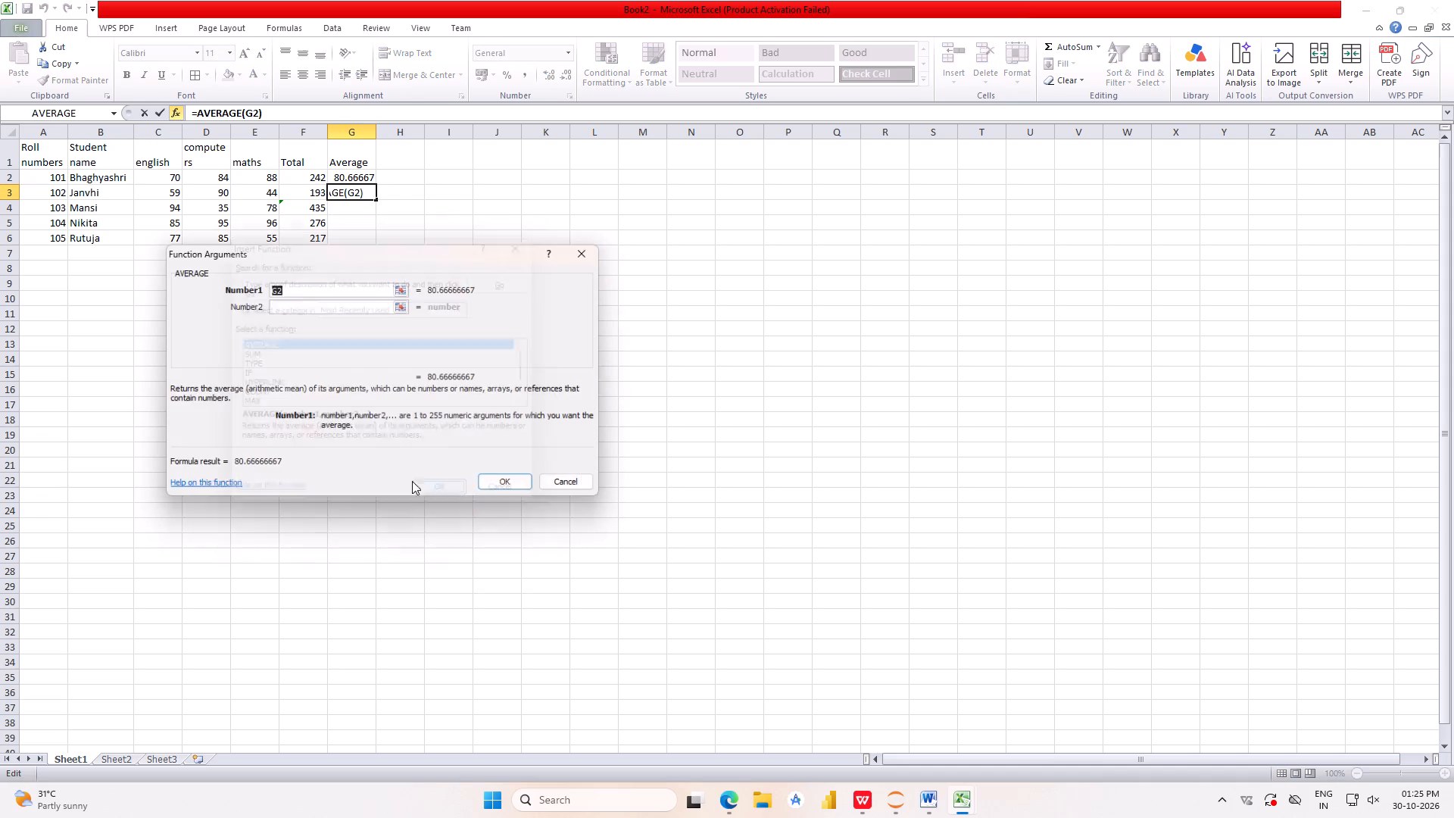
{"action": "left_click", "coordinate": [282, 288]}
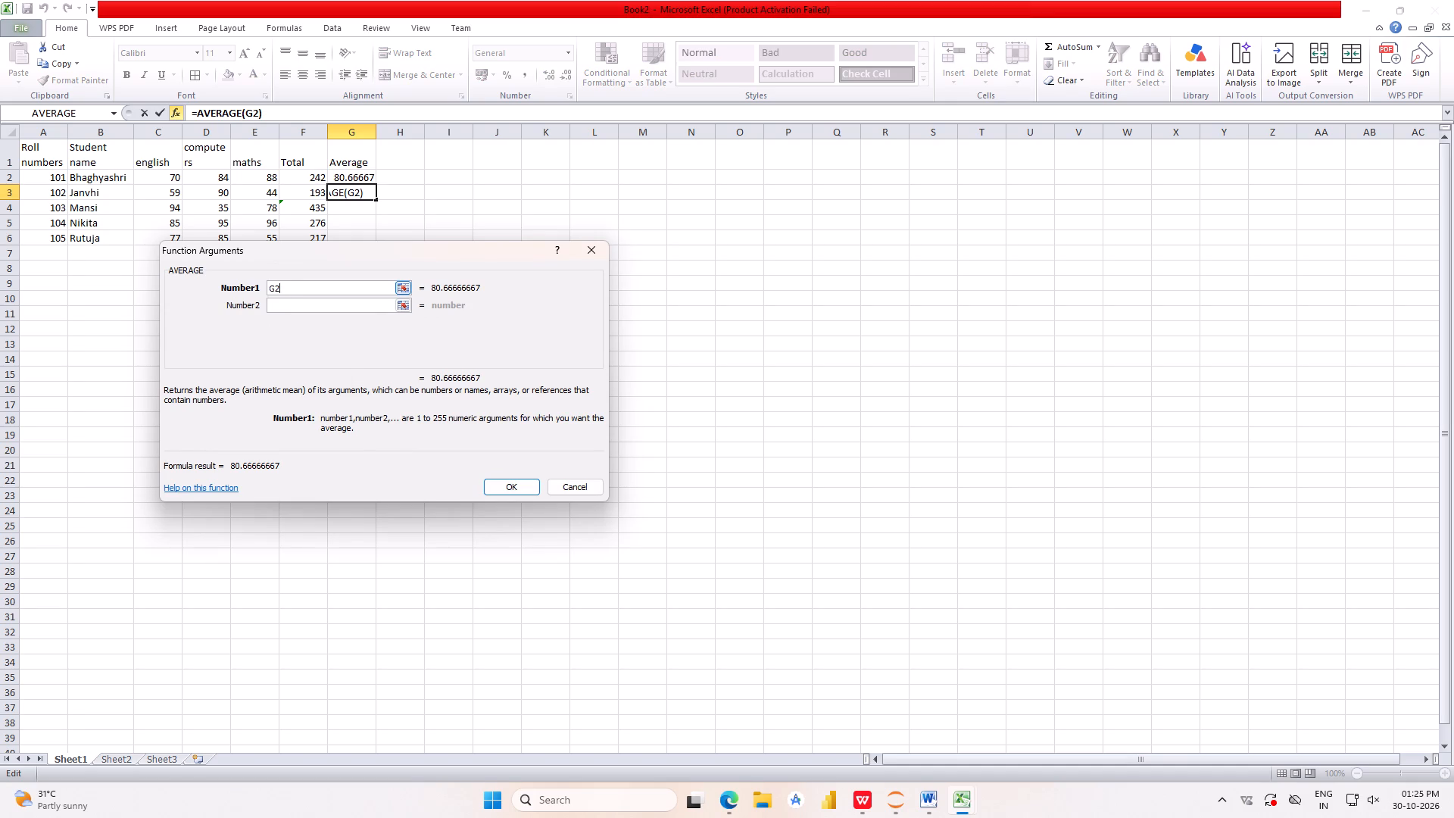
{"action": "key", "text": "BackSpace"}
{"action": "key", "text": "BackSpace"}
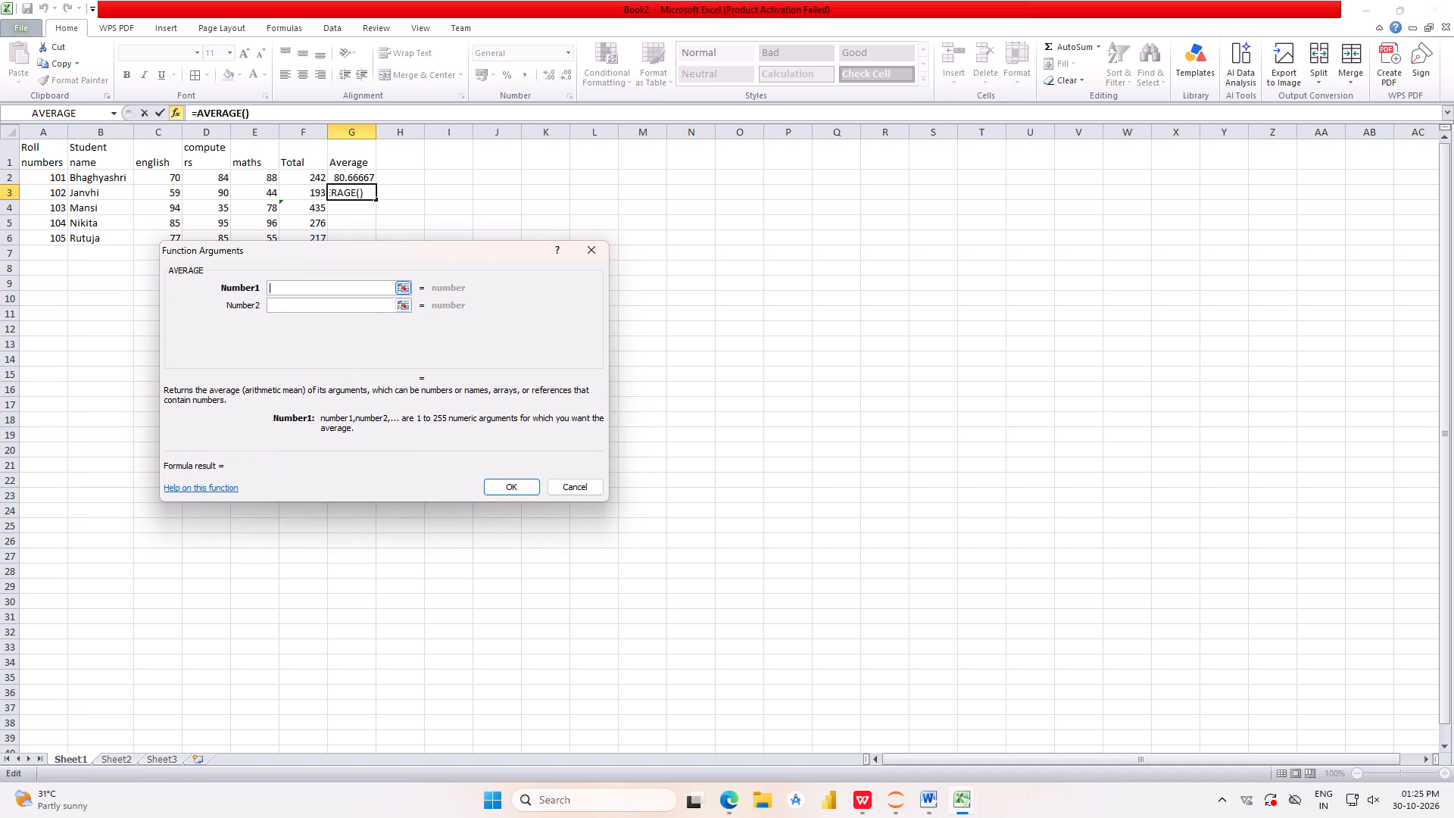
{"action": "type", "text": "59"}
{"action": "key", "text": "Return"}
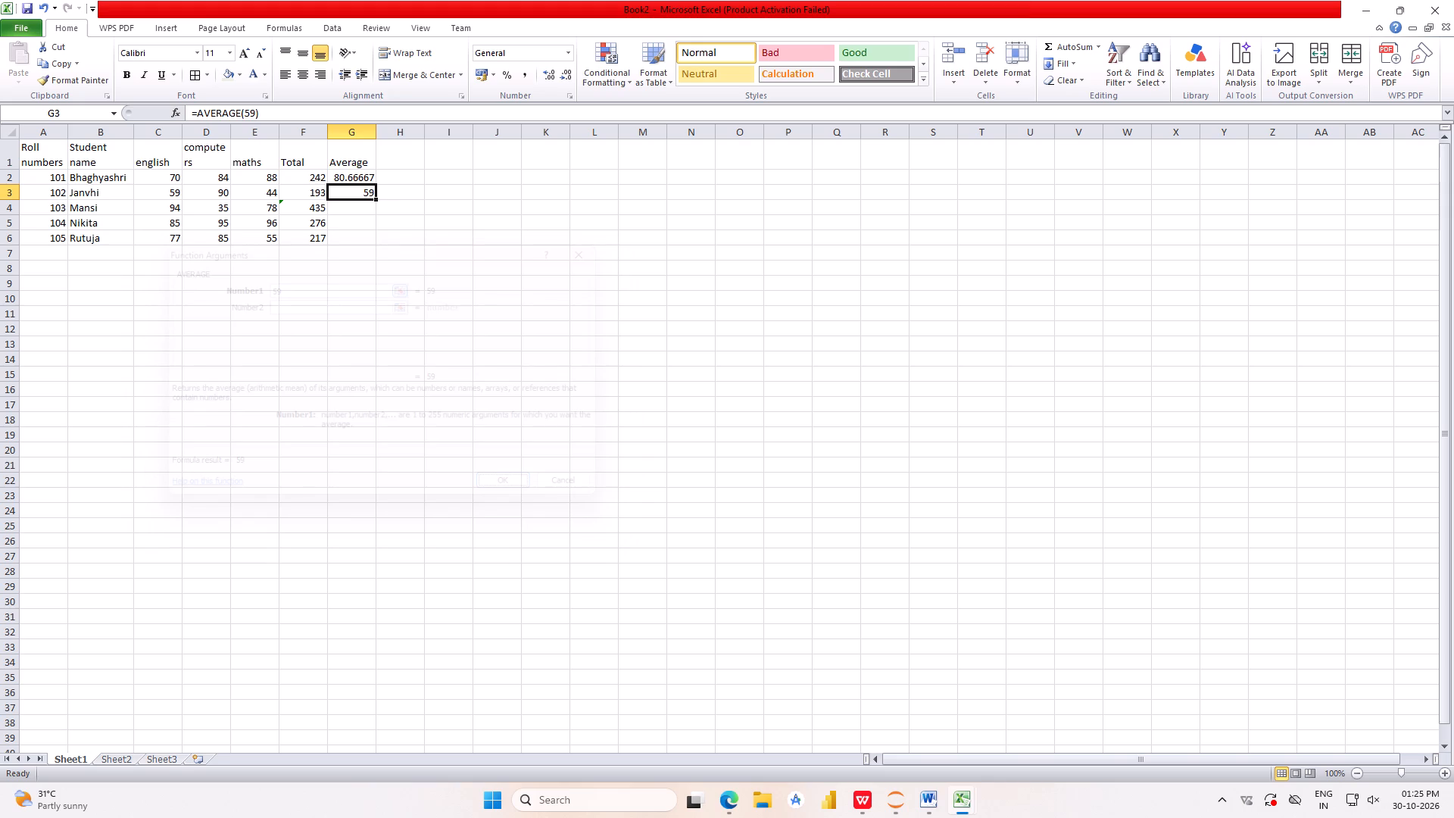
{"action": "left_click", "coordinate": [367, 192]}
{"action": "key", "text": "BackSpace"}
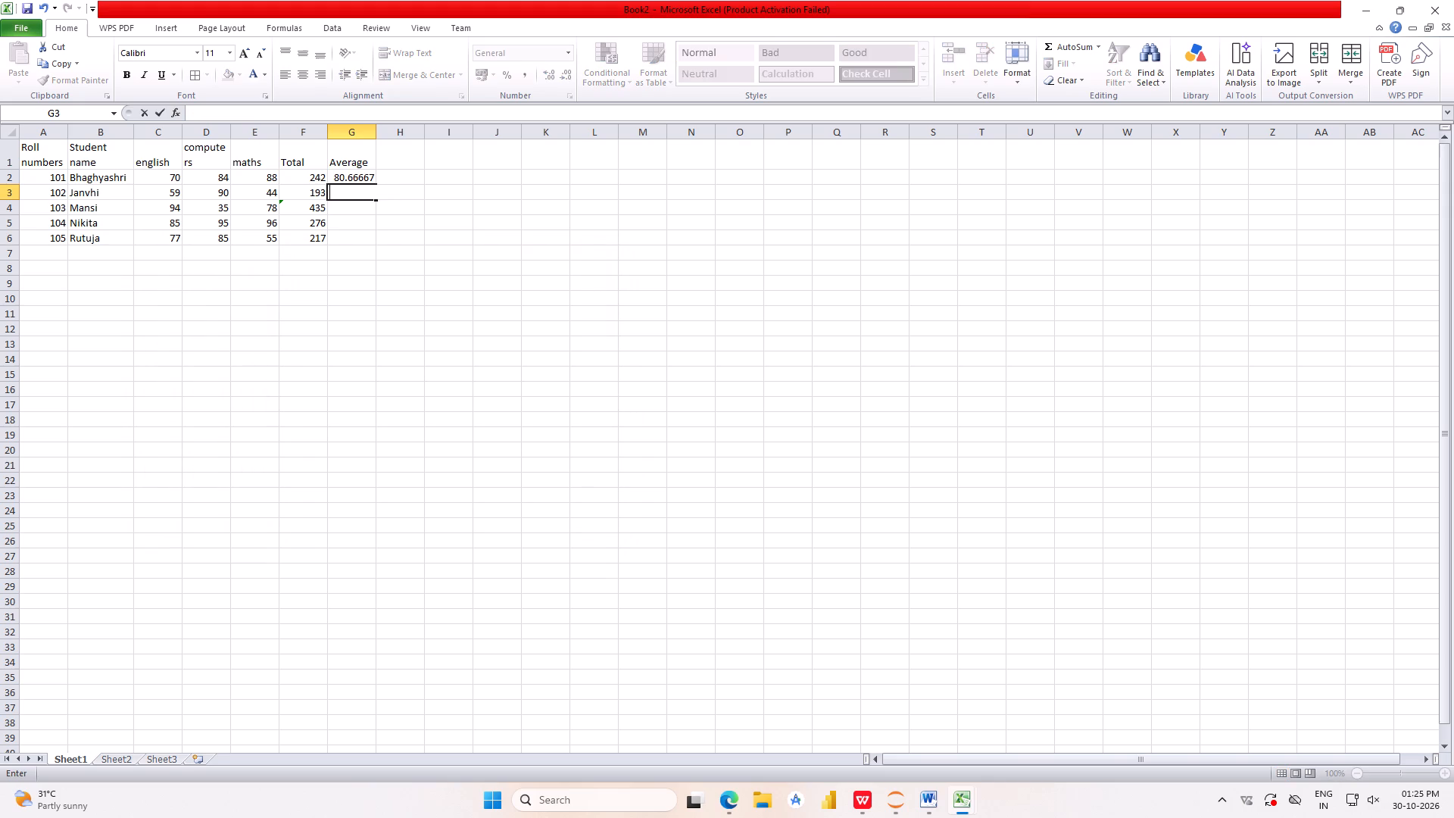
Calculate roll number 102's Average in G3 using the AVERAGE function with the numbers 59, 90 and 44.
{"action": "left_click", "coordinate": [172, 116]}
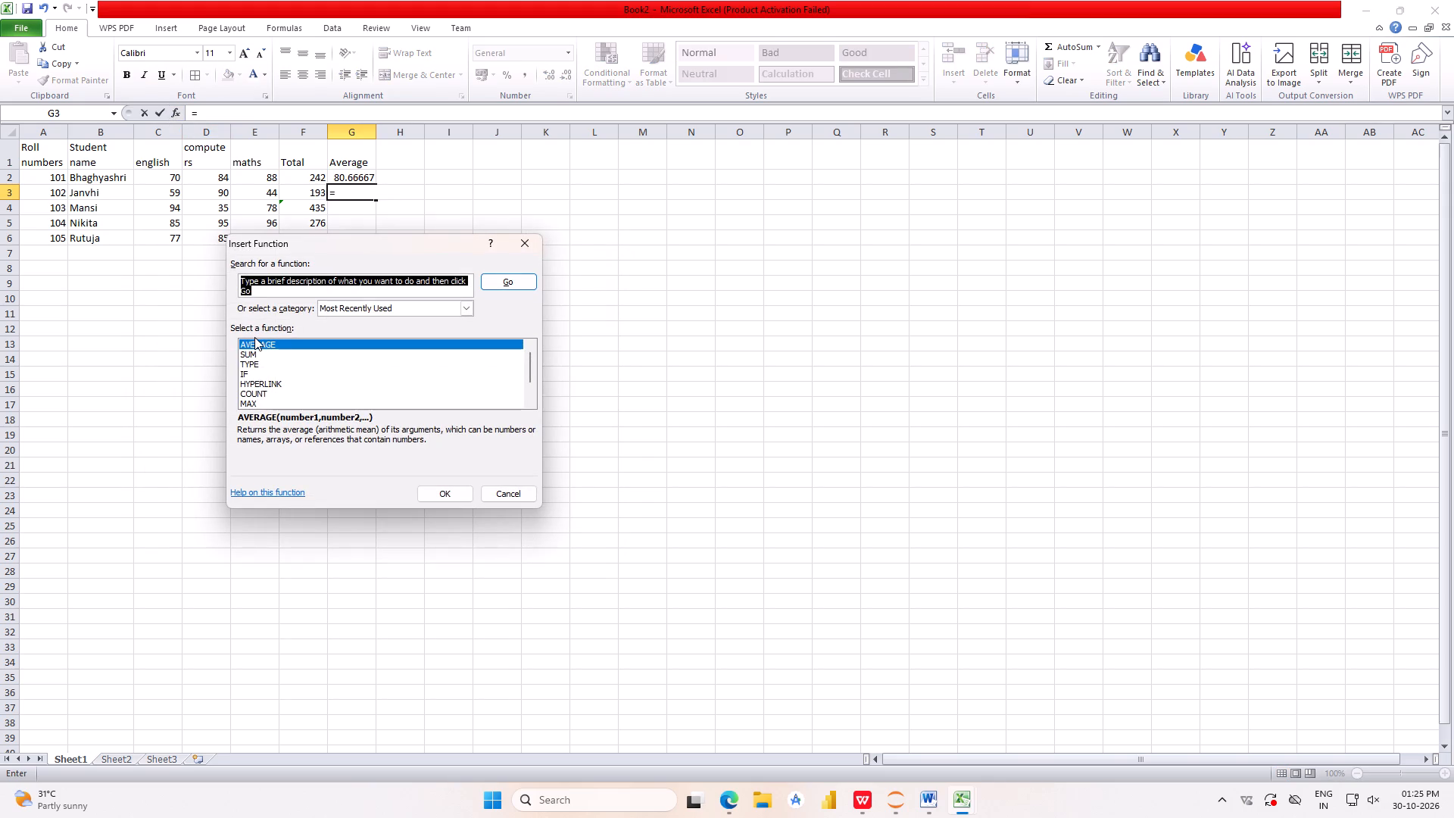
{"action": "left_click", "coordinate": [449, 501]}
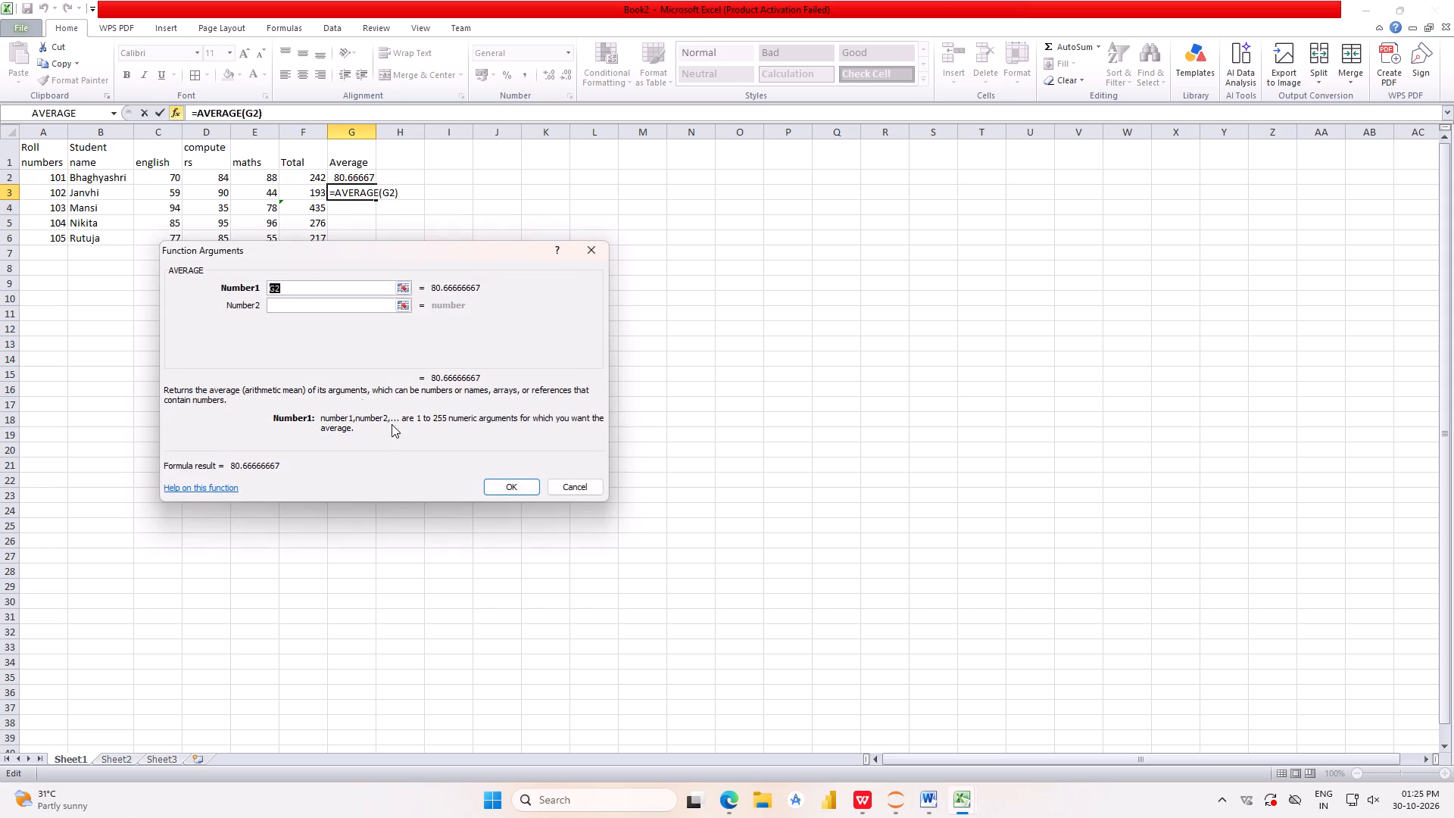
{"action": "left_click", "coordinate": [277, 290]}
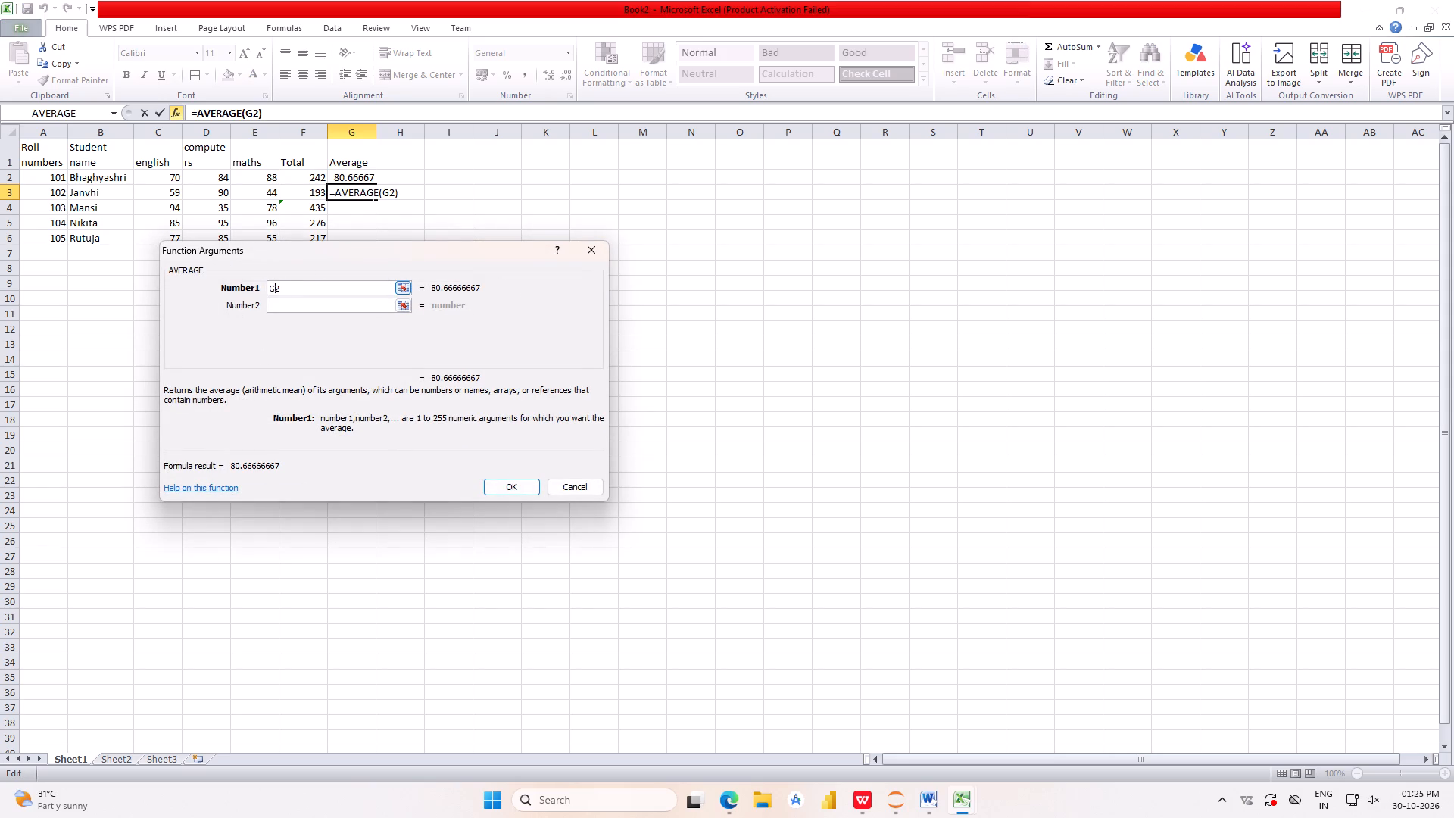
{"action": "left_click", "coordinate": [279, 290]}
{"action": "key", "text": "BackSpace"}
{"action": "key", "text": "BackSpace"}
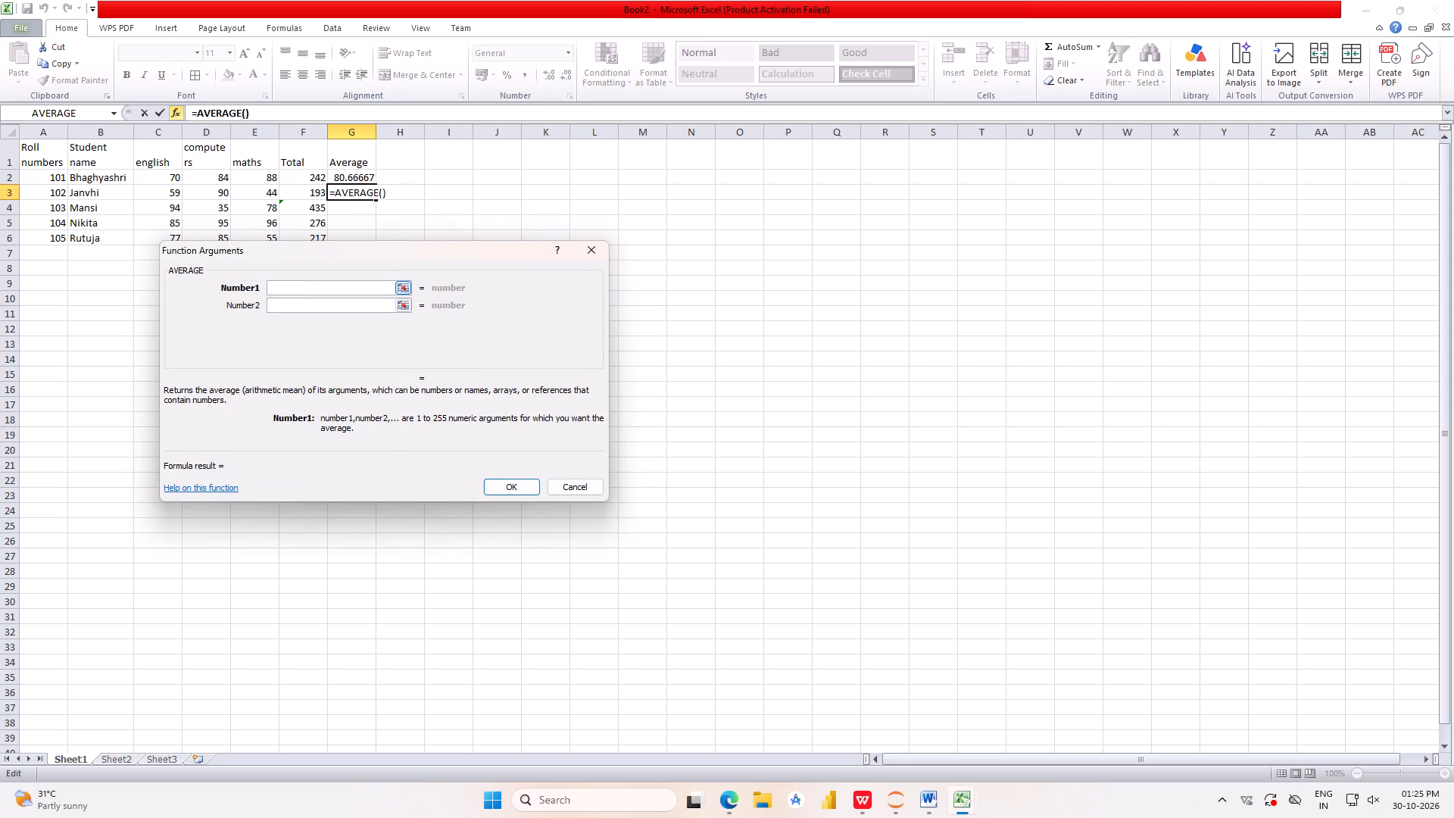
{"action": "type", "text": "59"}
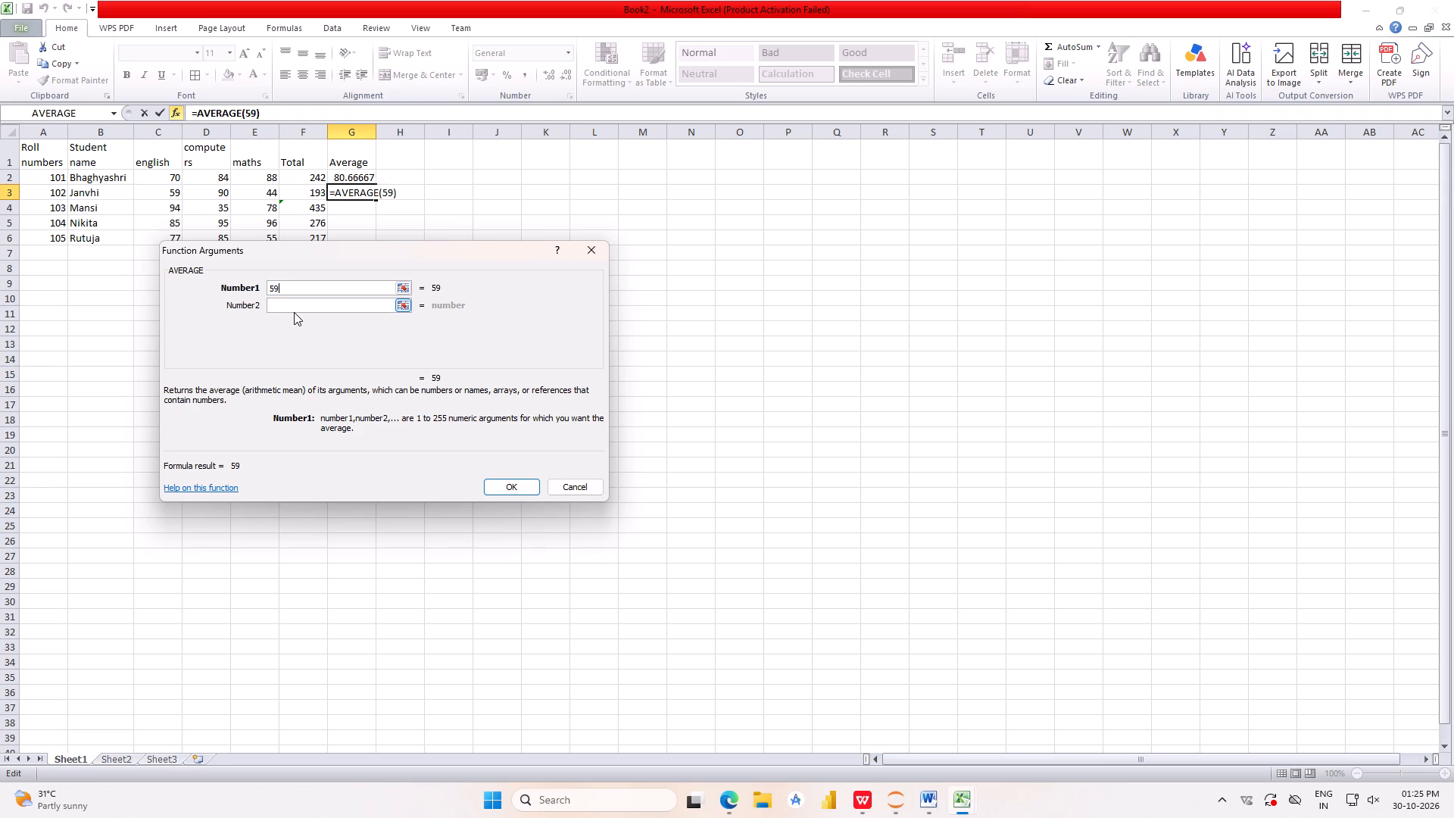
{"action": "left_click", "coordinate": [291, 307]}
{"action": "type", "text": "90"}
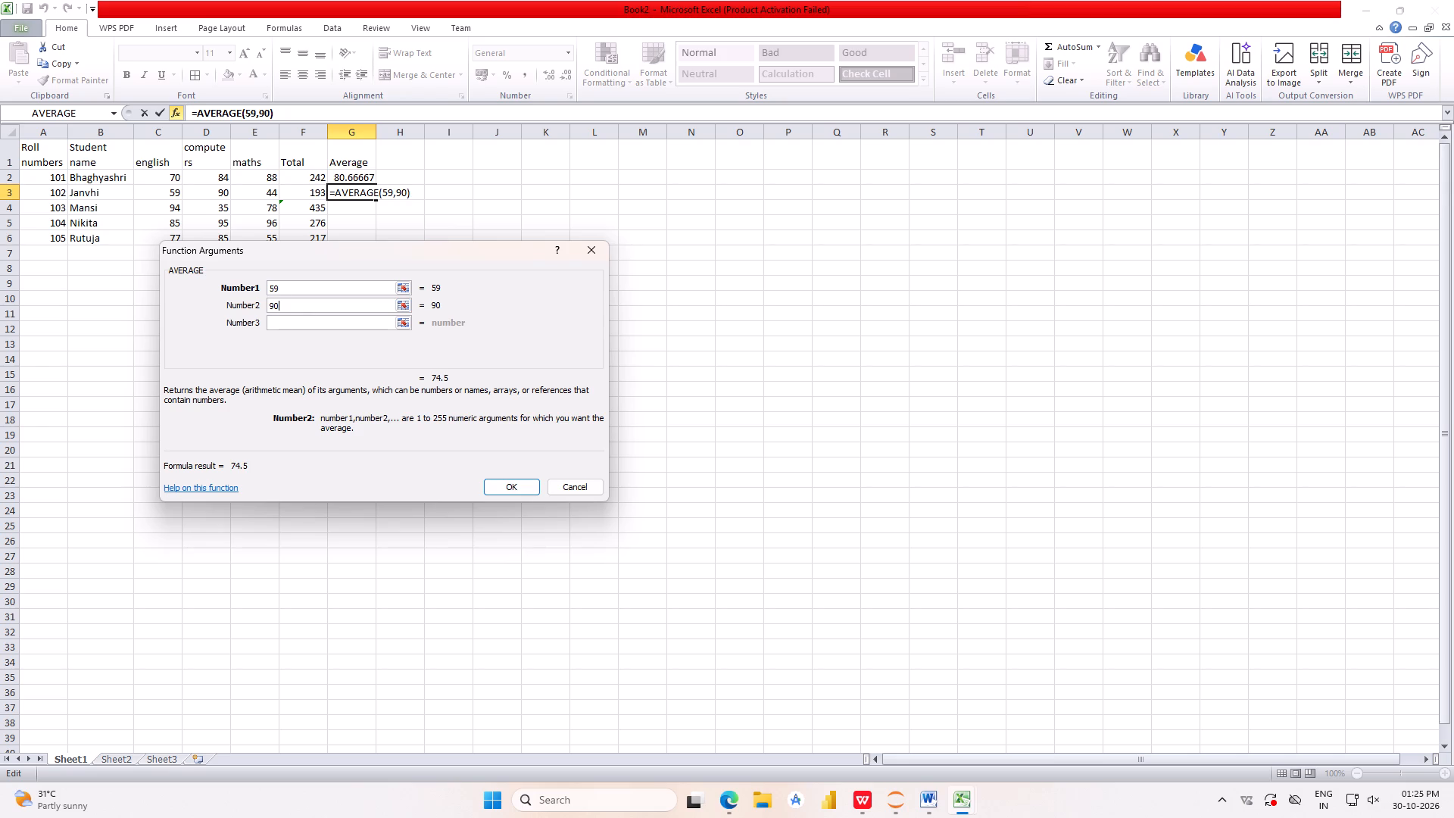
{"action": "left_click", "coordinate": [305, 326]}
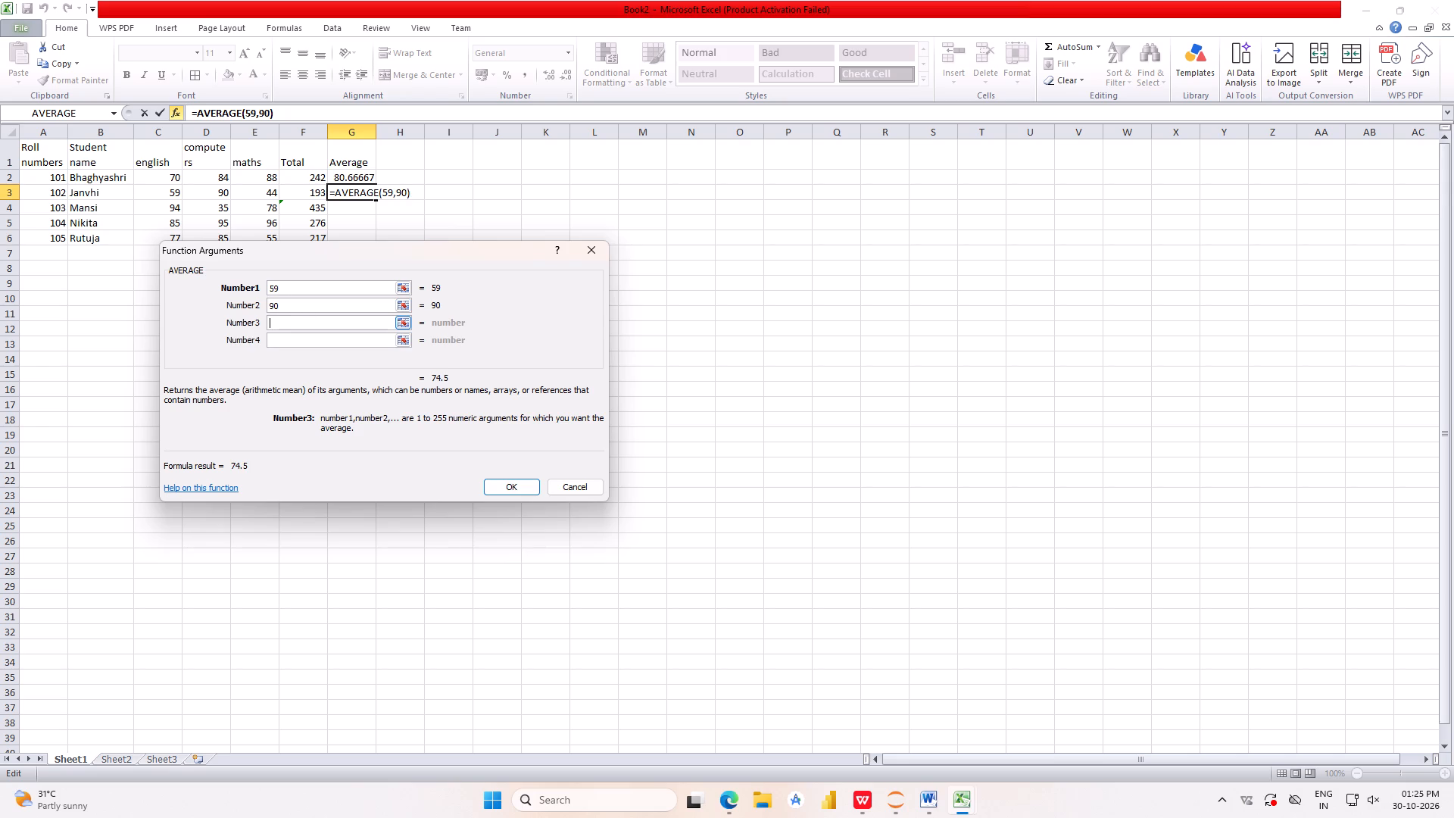
{"action": "type", "text": "44"}
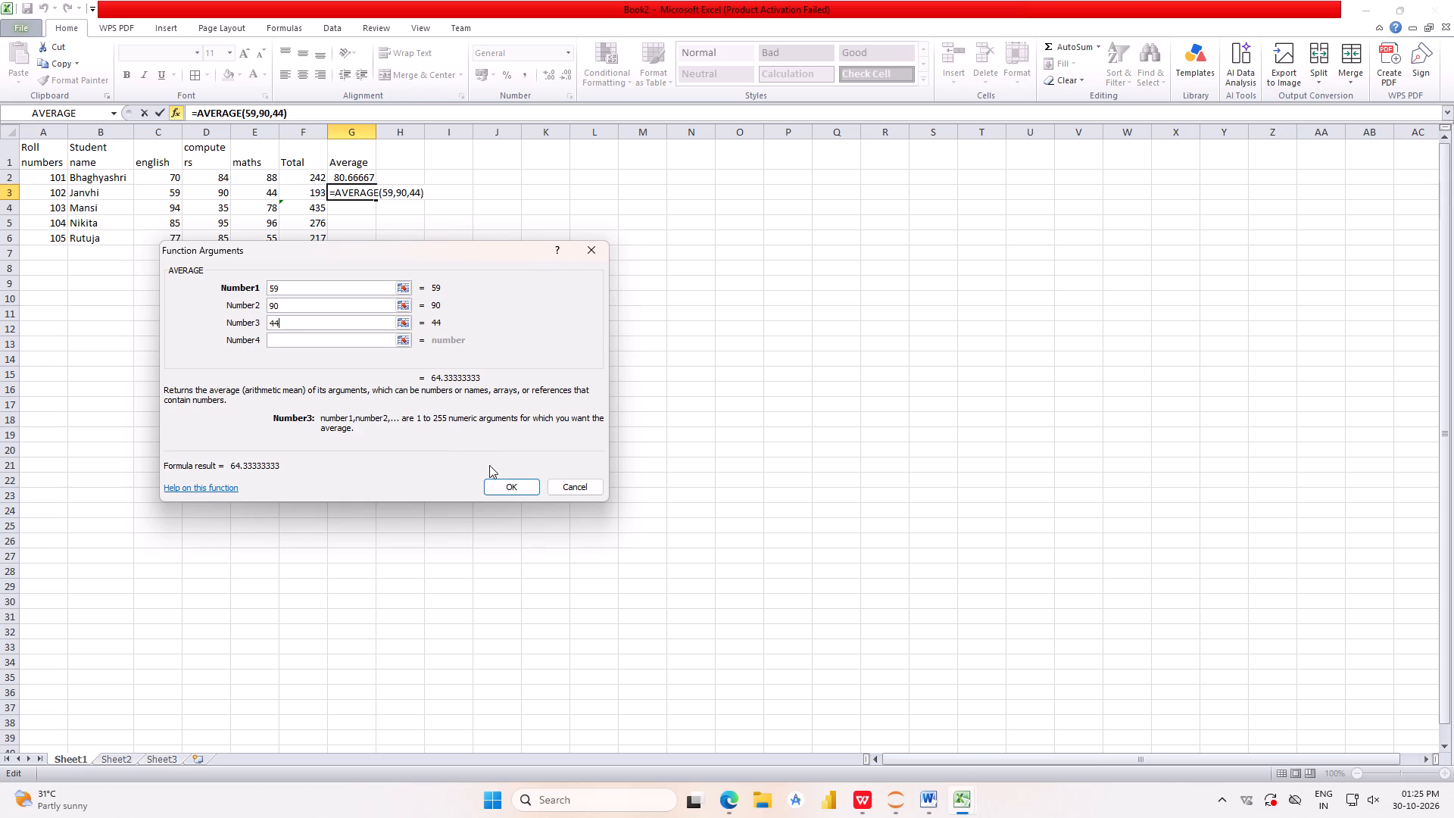
{"action": "left_click", "coordinate": [503, 485]}
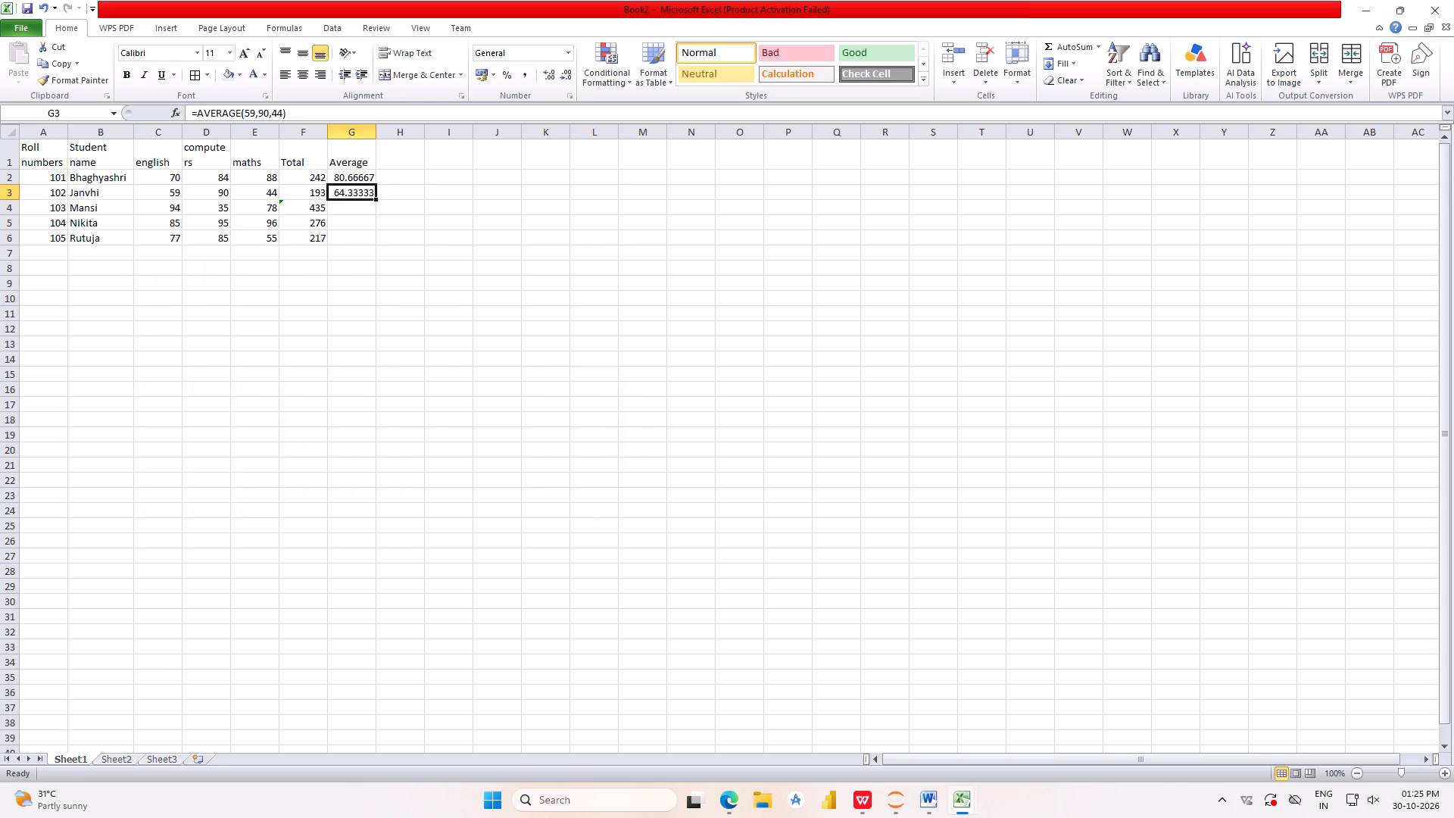
Calculate roll number 103's Average in G4 using the AVERAGE function with 94, 35 and 78 instead of the suggested range.
{"action": "left_click", "coordinate": [350, 212]}
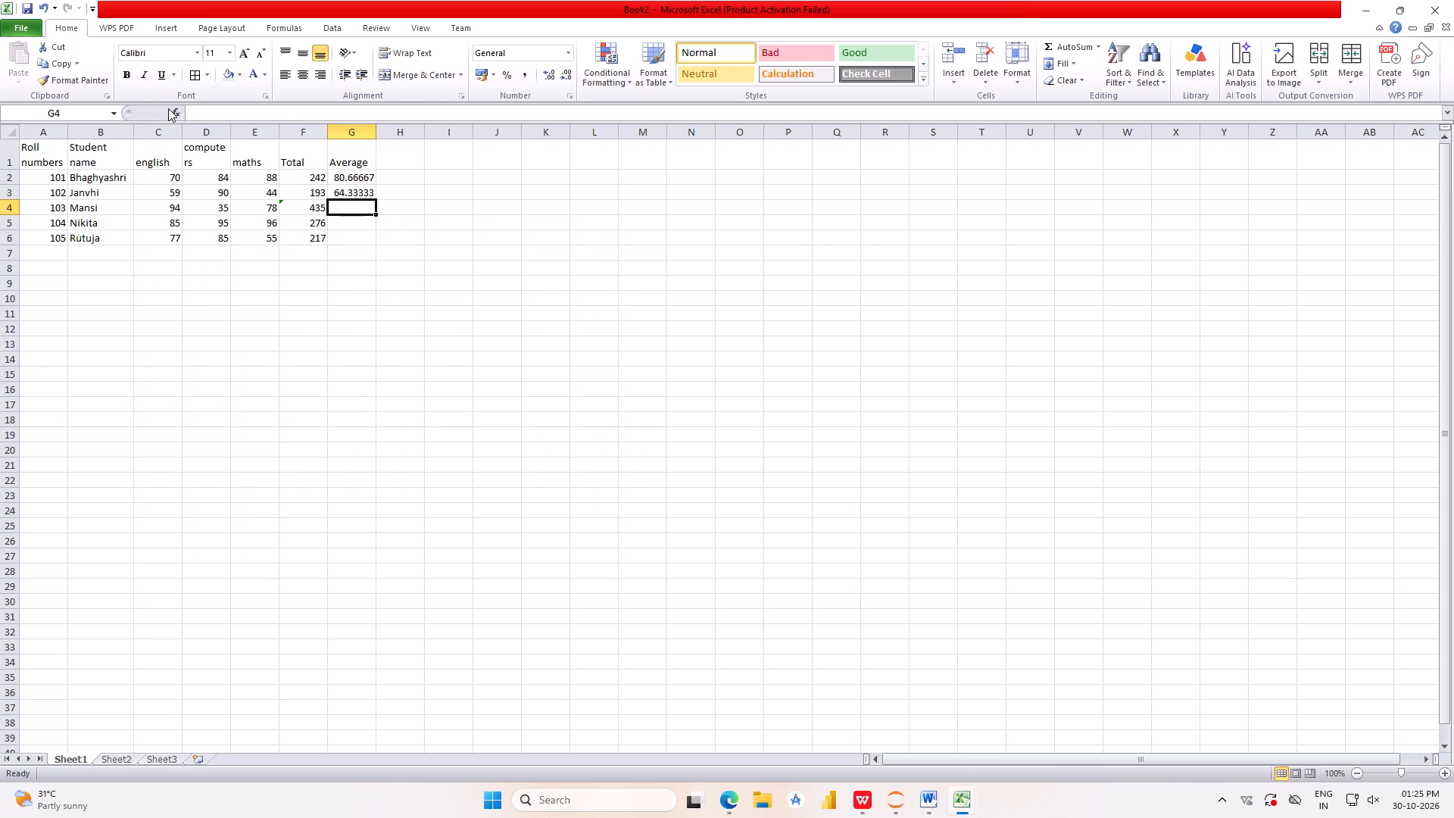
{"action": "left_click", "coordinate": [172, 111]}
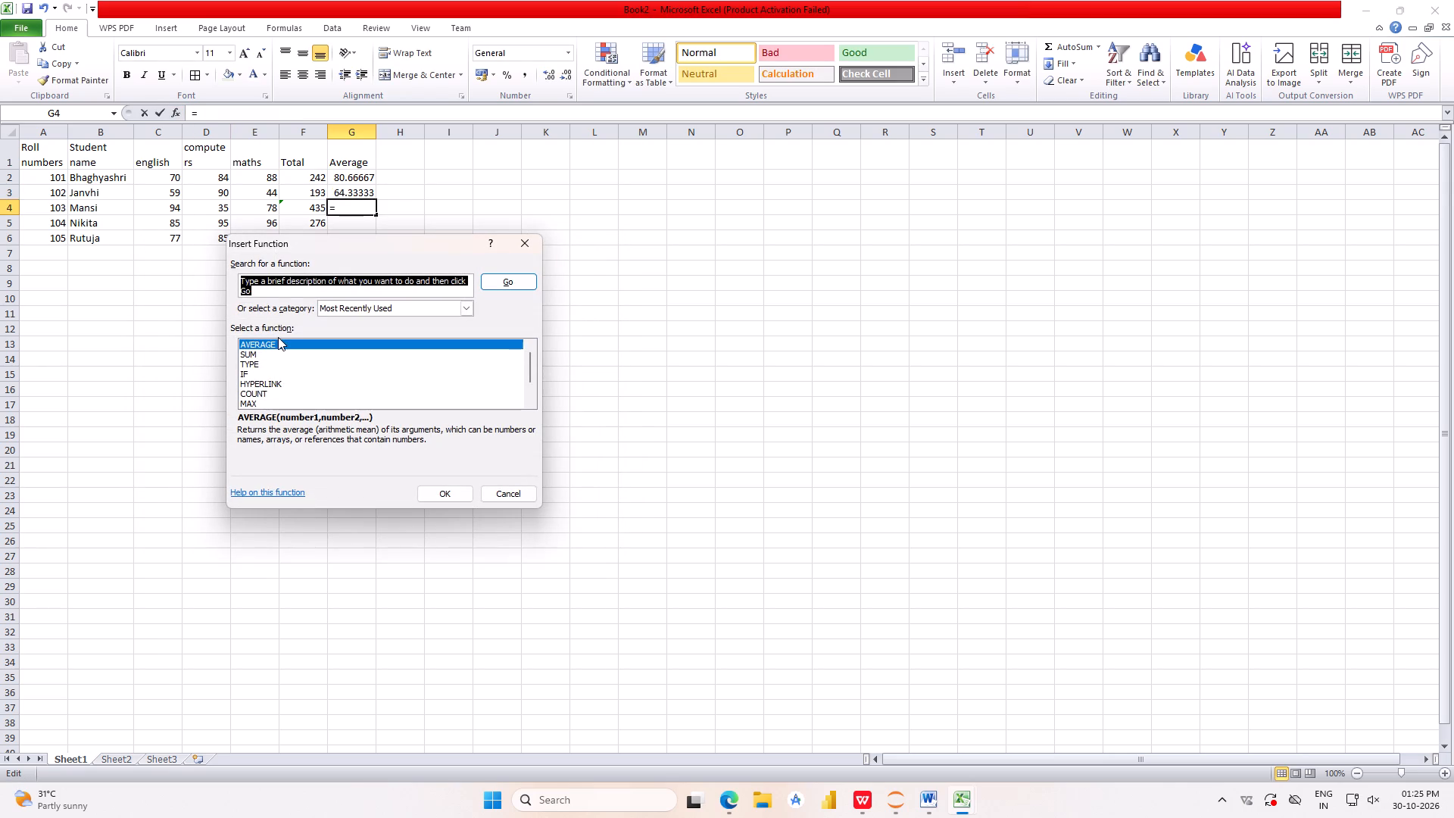
{"action": "left_click", "coordinate": [421, 489]}
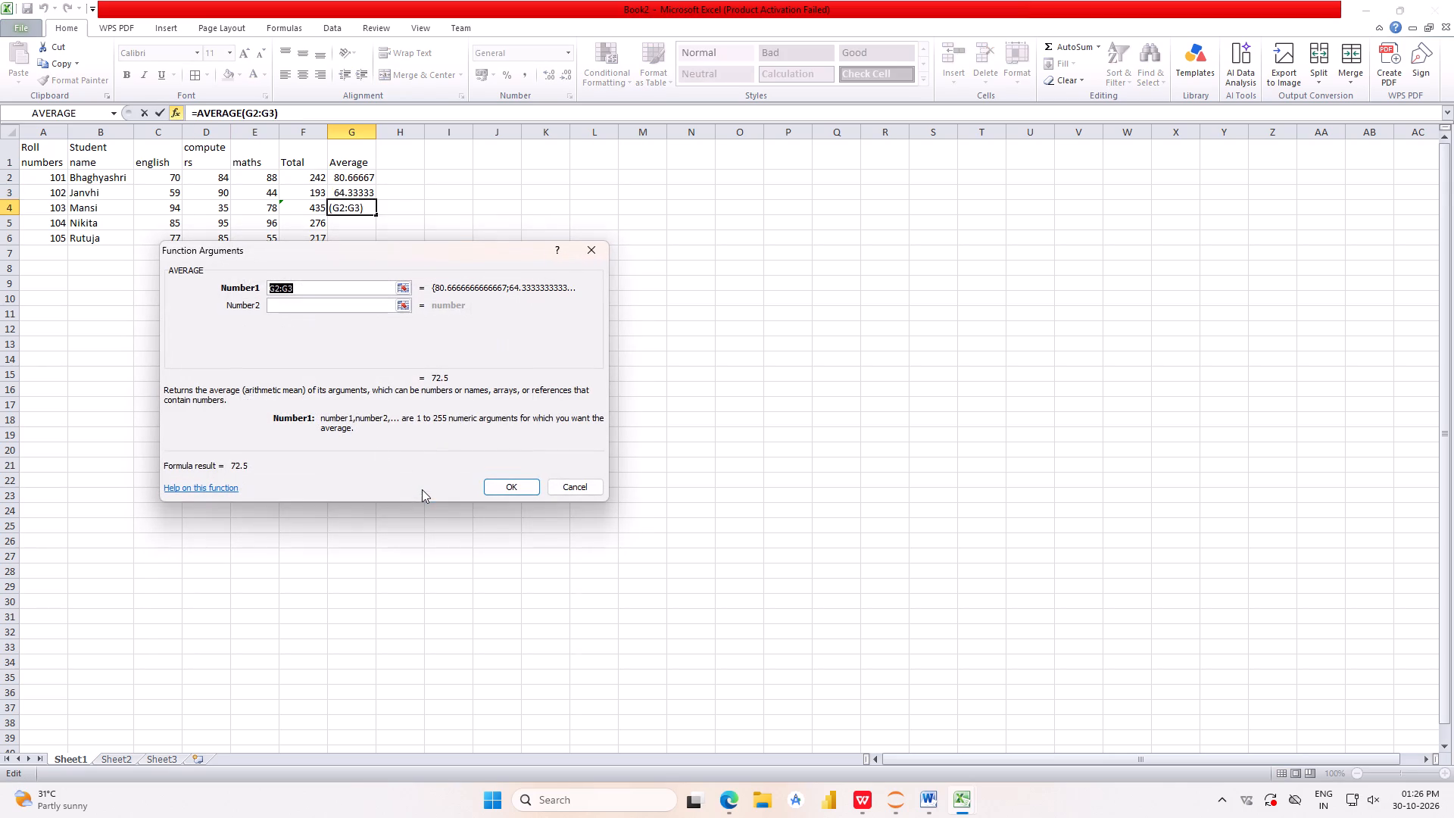
{"action": "left_click", "coordinate": [301, 288]}
{"action": "key", "text": "BackSpace"}
{"action": "key", "text": "BackSpace"}
{"action": "key", "text": "BackSpace"}
{"action": "key", "text": "BackSpace"}
{"action": "key", "text": "BackSpace"}
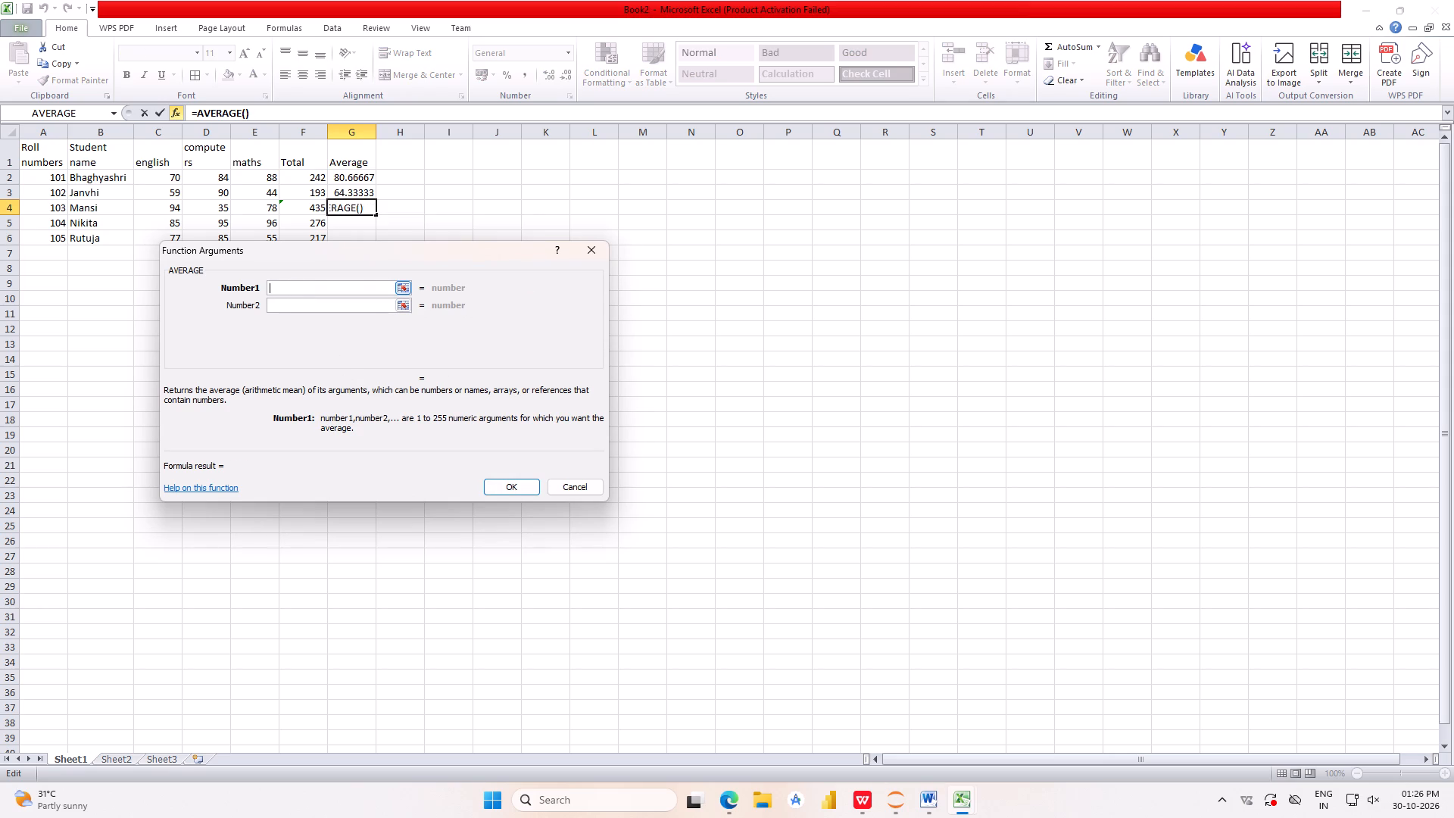
{"action": "key", "text": "BackSpace"}
{"action": "key", "text": "9"}
{"action": "key", "text": "4"}
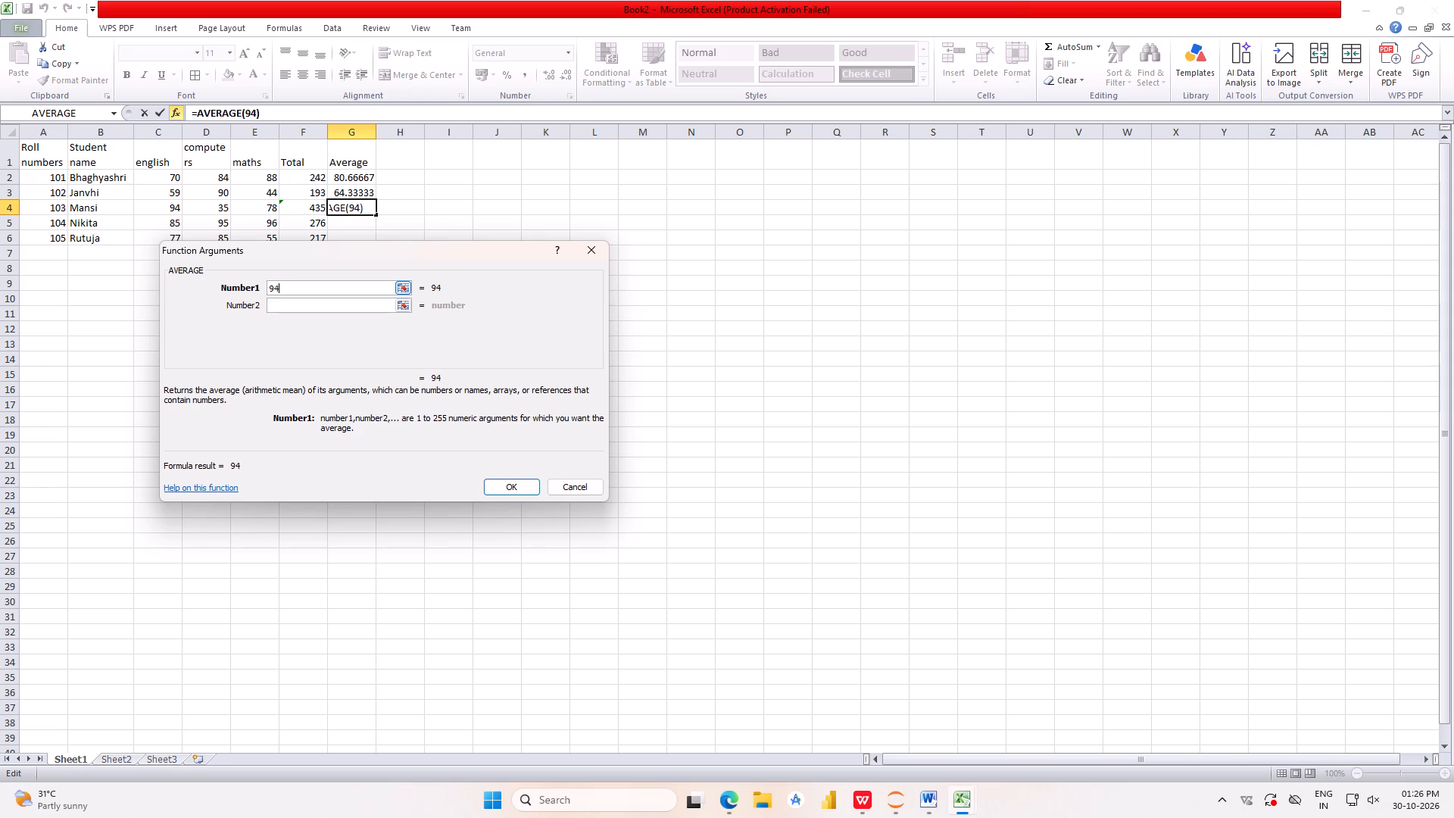
{"action": "left_click", "coordinate": [287, 303]}
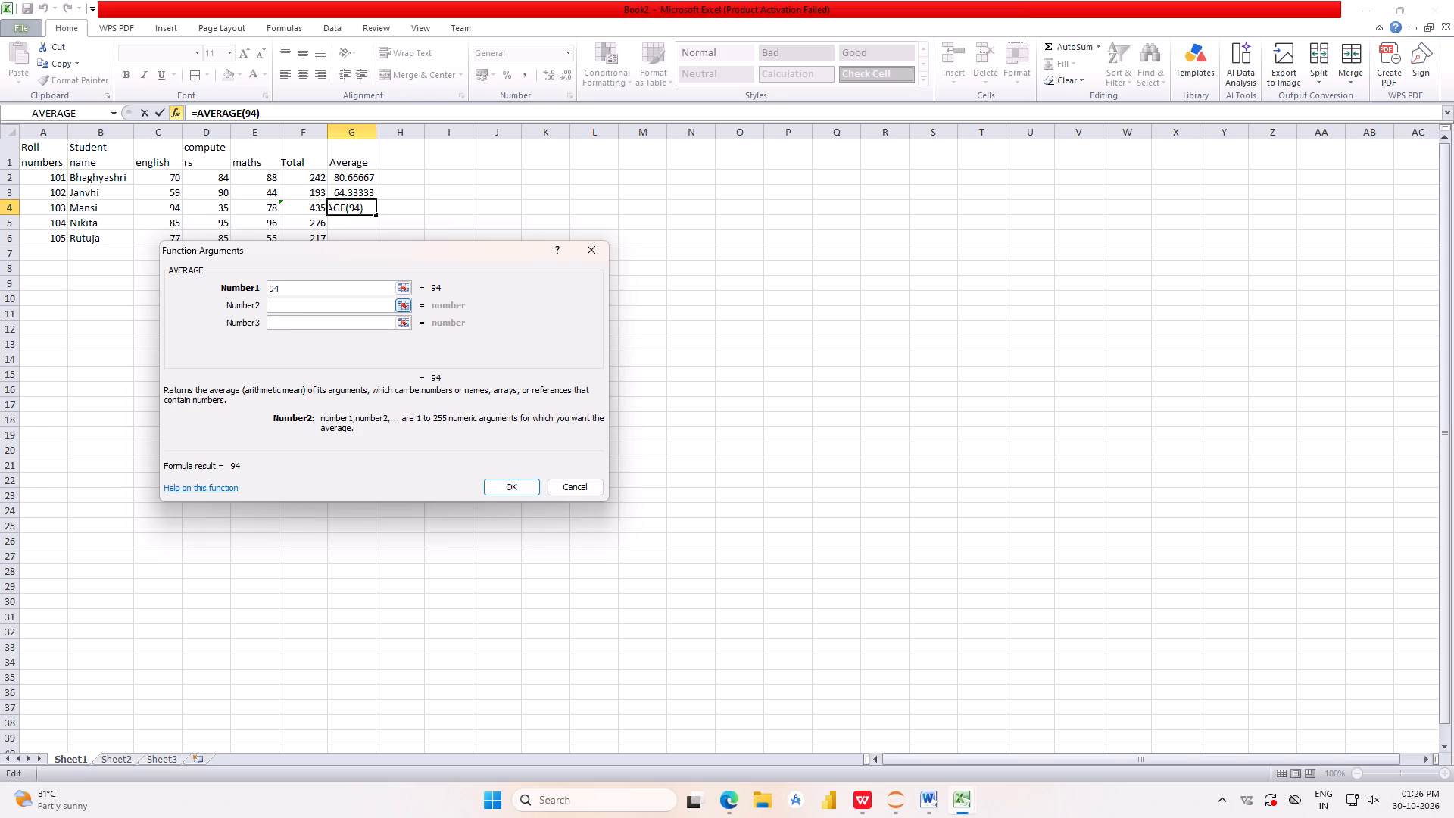
{"action": "type", "text": "35"}
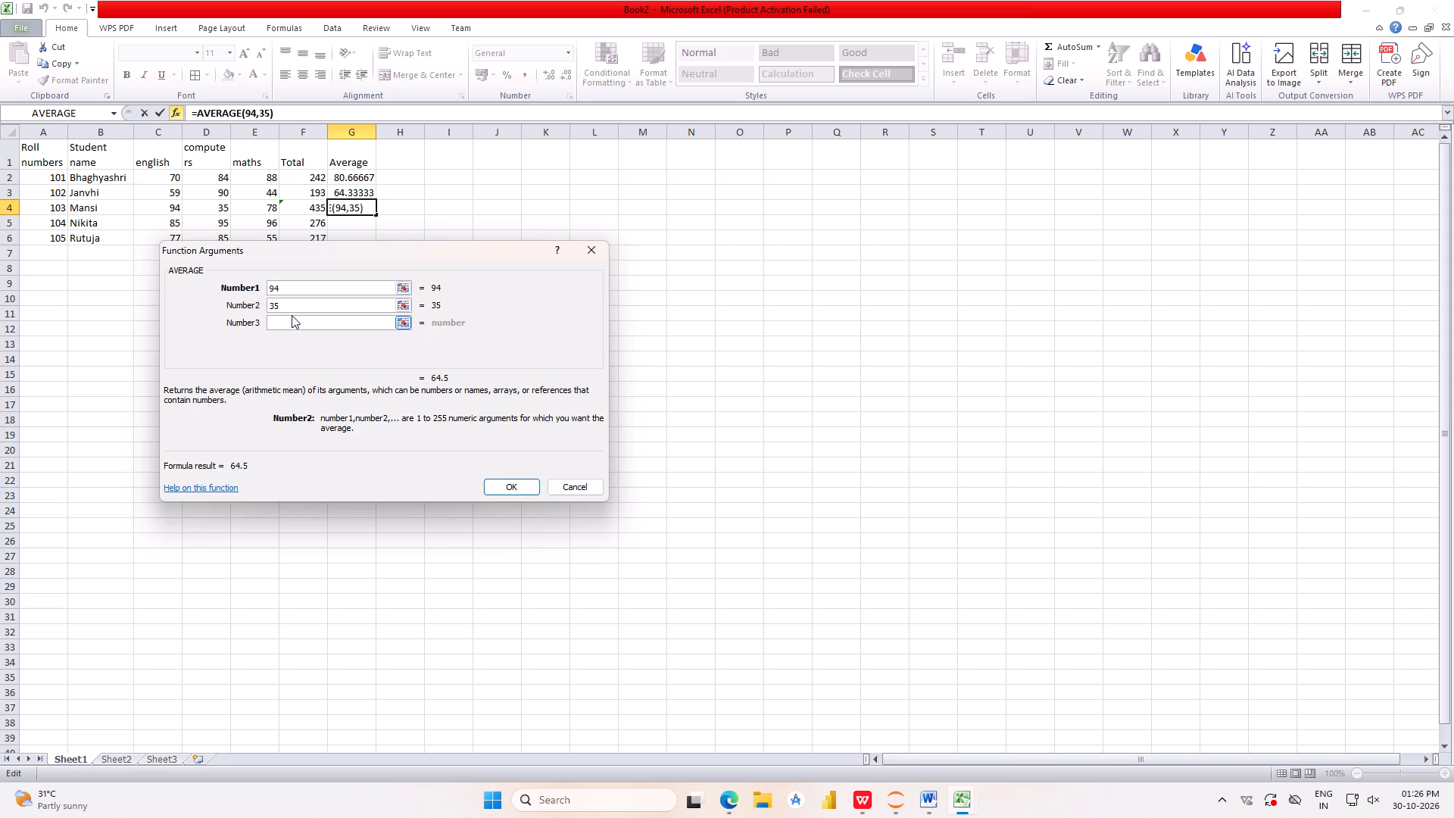
{"action": "left_click", "coordinate": [298, 327]}
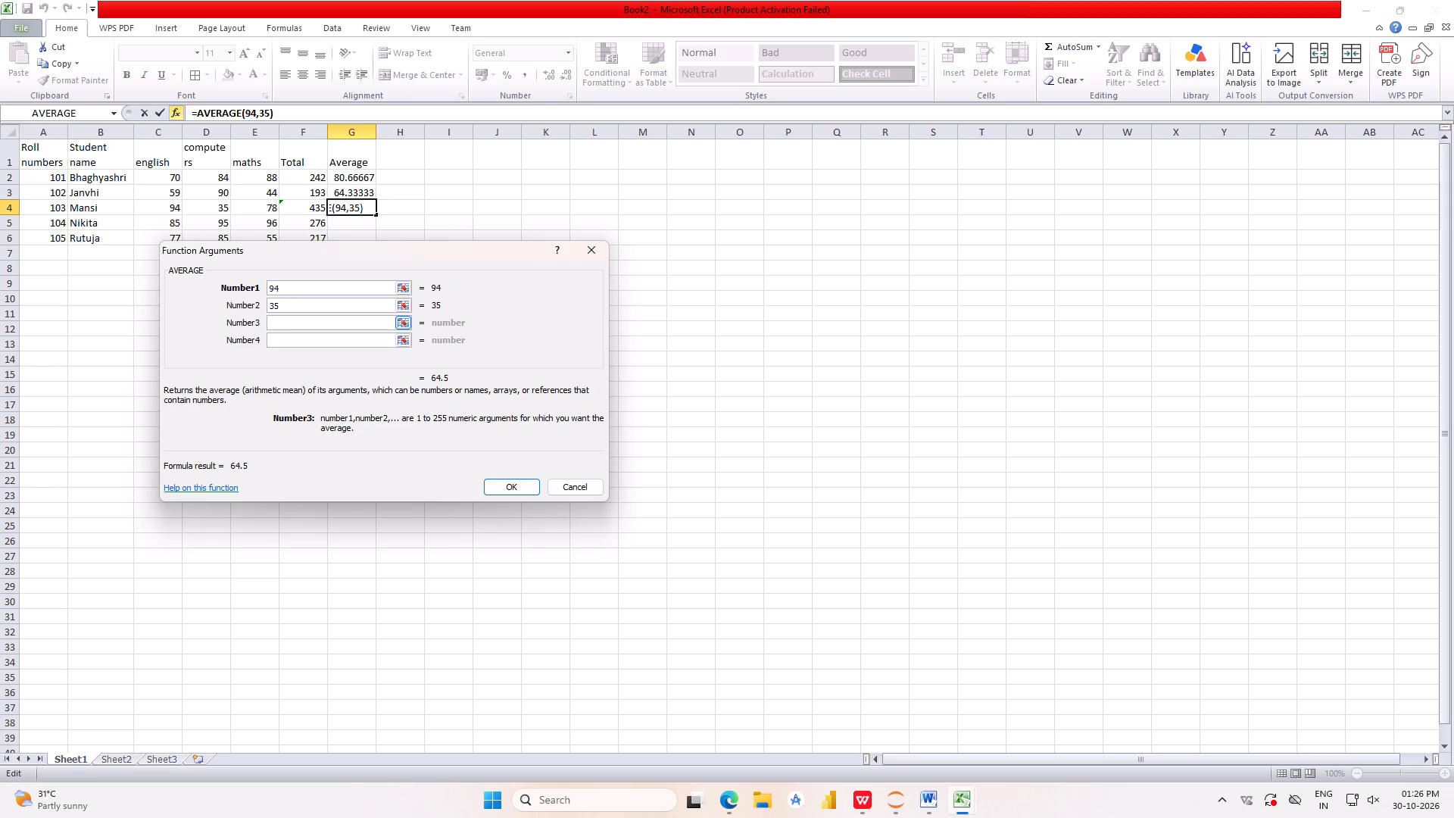
{"action": "type", "text": "78"}
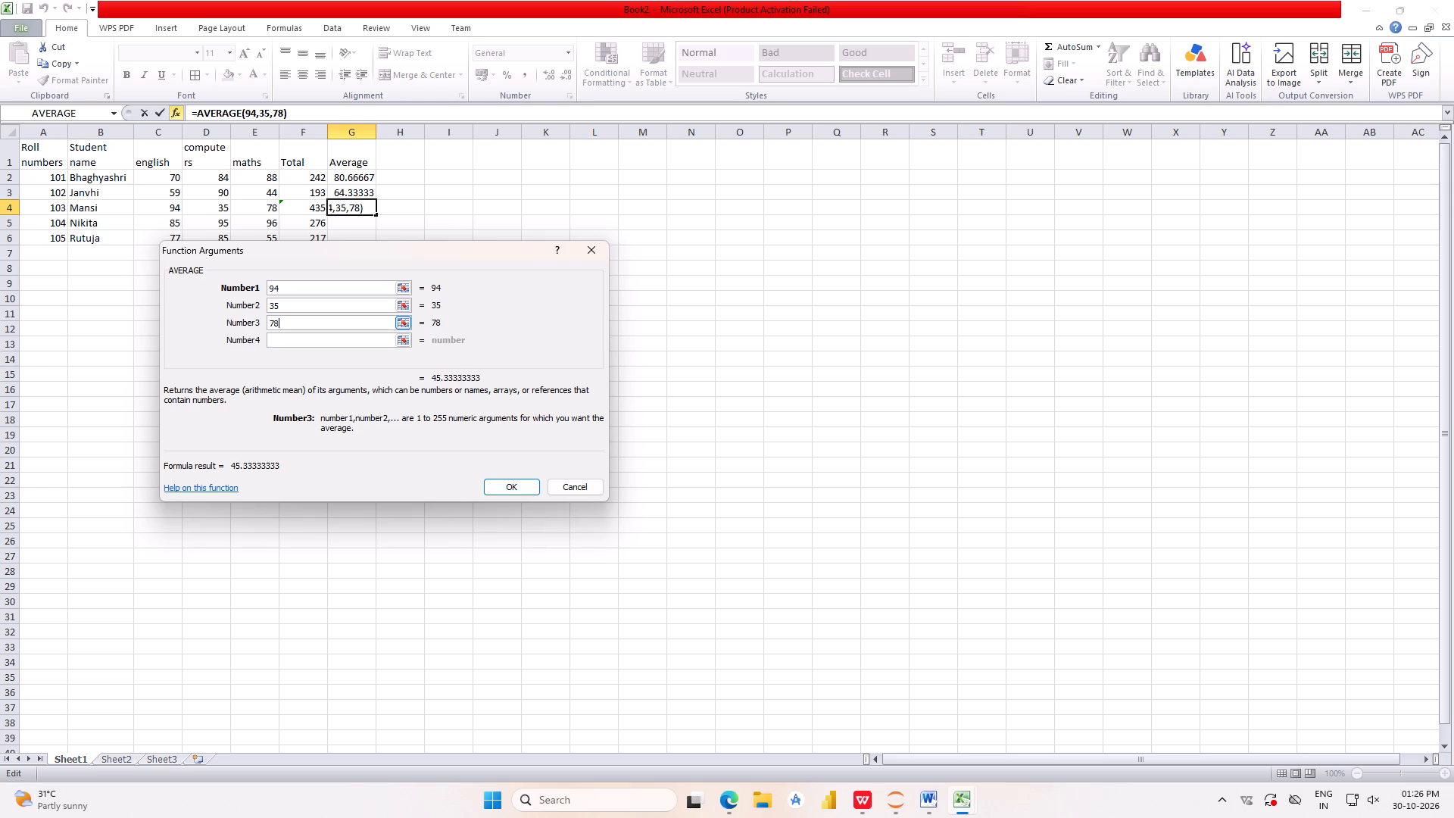
{"action": "left_click", "coordinate": [510, 485]}
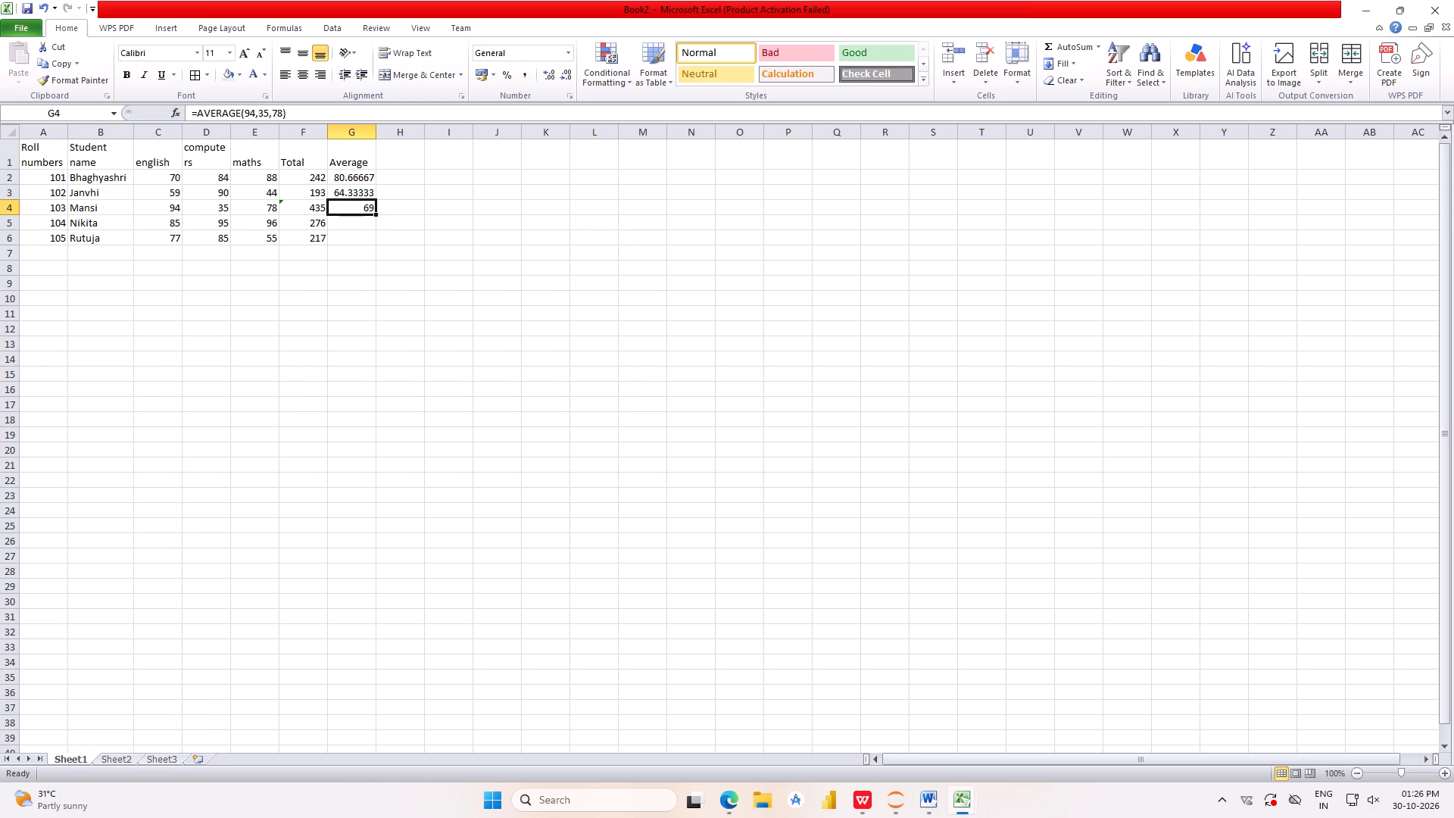
Insert the AVERAGE function in G5 for roll number 104, replacing the suggested range with 85 and 95 as the first two numbers.
{"action": "left_click", "coordinate": [345, 220]}
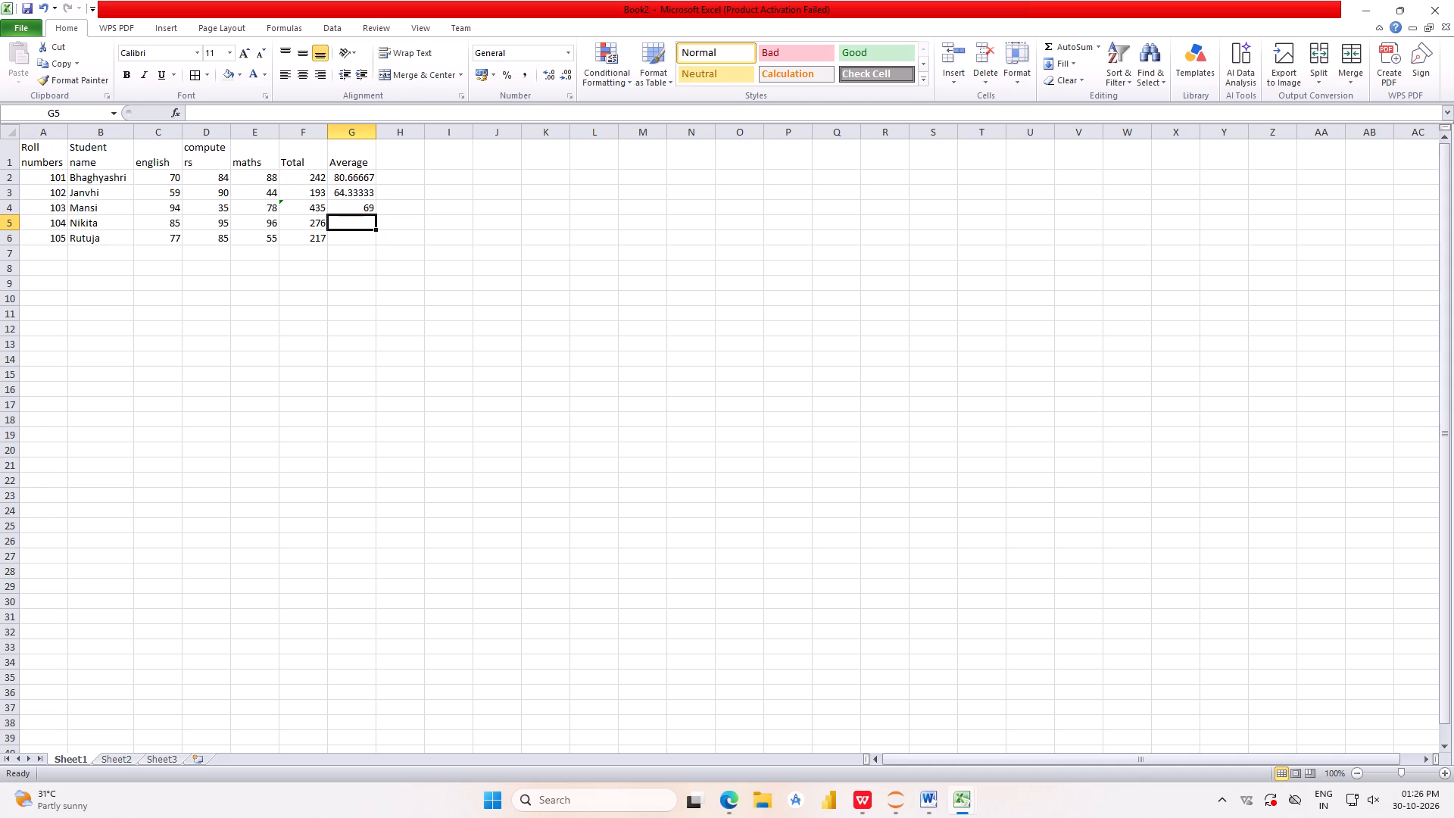
{"action": "left_click", "coordinate": [173, 117]}
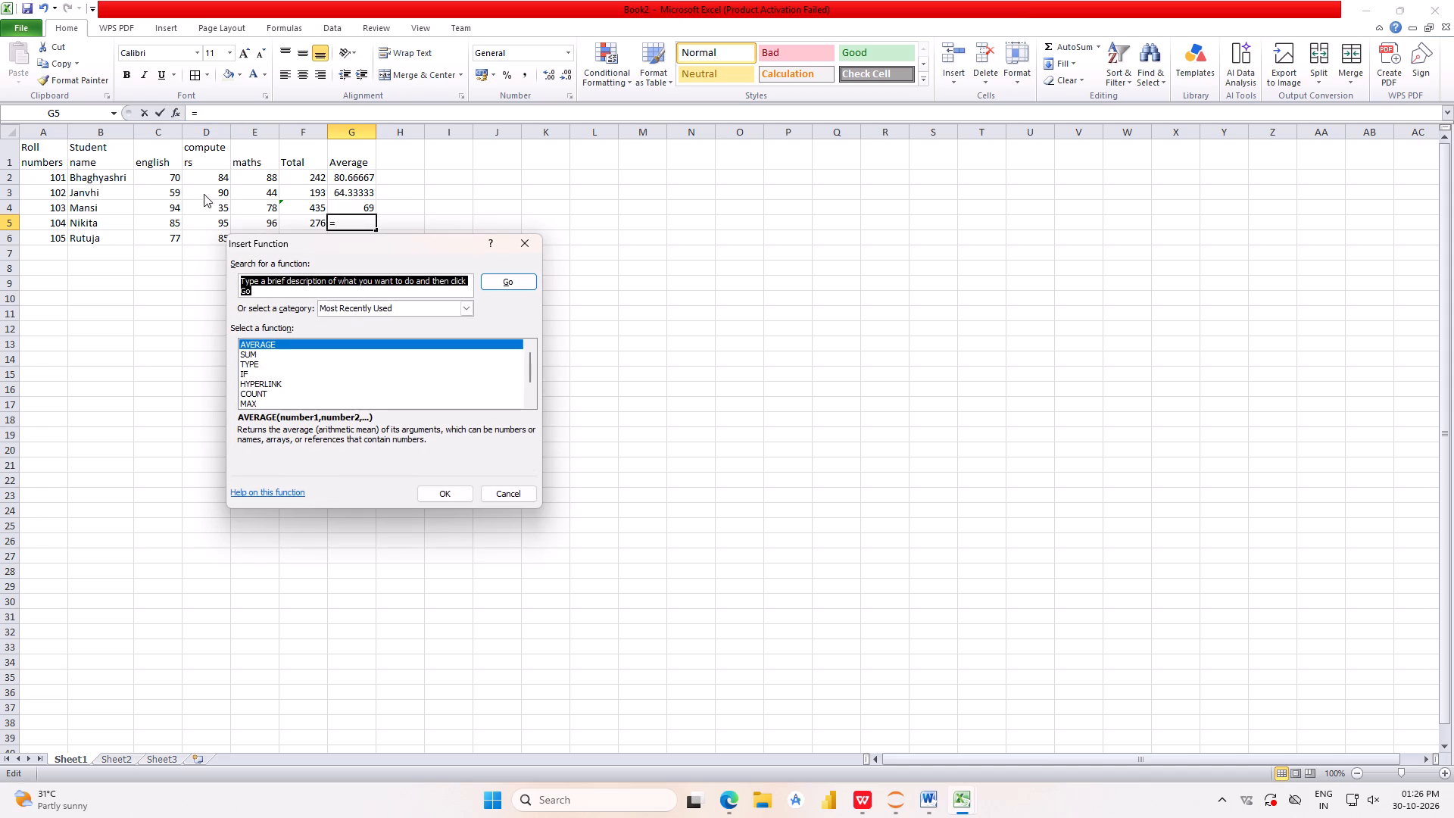
{"action": "left_click", "coordinate": [434, 489]}
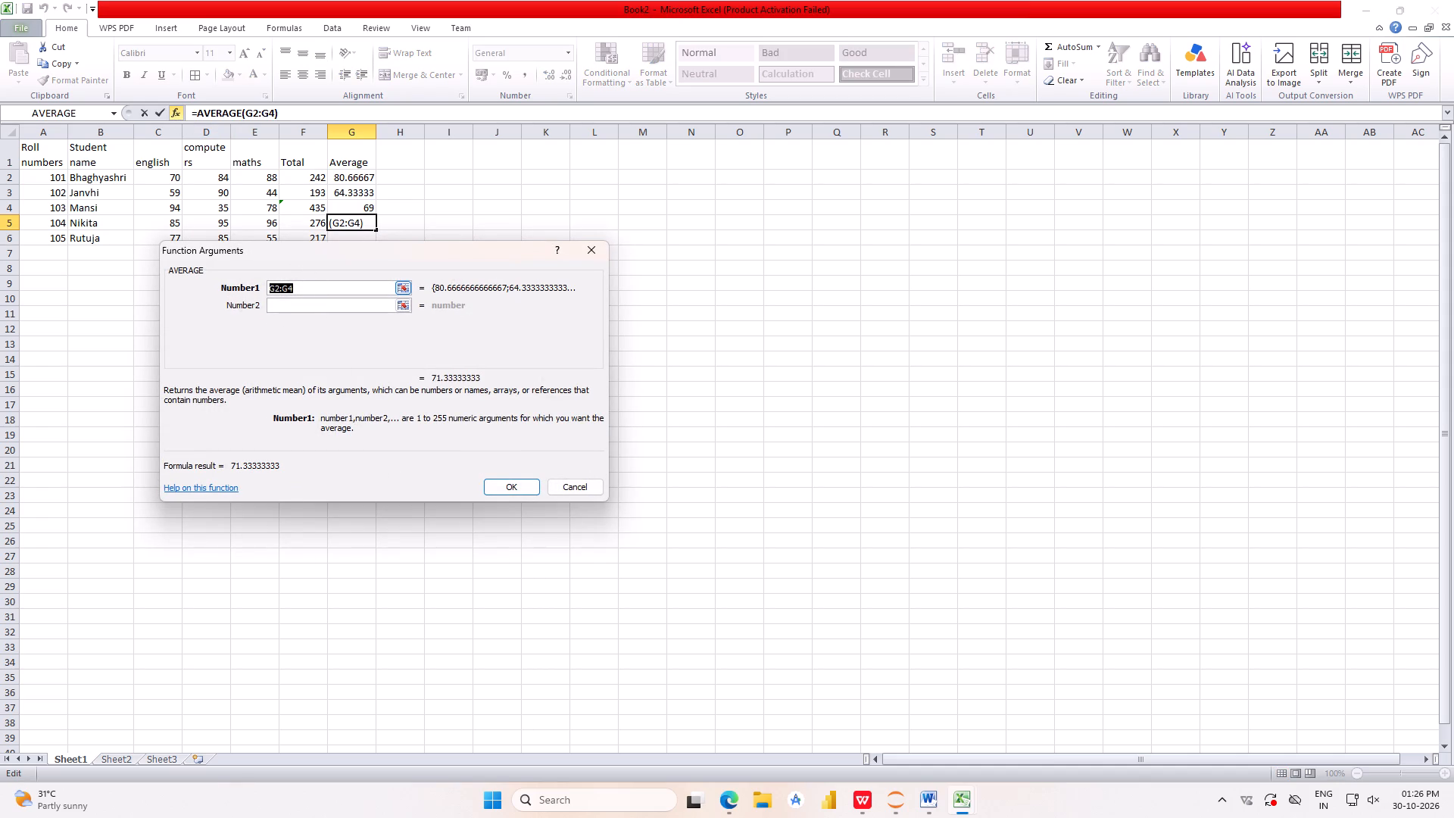
{"action": "left_click", "coordinate": [317, 289]}
{"action": "key", "text": "BackSpace"}
{"action": "key", "text": "BackSpace"}
{"action": "key", "text": "BackSpace"}
{"action": "key", "text": "BackSpace"}
{"action": "key", "text": "BackSpace"}
{"action": "key", "text": "BackSpace"}
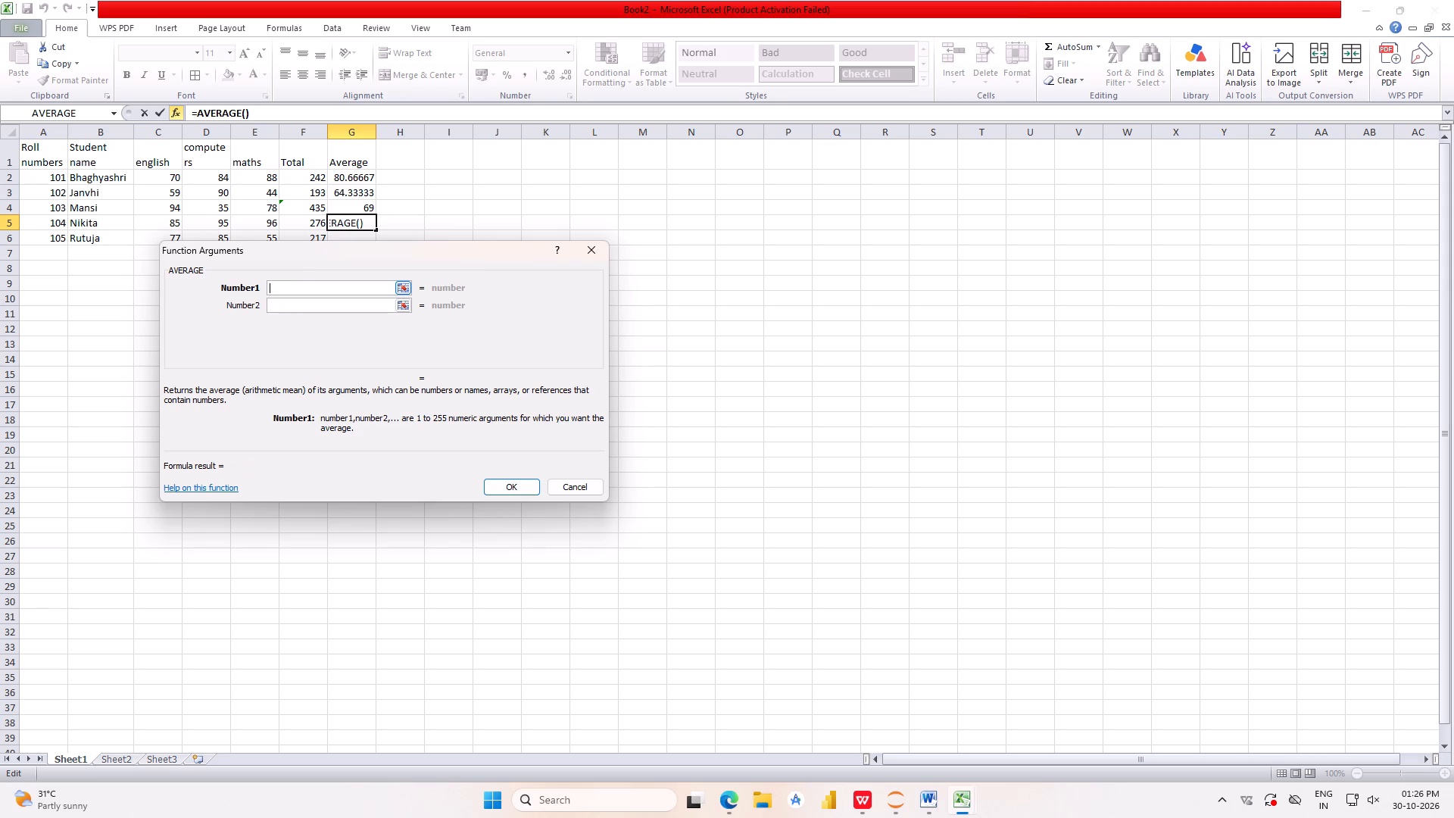
{"action": "type", "text": "85"}
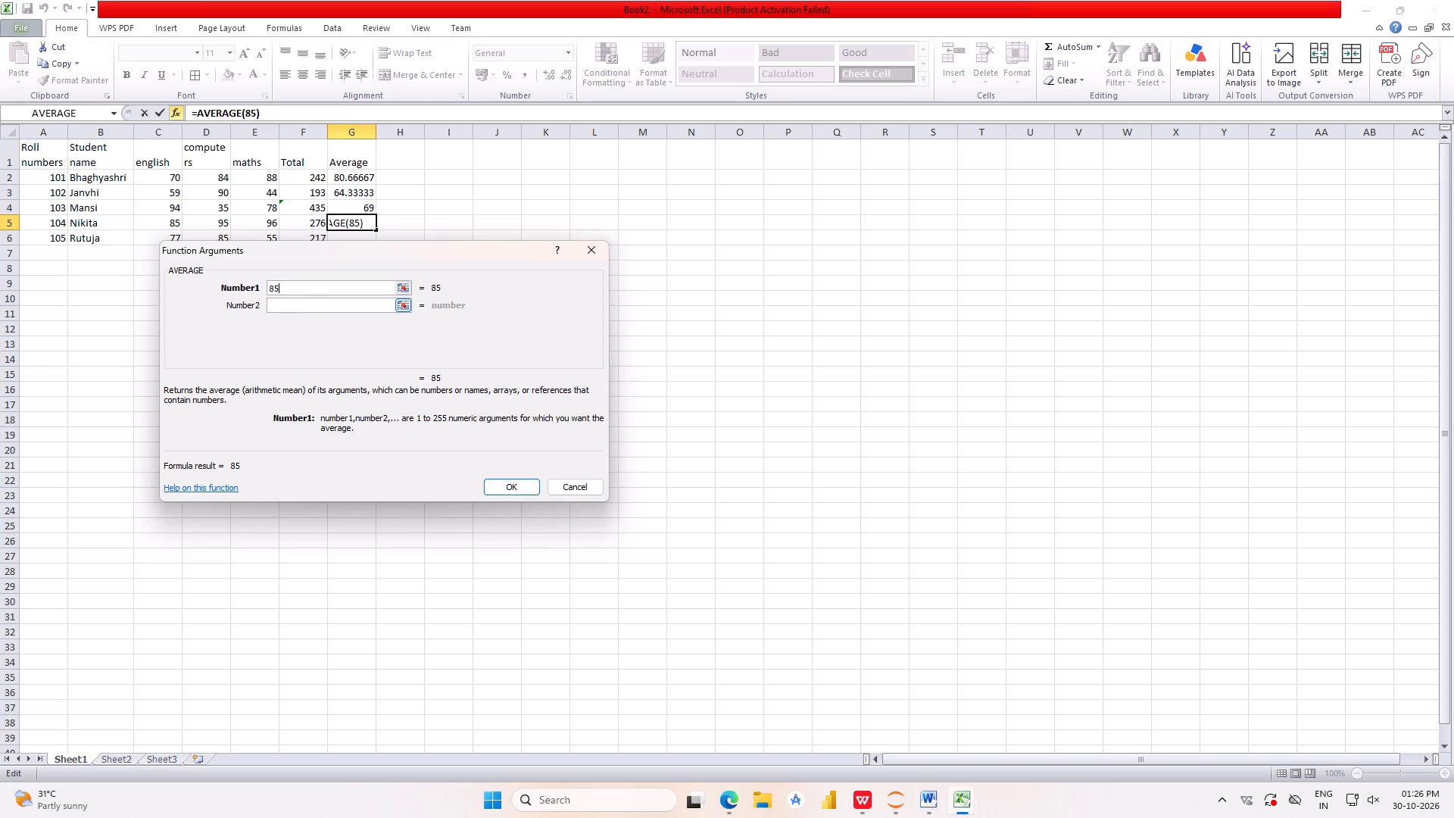
{"action": "left_click", "coordinate": [314, 306]}
{"action": "key", "text": "9"}
{"action": "key", "text": "5"}
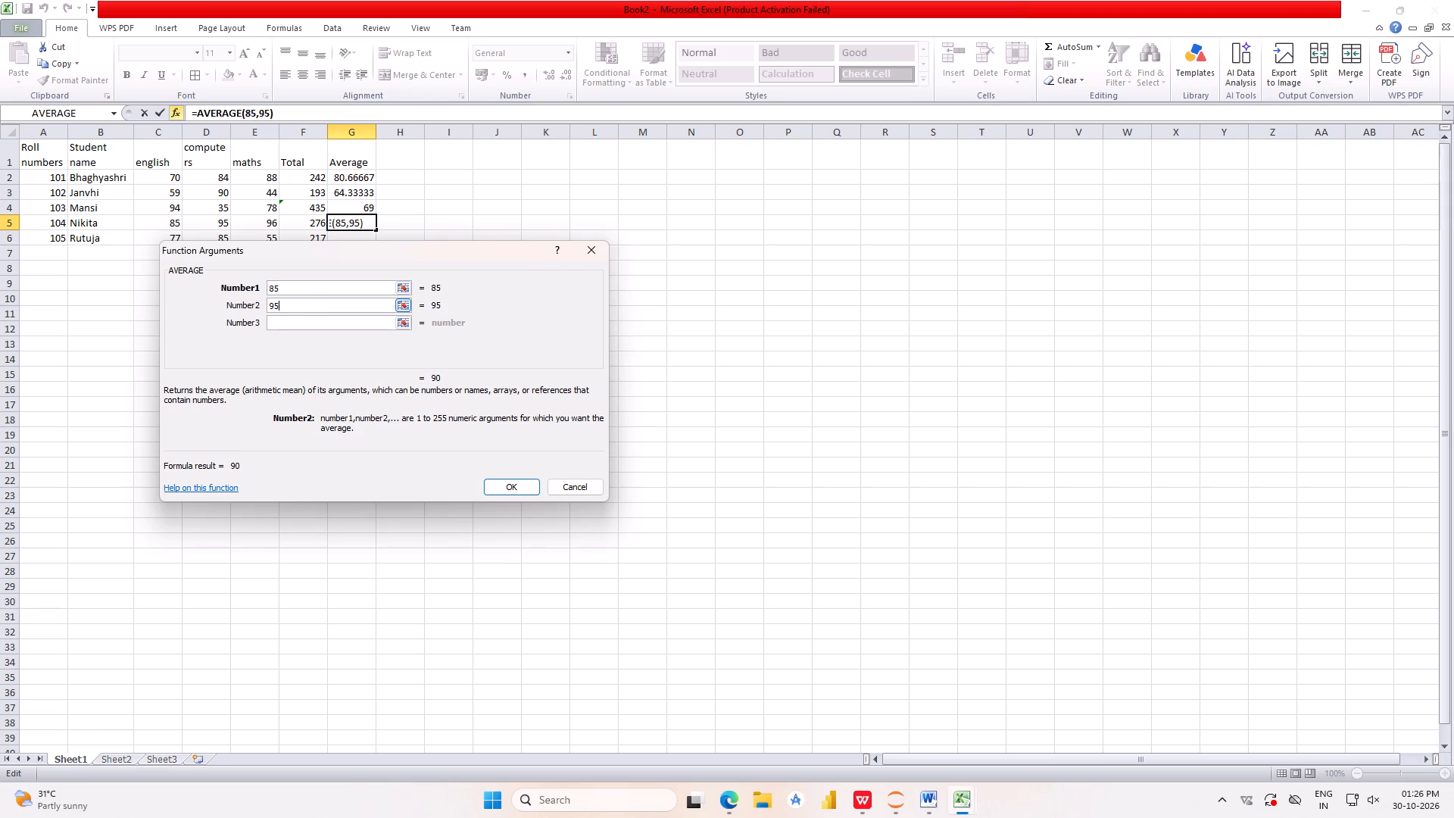
{"action": "left_click", "coordinate": [285, 324]}
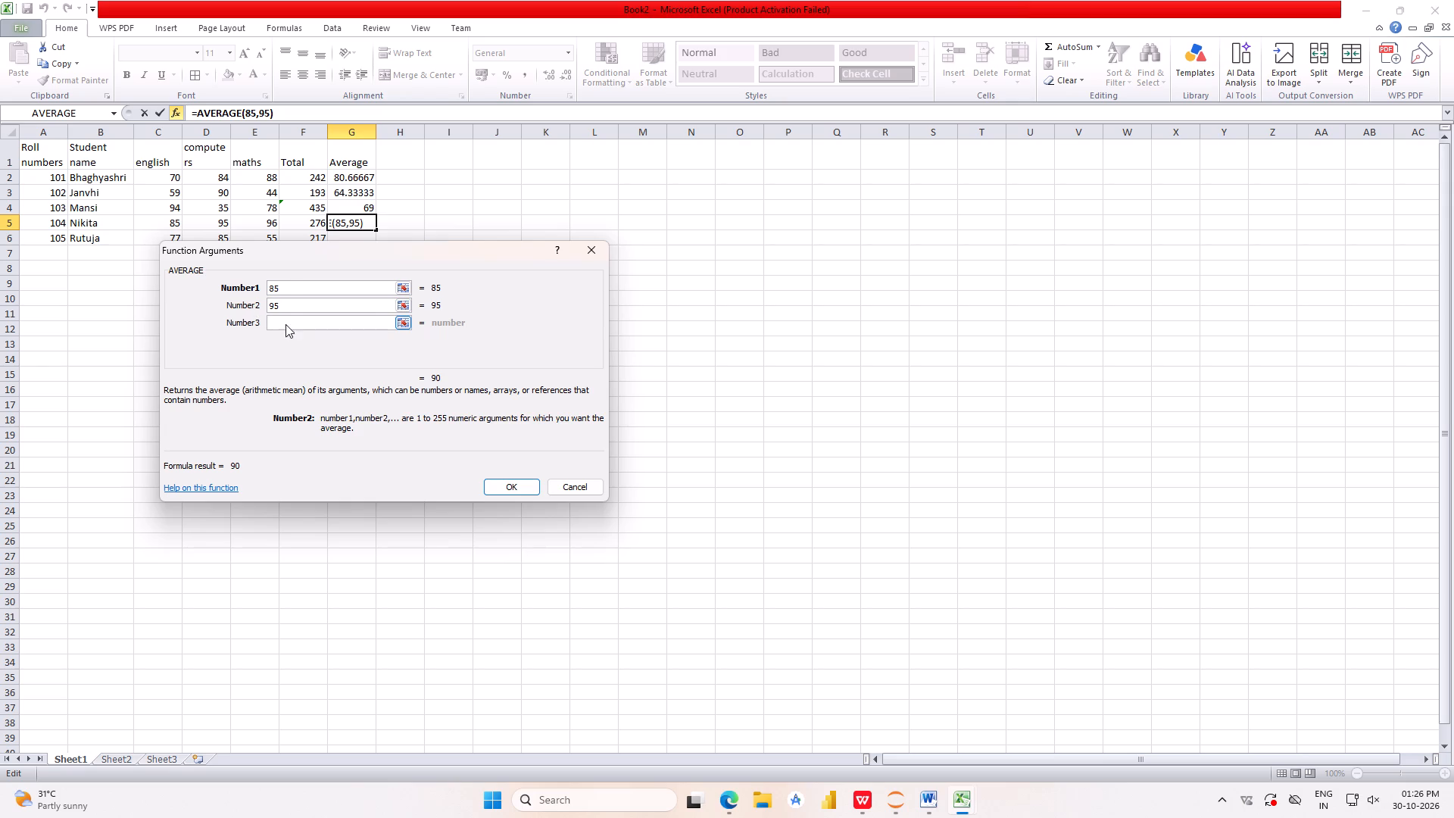
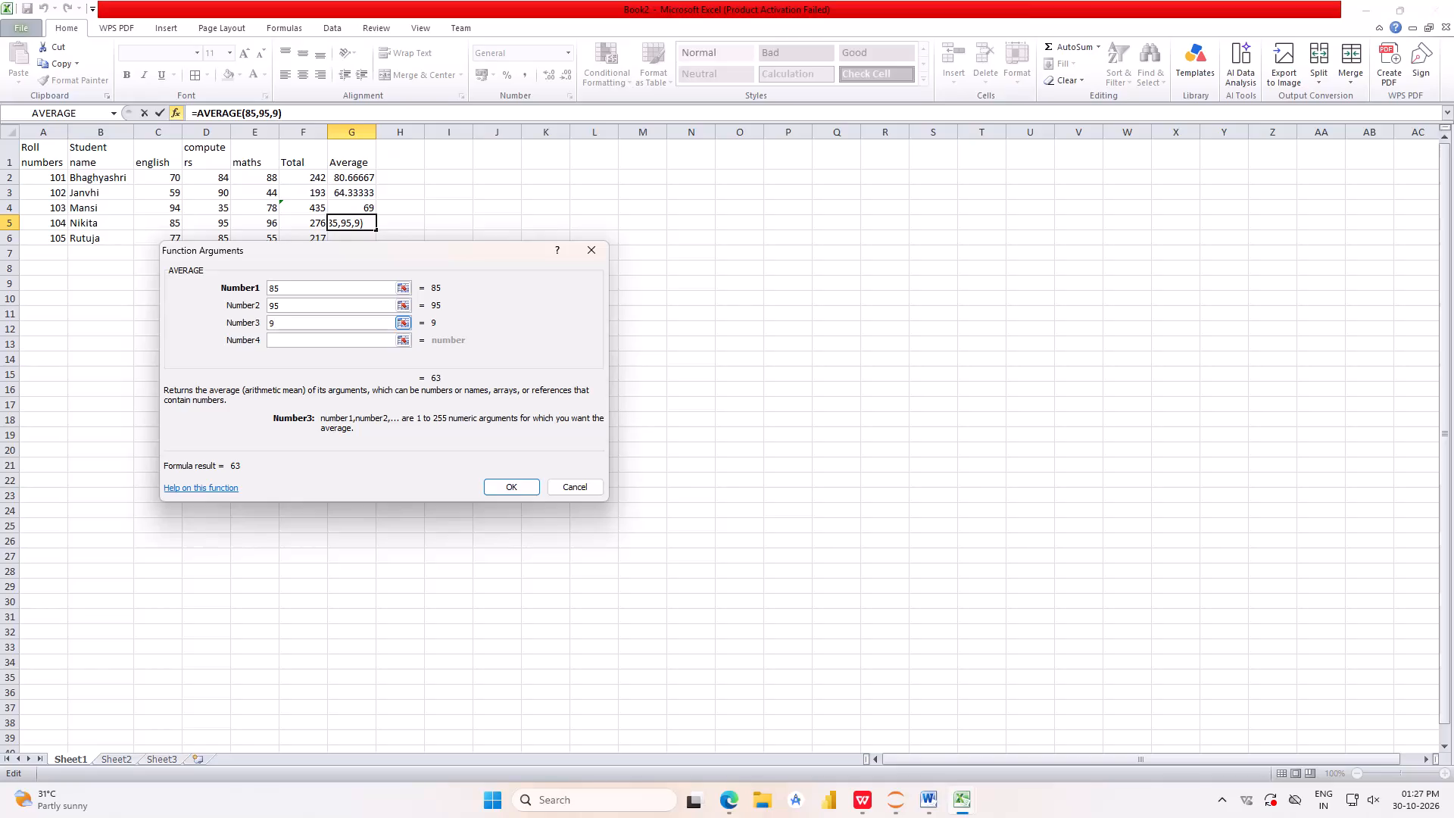
Complete roll number 104's Average in G5 with 96 as the third number of the AVERAGE function.
{"action": "key", "text": "6"}
{"action": "left_click", "coordinate": [495, 487]}
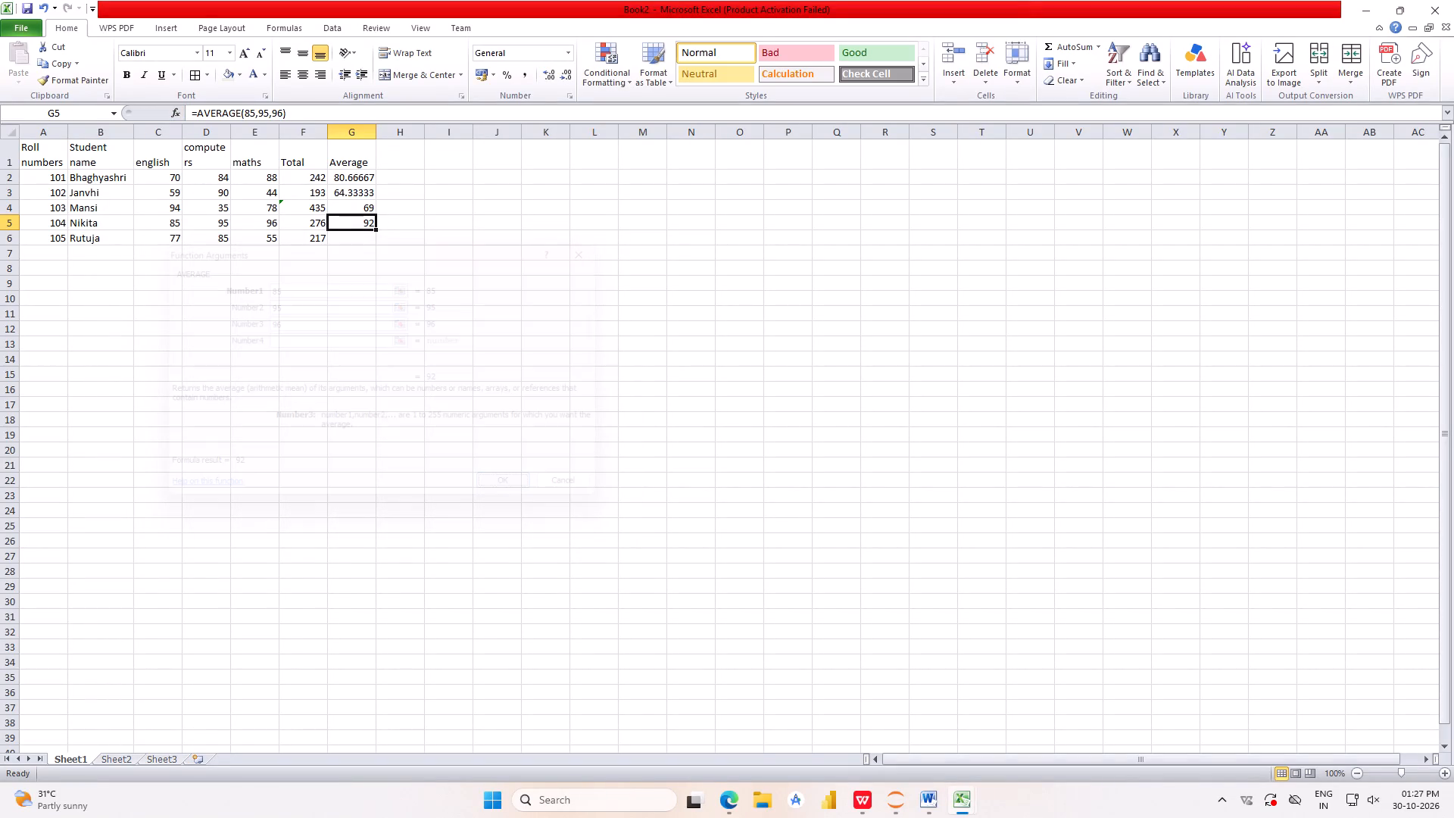
Calculate roll number 105's Average in G6 using the AVERAGE function with 77, 85 and 55 instead of the suggested range.
{"action": "left_click", "coordinate": [351, 238]}
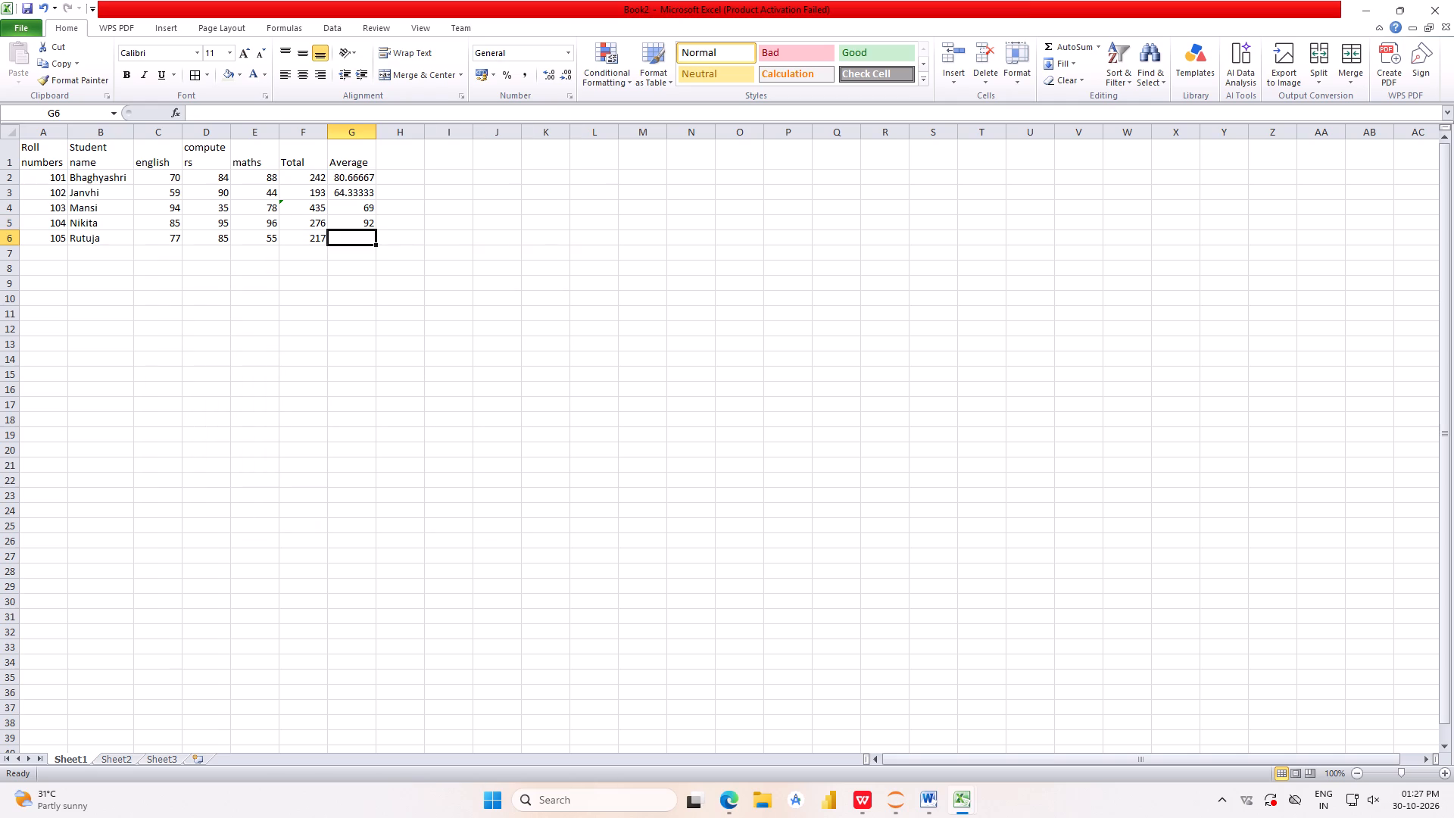
{"action": "left_click", "coordinate": [173, 114]}
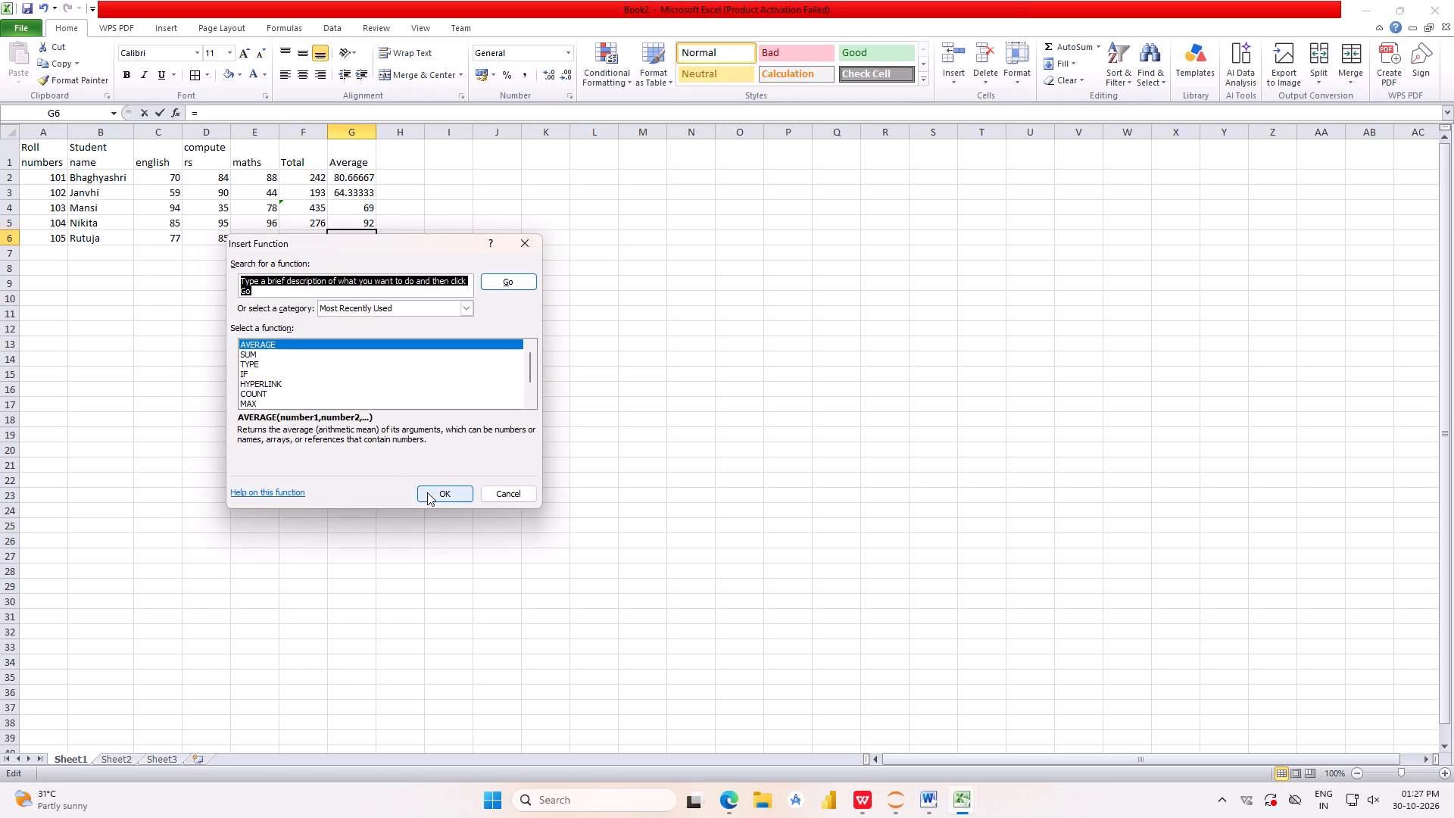
{"action": "left_click", "coordinate": [429, 493]}
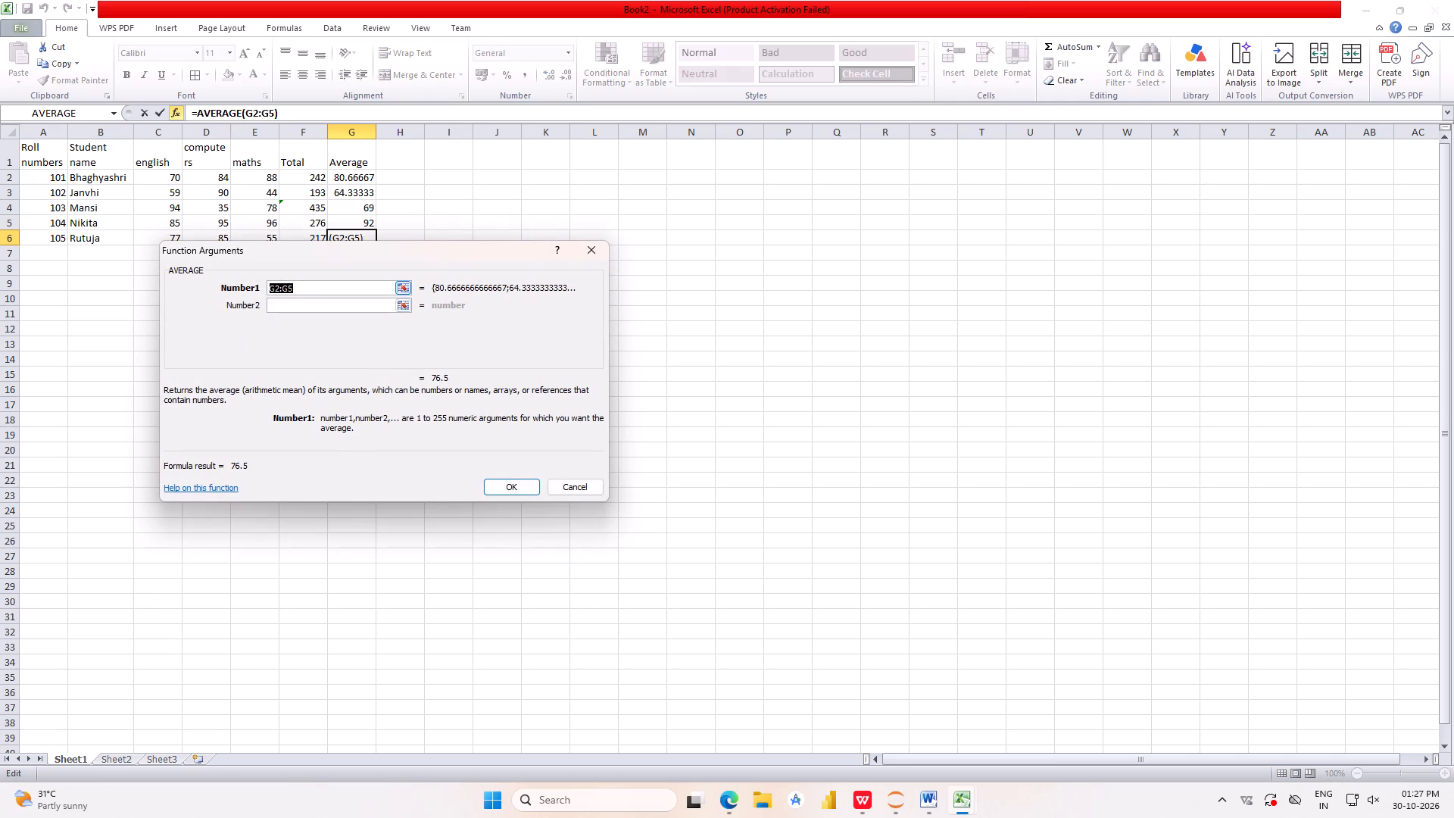
{"action": "left_click", "coordinate": [293, 286]}
{"action": "key", "text": "BackSpace"}
{"action": "key", "text": "BackSpace"}
{"action": "key", "text": "BackSpace"}
{"action": "key", "text": "BackSpace"}
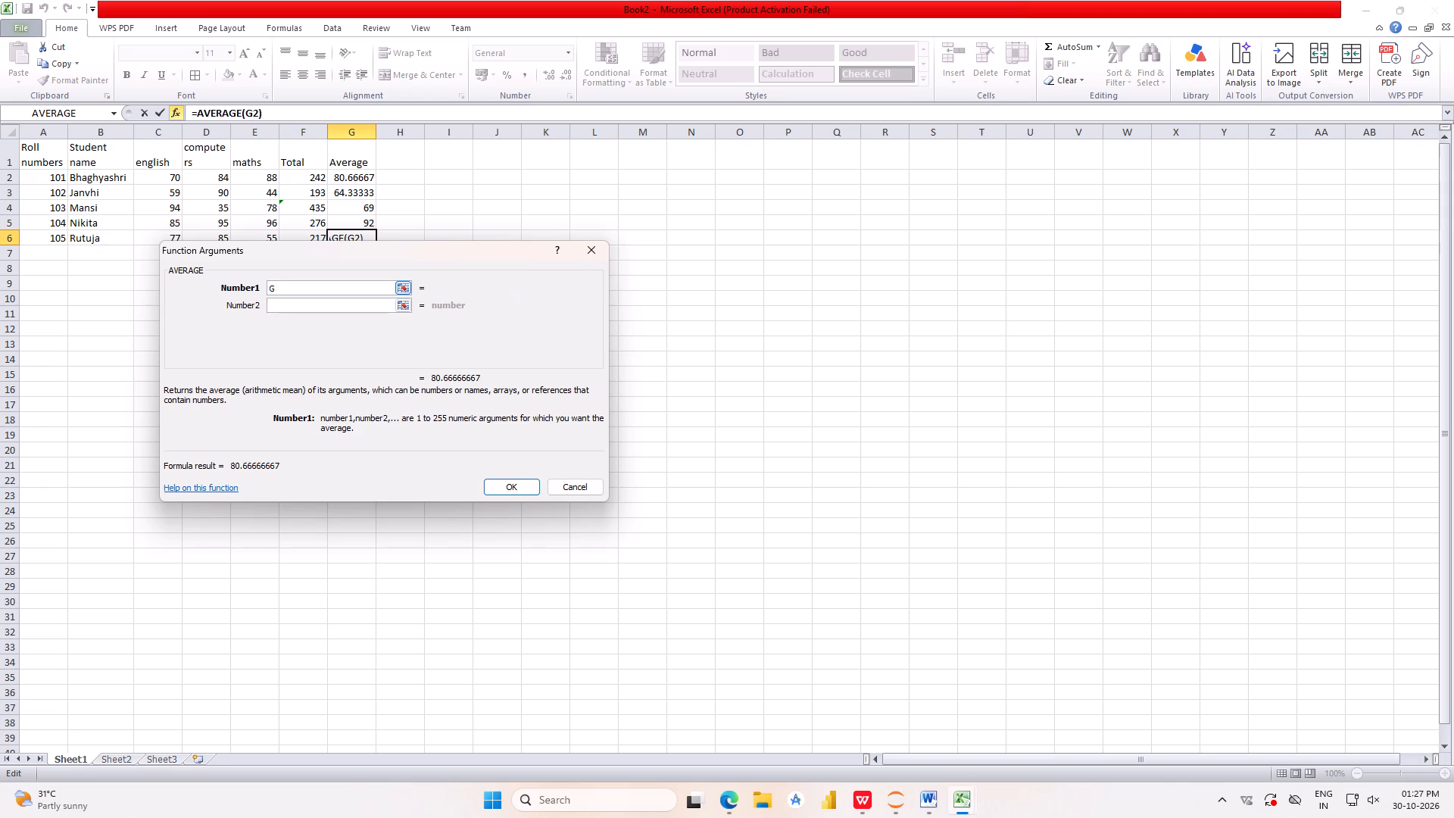
{"action": "key", "text": "BackSpace"}
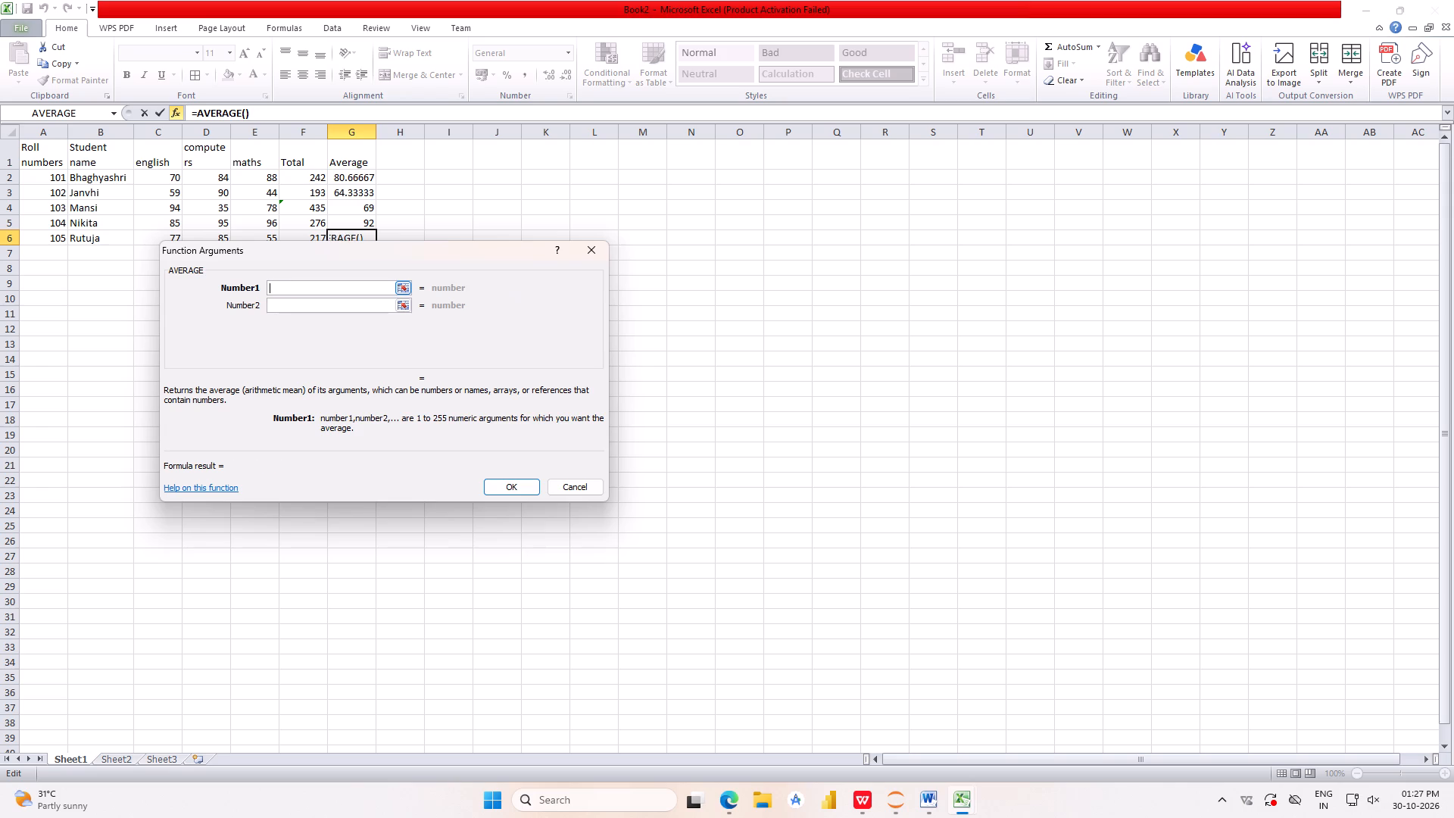
{"action": "type", "text": "77"}
{"action": "left_click", "coordinate": [277, 304]}
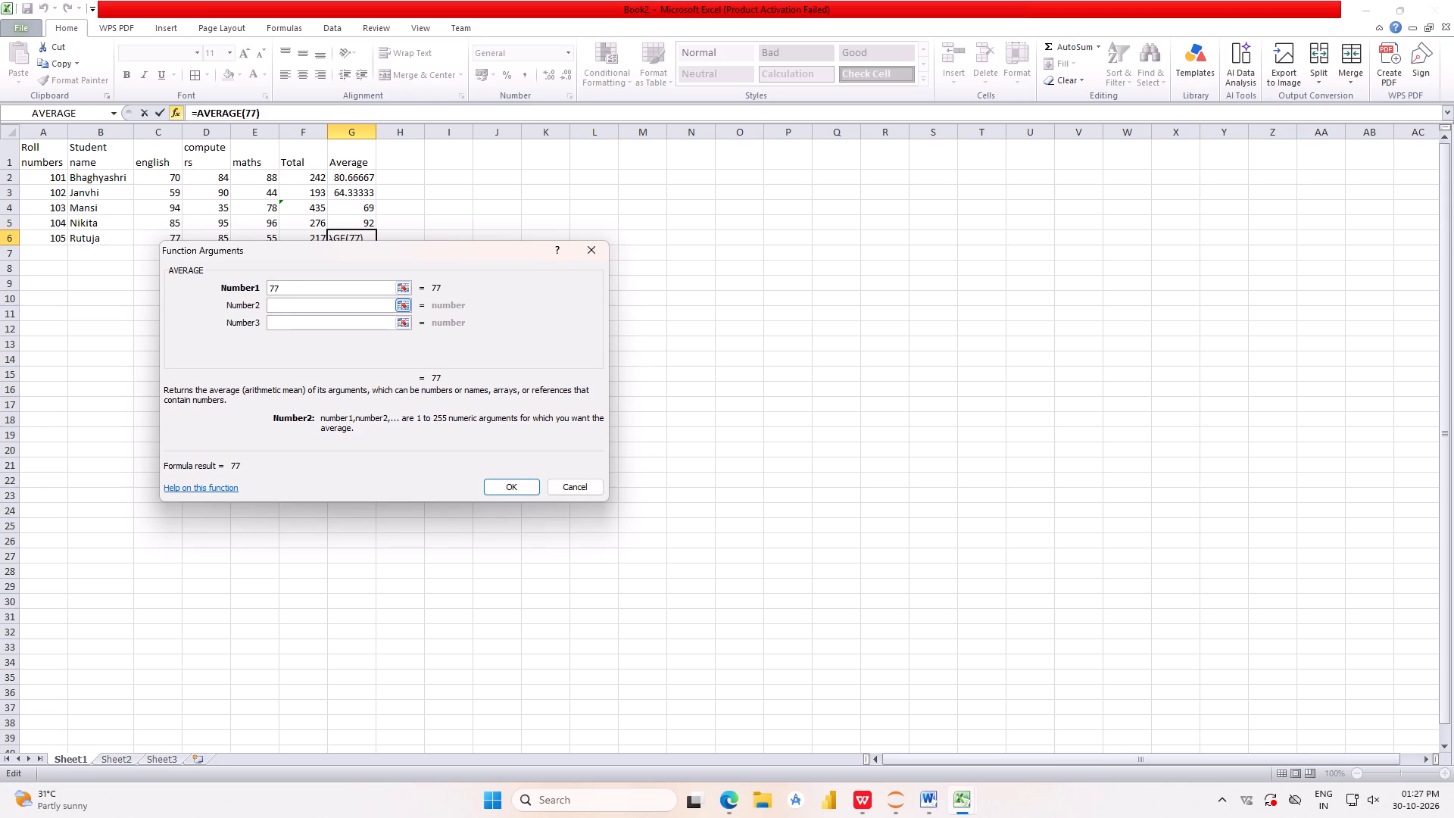
{"action": "key", "text": "8"}
{"action": "key", "text": "5"}
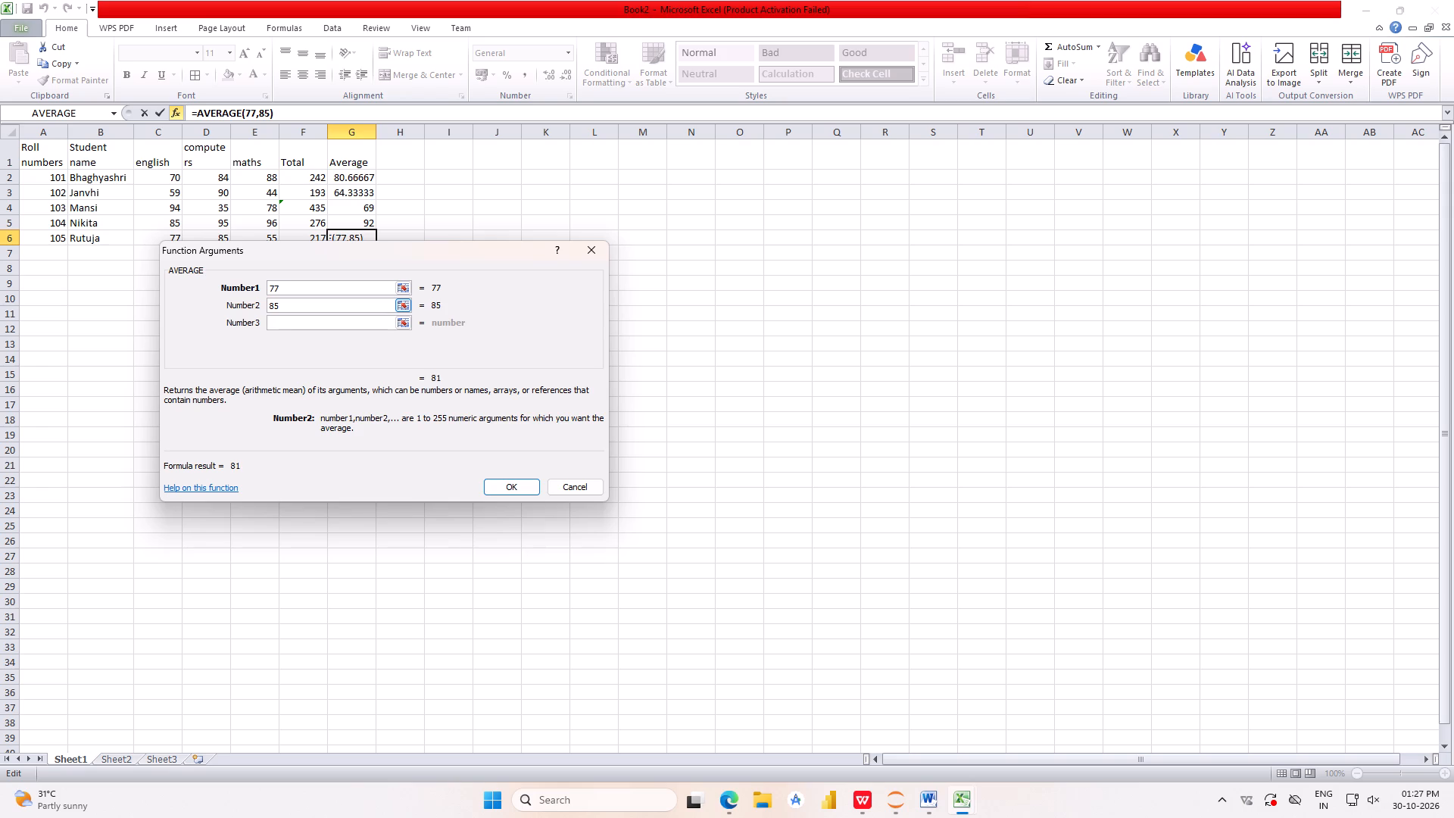
{"action": "left_click", "coordinate": [280, 321]}
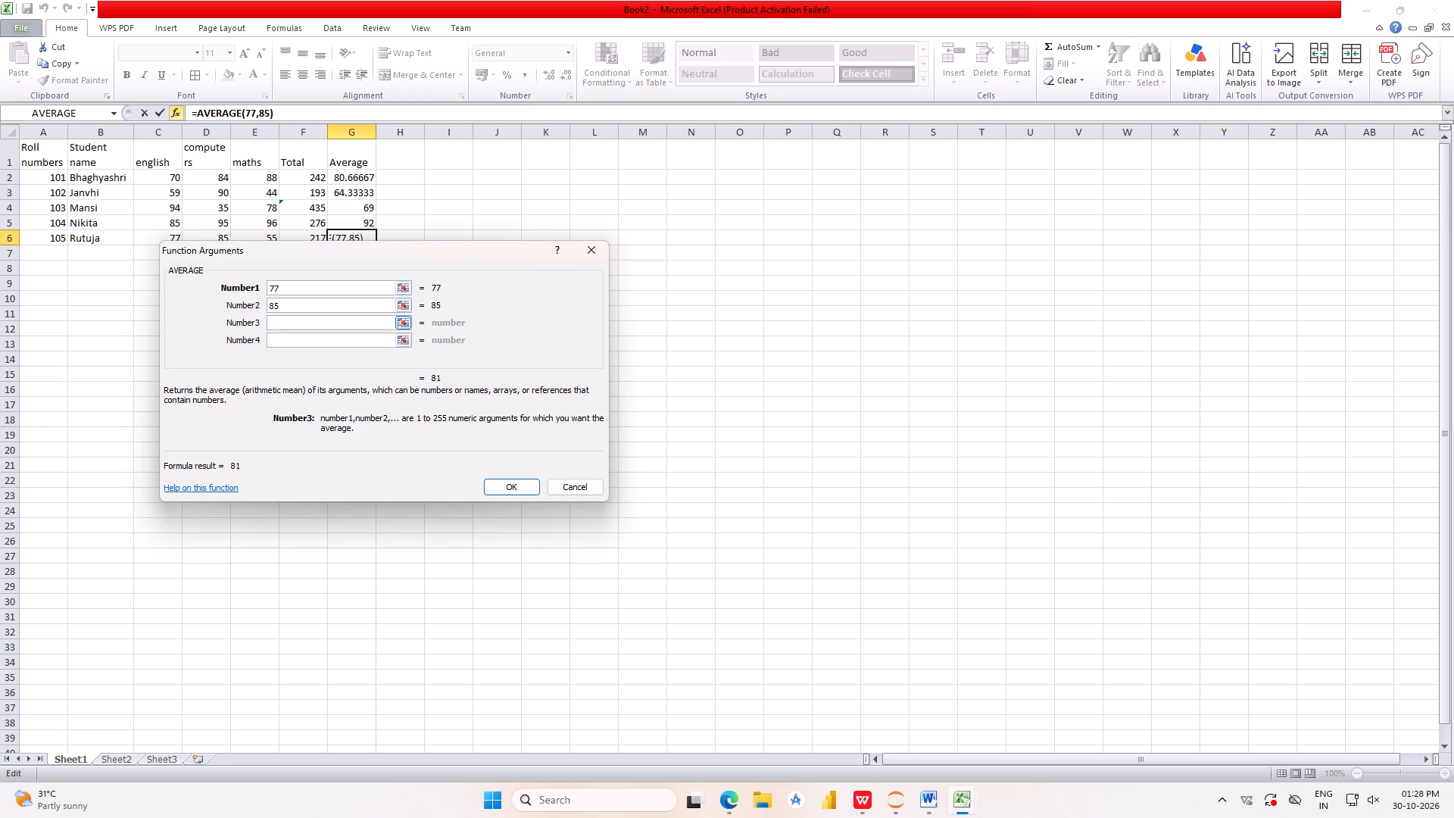
{"action": "type", "text": "55"}
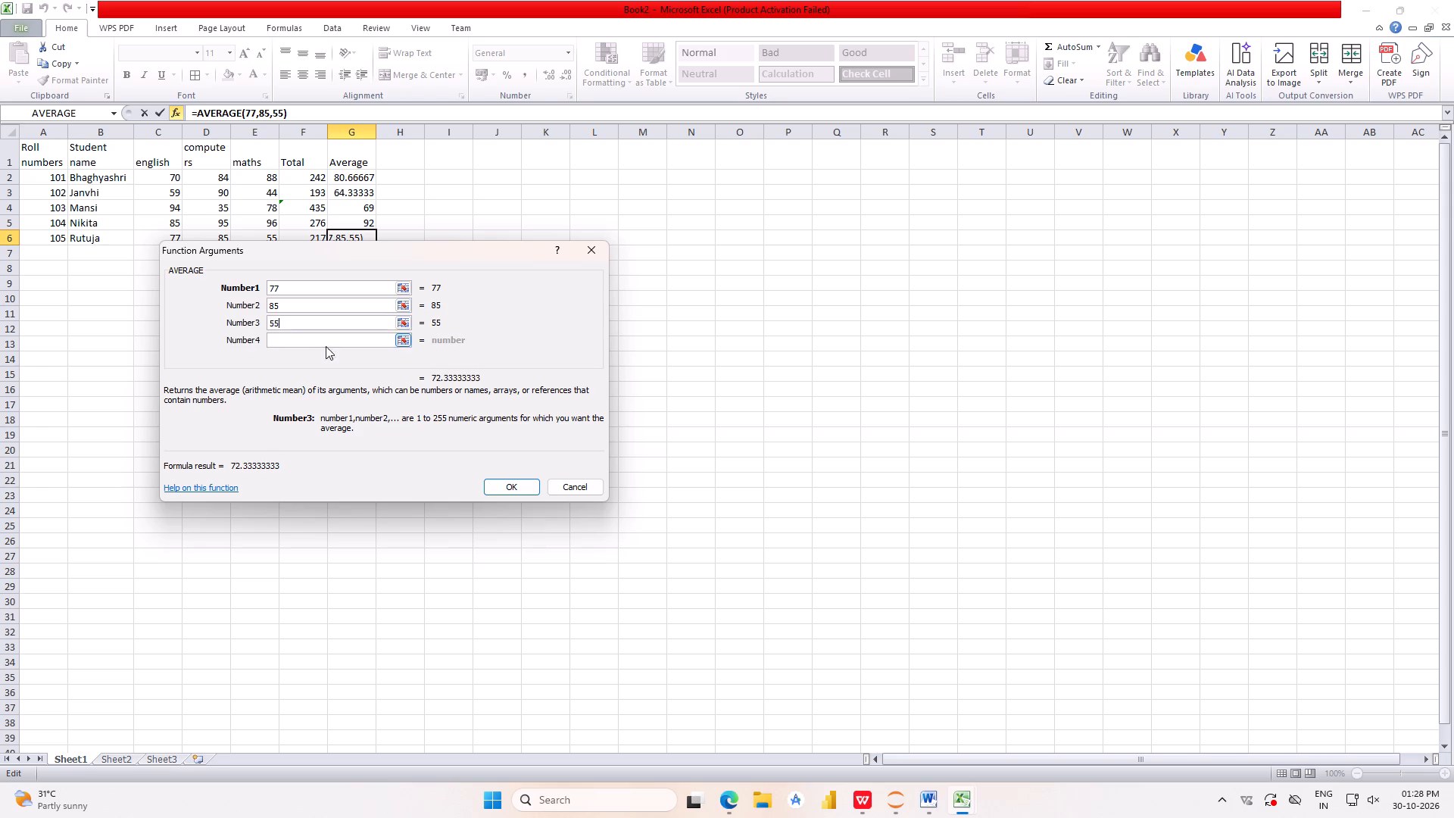
{"action": "left_click", "coordinate": [516, 492]}
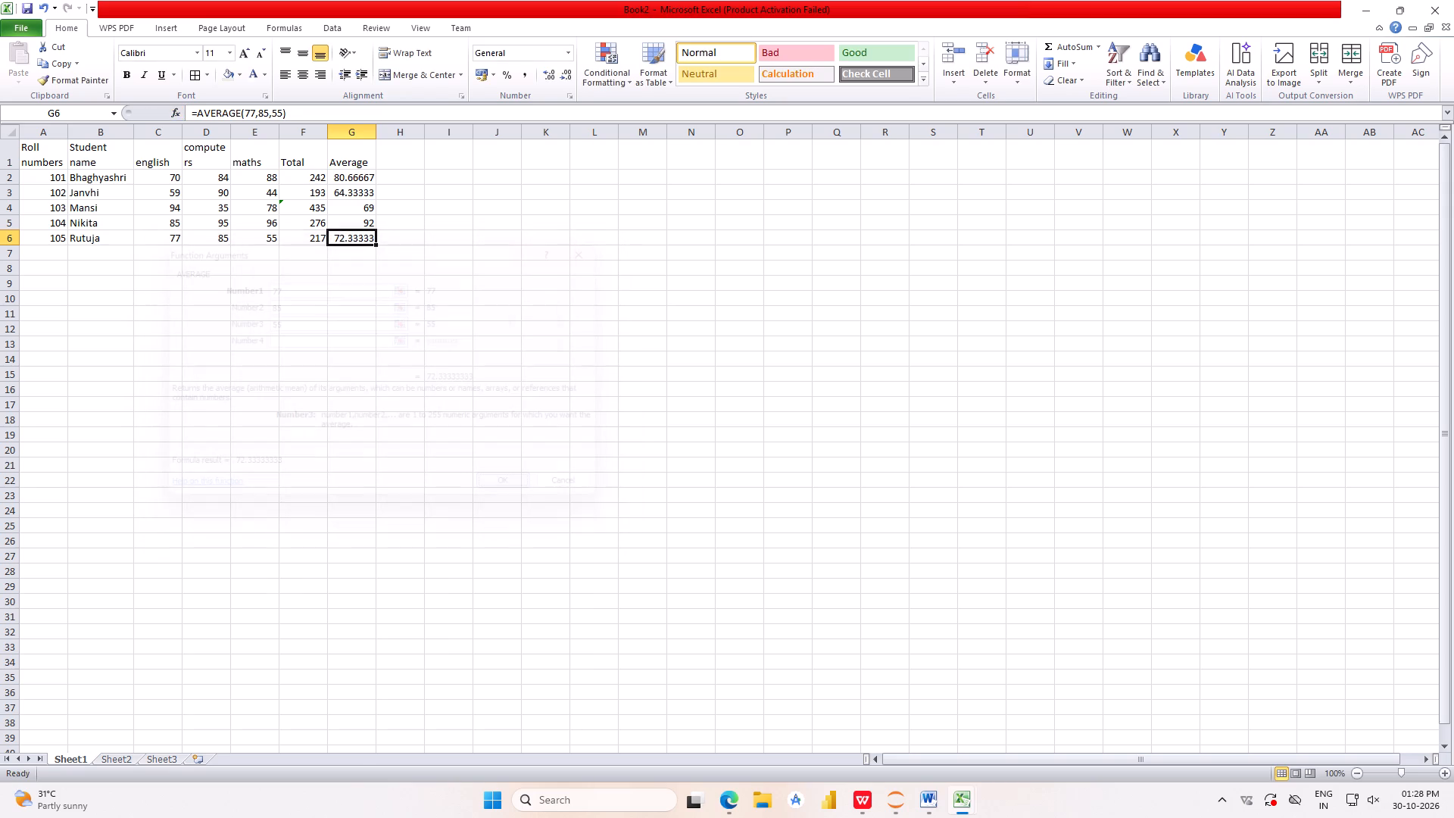
Add the column heading "Hightest marks" in H1, beside the Average heading.
{"action": "left_click", "coordinate": [392, 148]}
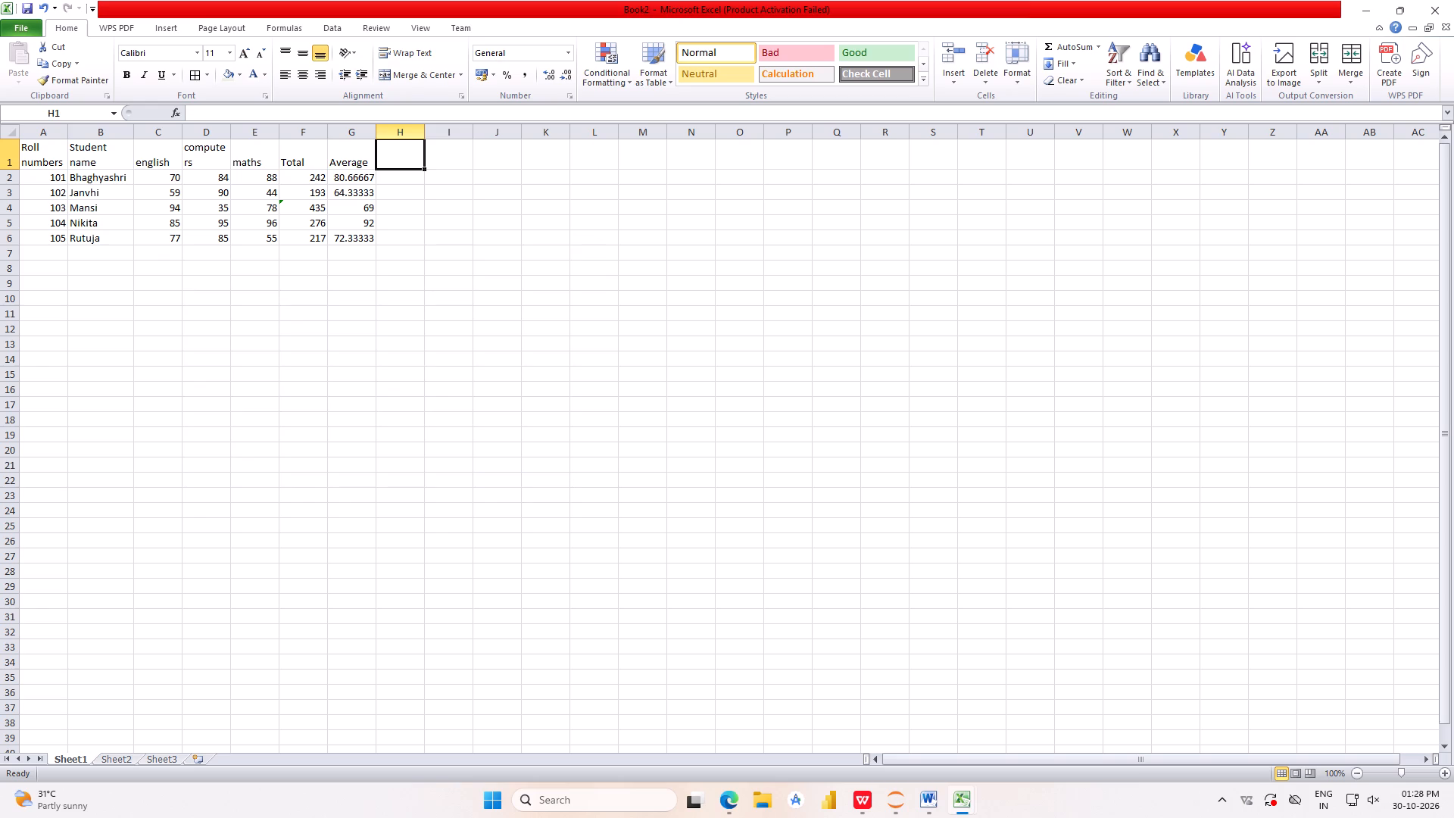
{"action": "type", "text": "HI"}
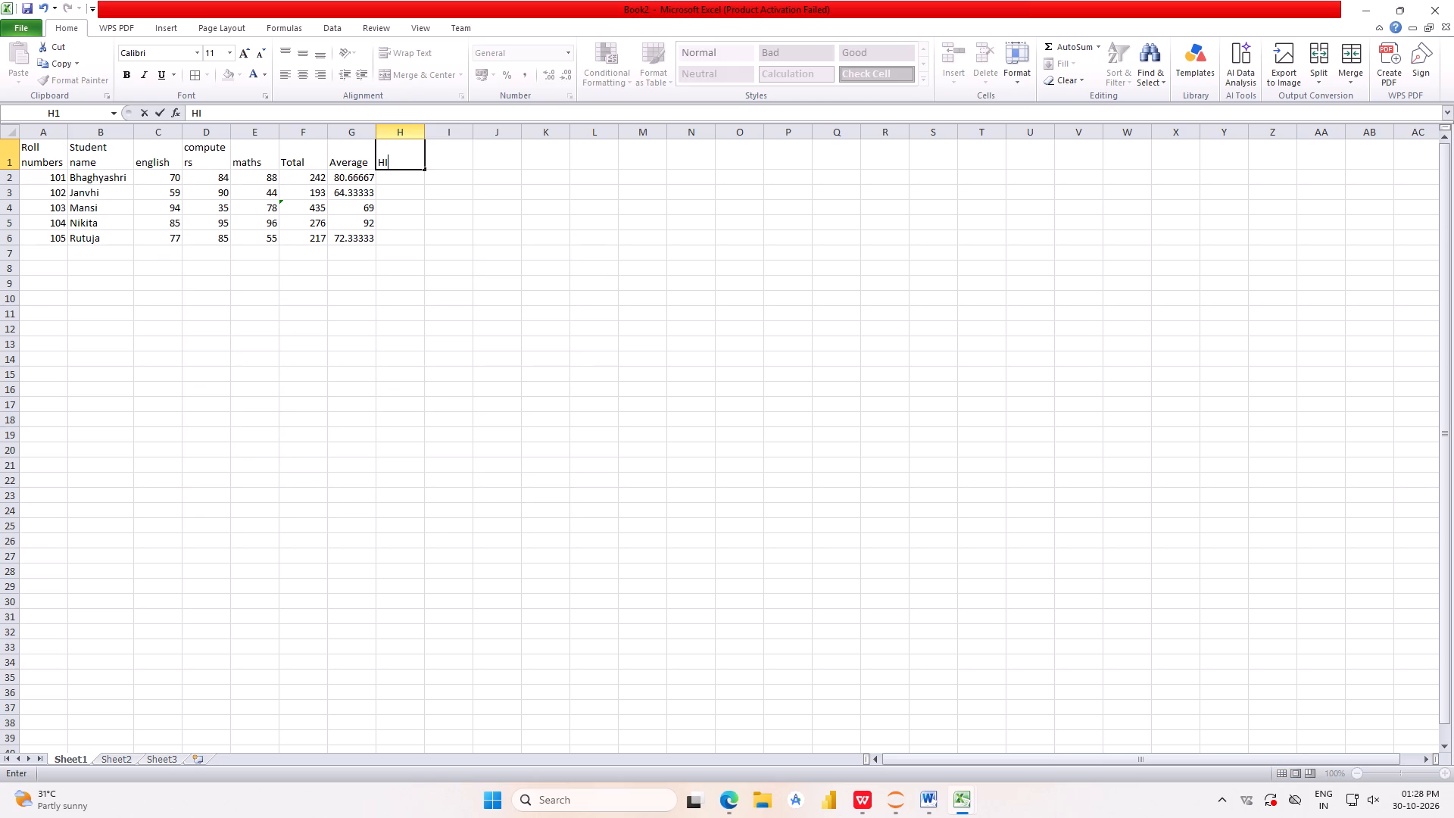
{"action": "key", "text": "BackSpace"}
{"action": "type", "text": "ightest"}
{"action": "key", "text": "space"}
{"action": "key", "text": "m"}
{"action": "type", "text": "arks"}
{"action": "left_click", "coordinate": [421, 166]}
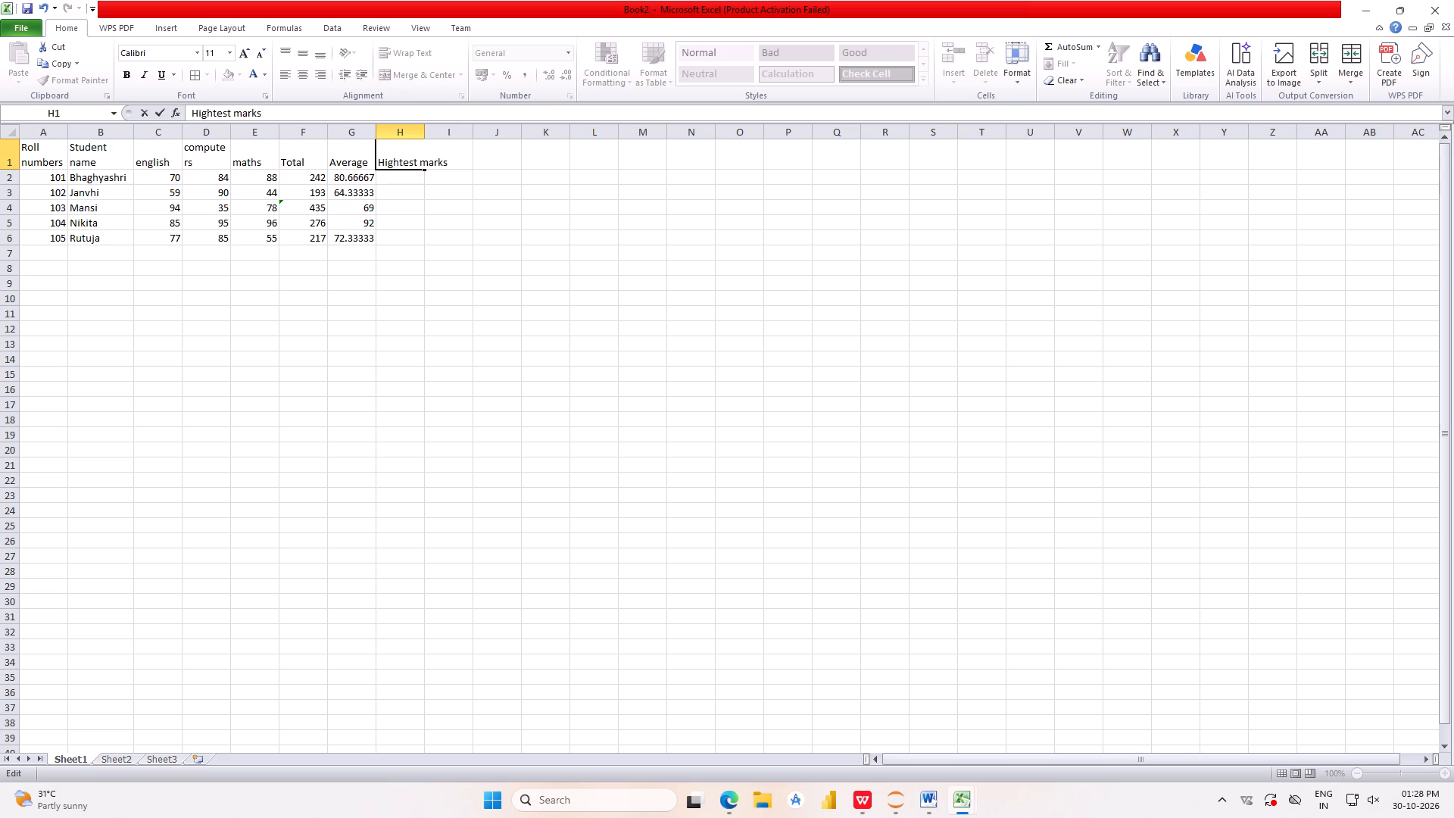
{"action": "left_click", "coordinate": [455, 156]}
{"action": "left_click", "coordinate": [480, 163]}
{"action": "left_click", "coordinate": [388, 162]}
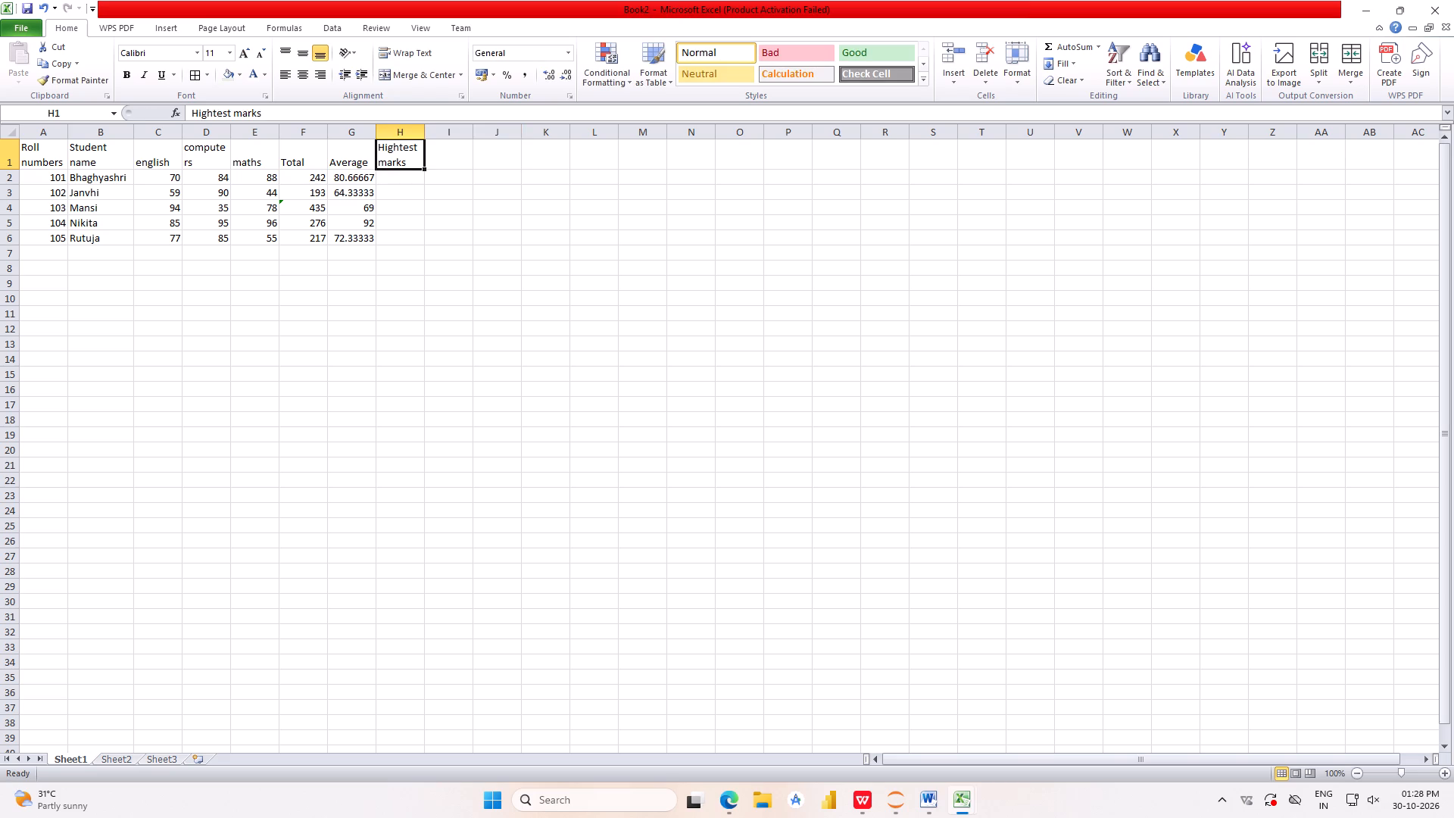
Find roll number 101's highest mark in H2 using the MAX function with 70, 84 and 88 instead of the suggested cell.
{"action": "left_click", "coordinate": [403, 181]}
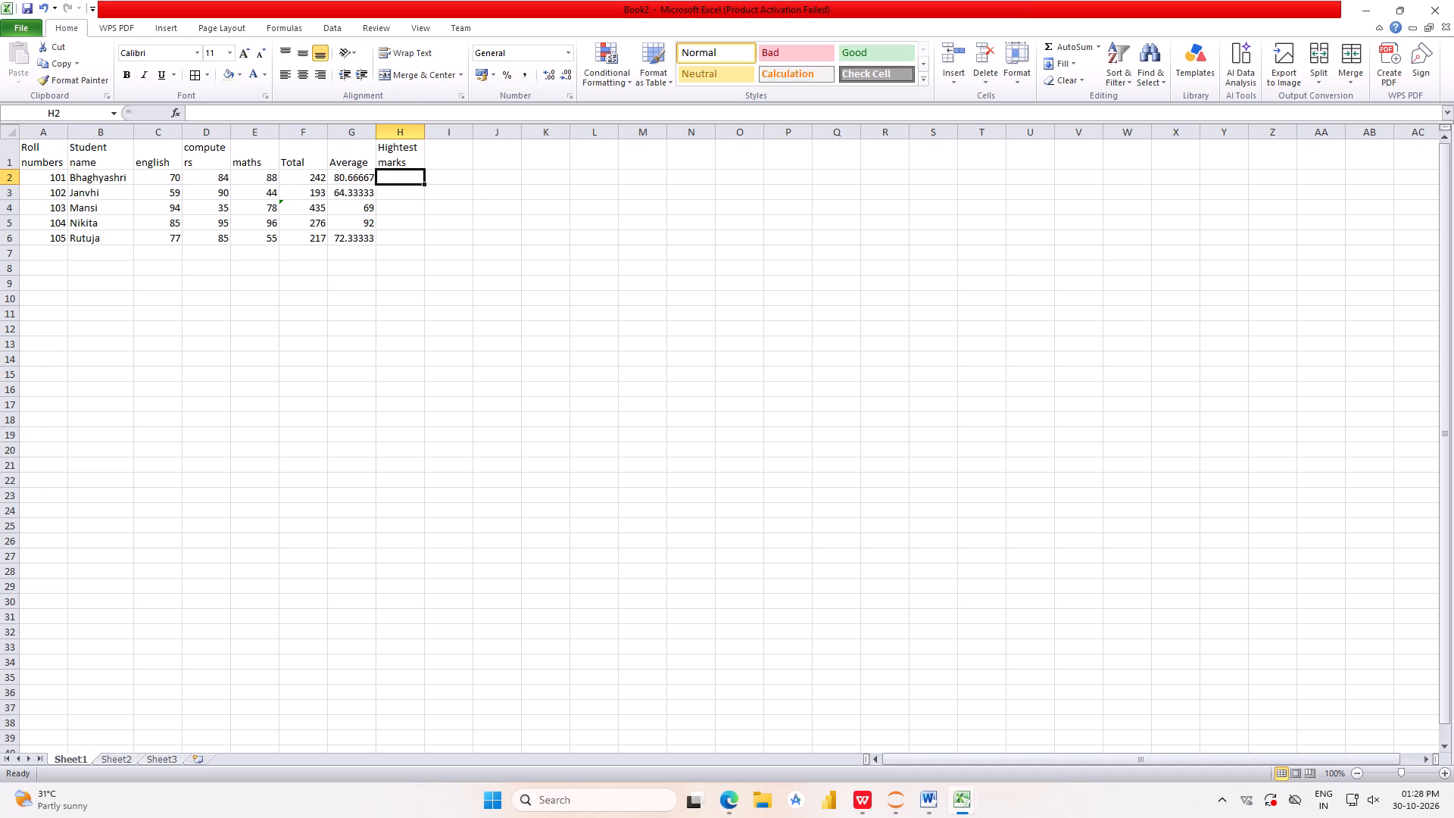
{"action": "left_click", "coordinate": [177, 105]}
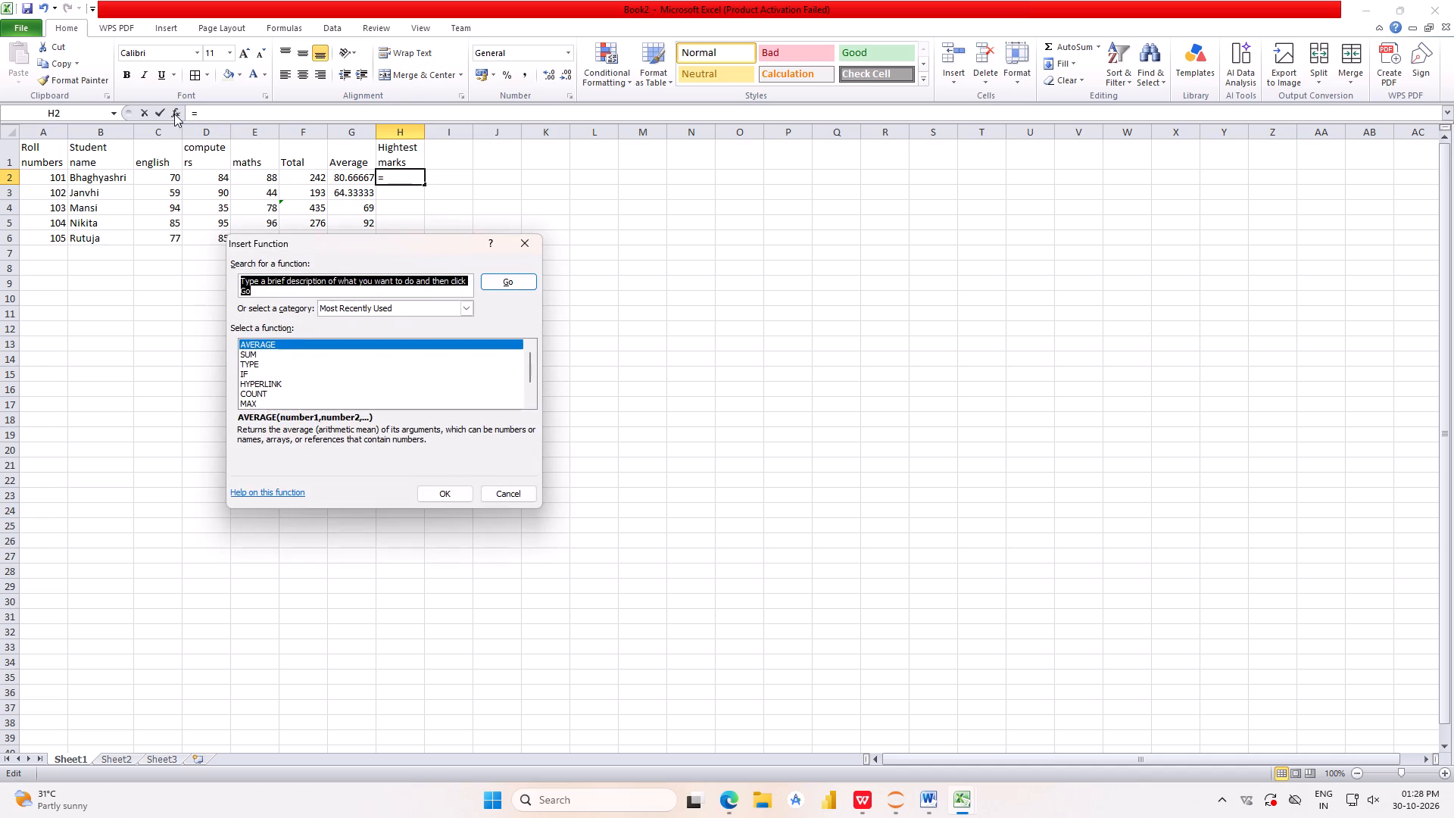
{"action": "left_click", "coordinate": [261, 404]}
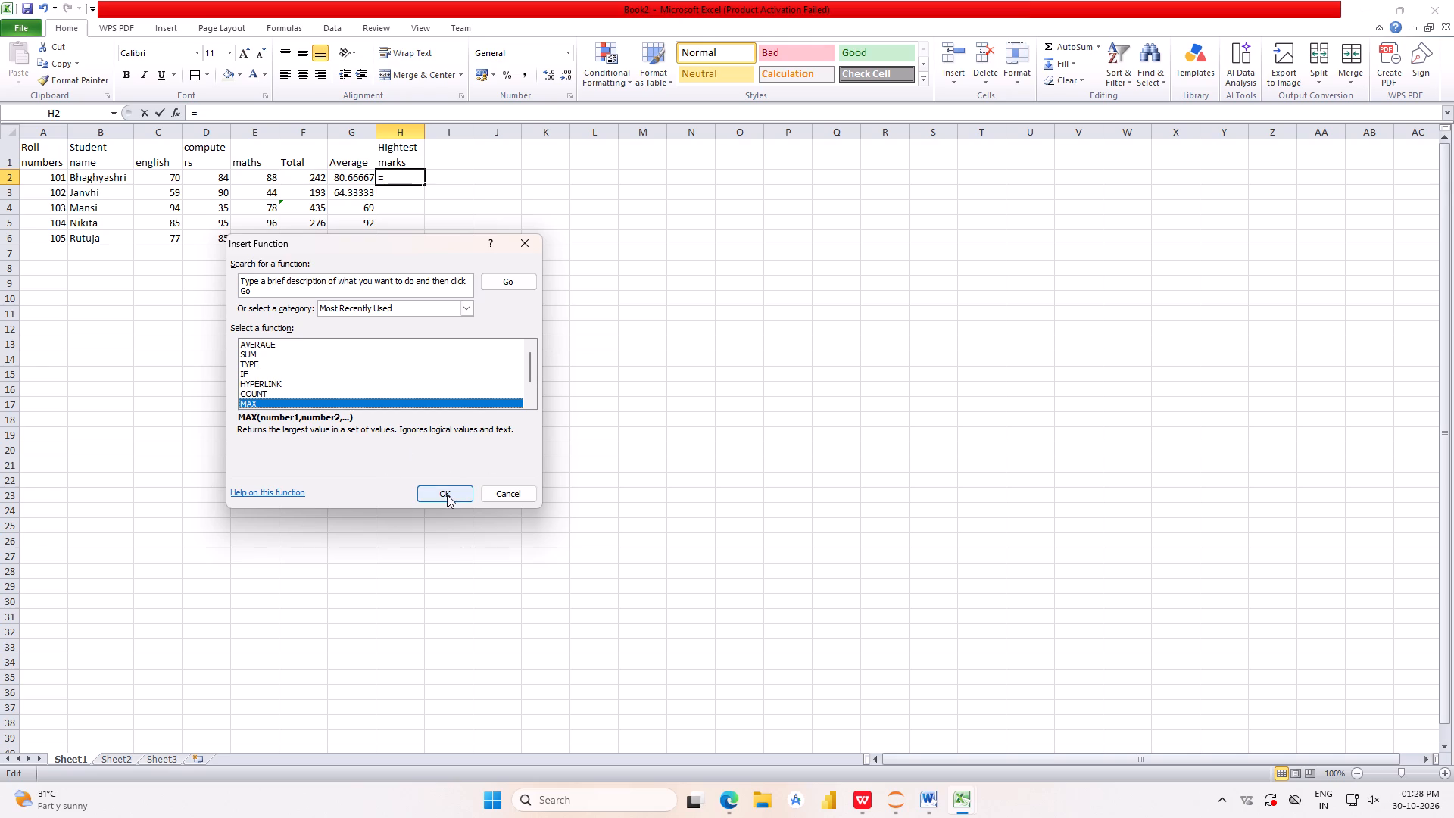
{"action": "left_click", "coordinate": [444, 492]}
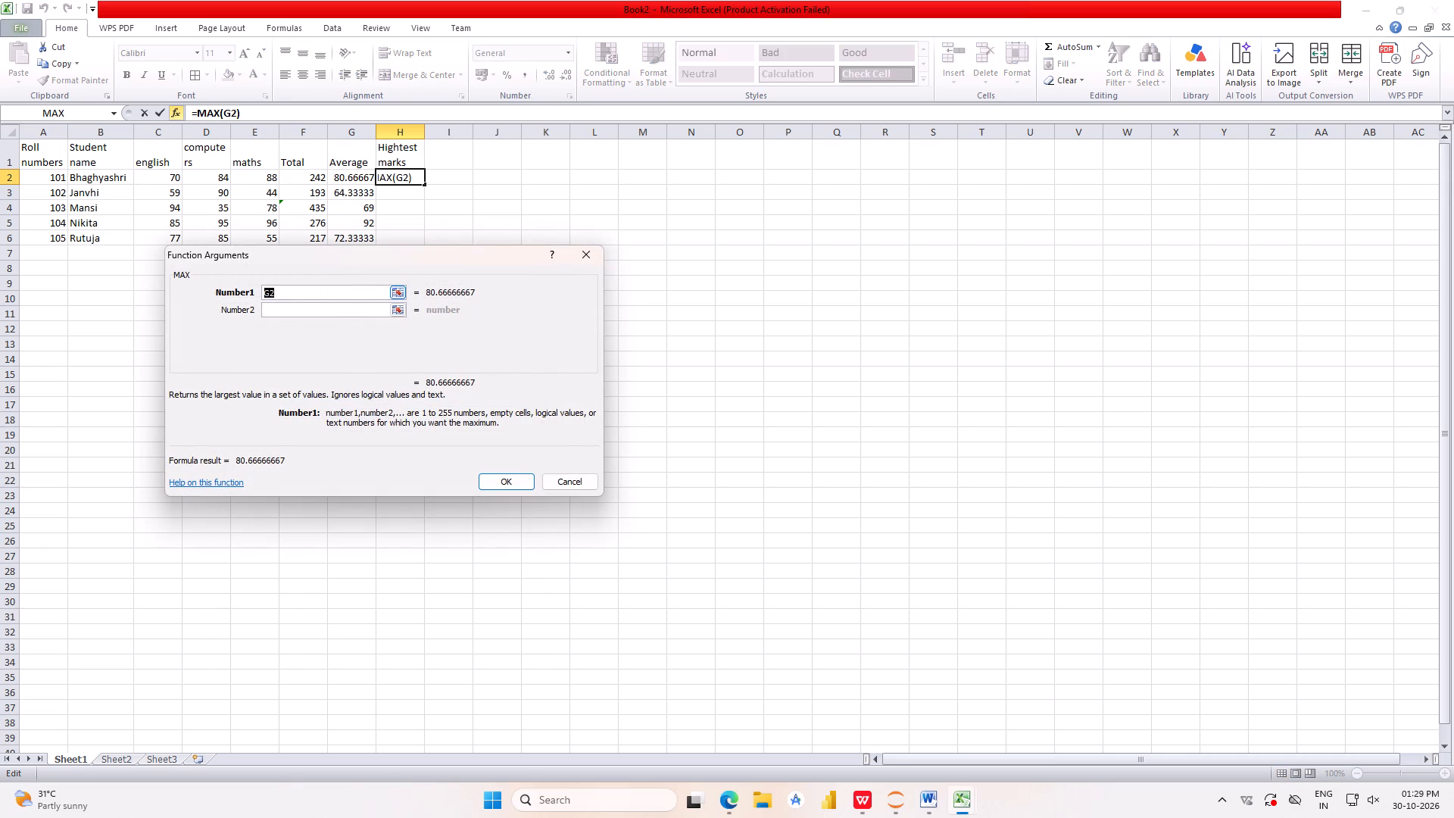
{"action": "left_click", "coordinate": [312, 293]}
{"action": "key", "text": "BackSpace"}
{"action": "key", "text": "BackSpace"}
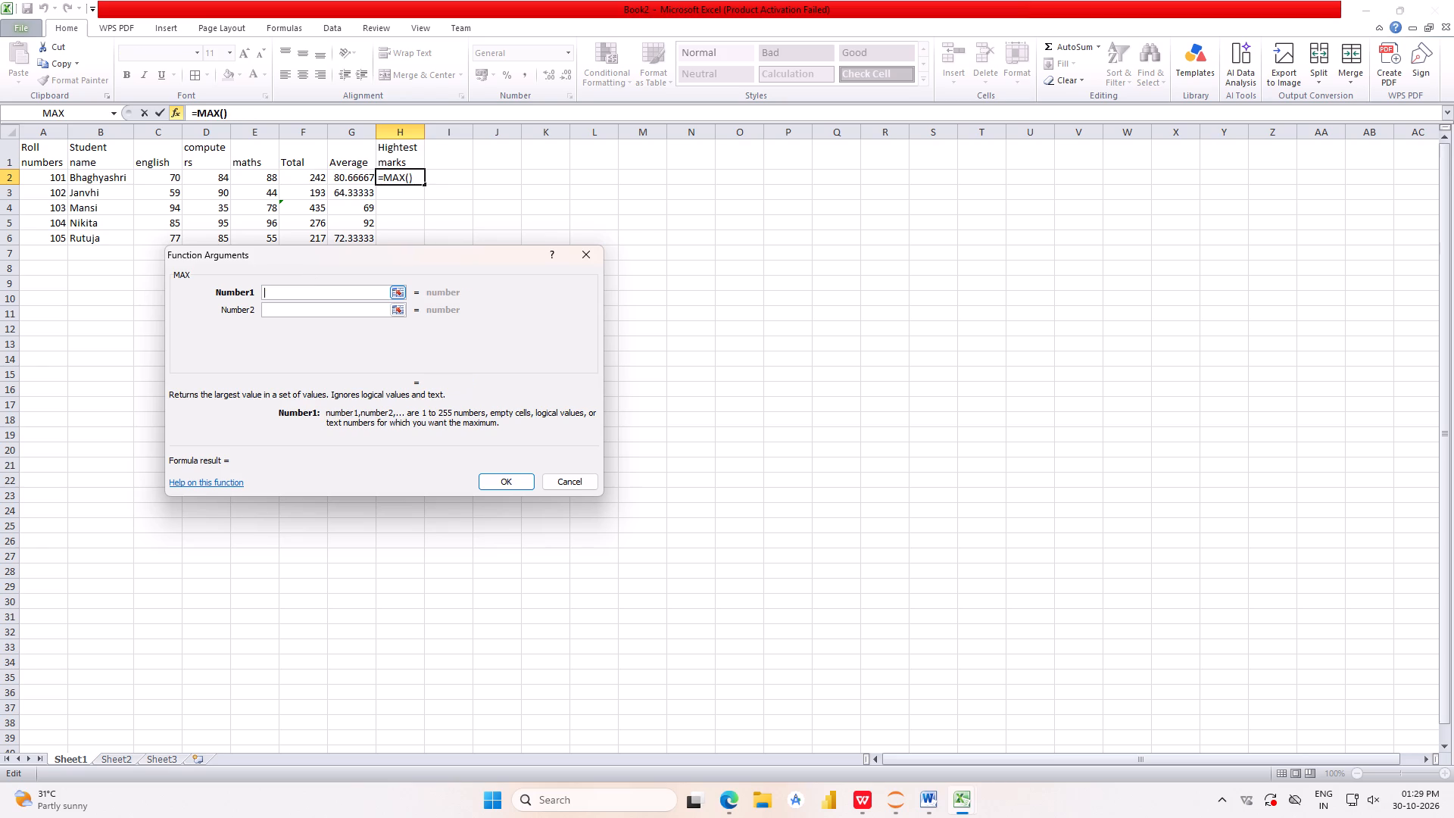
{"action": "type", "text": "70"}
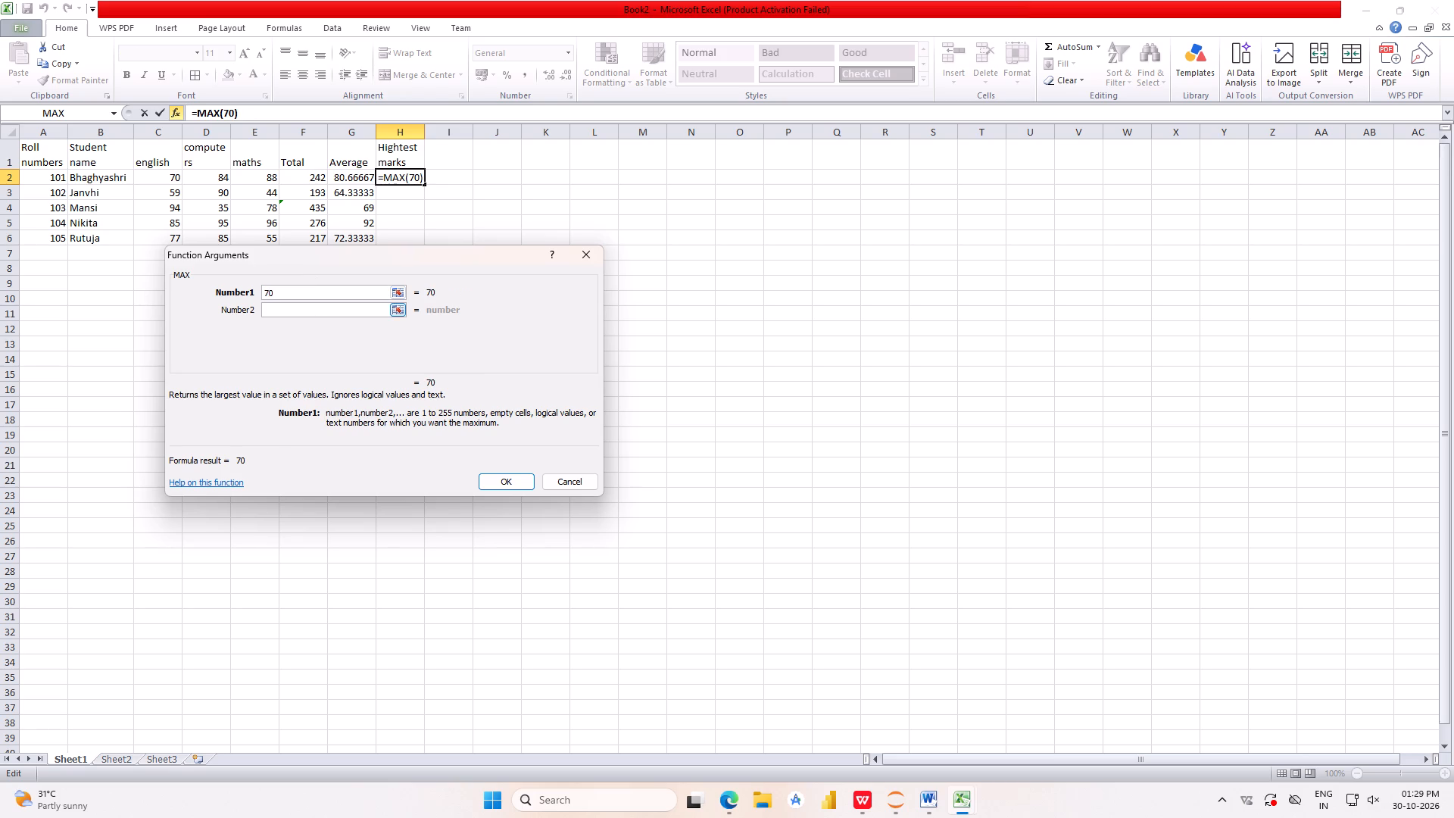
{"action": "left_click", "coordinate": [312, 311]}
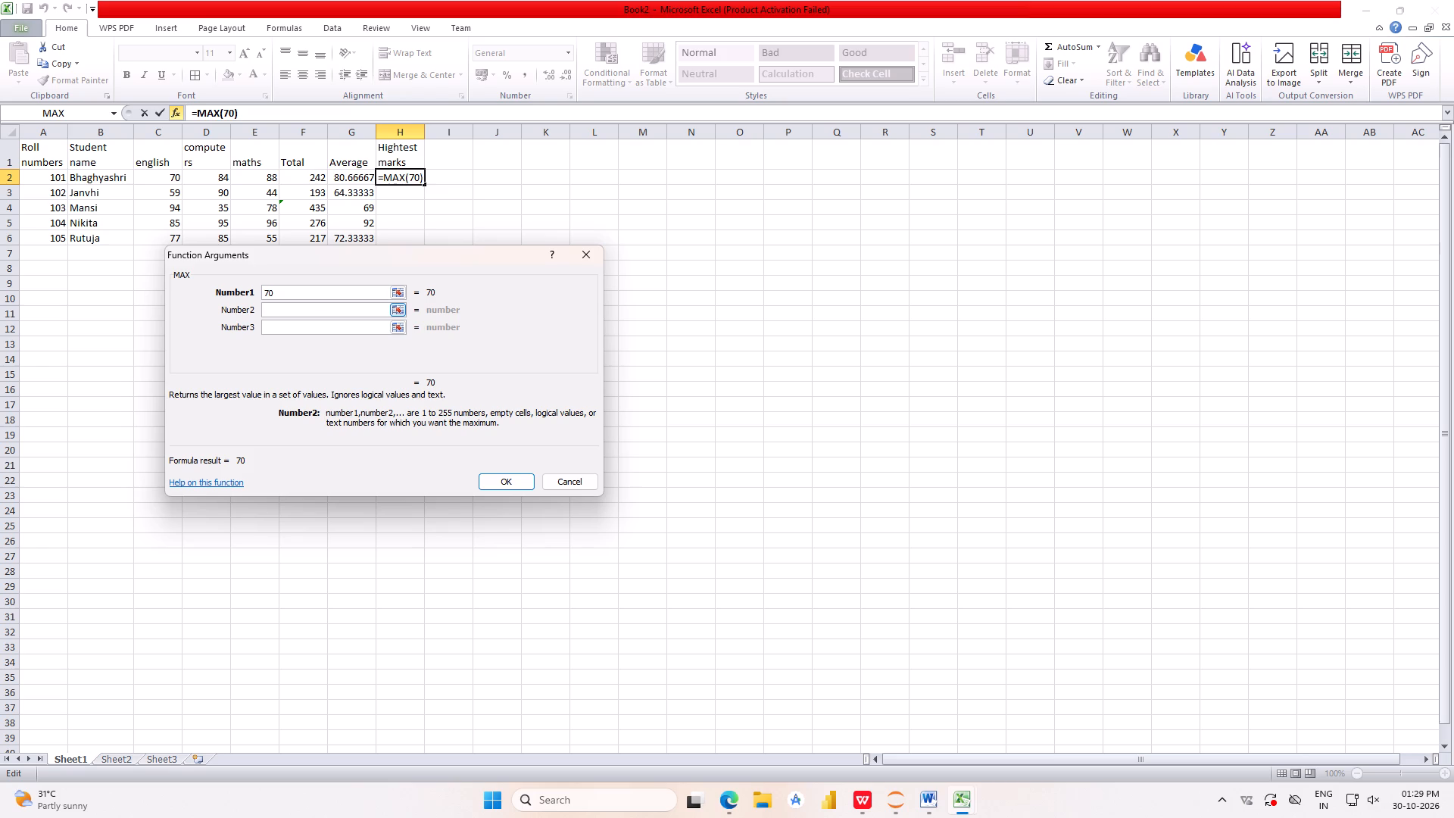
{"action": "key", "text": "8"}
{"action": "key", "text": "4"}
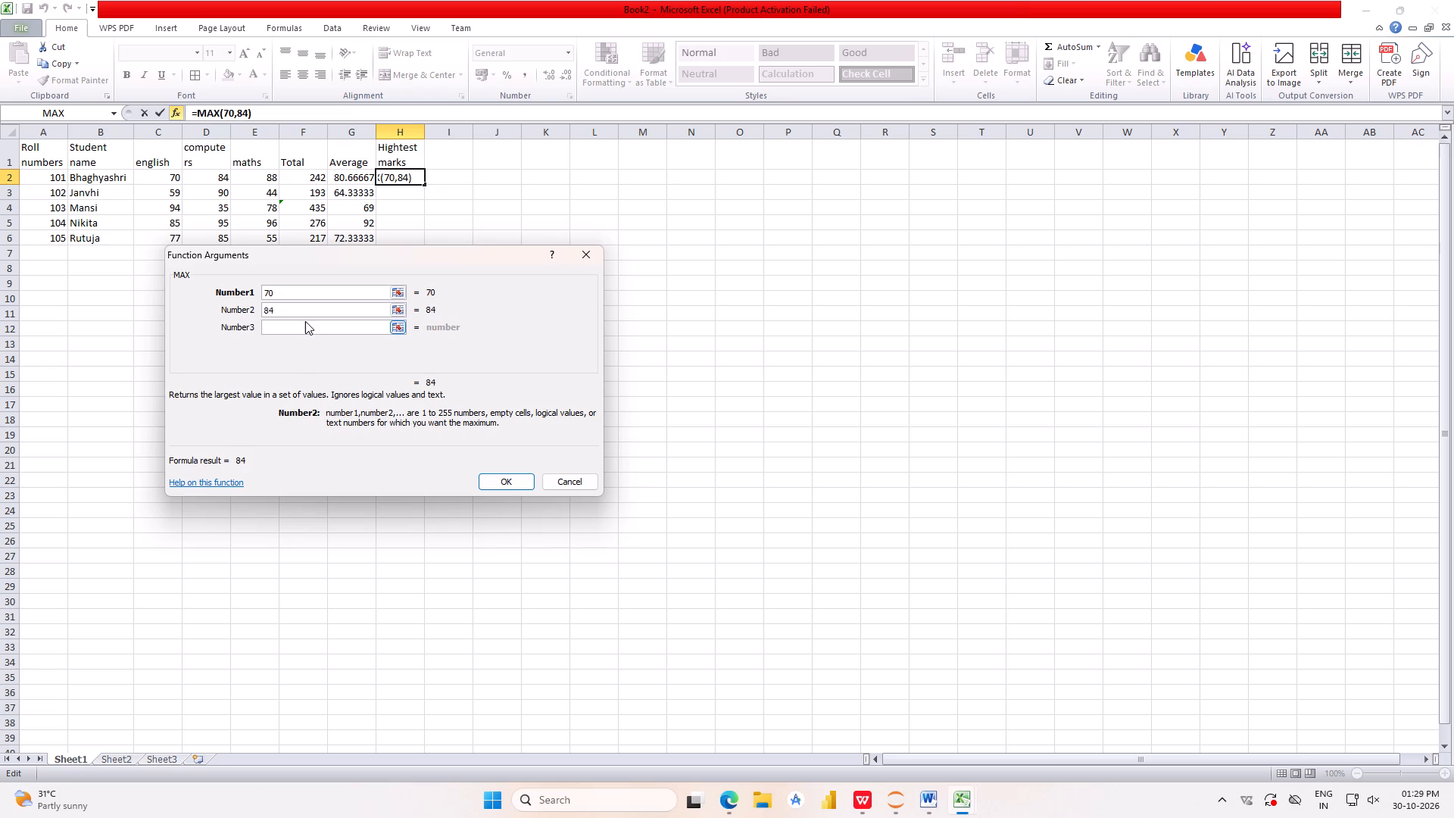
{"action": "left_click", "coordinate": [305, 321]}
{"action": "type", "text": "88"}
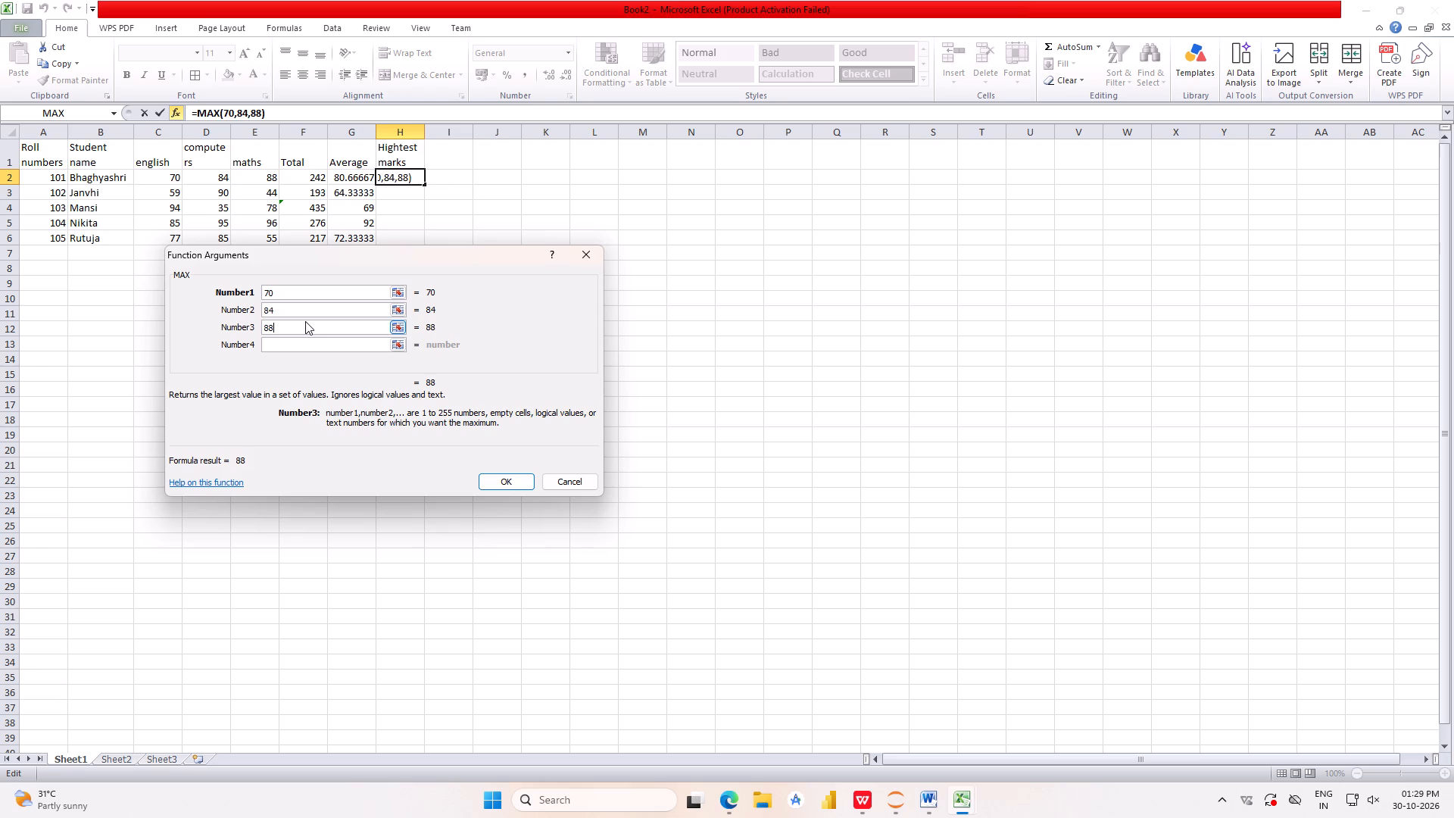
{"action": "left_click", "coordinate": [502, 484]}
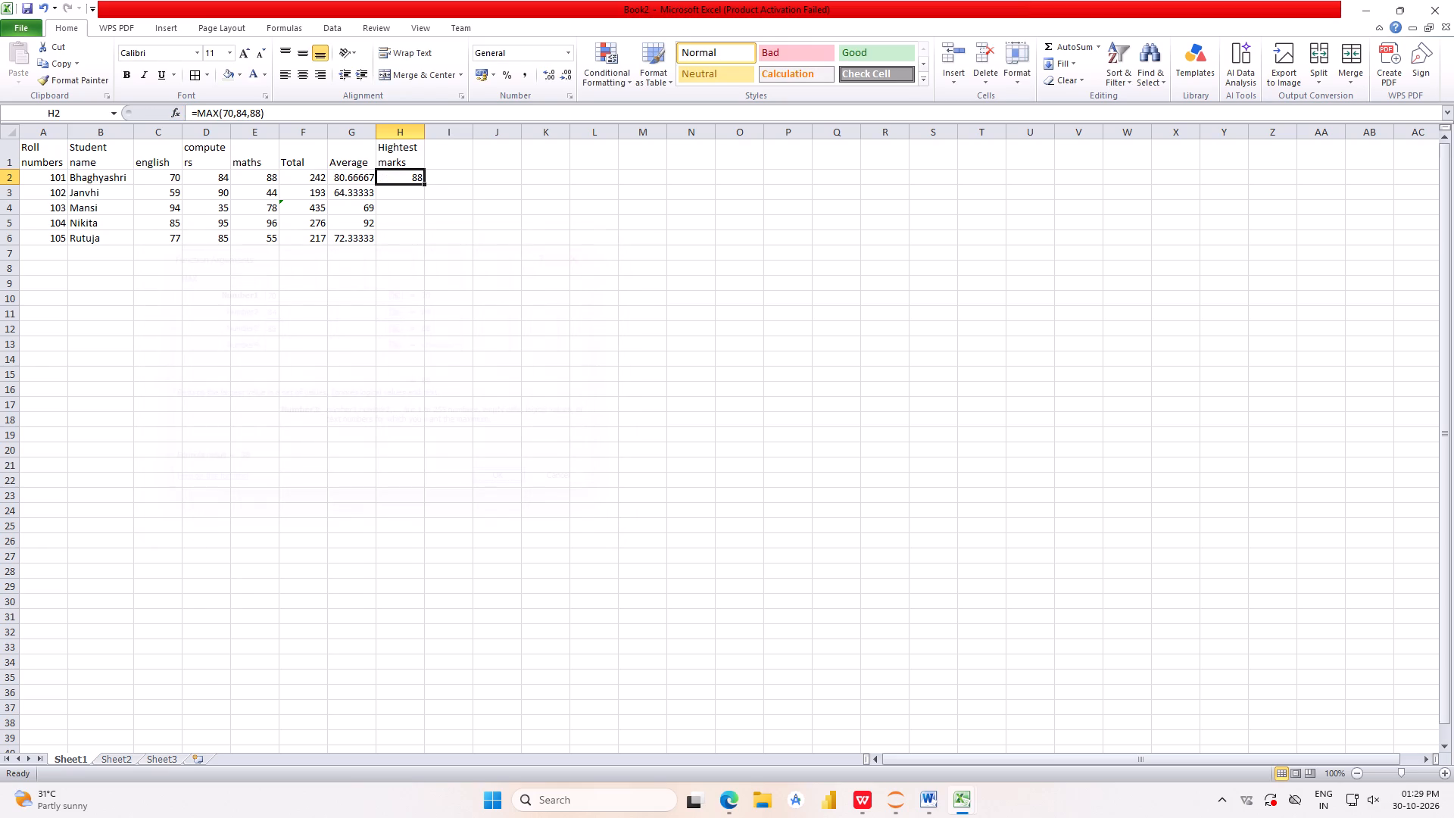
Enter 90 as roll number 102's highest mark in H3.
{"action": "left_click", "coordinate": [404, 197]}
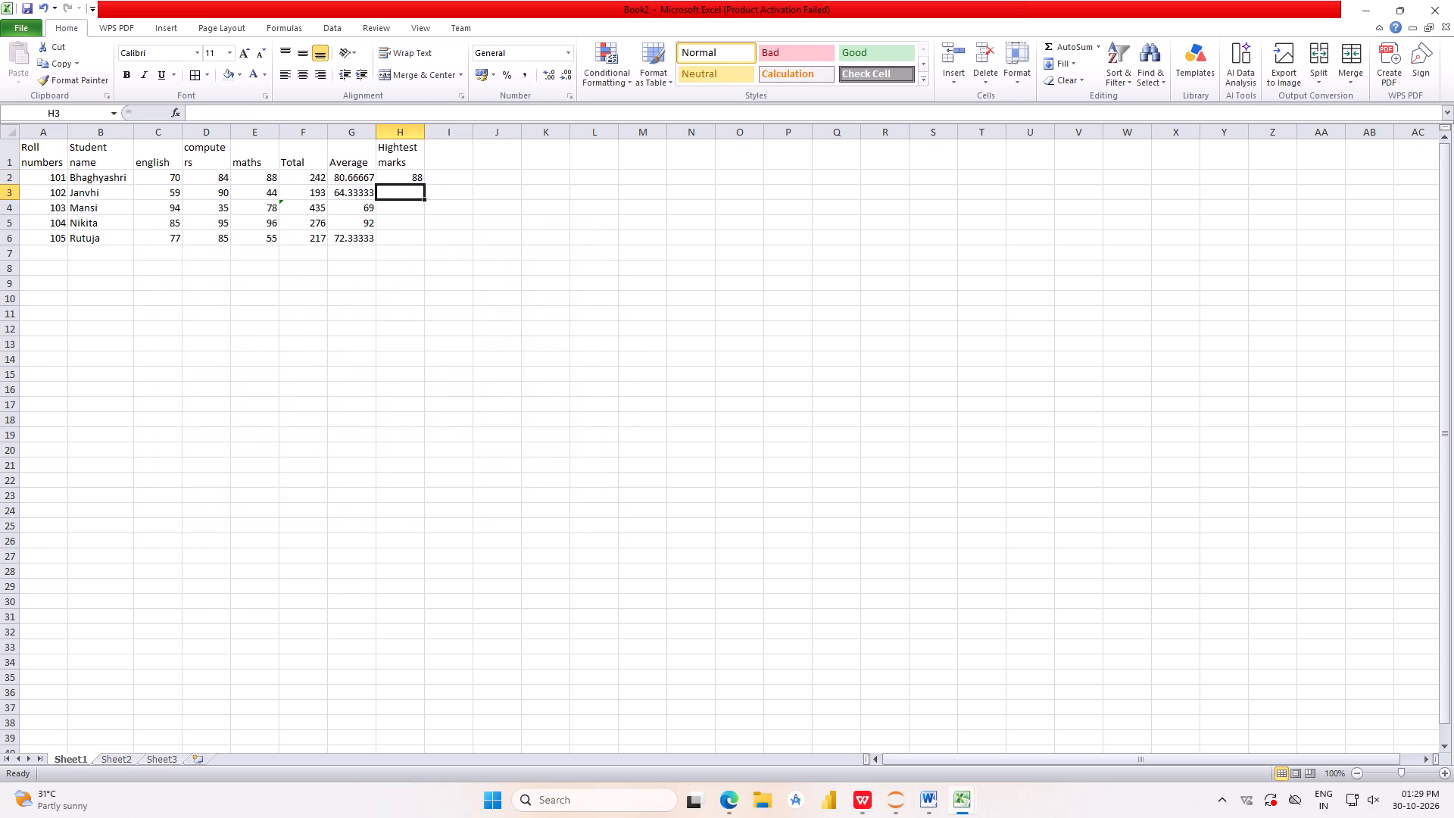
{"action": "type", "text": "90"}
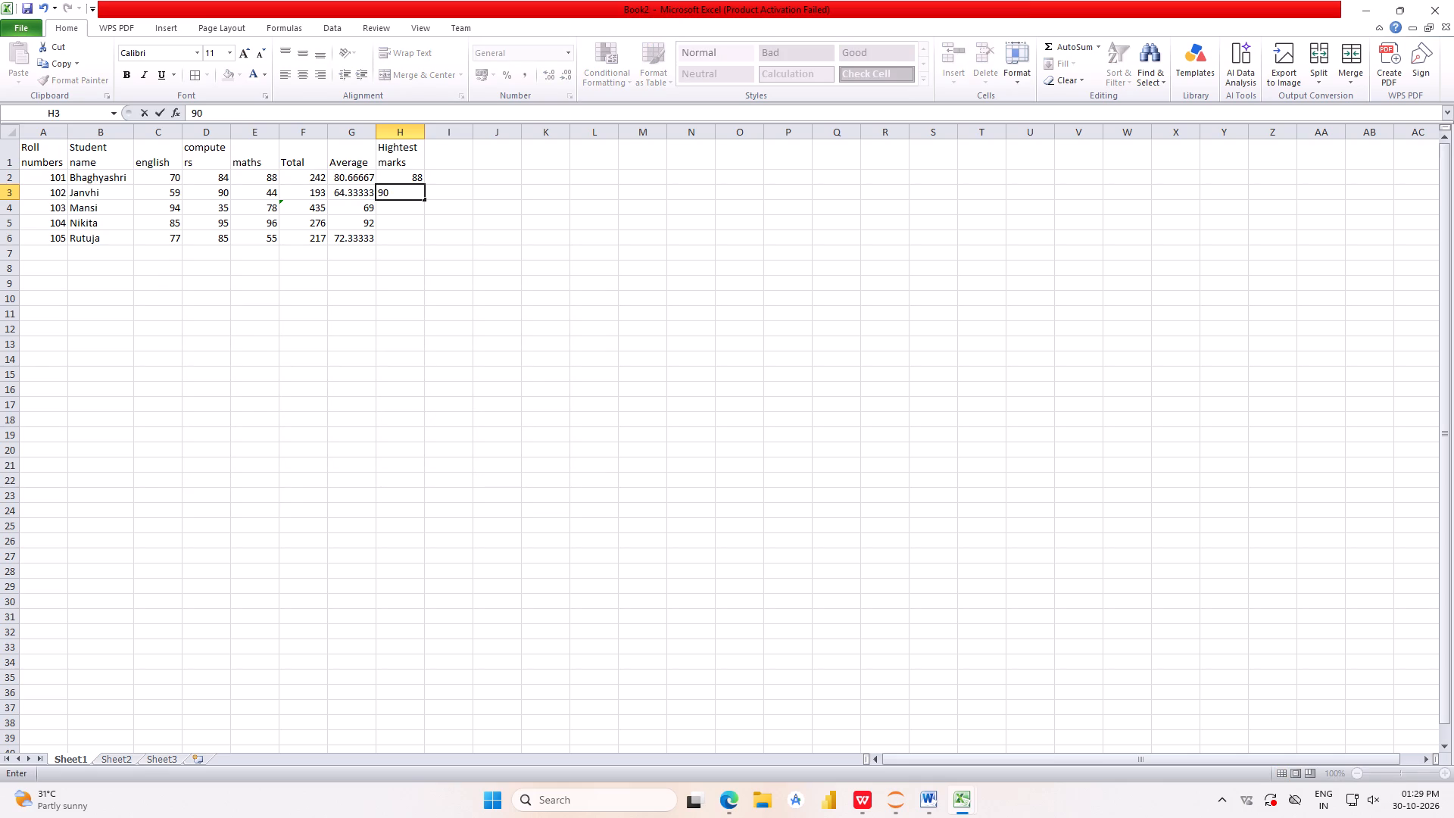
{"action": "left_click", "coordinate": [404, 213]}
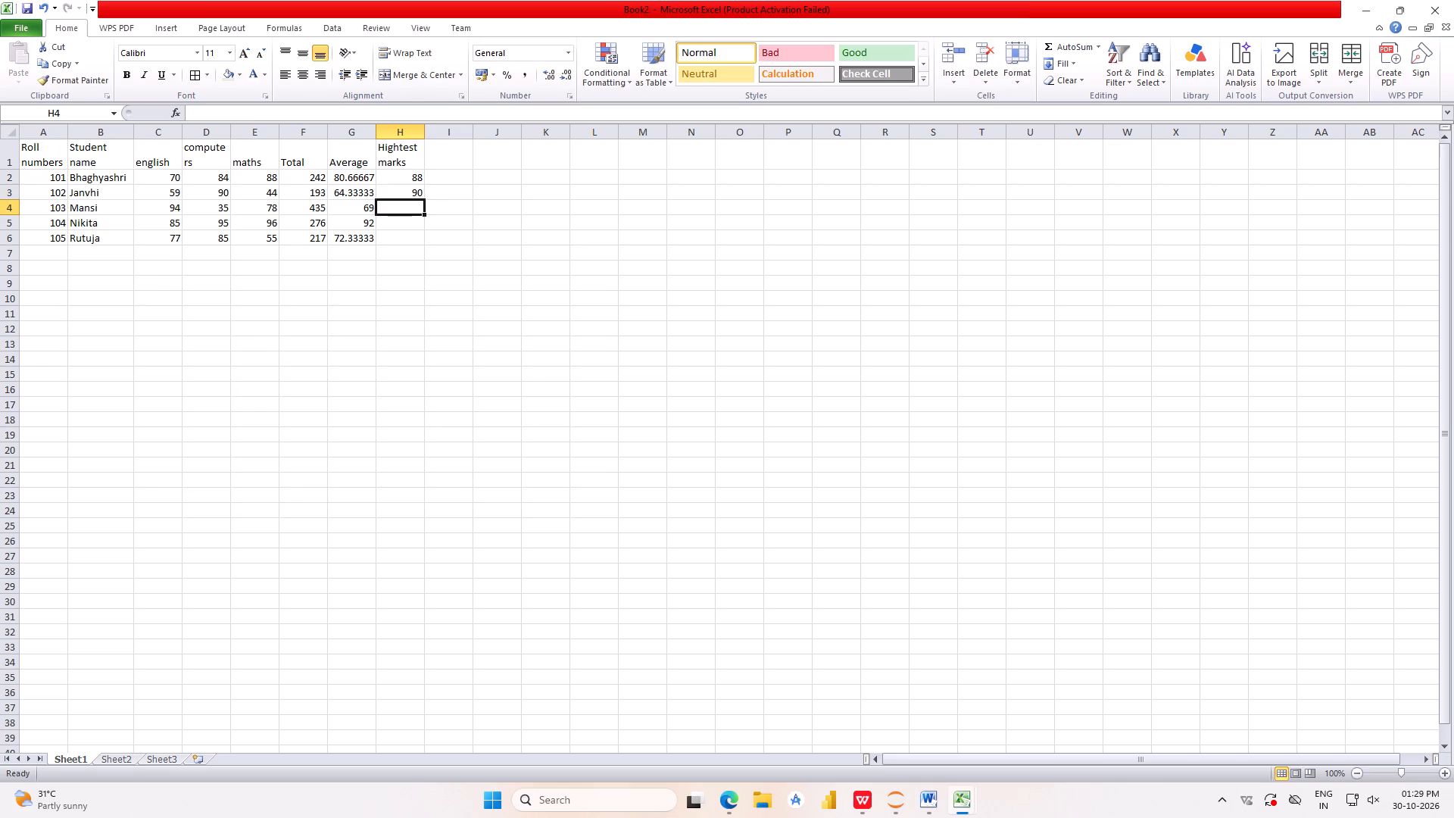
Enter 94, 96 and 85 as the highest marks of roll numbers 103, 104 and 105 in H4 to H6.
{"action": "type", "text": "94"}
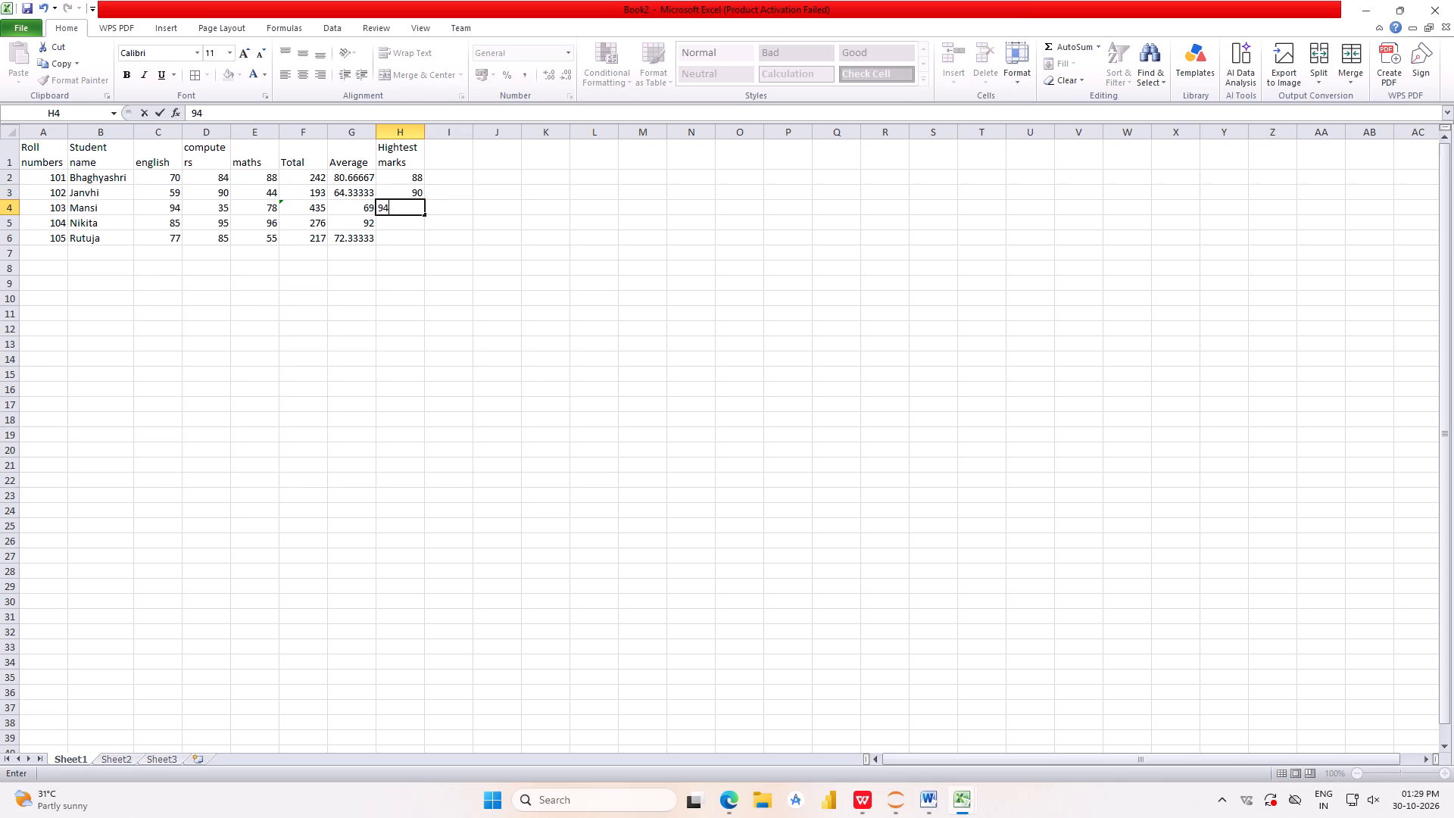
{"action": "left_click", "coordinate": [400, 225]}
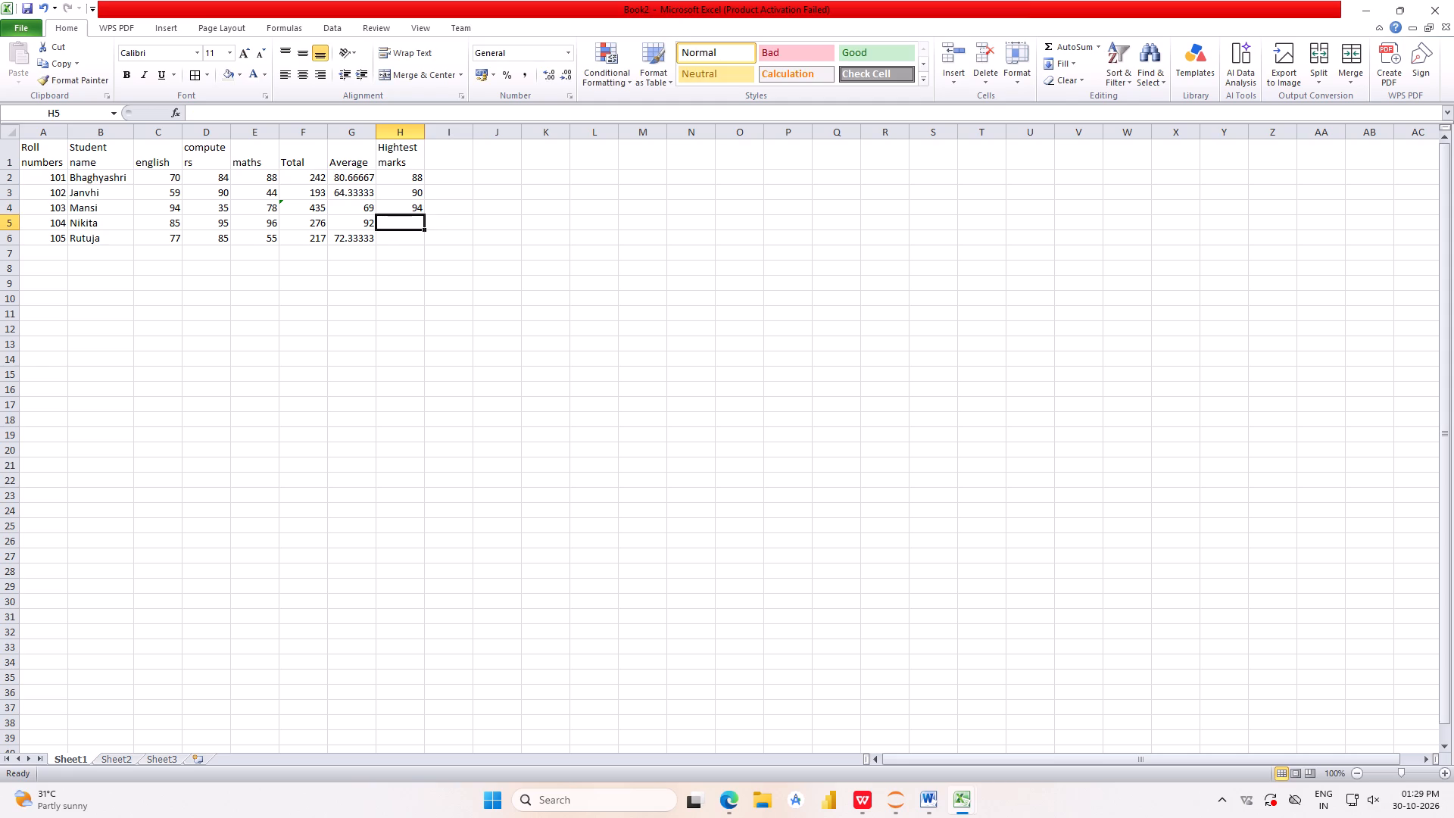
{"action": "type", "text": "96"}
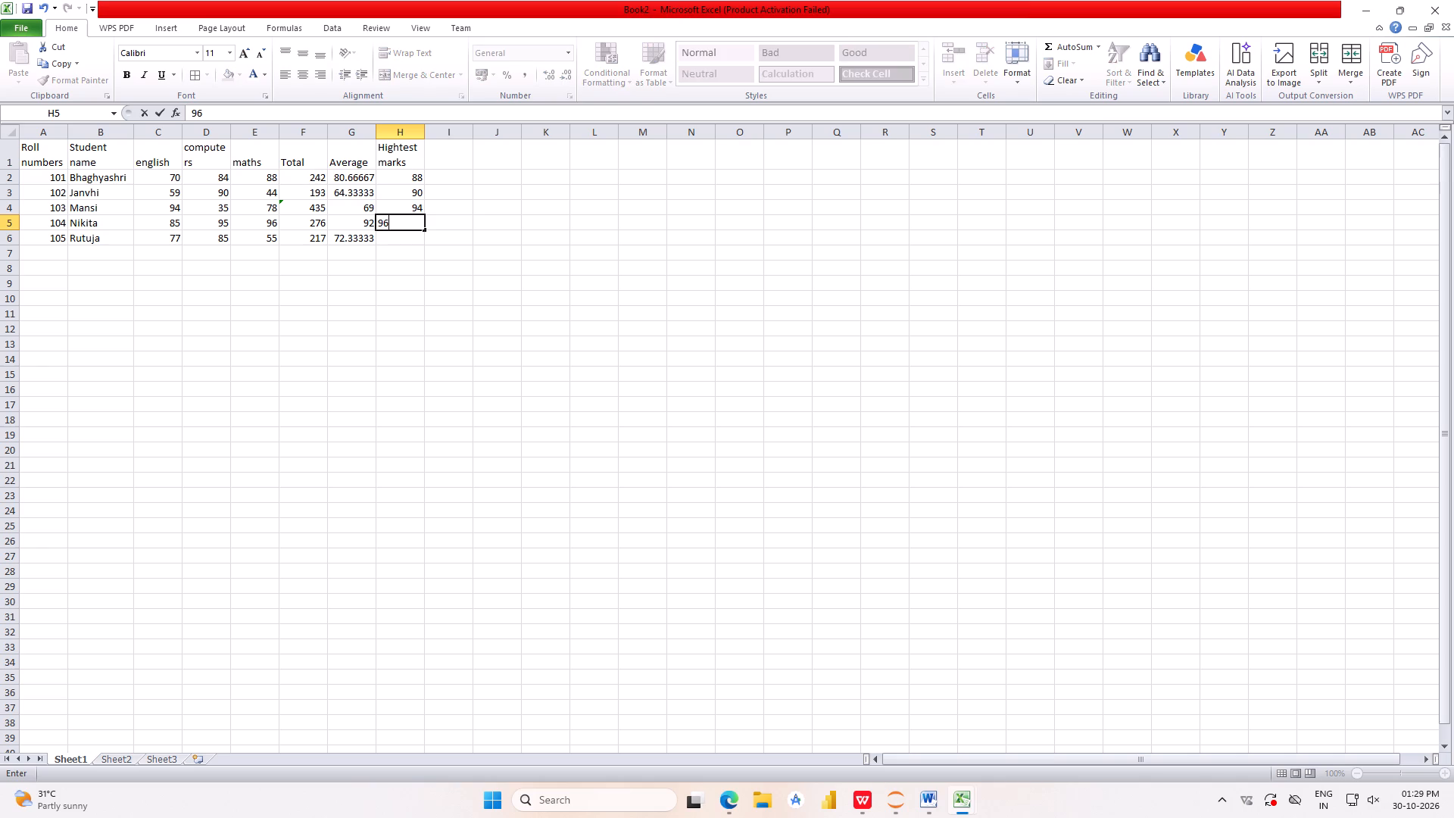
{"action": "left_click", "coordinate": [403, 238]}
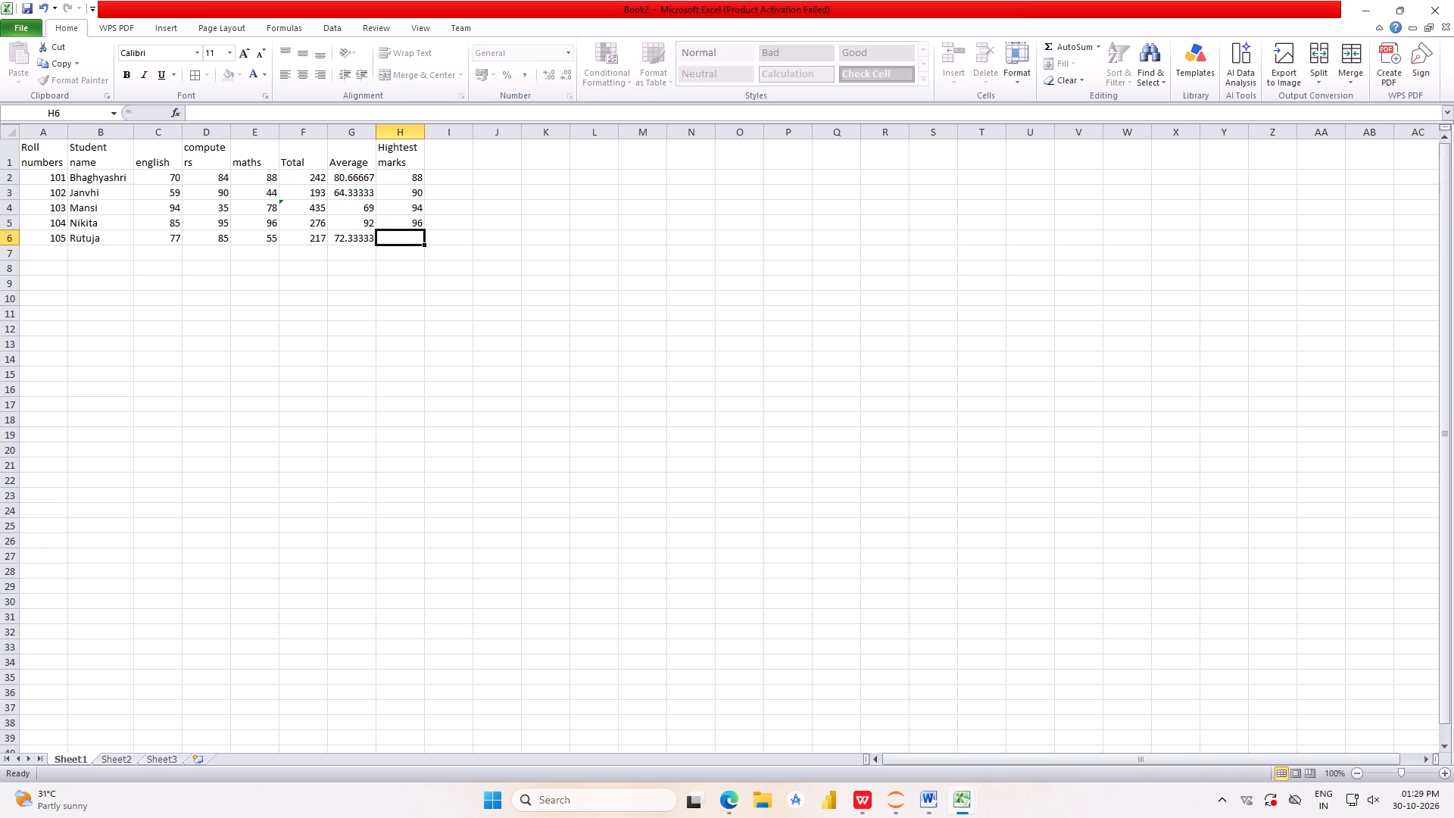
{"action": "key", "text": "8"}
{"action": "key", "text": "5"}
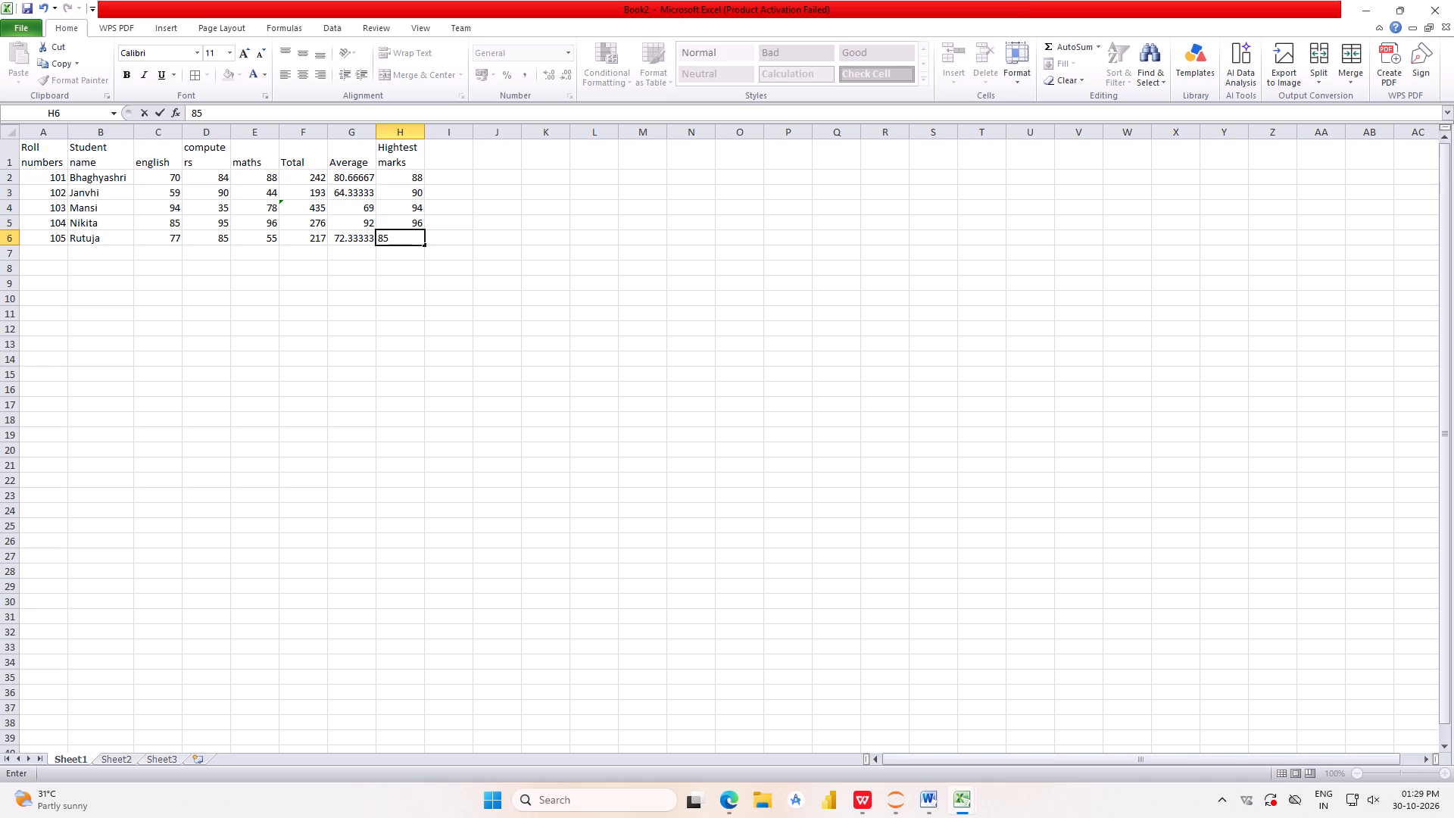
{"action": "left_click", "coordinate": [442, 152]}
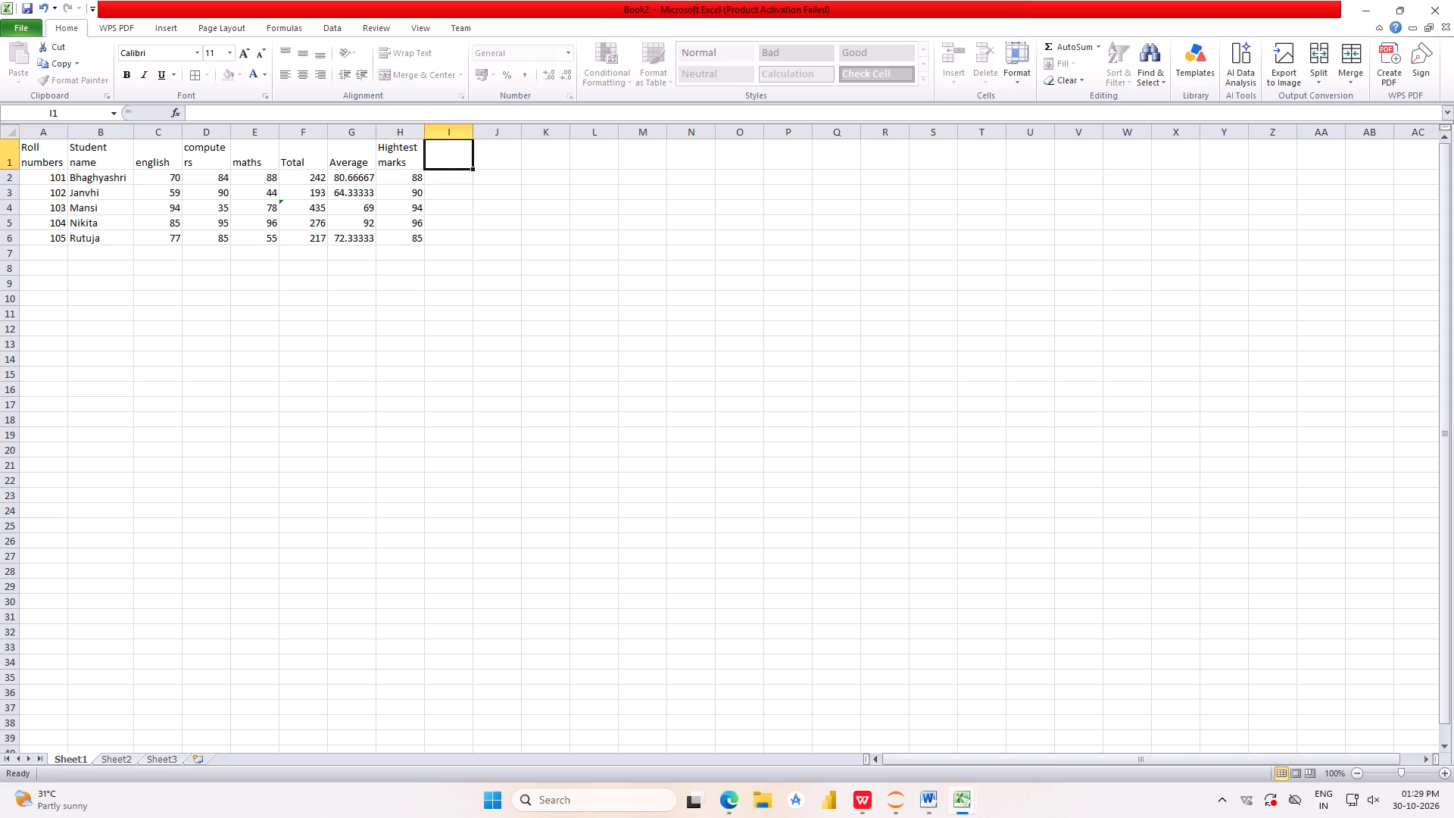
Widen the Average column G to about one and a half times its width.
{"action": "left_click", "coordinate": [348, 156]}
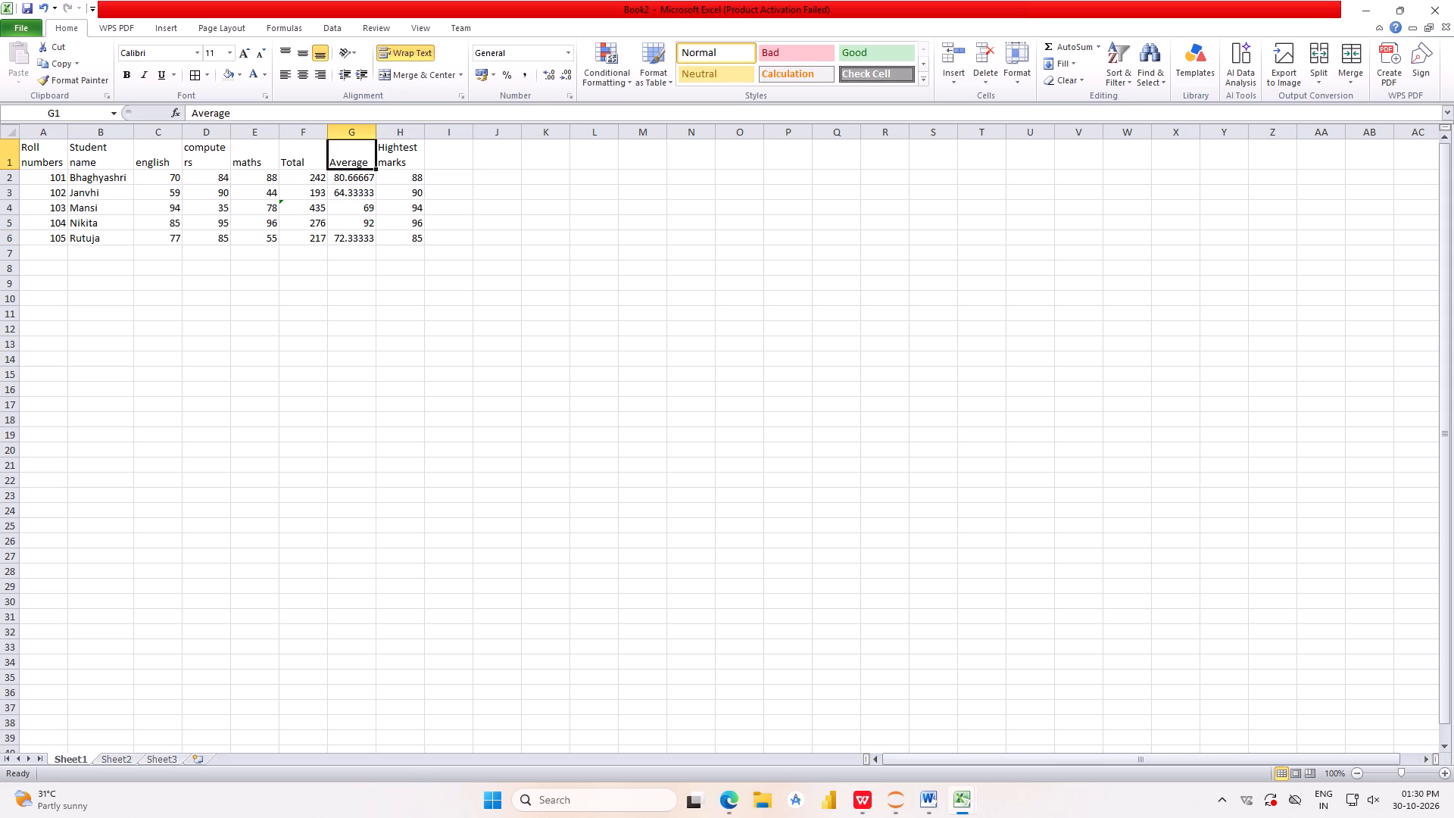
{"action": "left_click", "coordinate": [359, 133]}
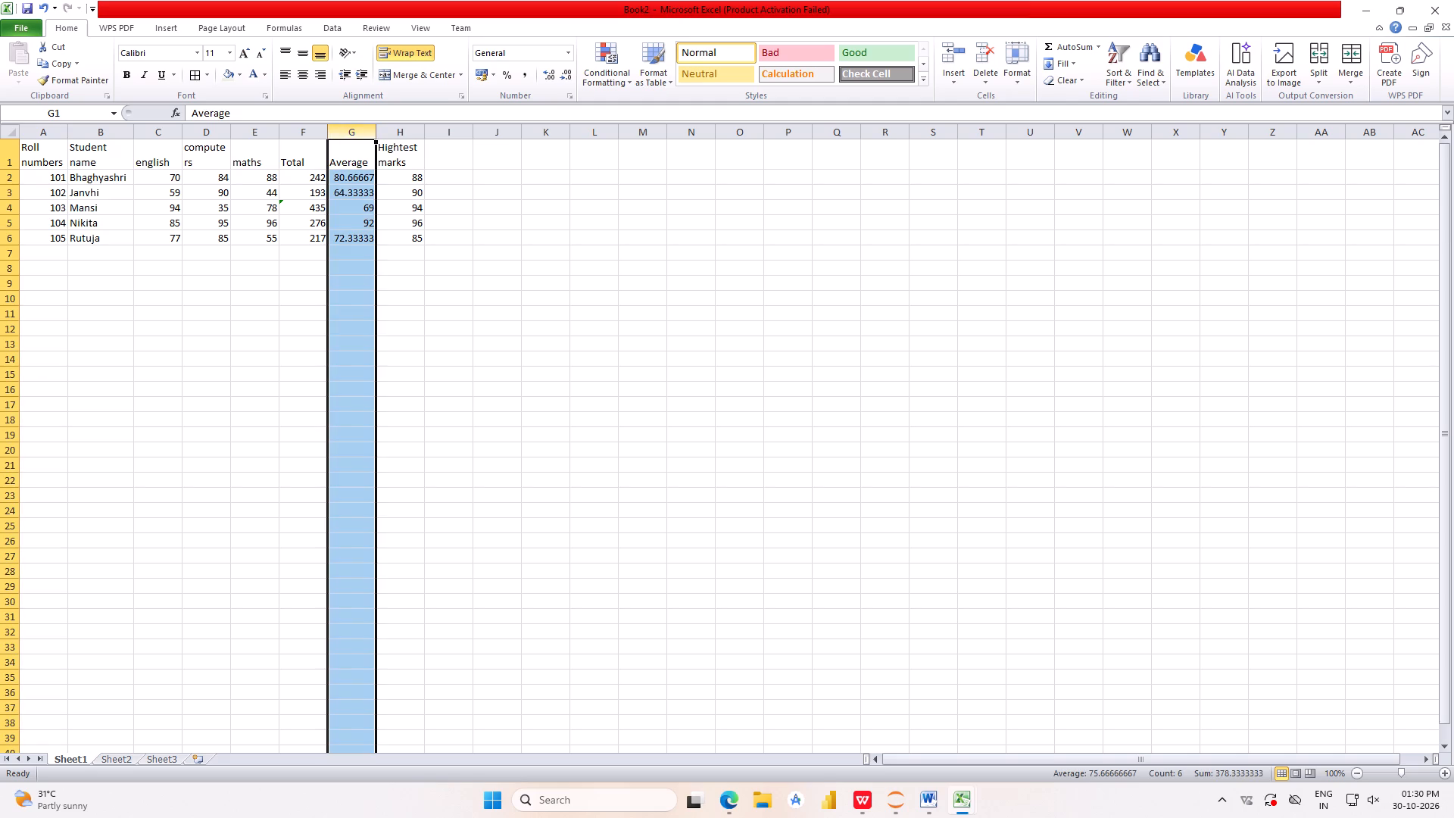
{"action": "left_click_drag", "start_coordinate": [374, 138], "coordinate": [401, 149]}
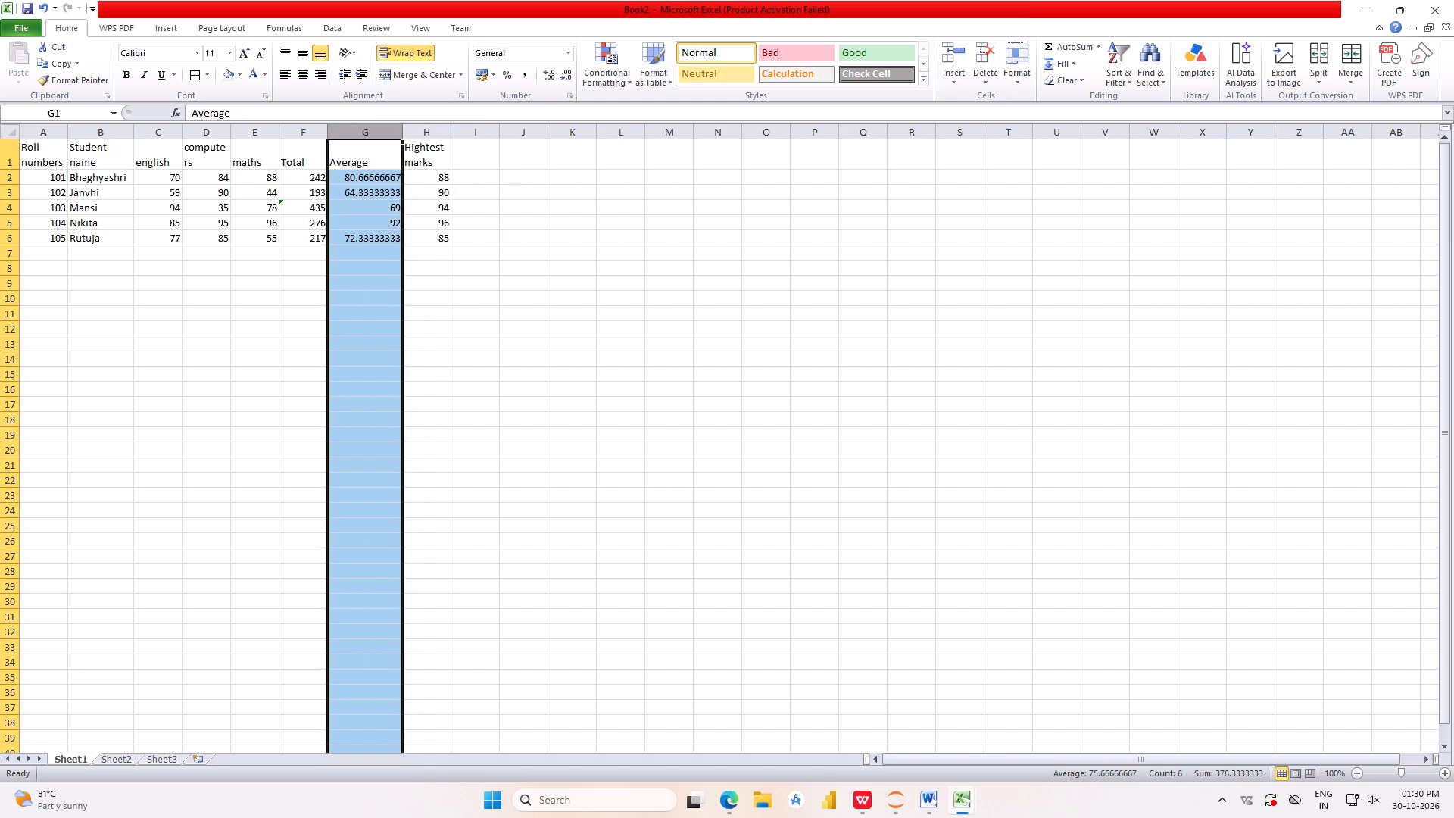
{"action": "left_click", "coordinate": [467, 148]}
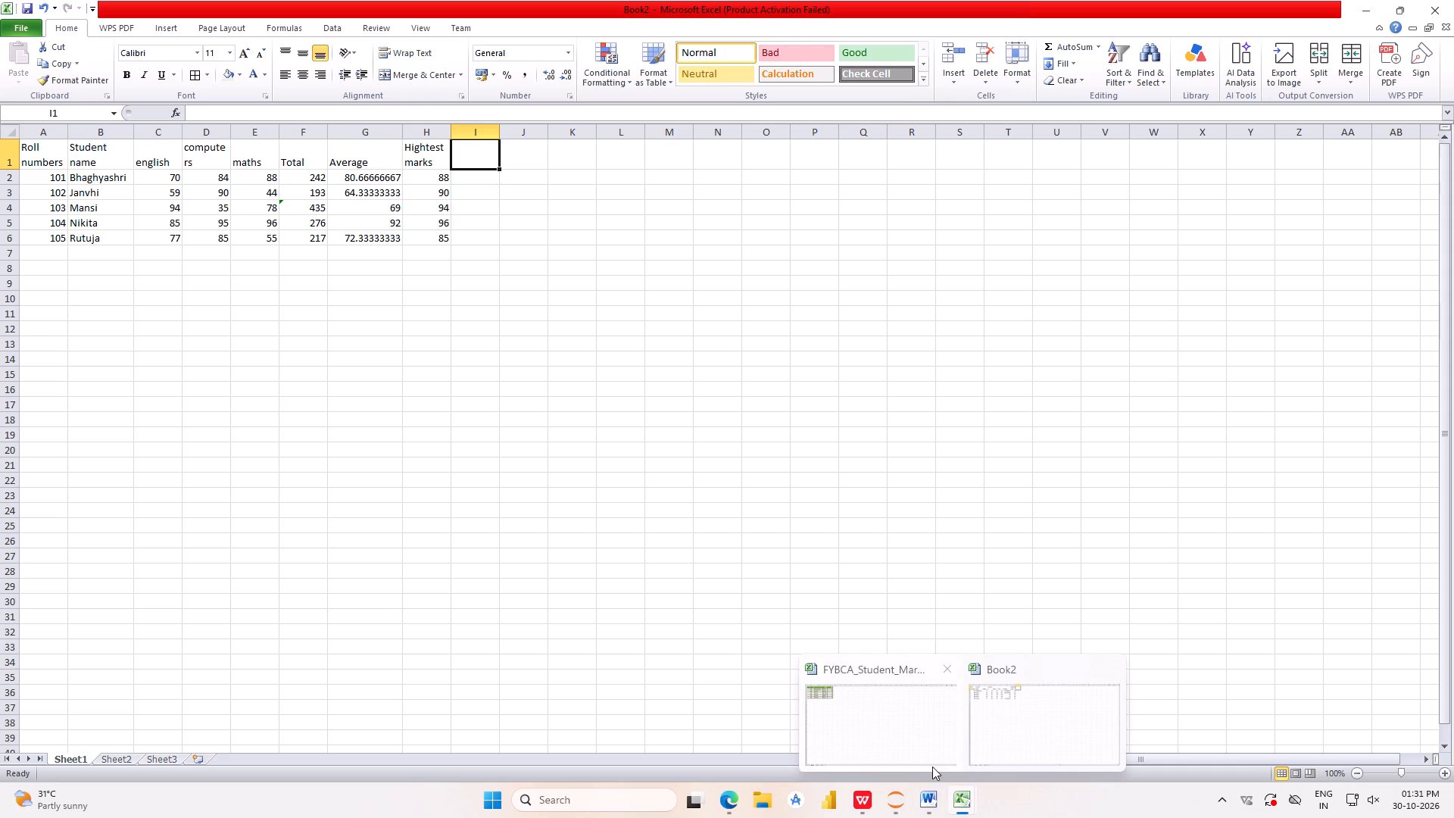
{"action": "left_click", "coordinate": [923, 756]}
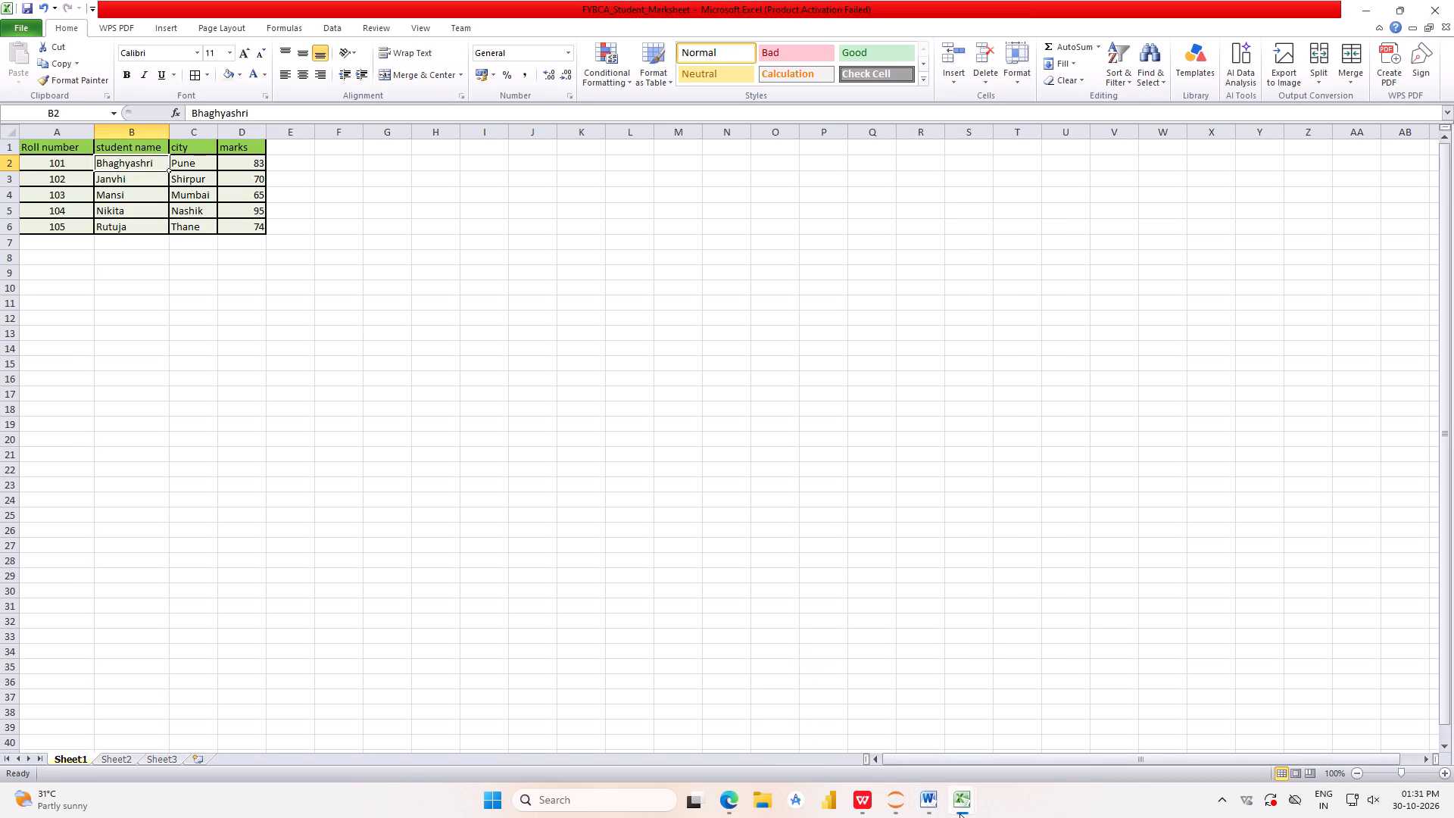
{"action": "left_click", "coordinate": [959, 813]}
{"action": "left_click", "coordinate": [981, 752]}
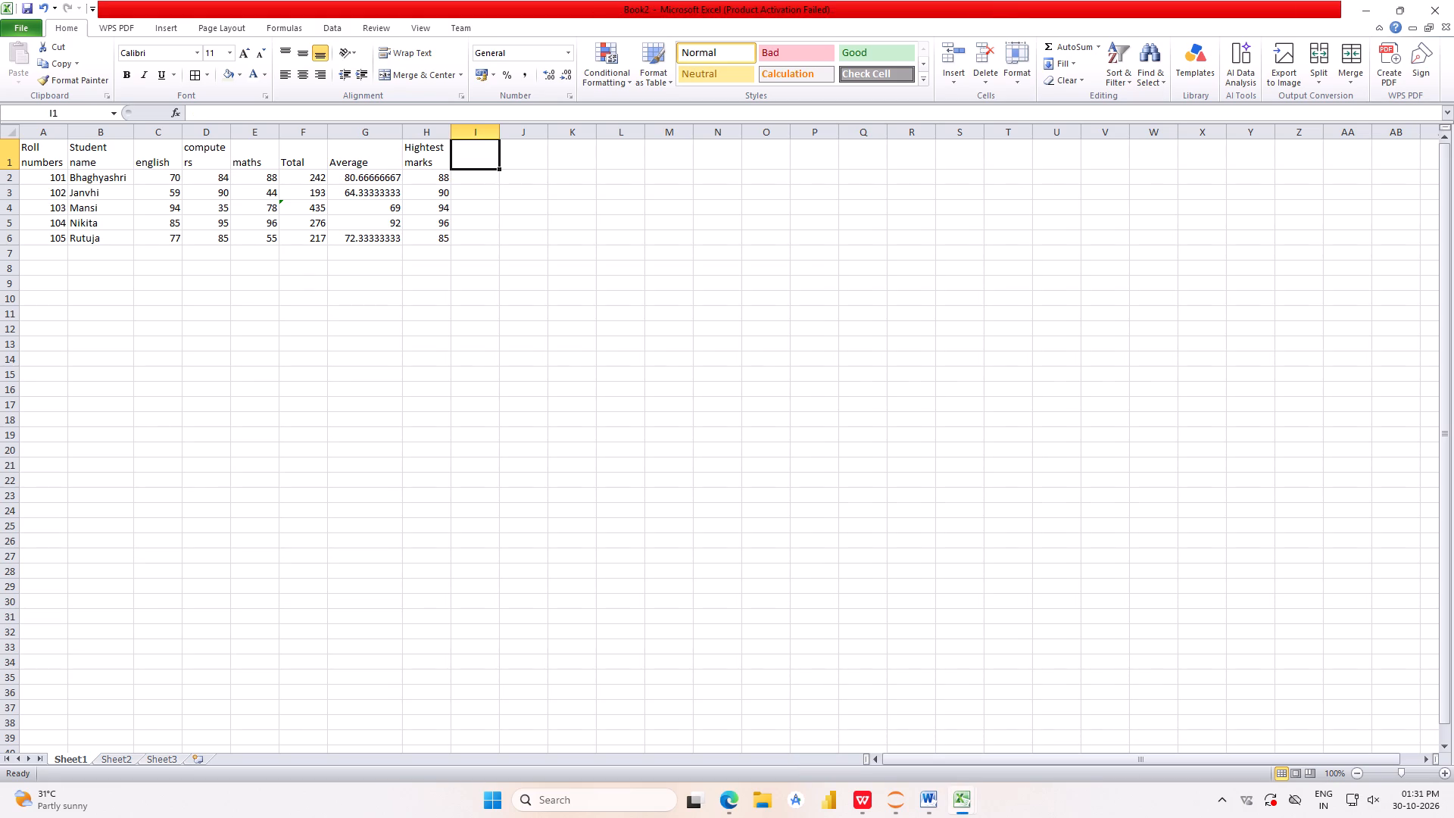
Add the column heading "Lowest marks" in I1, beside the highest marks heading.
{"action": "left_click", "coordinate": [480, 152]}
{"action": "key", "text": "l"}
{"action": "key", "text": "o"}
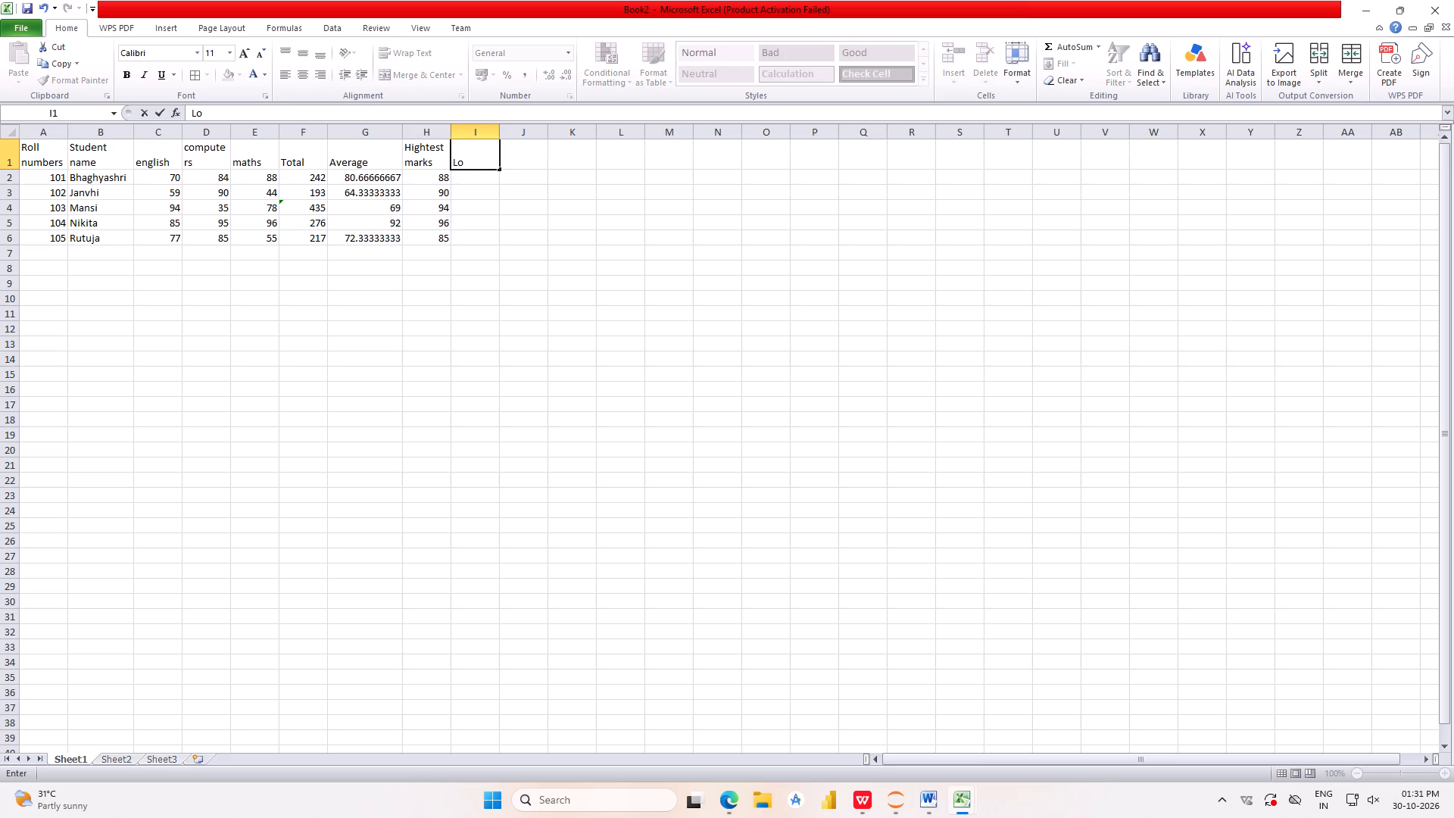
{"action": "type", "text": "we"}
{"action": "type", "text": "st"}
{"action": "key", "text": "space"}
{"action": "type", "text": "marks"}
{"action": "key", "text": "Return"}
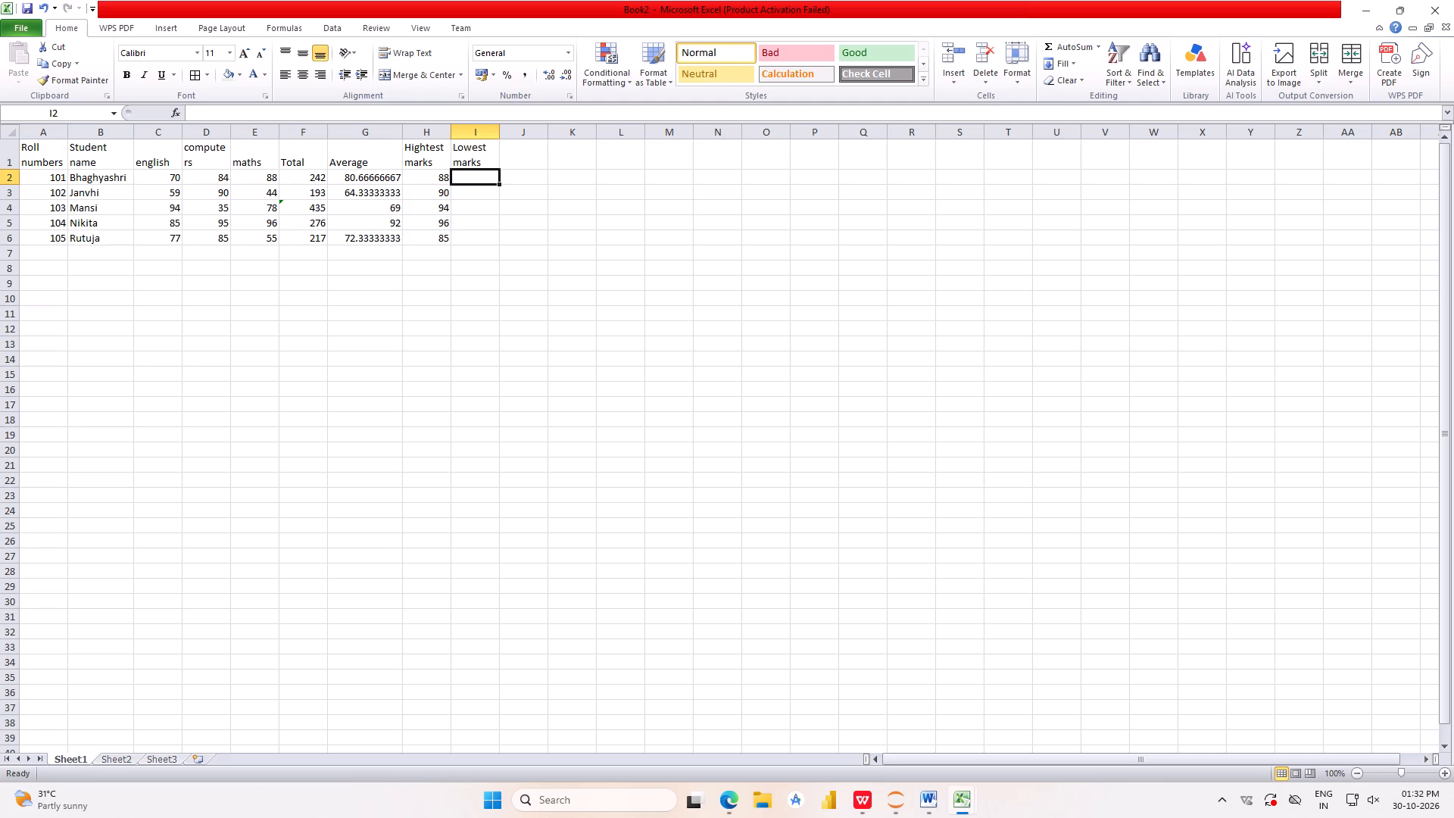
Enter 70 and 44 as the lowest marks of roll numbers 101 and 102 in I2 and I3.
{"action": "type", "text": "70"}
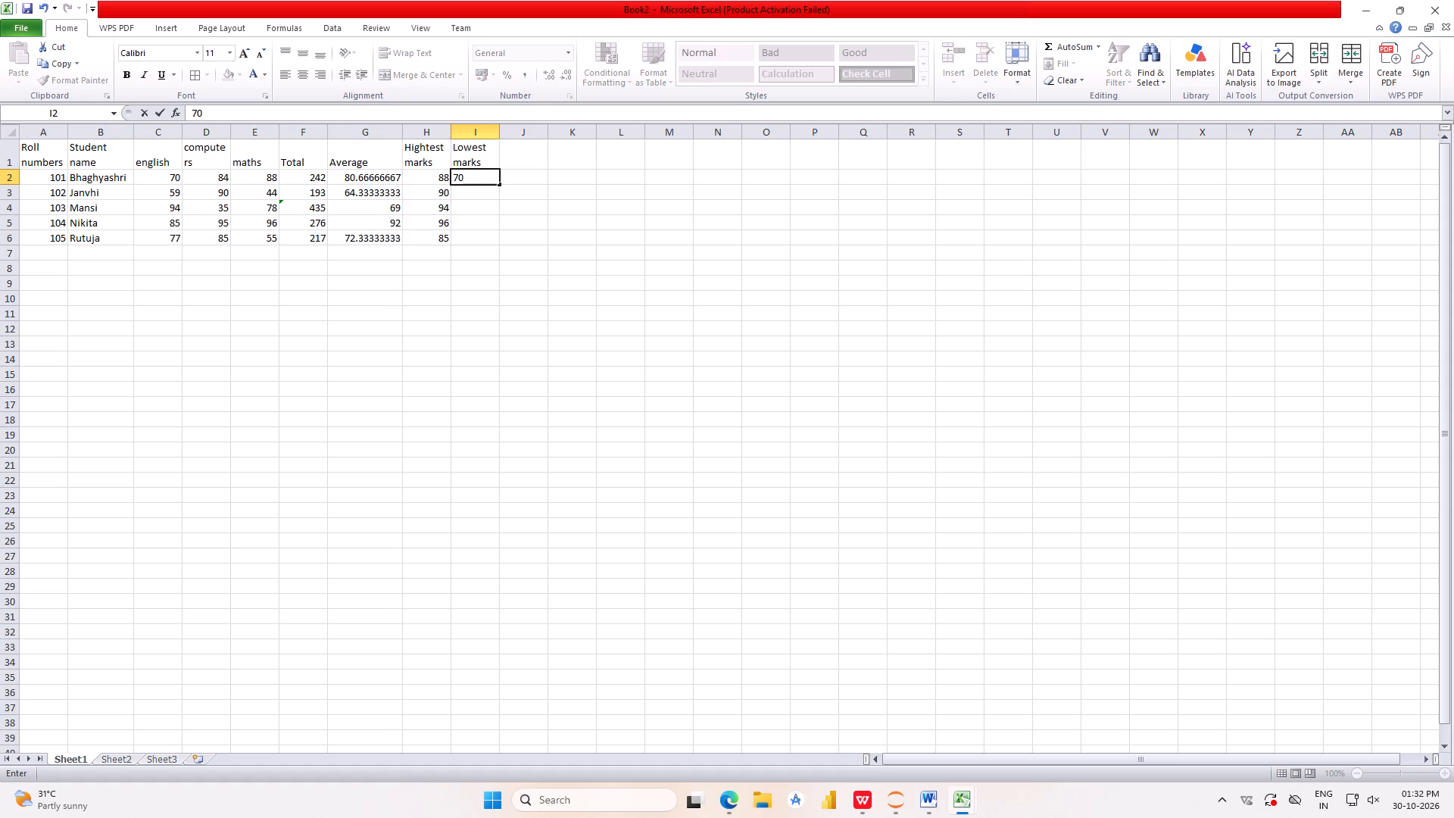
{"action": "key", "text": "Return"}
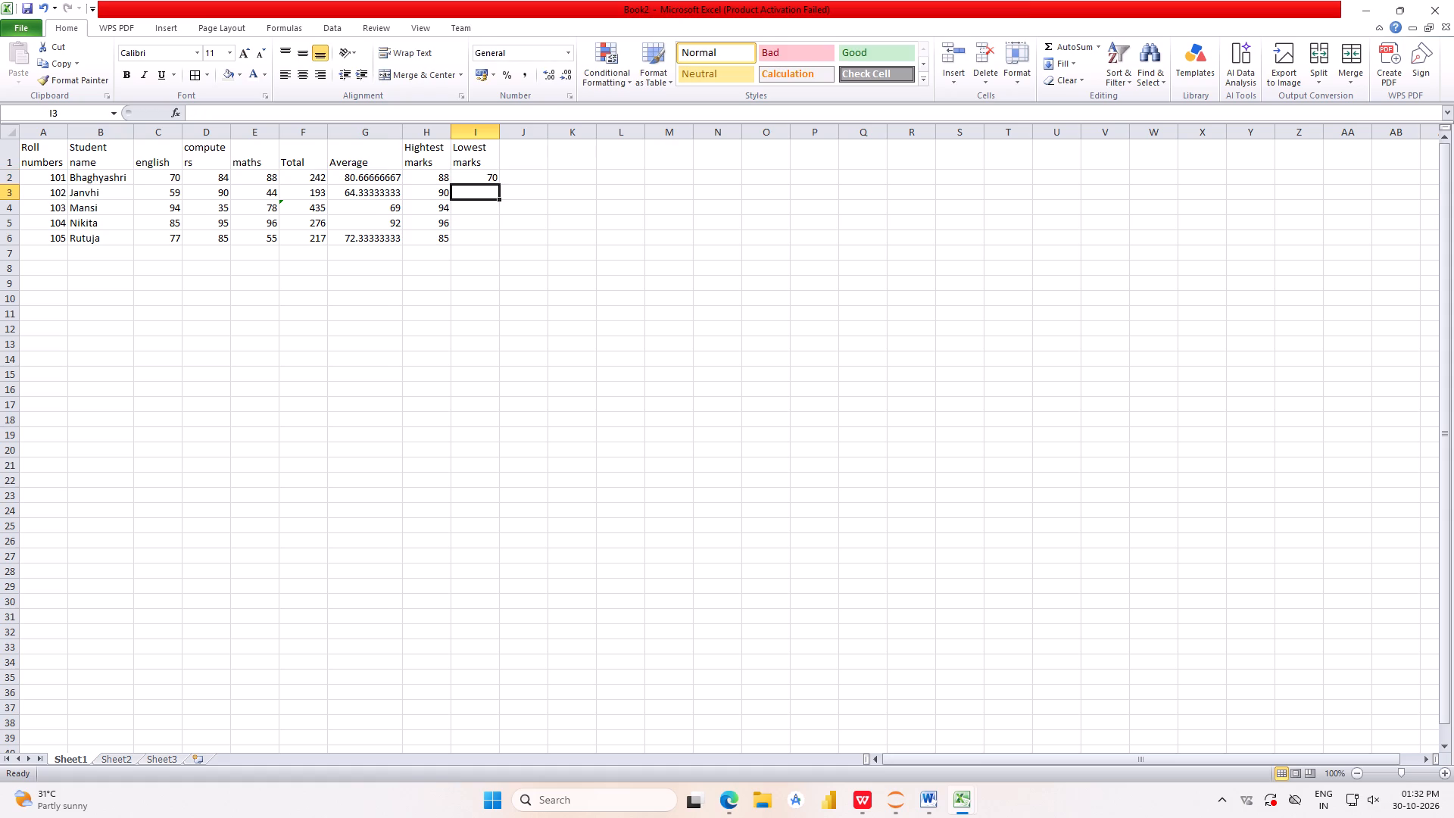
{"action": "type", "text": "44"}
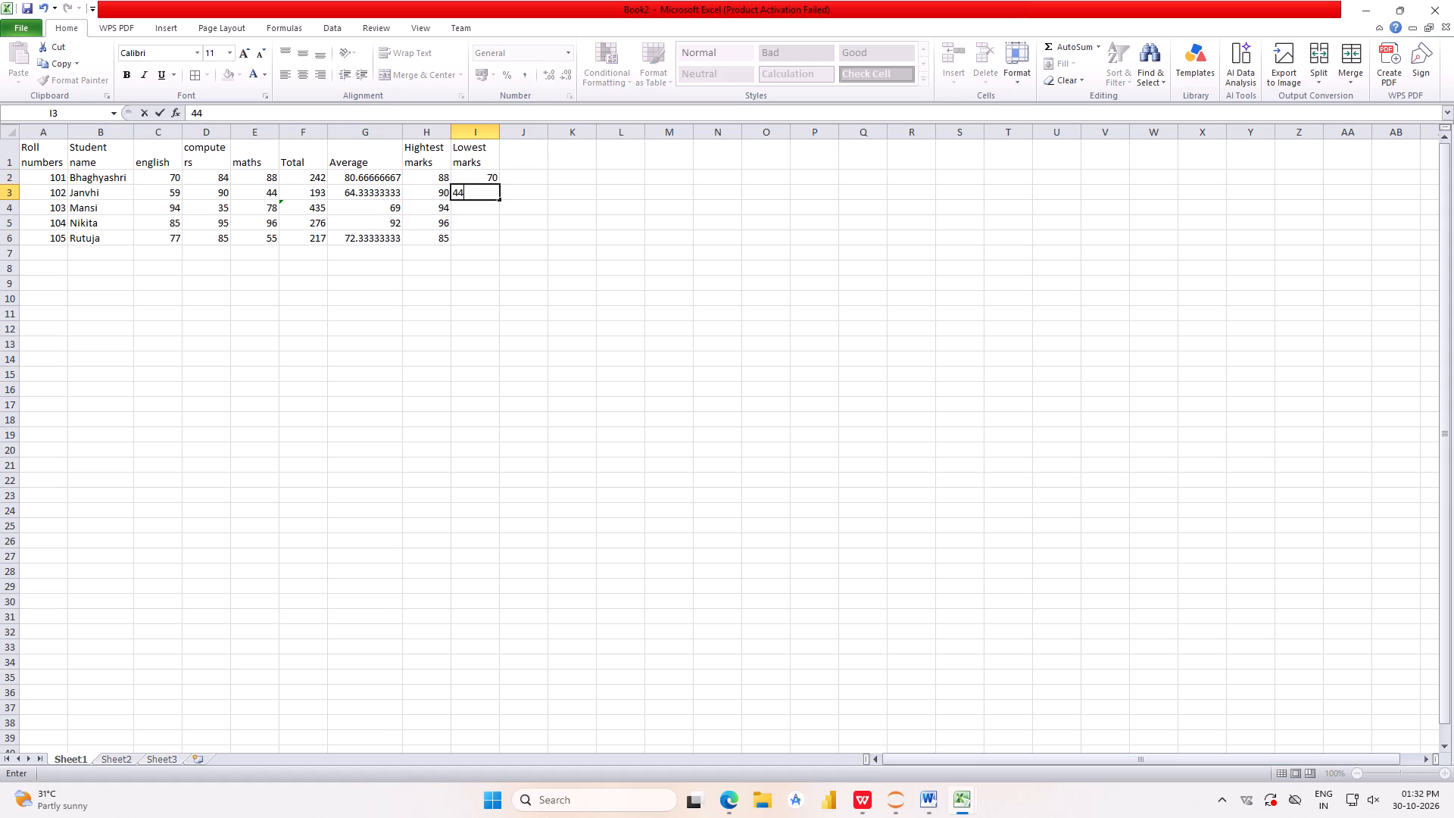
{"action": "key", "text": "Return"}
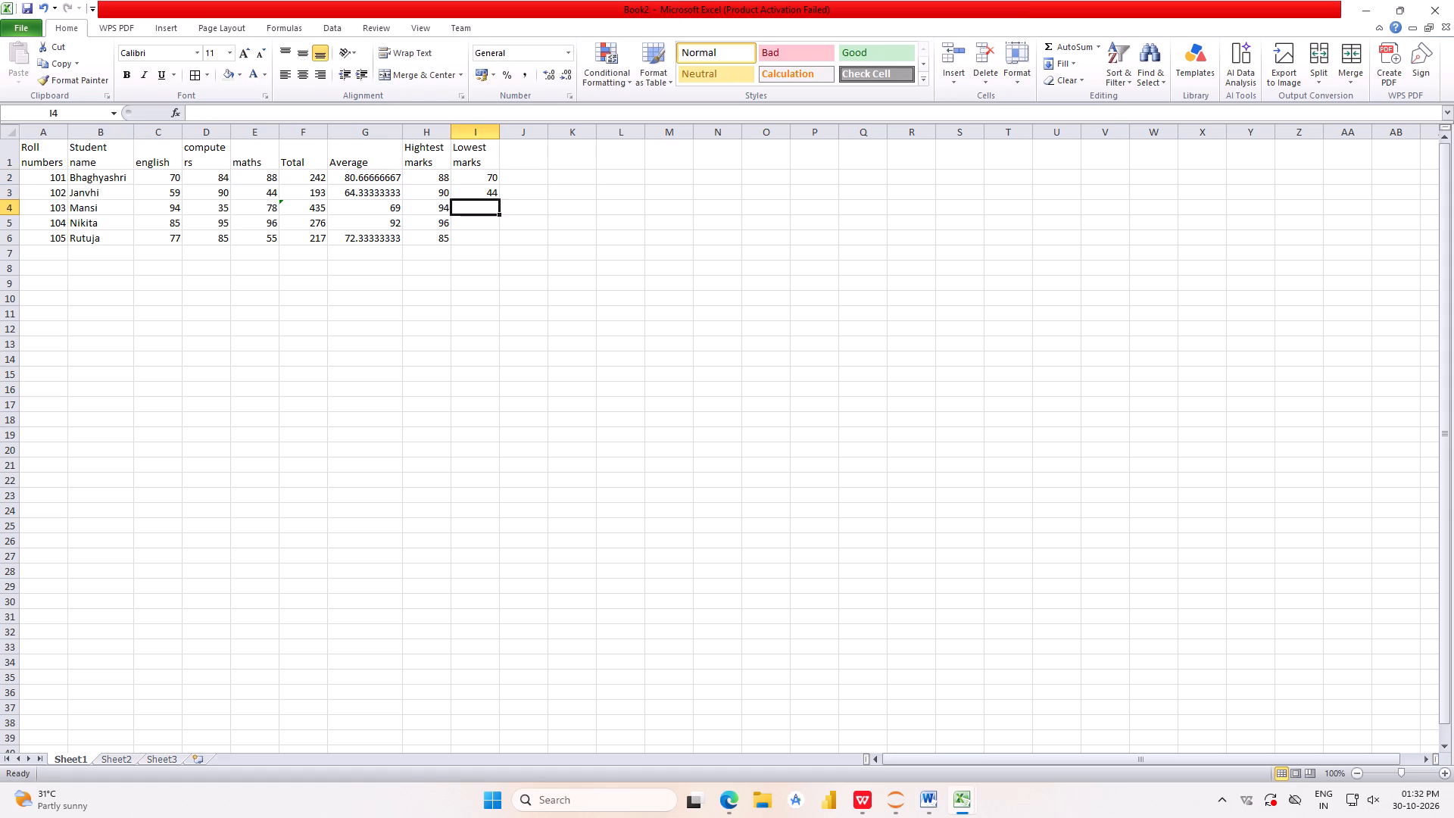
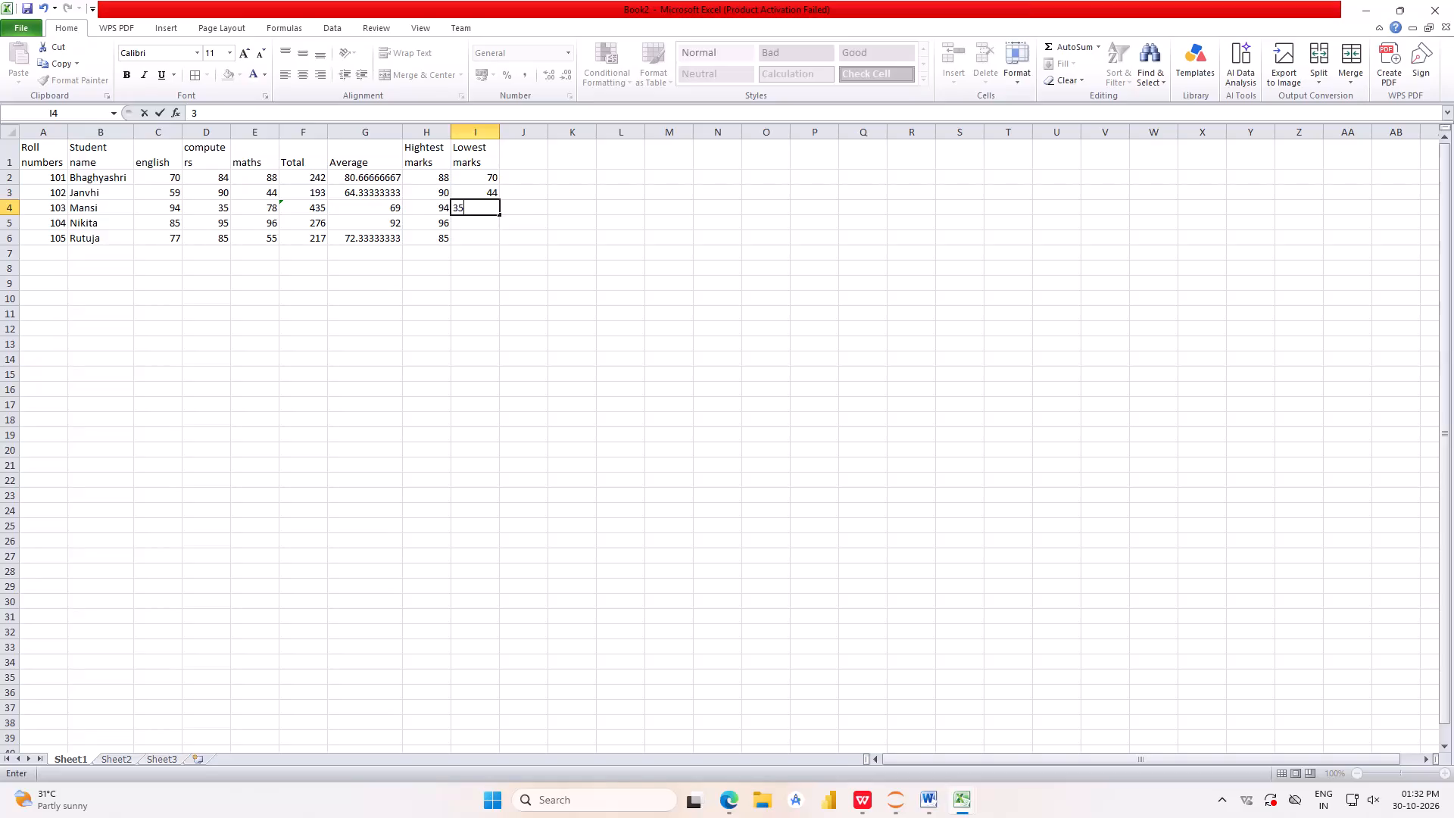
Enter 35, 85 and 55 as the lowest marks of roll numbers 103, 104 and 105 in I4 to I6.
{"action": "key", "text": "Return"}
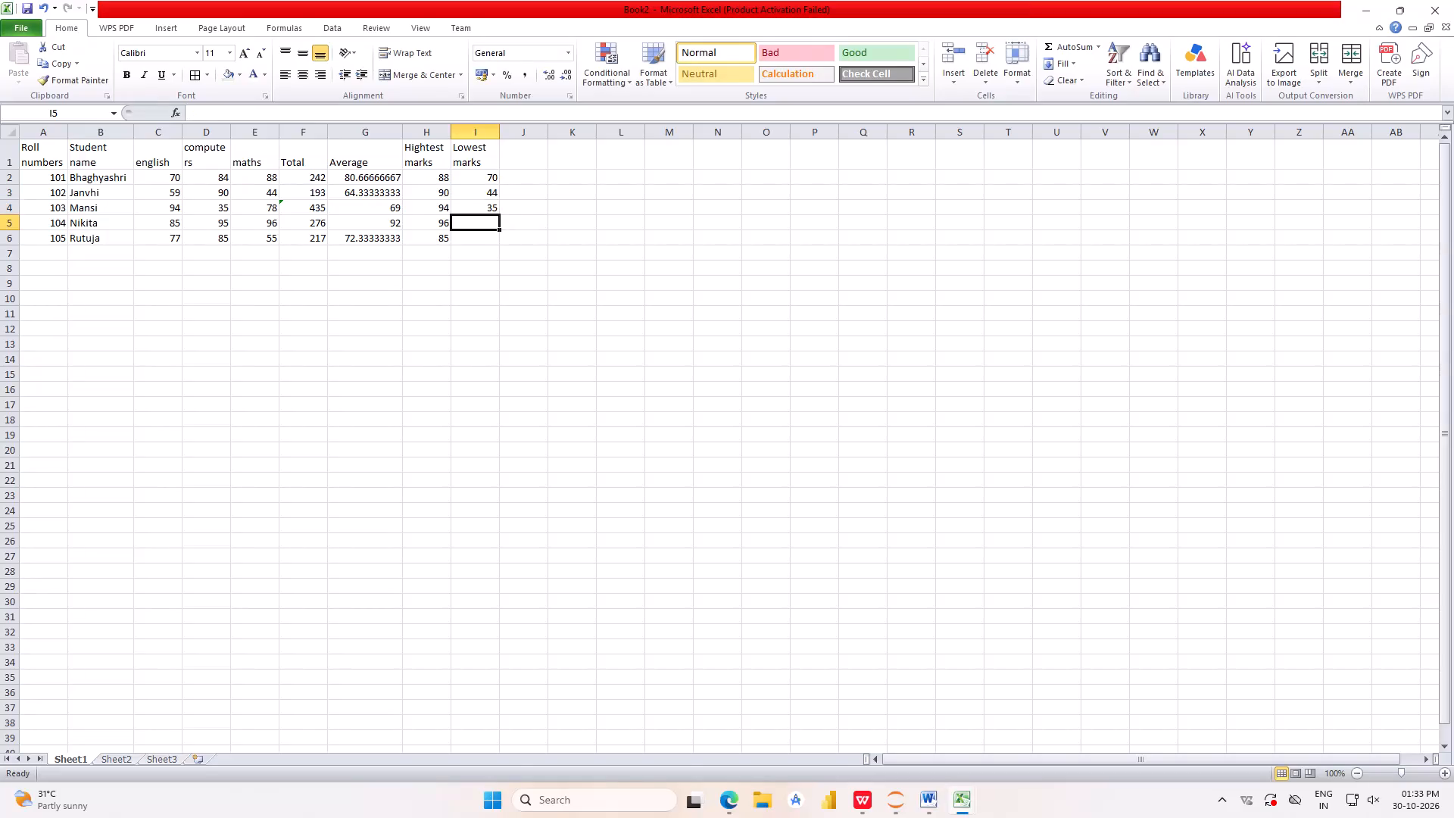
{"action": "type", "text": "85"}
{"action": "key", "text": "Return"}
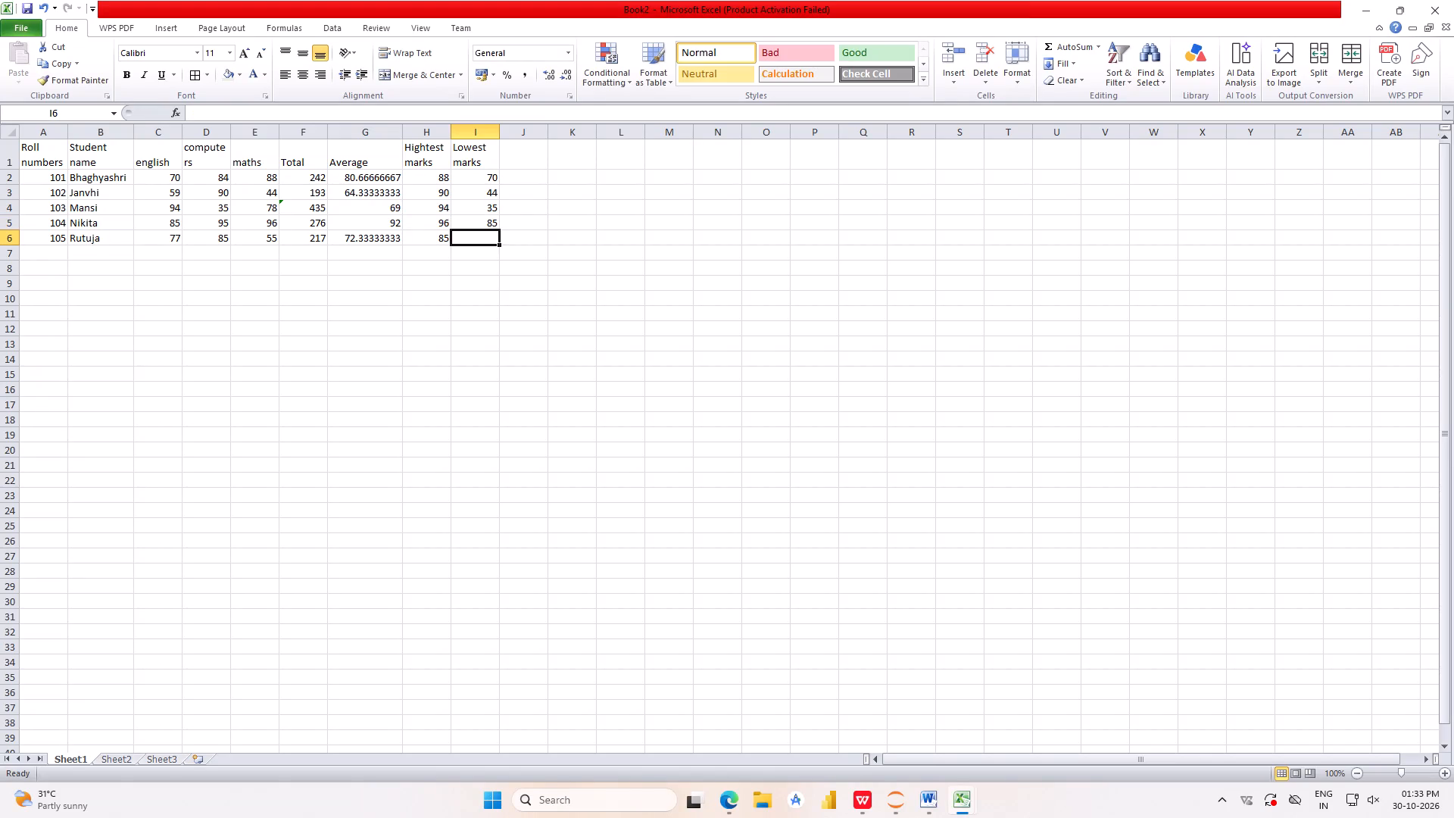
{"action": "type", "text": "55"}
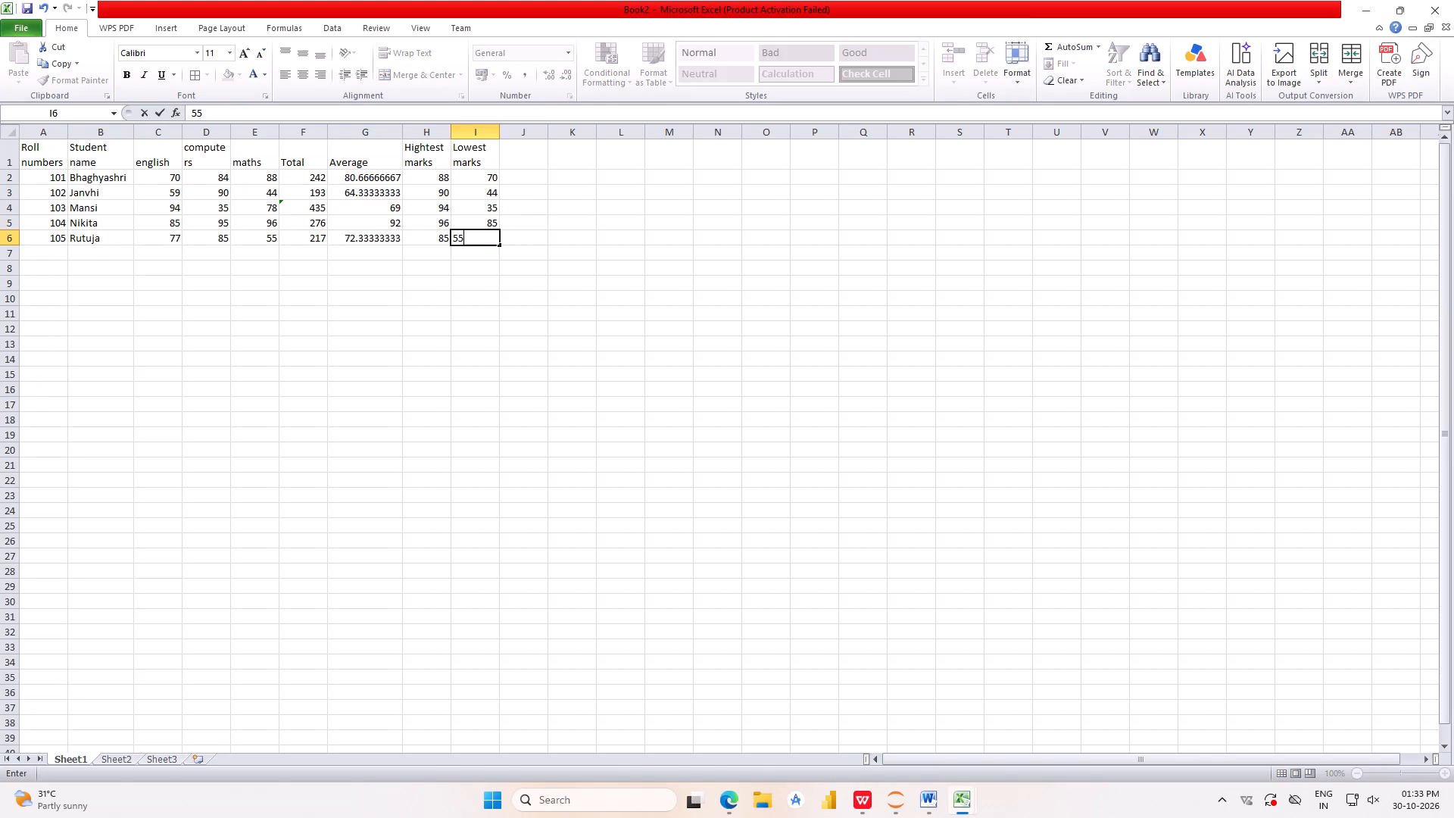
{"action": "key", "text": "Return"}
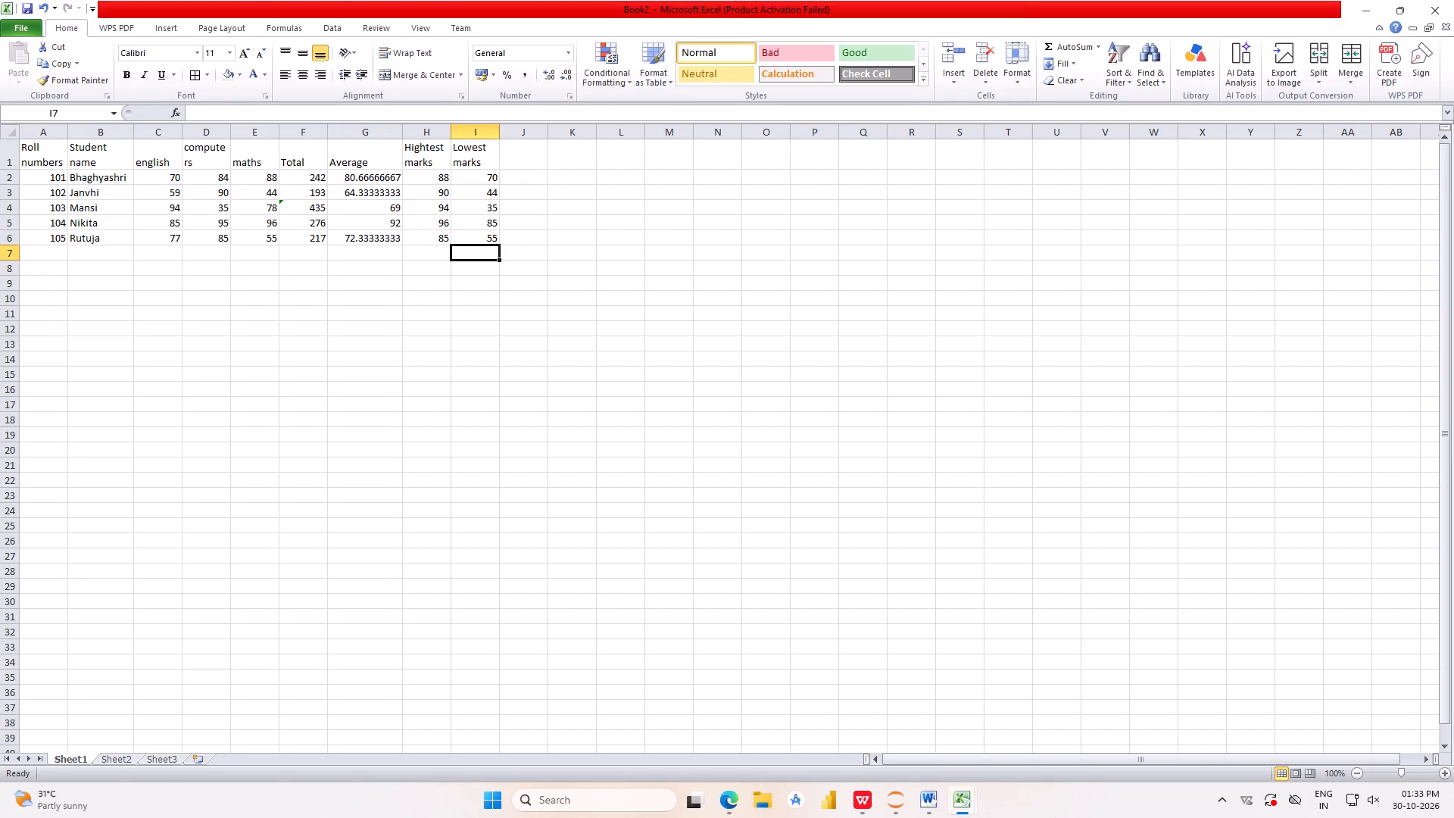
Add the column heading "Percentage" in J1, beside the lowest marks heading.
{"action": "left_click", "coordinate": [514, 161]}
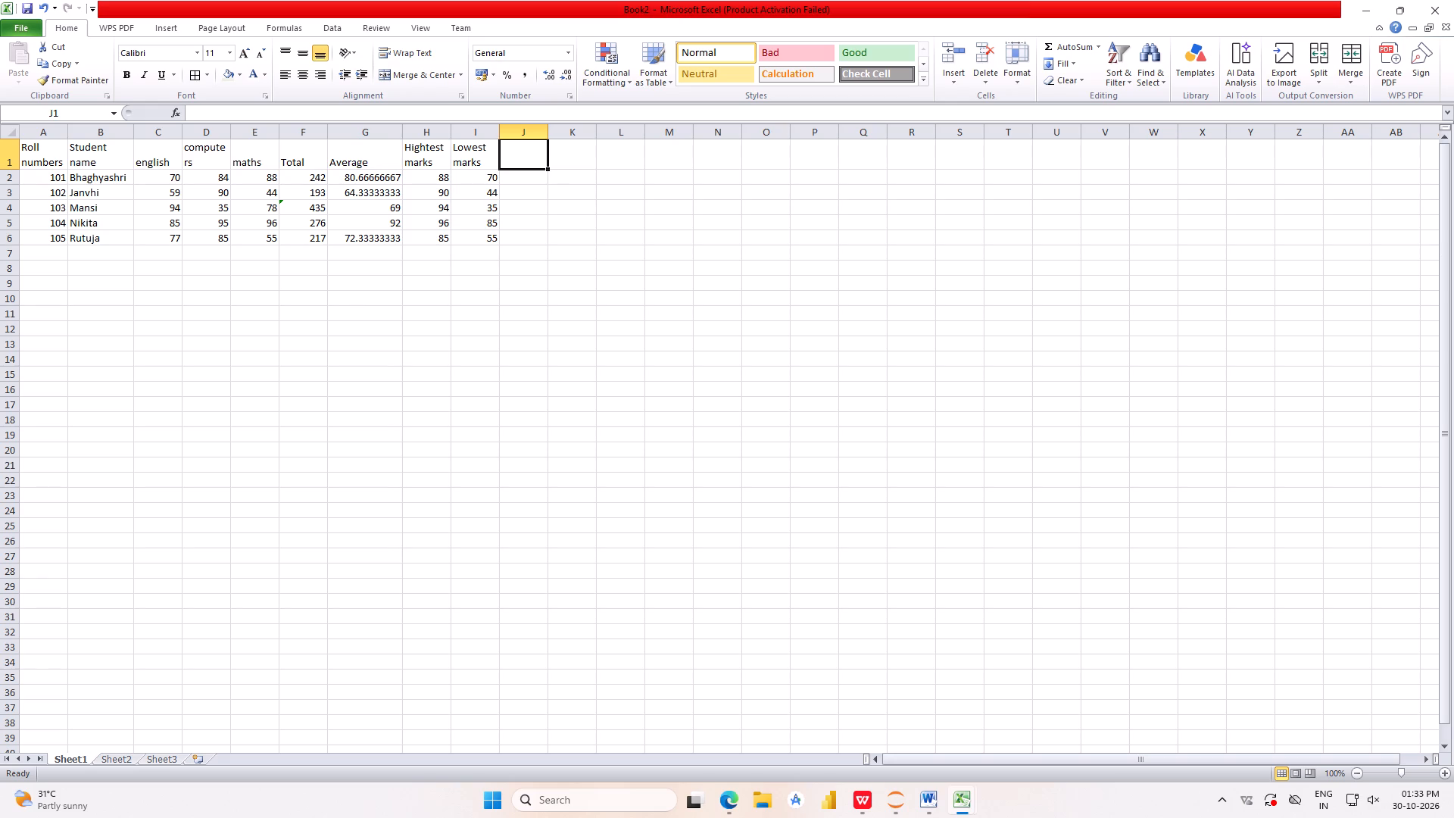
{"action": "key", "text": "p"}
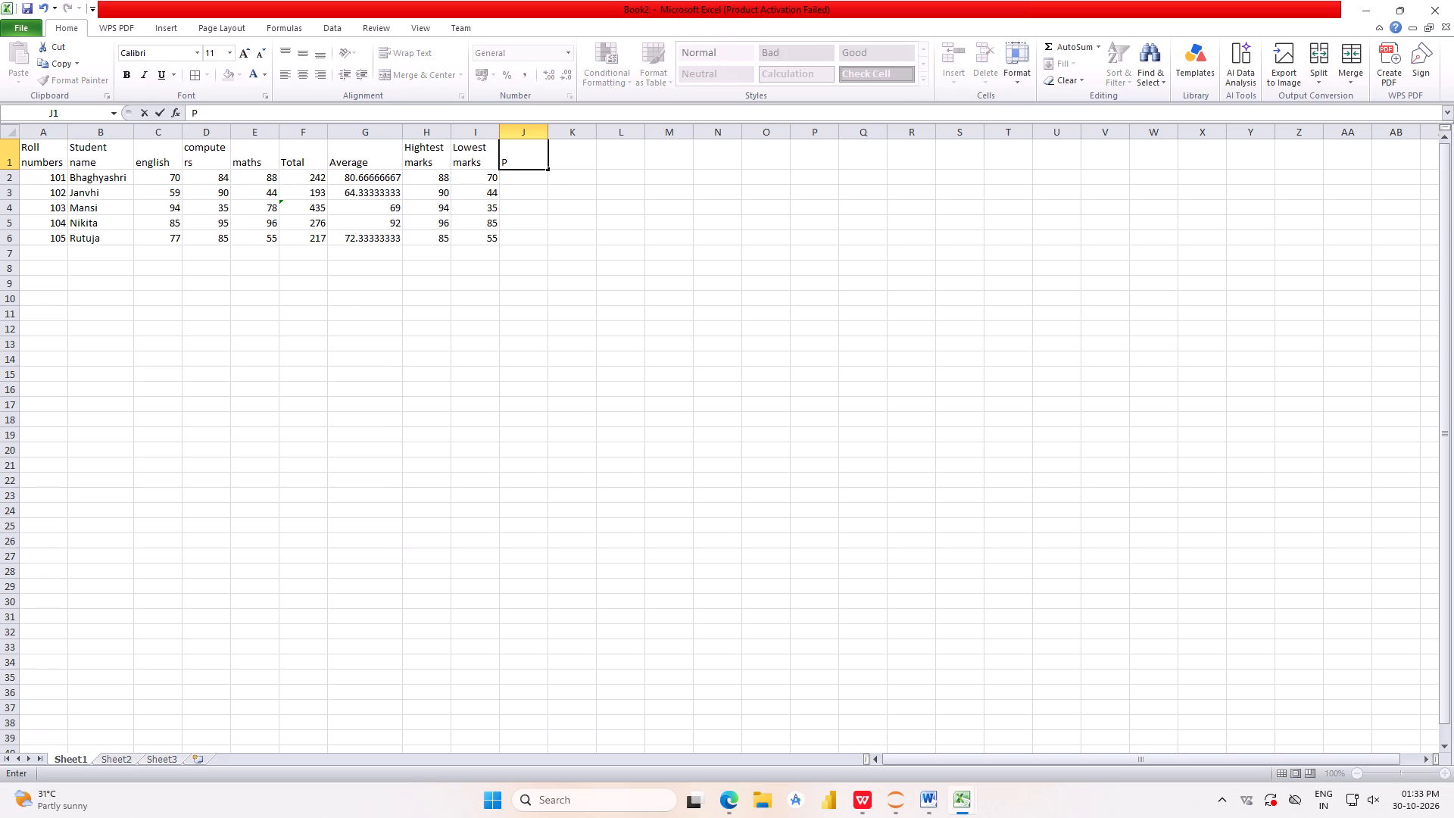
{"action": "type", "text": "ercentage"}
{"action": "key", "text": "Return"}
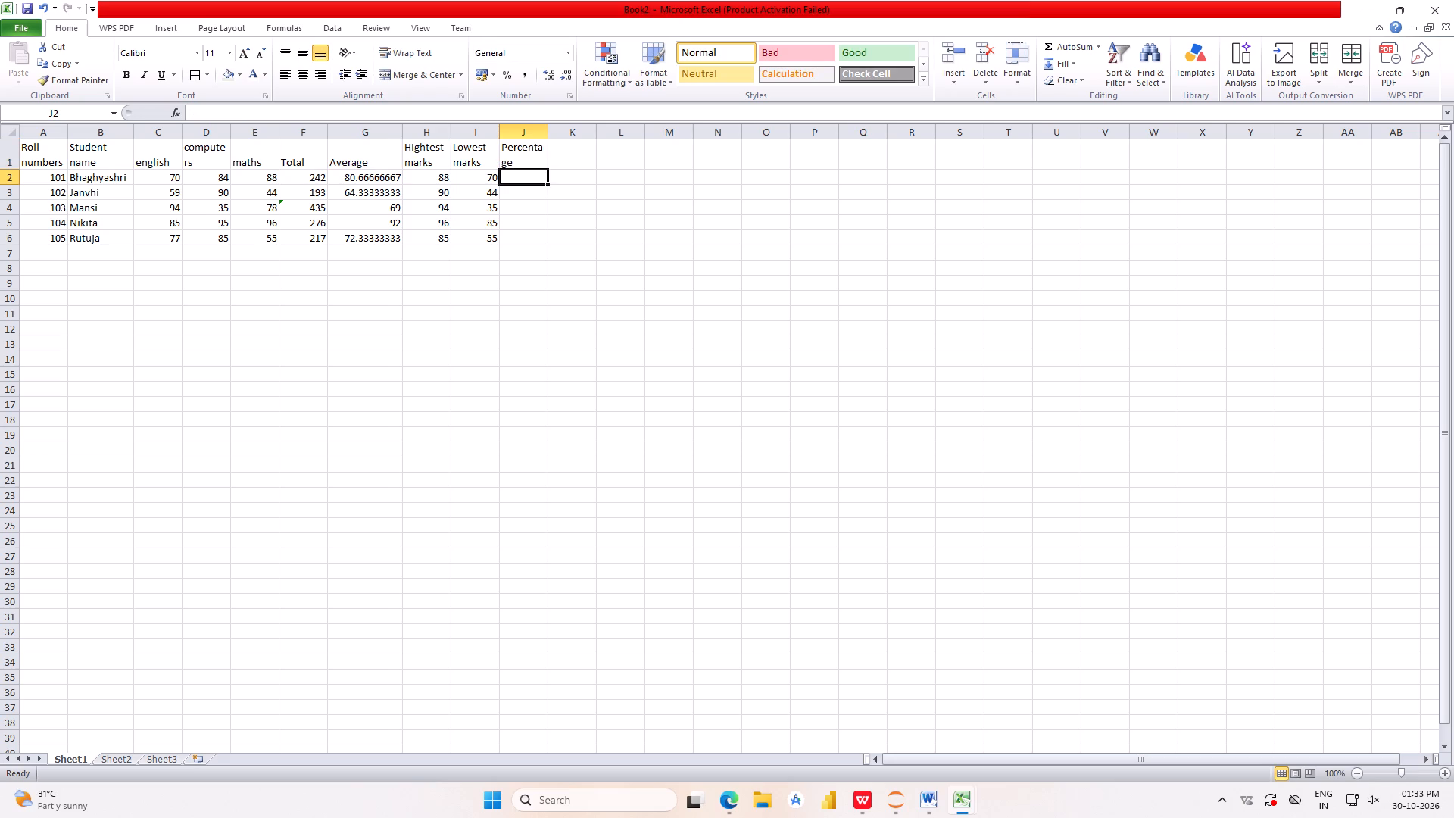
Look through the Insert Function list and its categories for a percentage function to use in J2.
{"action": "left_click", "coordinate": [173, 108]}
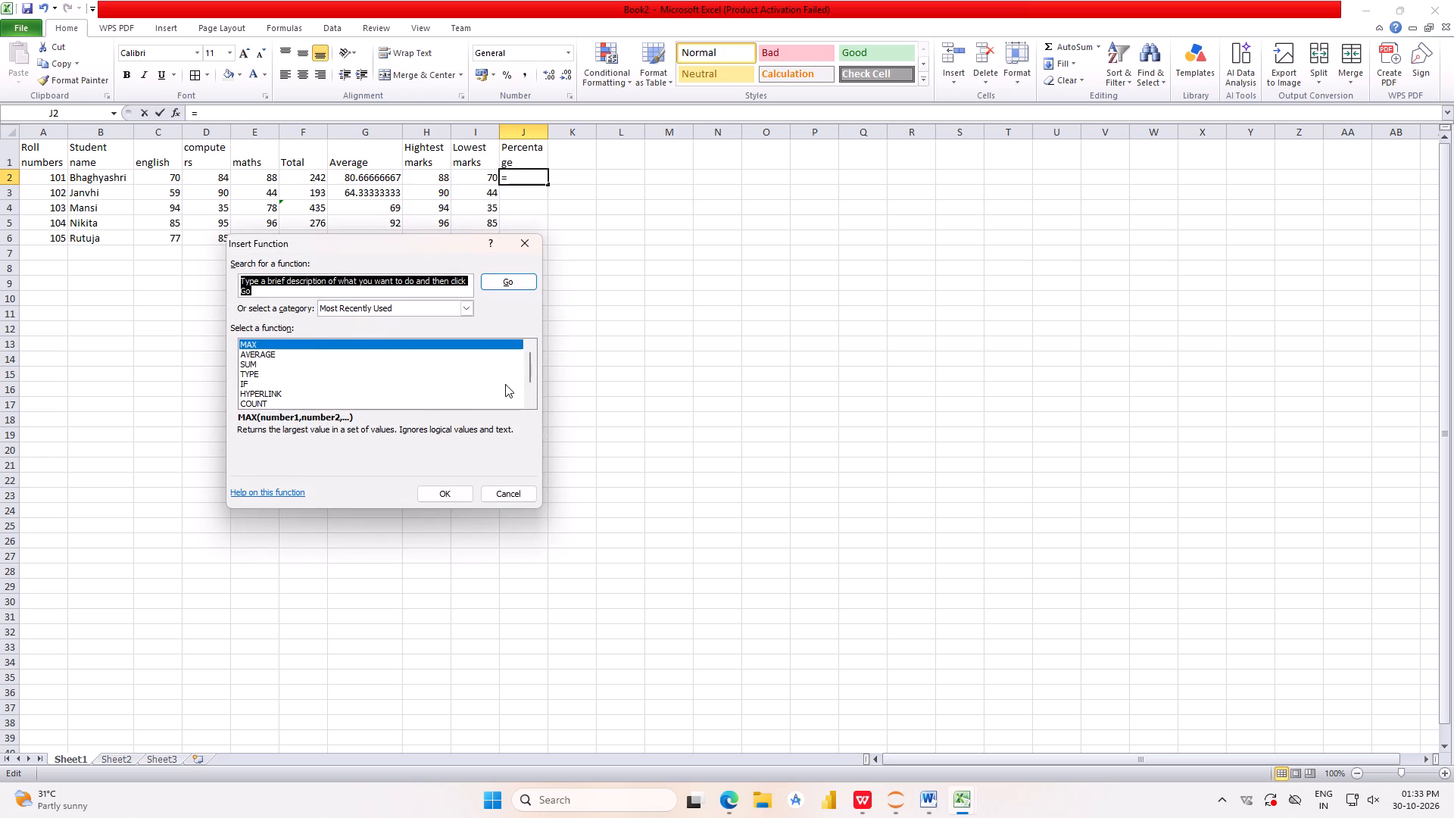
{"action": "left_click_drag", "start_coordinate": [530, 379], "coordinate": [530, 387]}
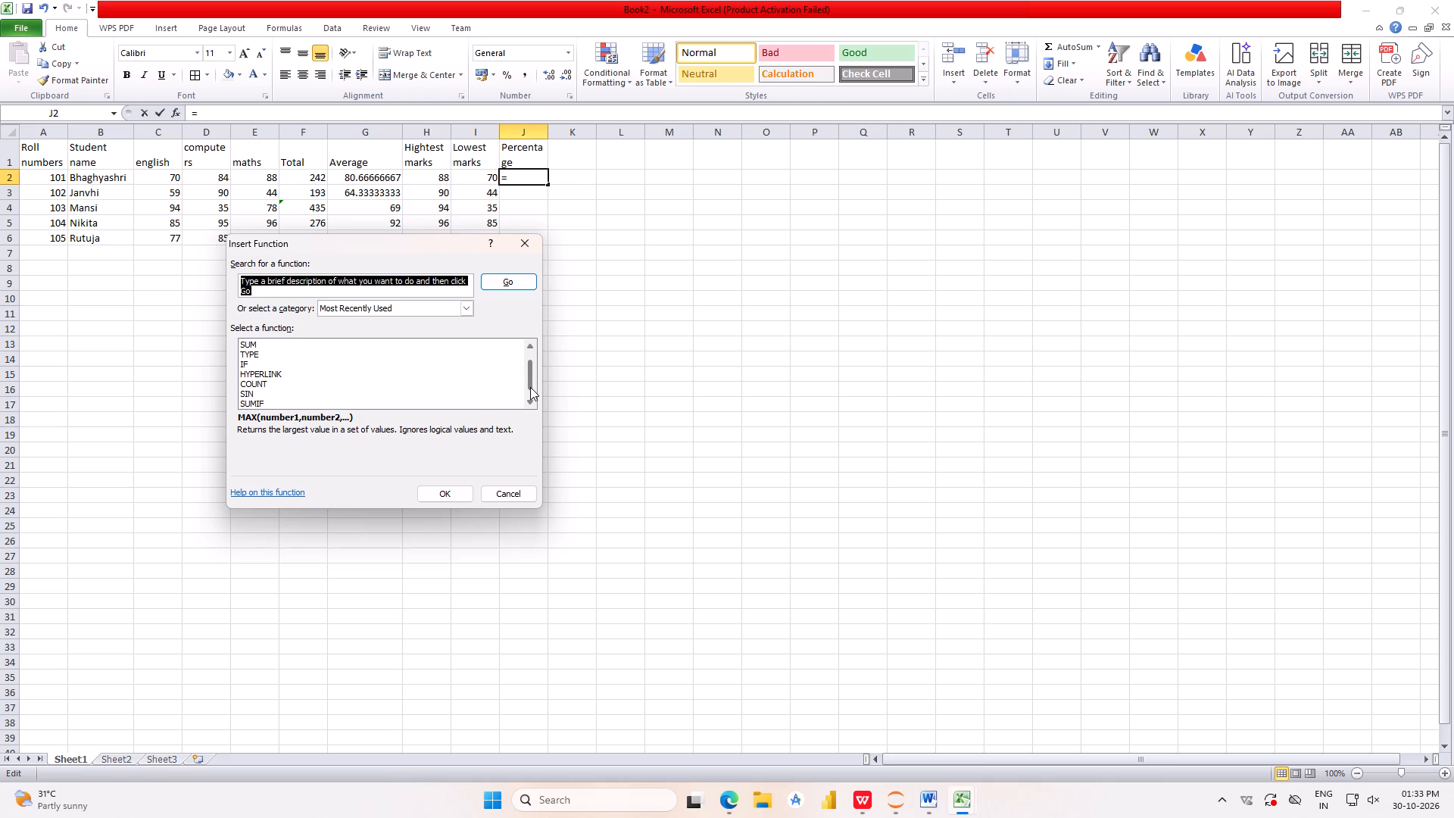
{"action": "left_click_drag", "start_coordinate": [530, 387], "coordinate": [528, 408]}
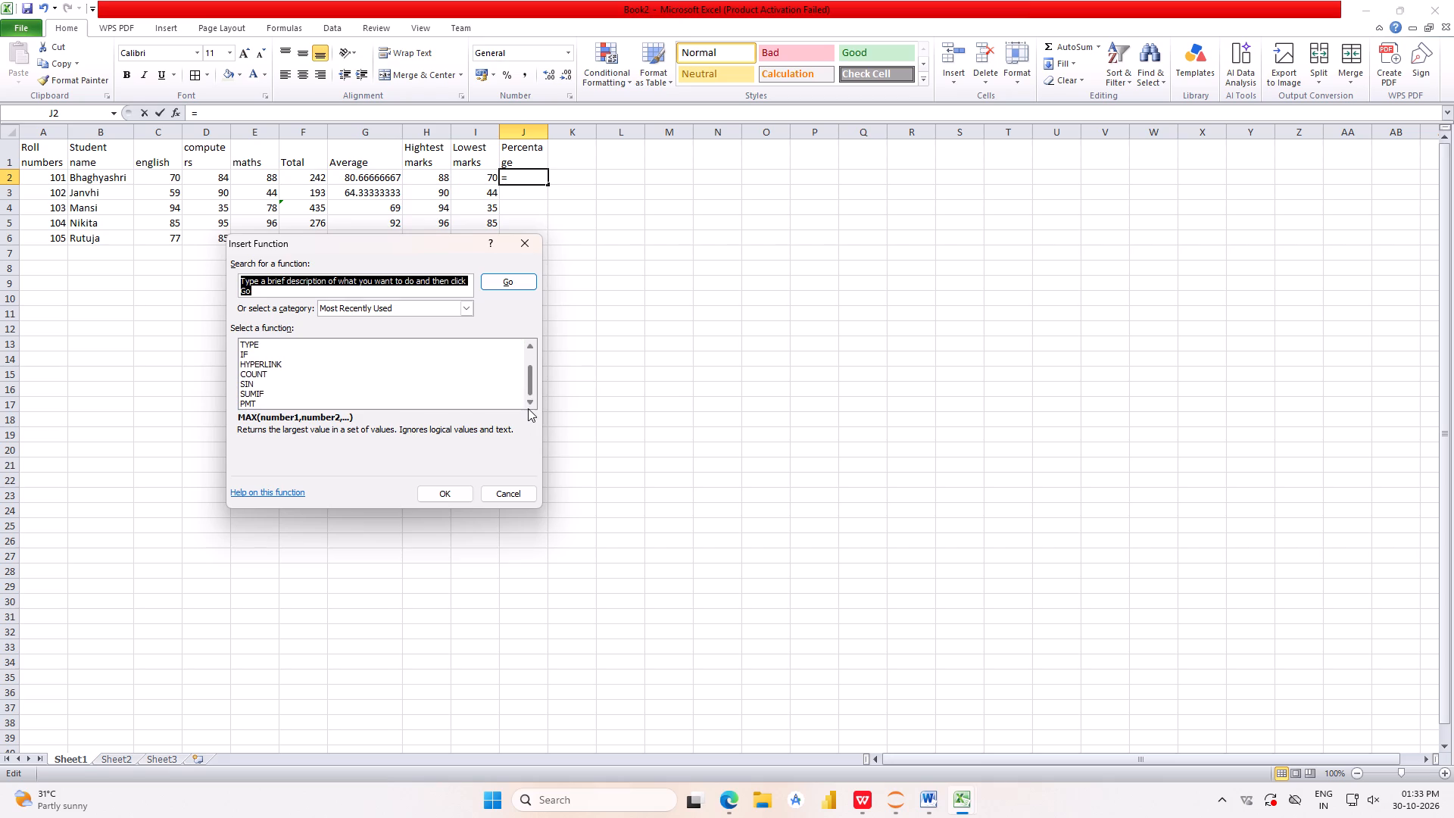
{"action": "left_click_drag", "start_coordinate": [528, 408], "coordinate": [529, 367]}
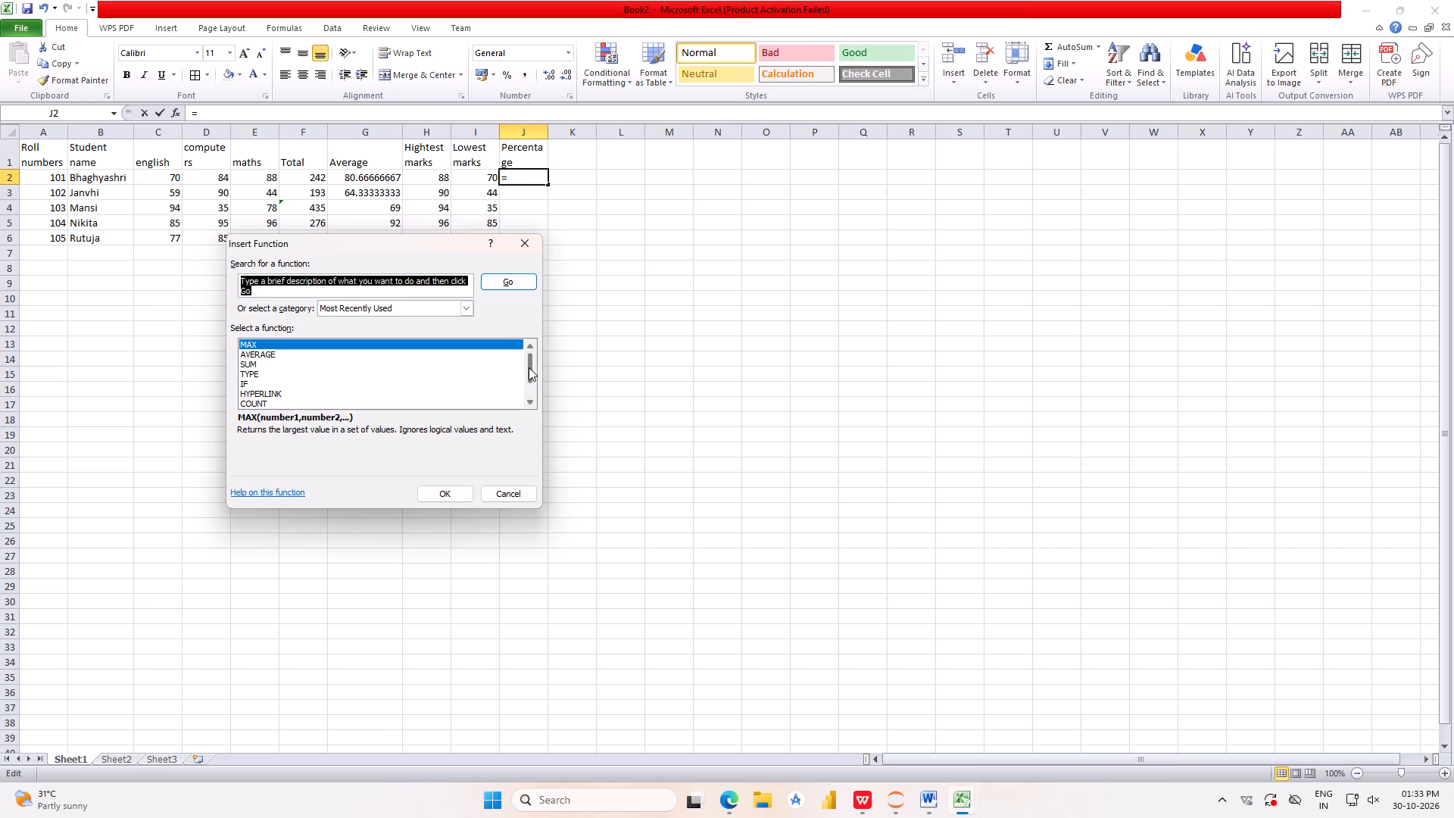
{"action": "left_click_drag", "start_coordinate": [529, 367], "coordinate": [529, 361]}
{"action": "left_click", "coordinate": [467, 309]}
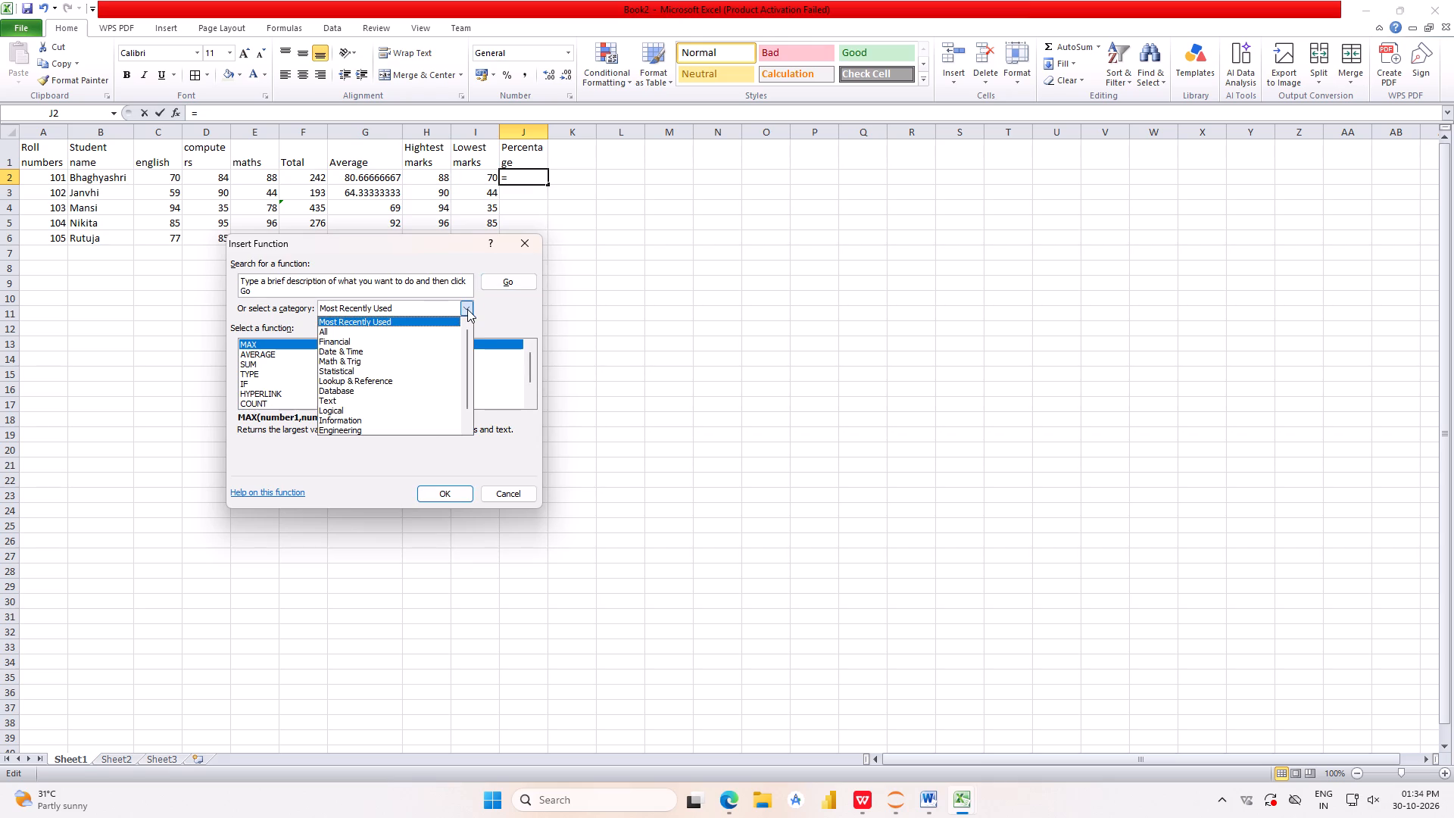
{"action": "left_click_drag", "start_coordinate": [469, 335], "coordinate": [463, 371]}
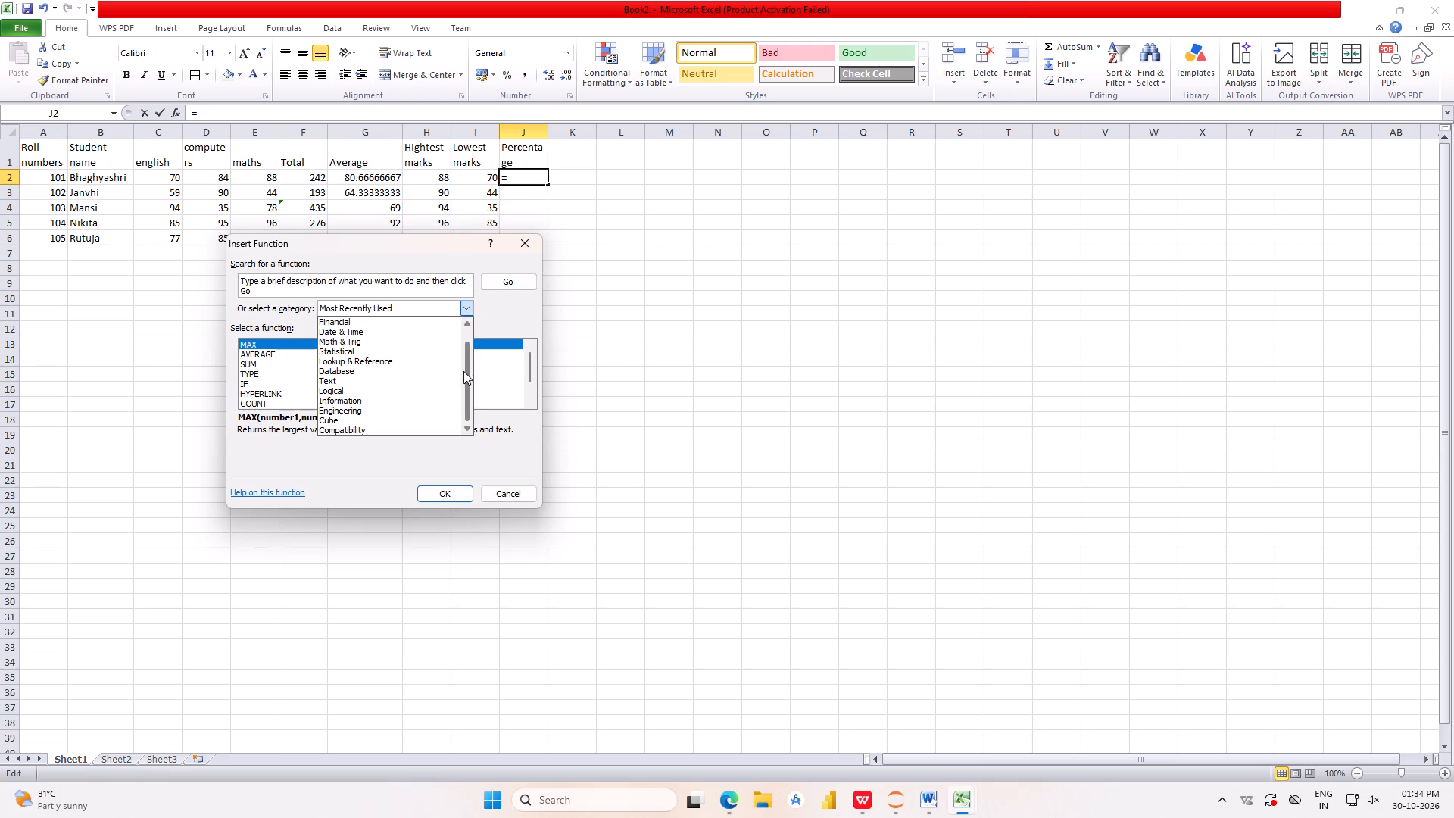
{"action": "left_click_drag", "start_coordinate": [463, 371], "coordinate": [464, 326]}
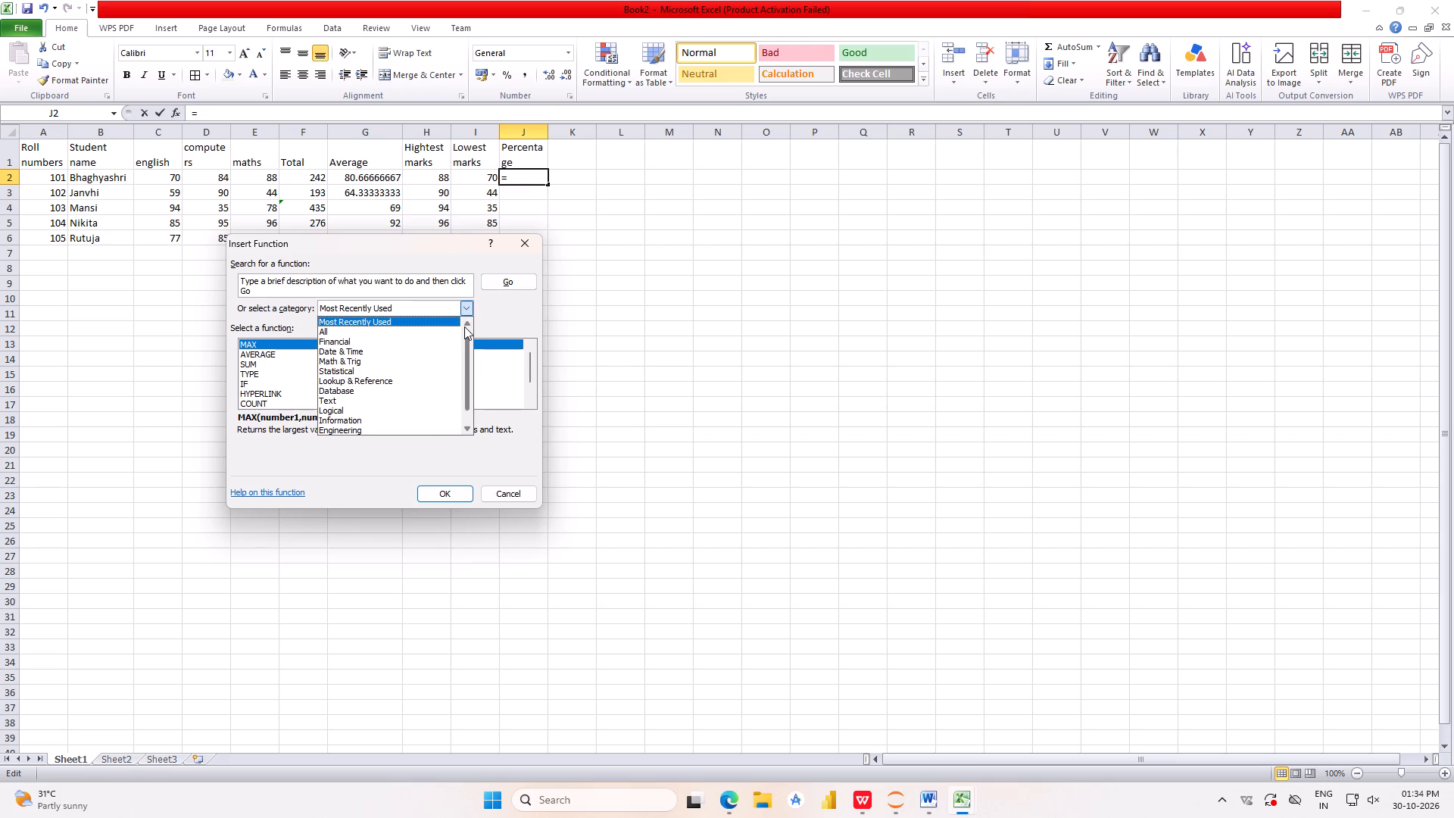
{"action": "left_click_drag", "start_coordinate": [464, 326], "coordinate": [464, 311]}
{"action": "left_click", "coordinate": [257, 289]}
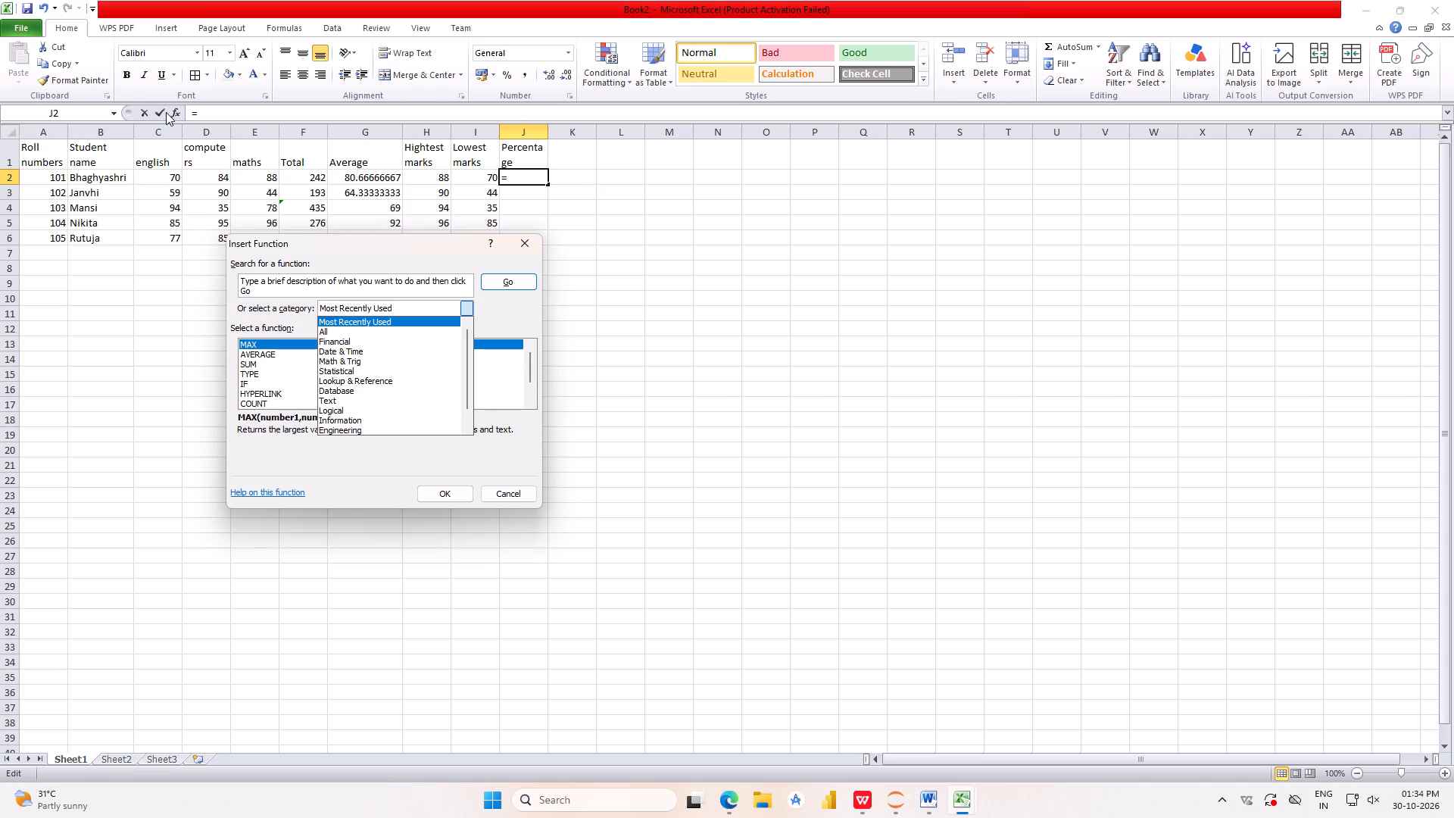
{"action": "left_click", "coordinate": [205, 109]}
{"action": "left_click", "coordinate": [111, 111]}
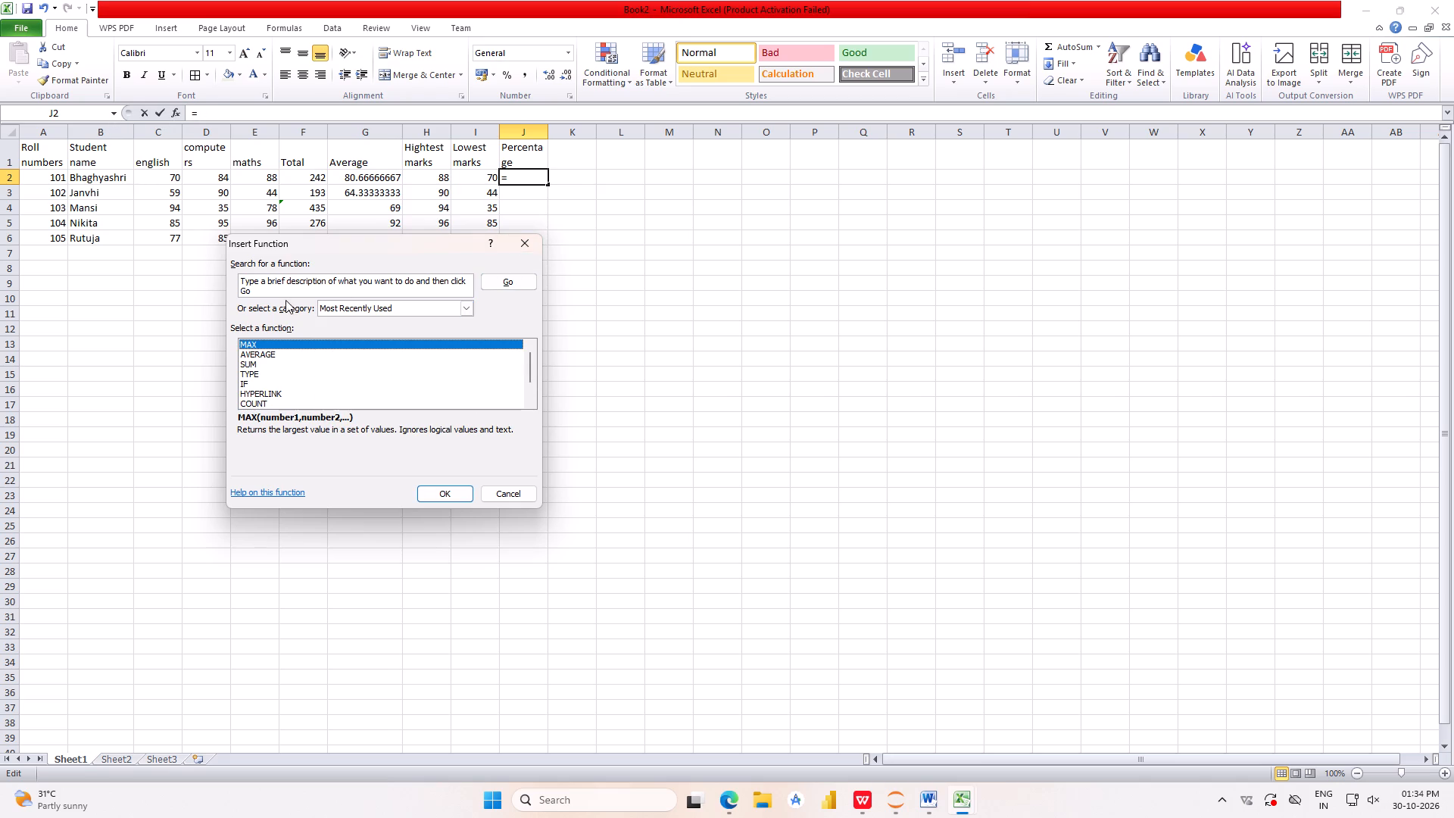
Search the available functions for "percentage" and look through the recommended functions.
{"action": "left_click", "coordinate": [264, 287]}
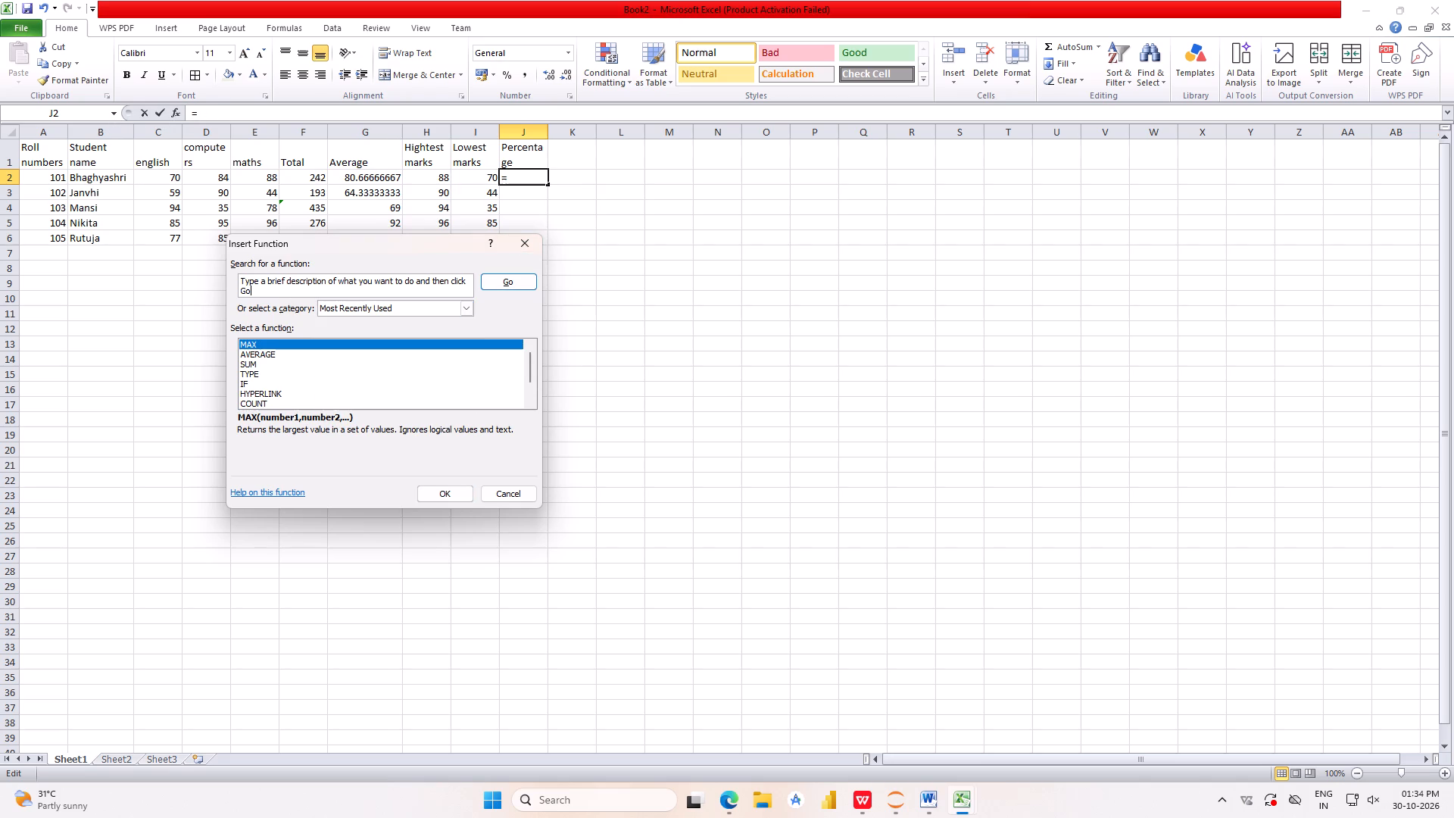
{"action": "key", "text": "BackSpace"}
{"action": "key", "text": "BackSpace"}
{"action": "key", "text": "BackSpace"}
{"action": "key", "text": "BackSpace"}
{"action": "key", "text": "BackSpace"}
{"action": "key", "text": "BackSpace"}
{"action": "key", "text": "BackSpace"}
{"action": "key", "text": "BackSpace"}
{"action": "key", "text": "BackSpace"}
{"action": "key", "text": "BackSpace"}
{"action": "key", "text": "BackSpace"}
{"action": "key", "text": "BackSpace"}
{"action": "key", "text": "BackSpace"}
{"action": "key", "text": "BackSpace"}
{"action": "key", "text": "BackSpace"}
{"action": "key", "text": "BackSpace"}
{"action": "key", "text": "BackSpace"}
{"action": "key", "text": "BackSpace"}
{"action": "key", "text": "BackSpace"}
{"action": "key", "text": "BackSpace"}
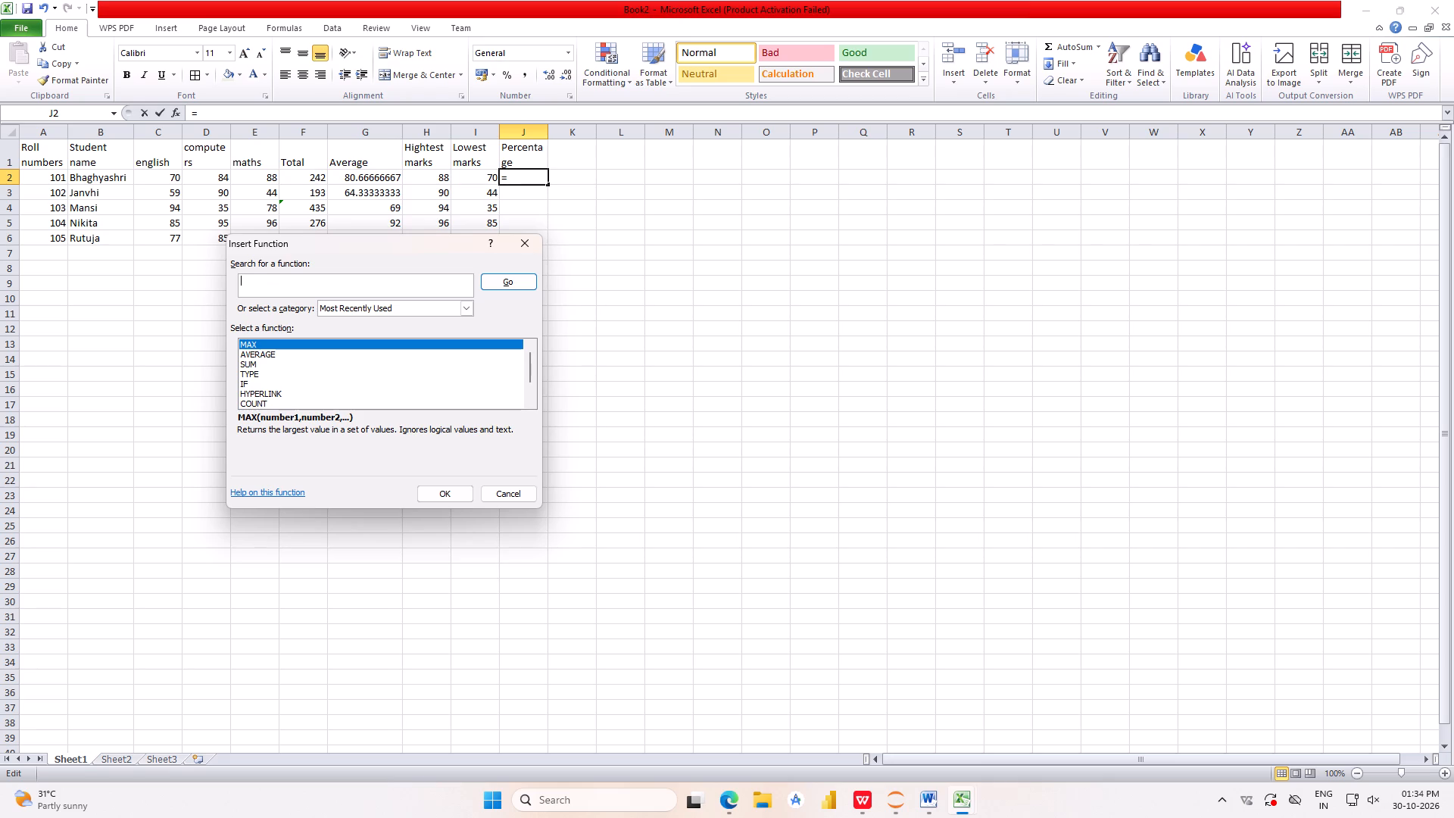
{"action": "type", "text": "per"}
{"action": "type", "text": "centage"}
{"action": "left_click", "coordinate": [517, 285]}
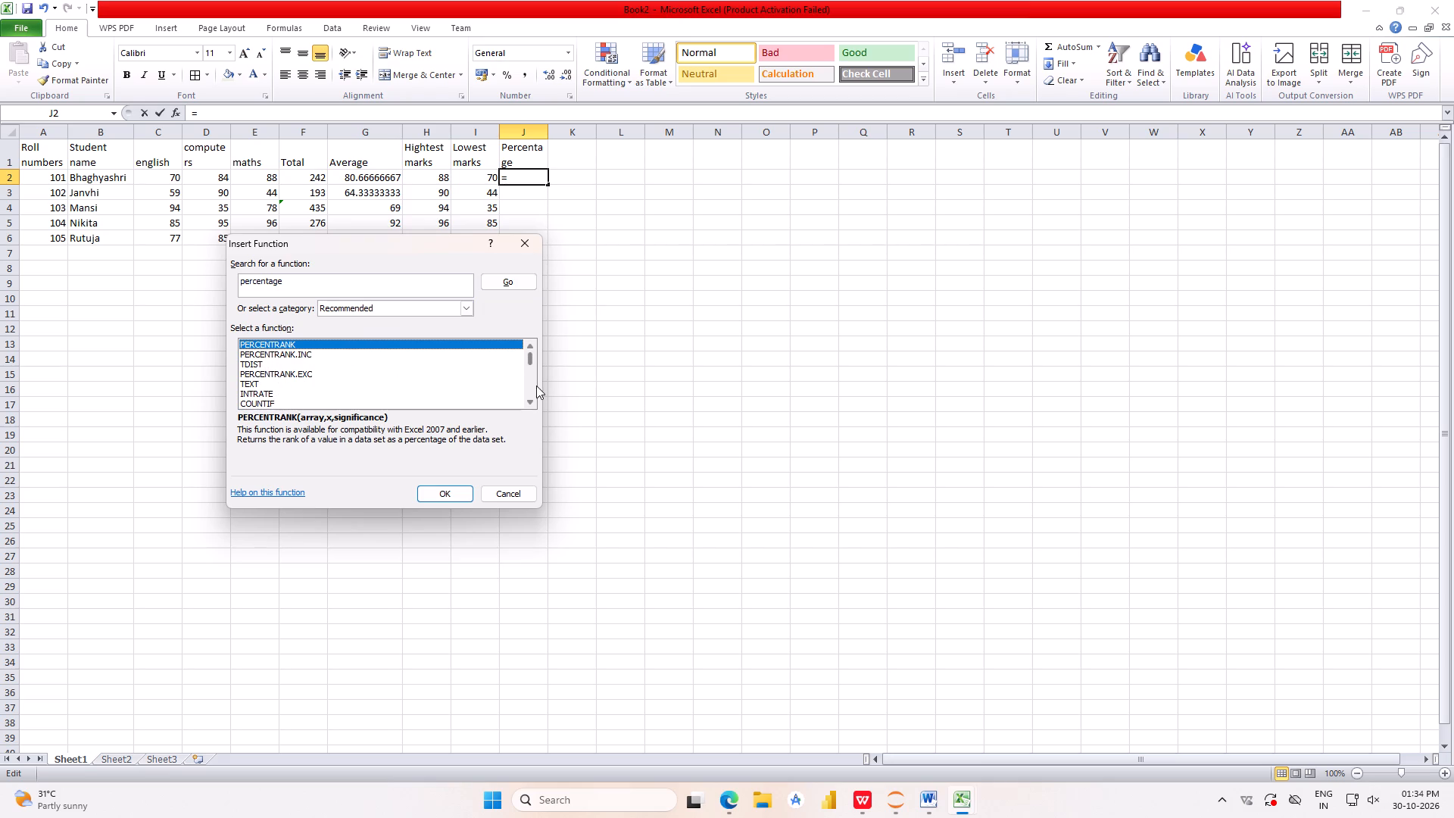
{"action": "left_click_drag", "start_coordinate": [532, 356], "coordinate": [532, 374]}
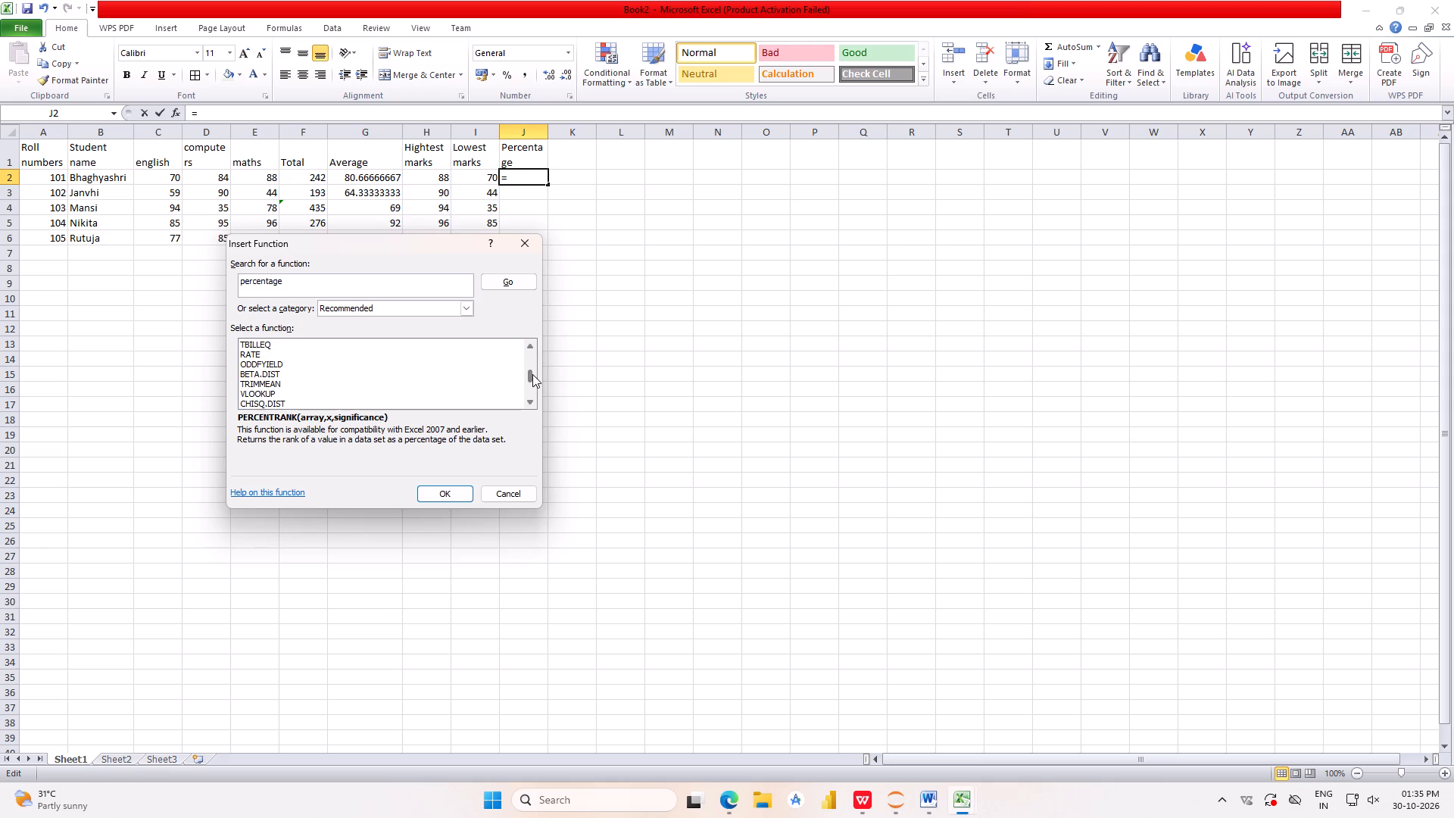
{"action": "left_click_drag", "start_coordinate": [532, 374], "coordinate": [523, 343]}
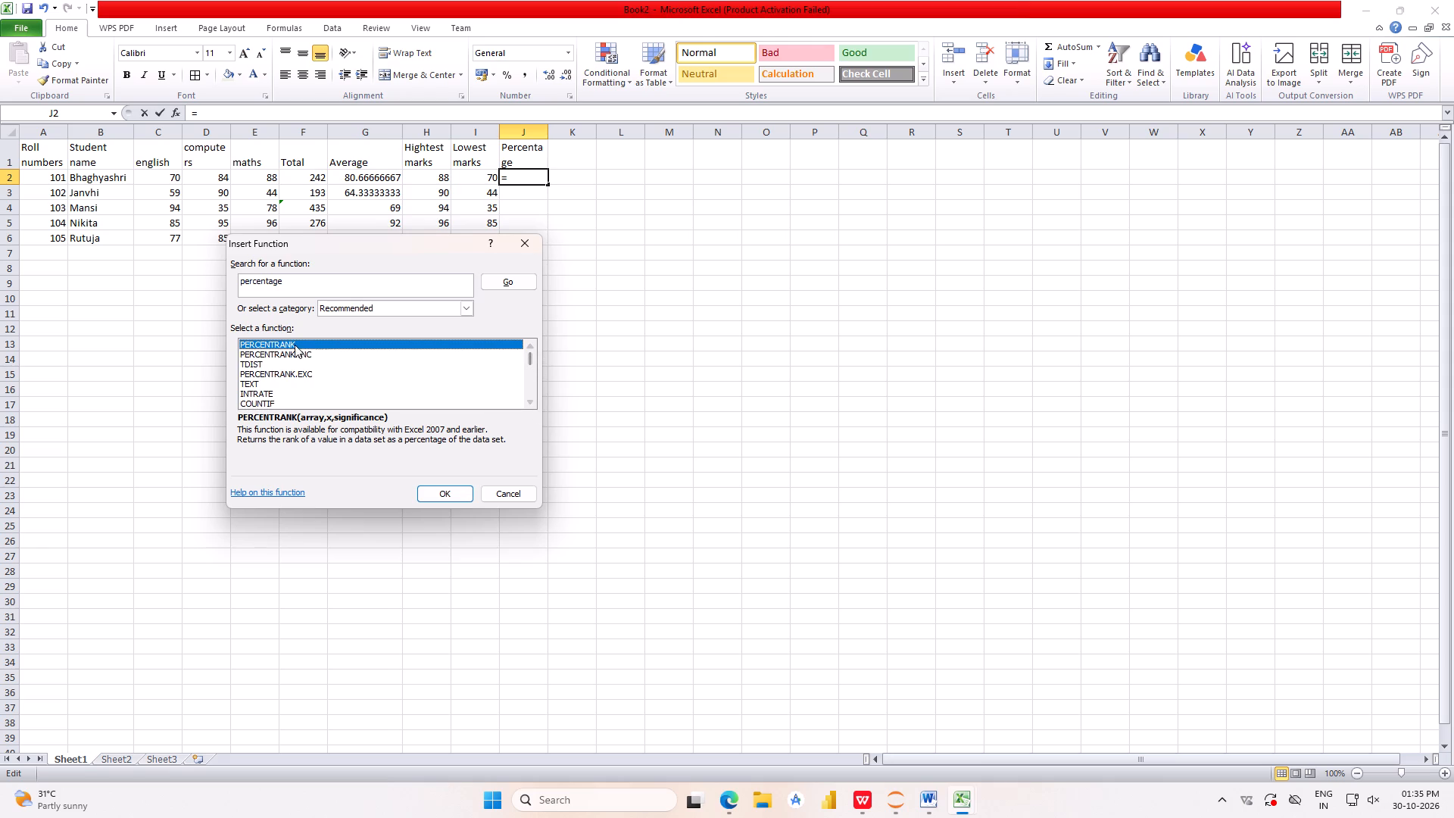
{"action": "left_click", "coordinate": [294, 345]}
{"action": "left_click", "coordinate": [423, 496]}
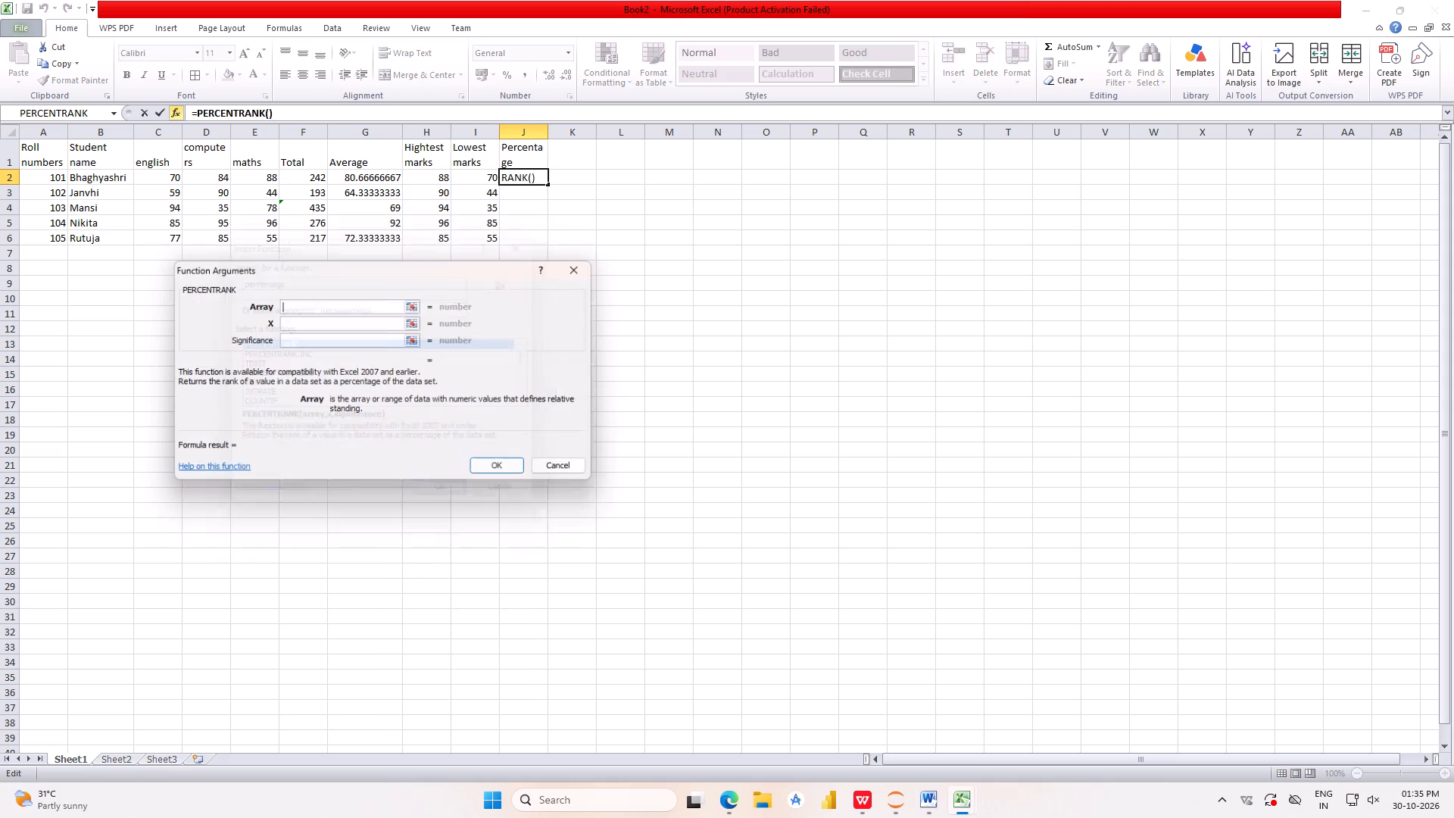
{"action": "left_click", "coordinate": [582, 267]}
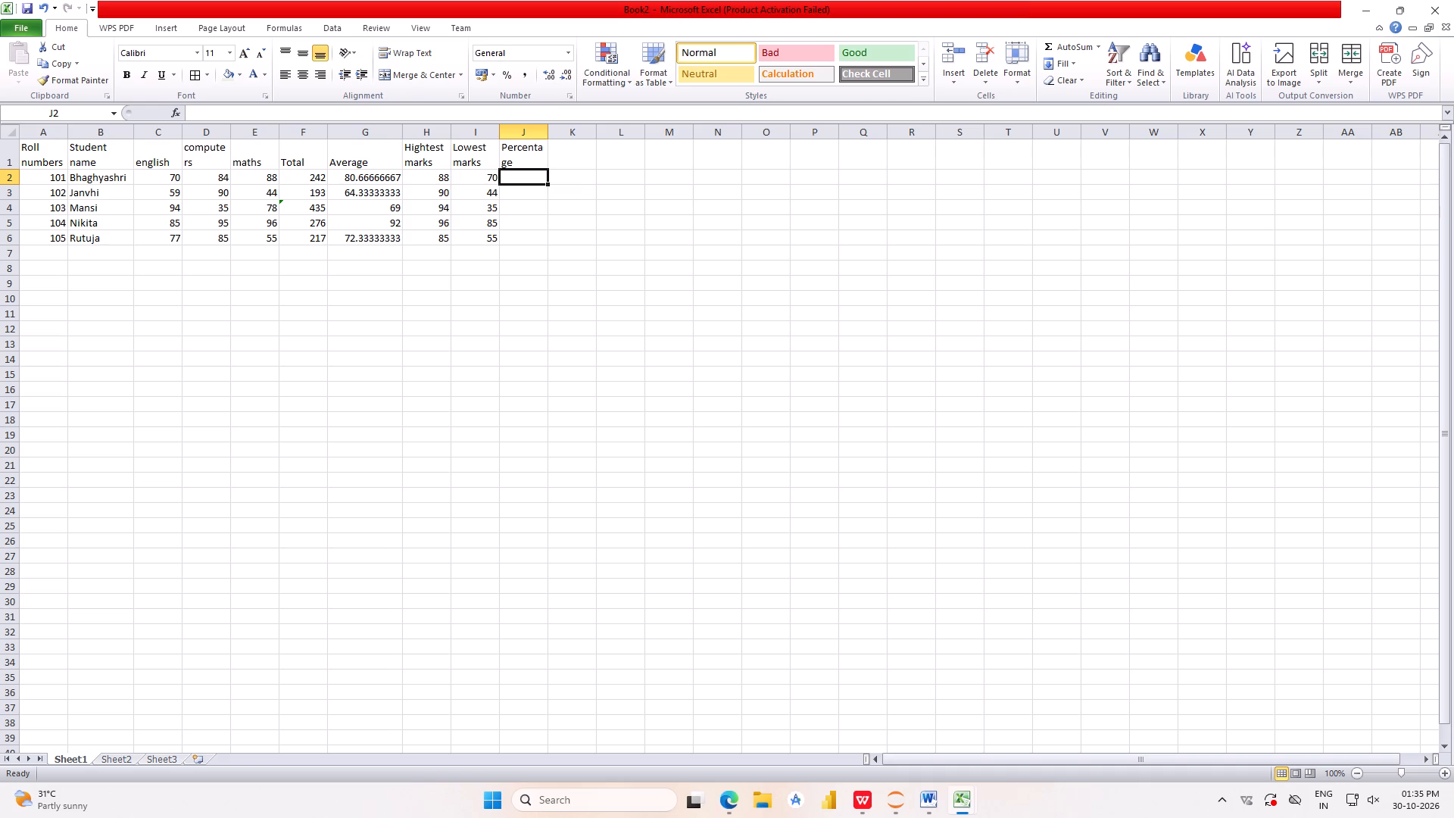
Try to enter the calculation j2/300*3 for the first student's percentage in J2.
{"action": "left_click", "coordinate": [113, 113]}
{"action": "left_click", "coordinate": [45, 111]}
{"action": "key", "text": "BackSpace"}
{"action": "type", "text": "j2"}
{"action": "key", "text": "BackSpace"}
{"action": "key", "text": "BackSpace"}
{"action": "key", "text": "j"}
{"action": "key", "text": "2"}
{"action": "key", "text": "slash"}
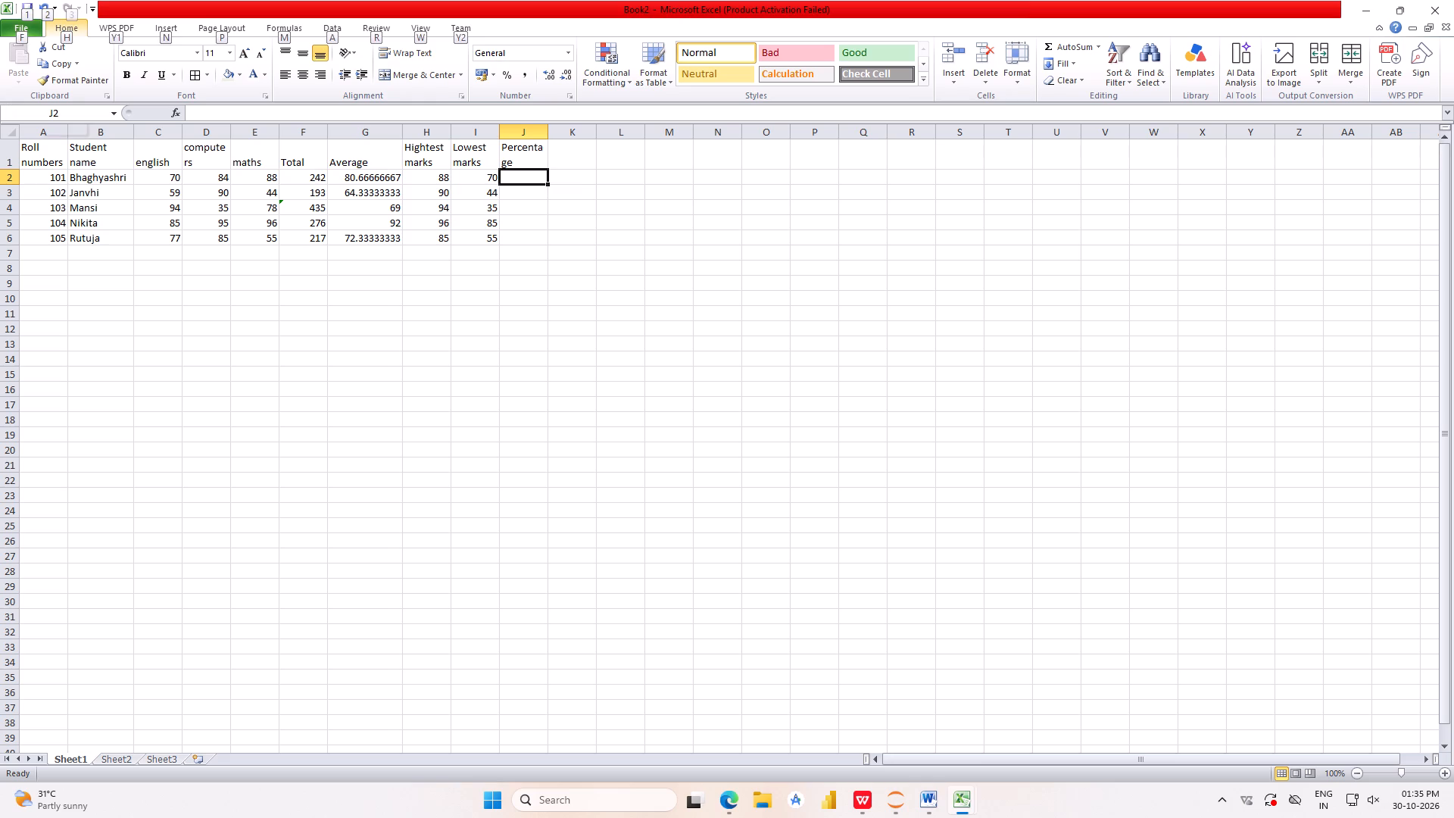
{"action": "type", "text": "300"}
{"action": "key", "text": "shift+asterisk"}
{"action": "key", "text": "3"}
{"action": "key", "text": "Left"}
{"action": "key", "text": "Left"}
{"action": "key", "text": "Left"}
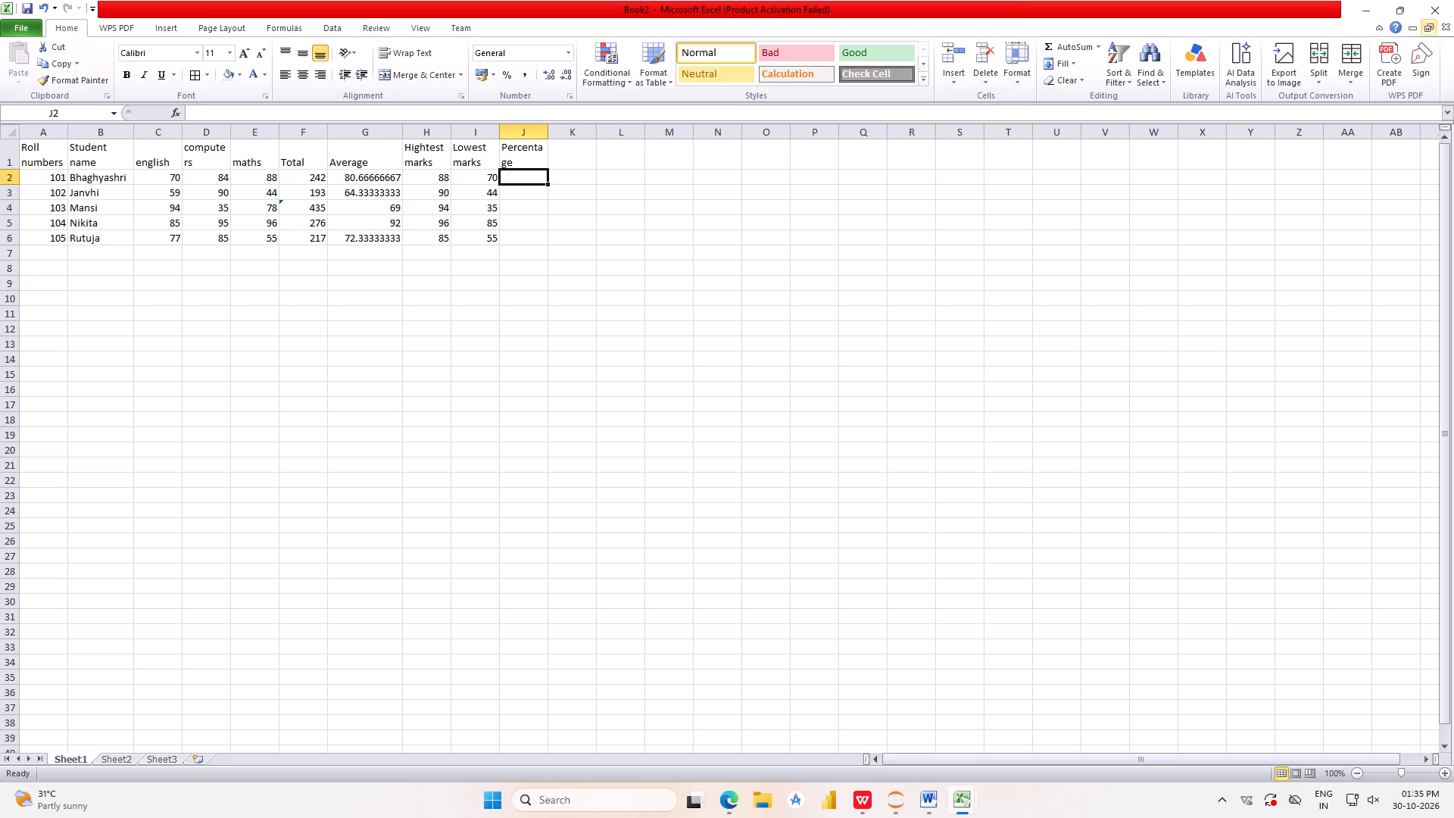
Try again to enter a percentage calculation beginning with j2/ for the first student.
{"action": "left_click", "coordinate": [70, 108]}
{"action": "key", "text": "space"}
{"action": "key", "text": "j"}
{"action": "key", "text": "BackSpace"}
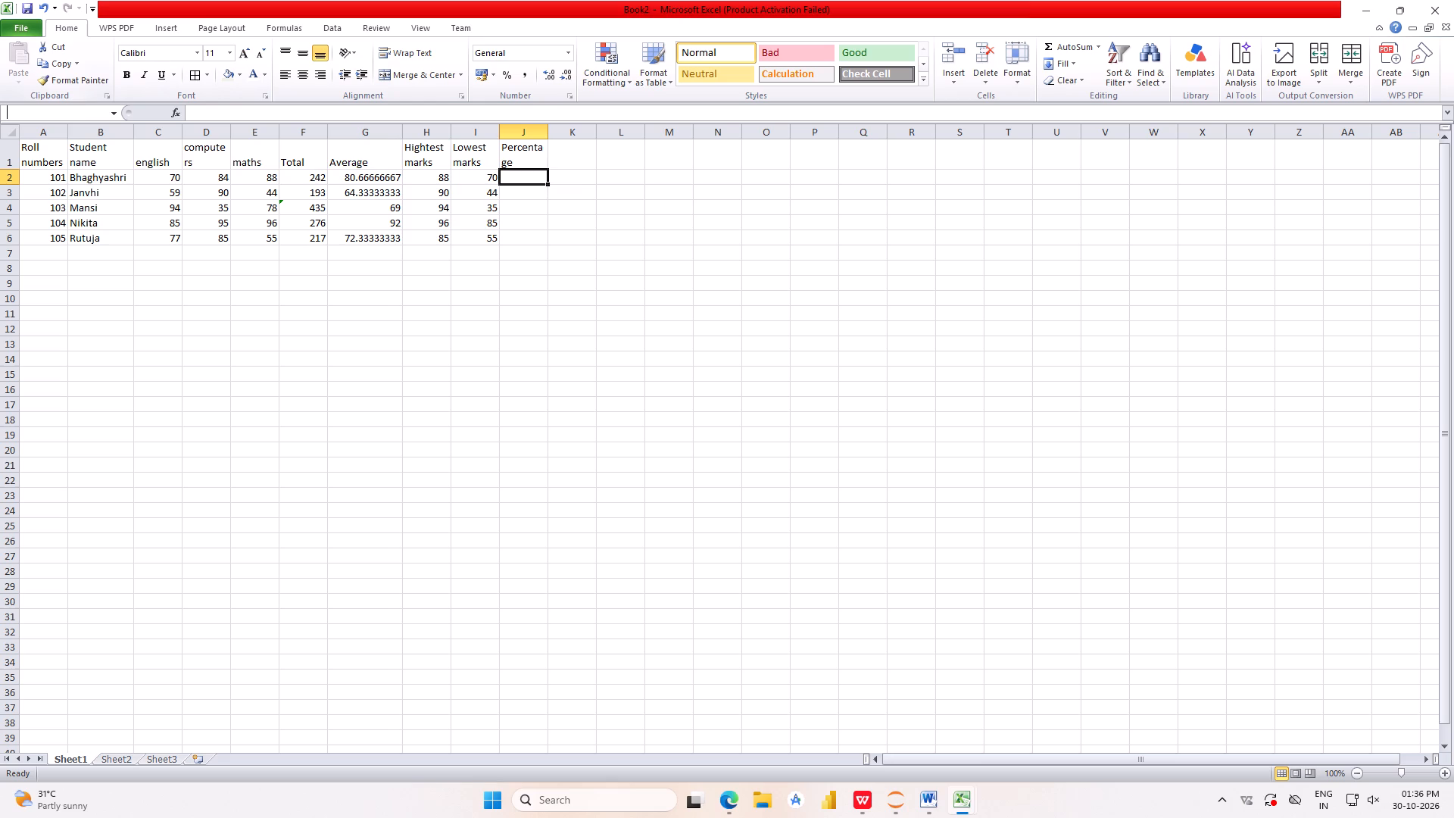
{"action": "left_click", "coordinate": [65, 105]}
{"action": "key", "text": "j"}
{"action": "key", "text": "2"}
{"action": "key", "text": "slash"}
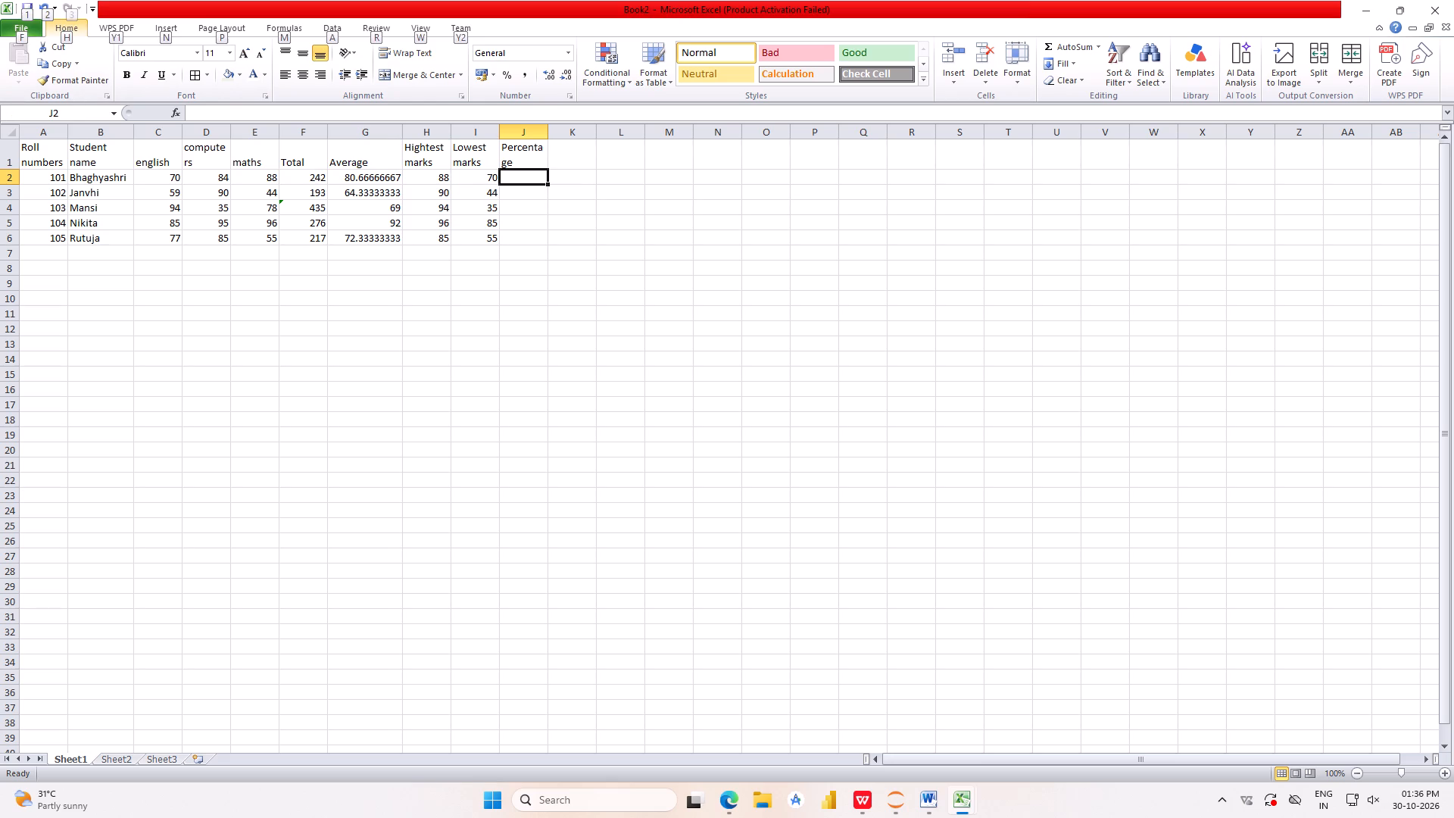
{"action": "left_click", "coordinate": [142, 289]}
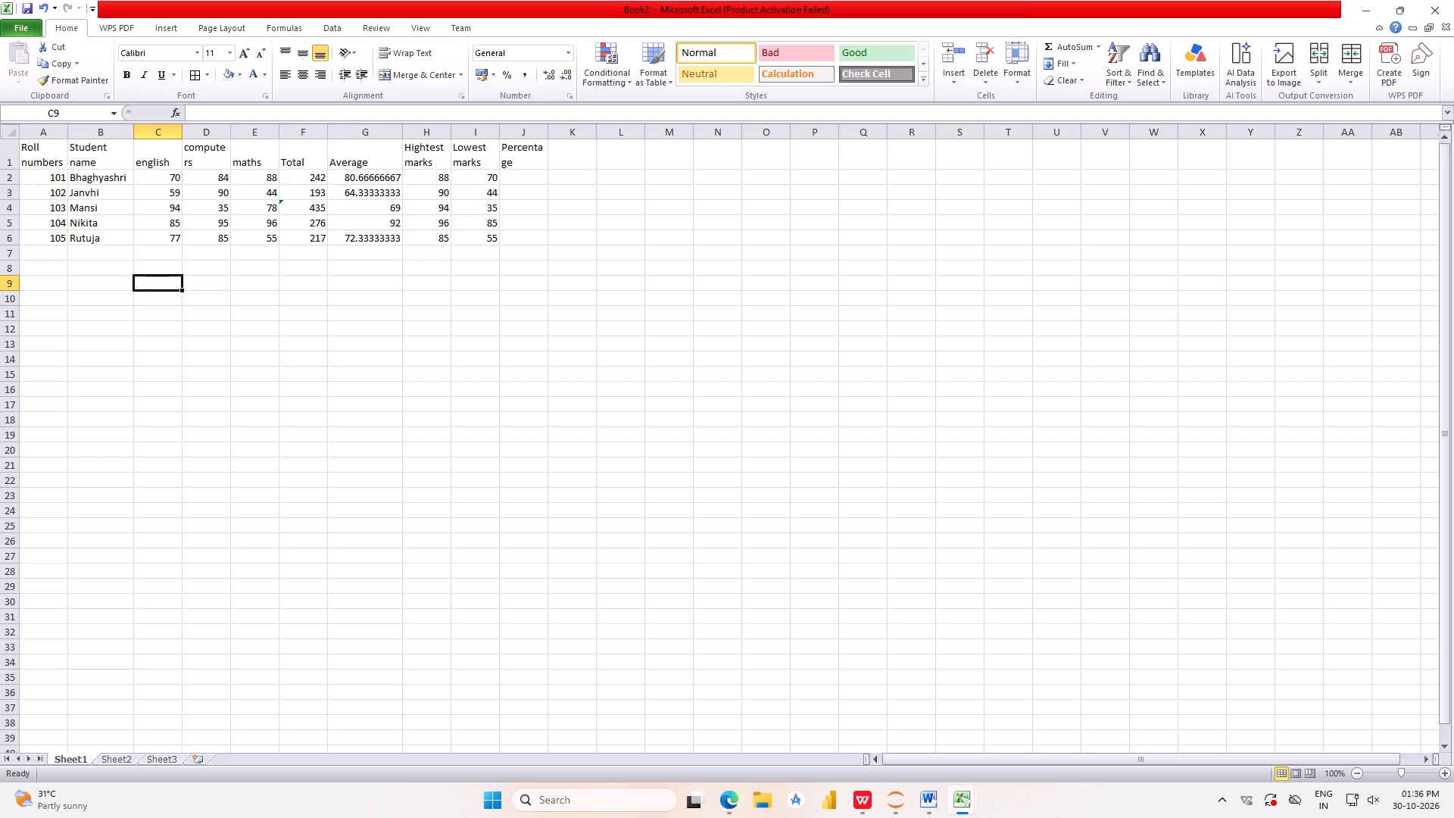
Open Insert Function for J2, clear the search text and look through the most recently used functions.
{"action": "left_click", "coordinate": [526, 180]}
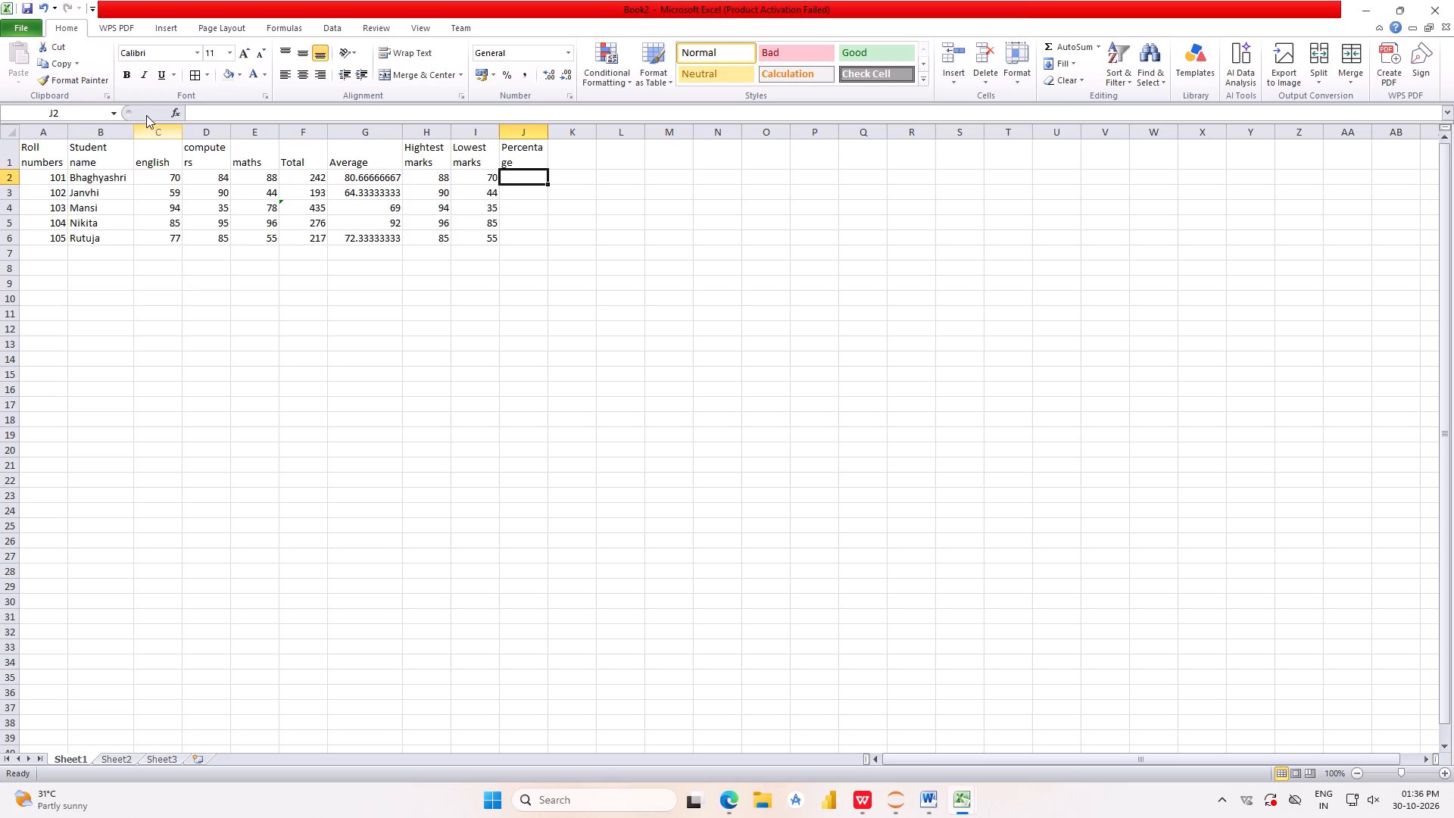
{"action": "left_click", "coordinate": [176, 109]}
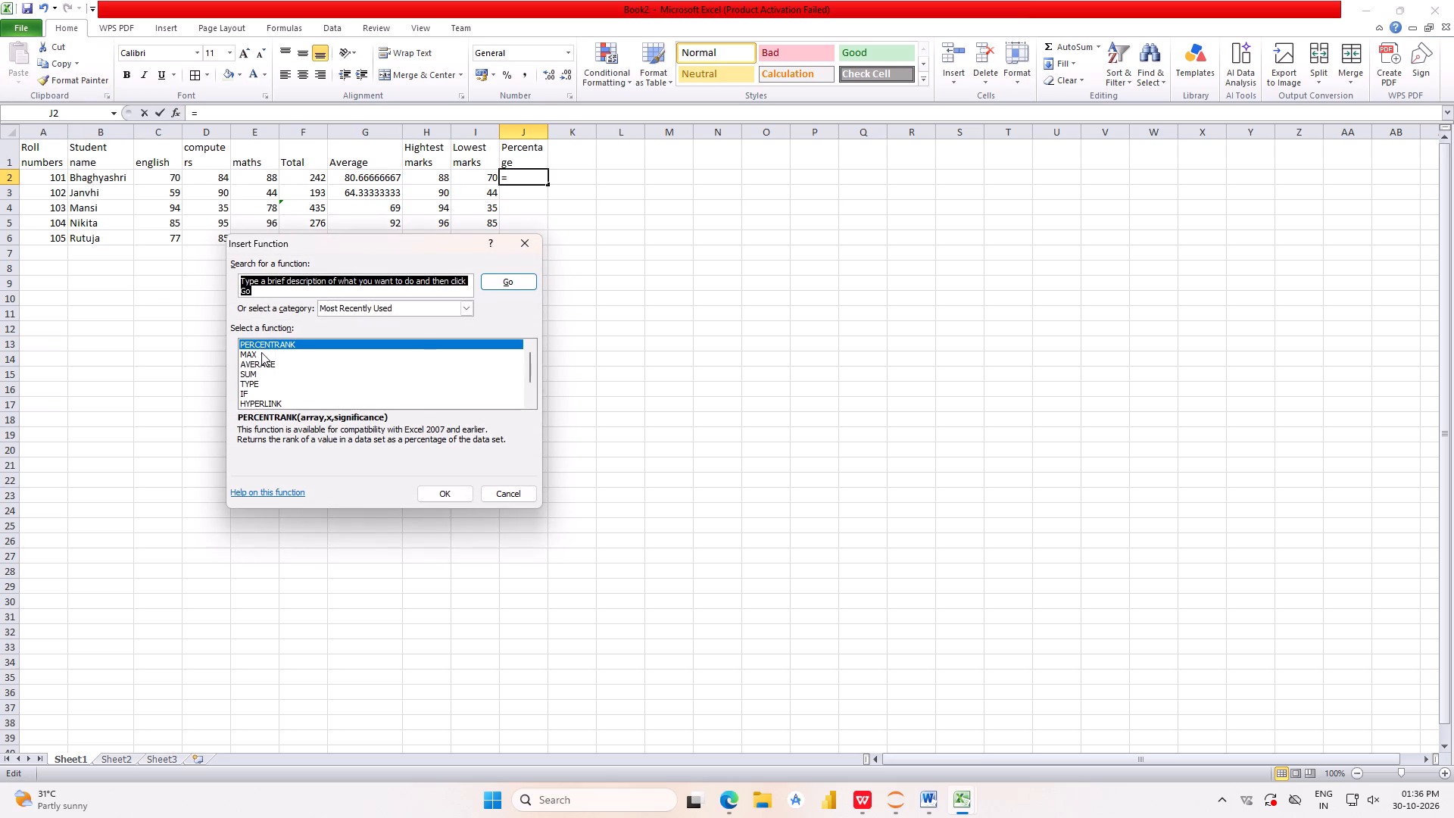
{"action": "left_click", "coordinate": [370, 288]}
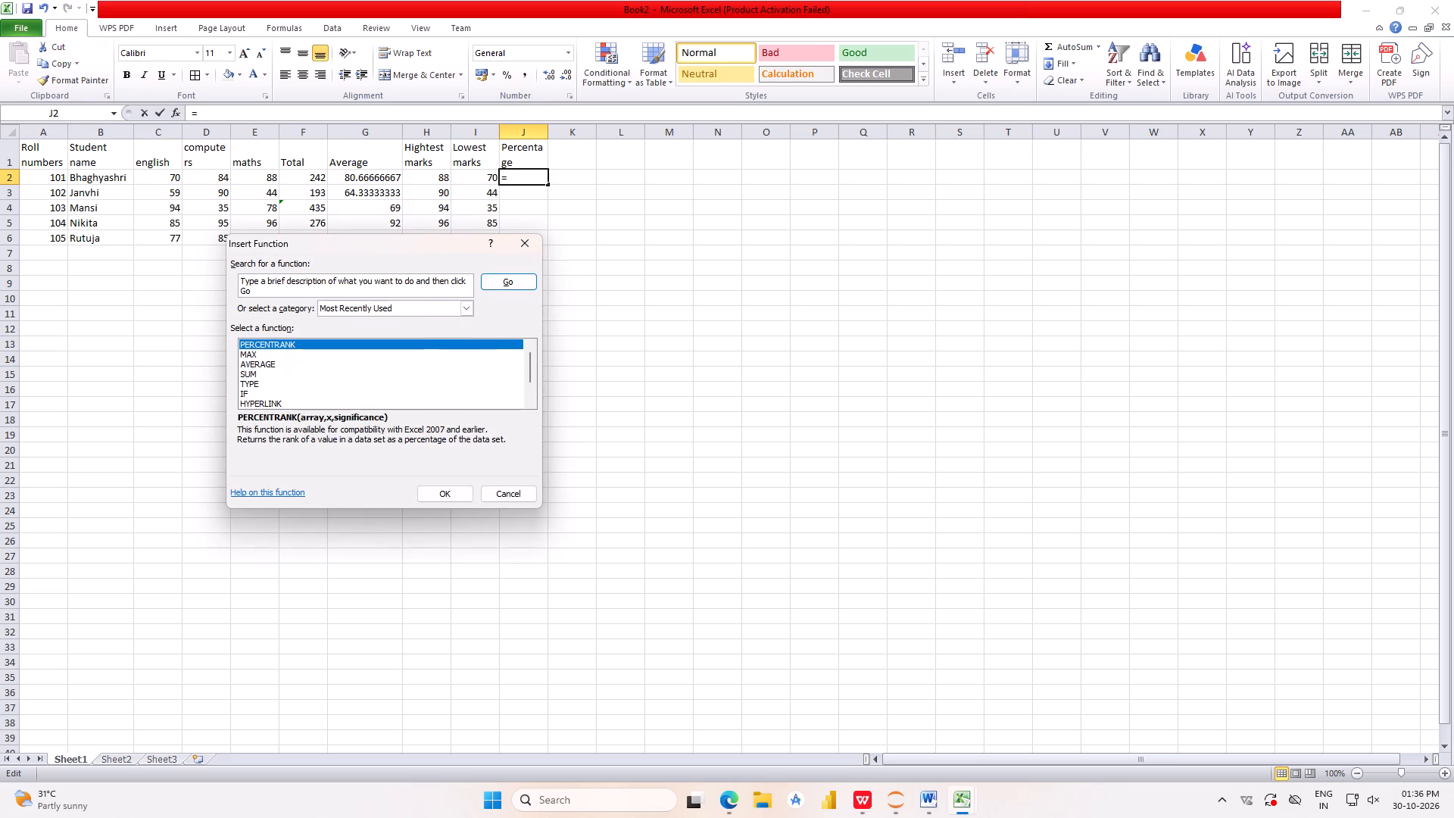
{"action": "key", "text": "BackSpace"}
{"action": "key", "text": "BackSpace"}
{"action": "key", "text": "BackSpace"}
{"action": "key", "text": "BackSpace"}
{"action": "key", "text": "BackSpace"}
{"action": "key", "text": "BackSpace"}
{"action": "key", "text": "BackSpace"}
{"action": "key", "text": "BackSpace"}
{"action": "key", "text": "BackSpace"}
{"action": "key", "text": "BackSpace"}
{"action": "key", "text": "BackSpace"}
{"action": "key", "text": "BackSpace"}
{"action": "key", "text": "BackSpace"}
{"action": "key", "text": "BackSpace"}
{"action": "key", "text": "BackSpace"}
{"action": "key", "text": "BackSpace"}
{"action": "key", "text": "BackSpace"}
{"action": "key", "text": "BackSpace"}
{"action": "key", "text": "BackSpace"}
{"action": "key", "text": "BackSpace"}
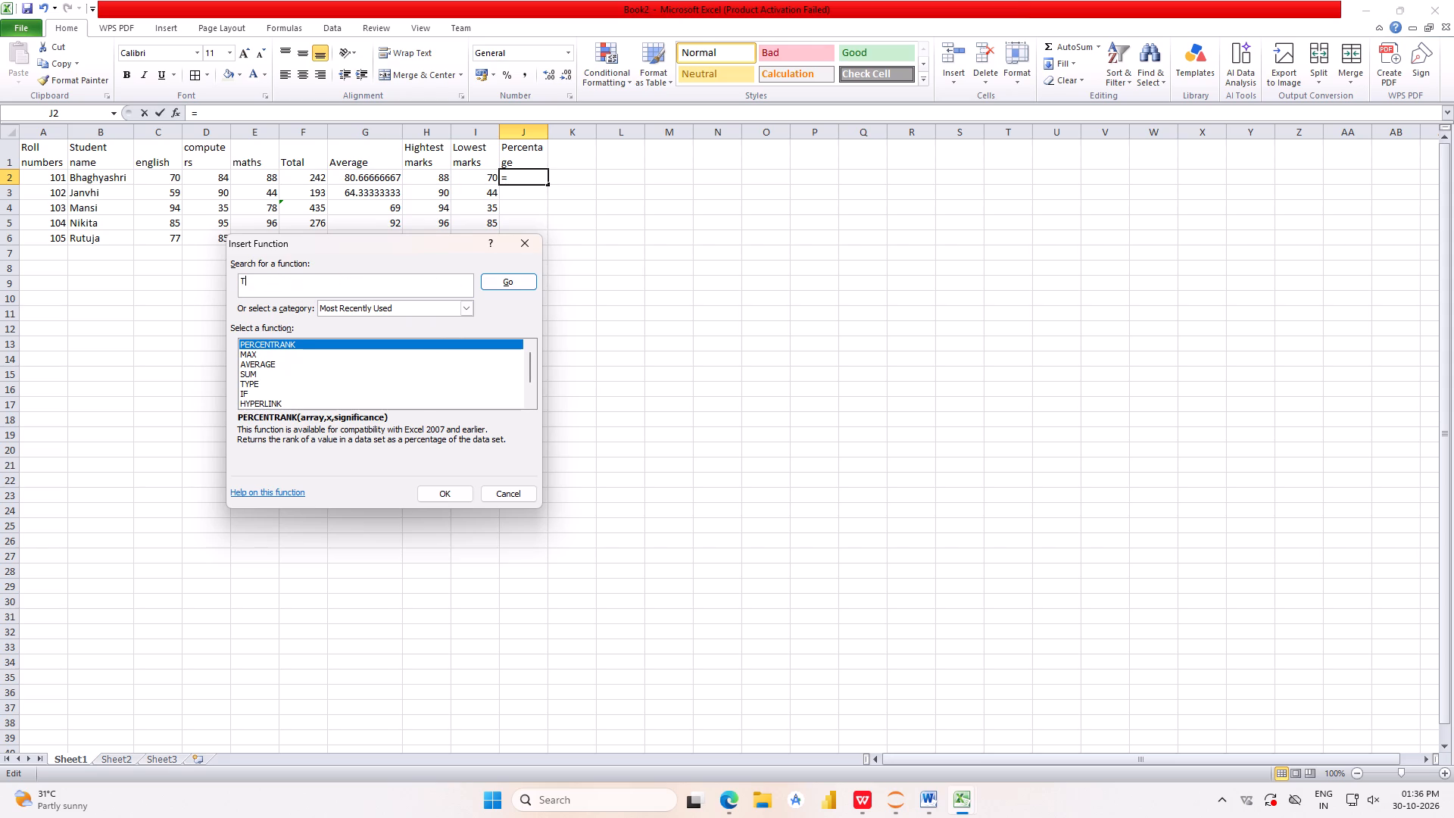
{"action": "key", "text": "BackSpace"}
{"action": "left_click_drag", "start_coordinate": [526, 386], "coordinate": [526, 405]}
{"action": "left_click", "coordinate": [526, 401]}
{"action": "triple_click", "coordinate": [526, 401]}
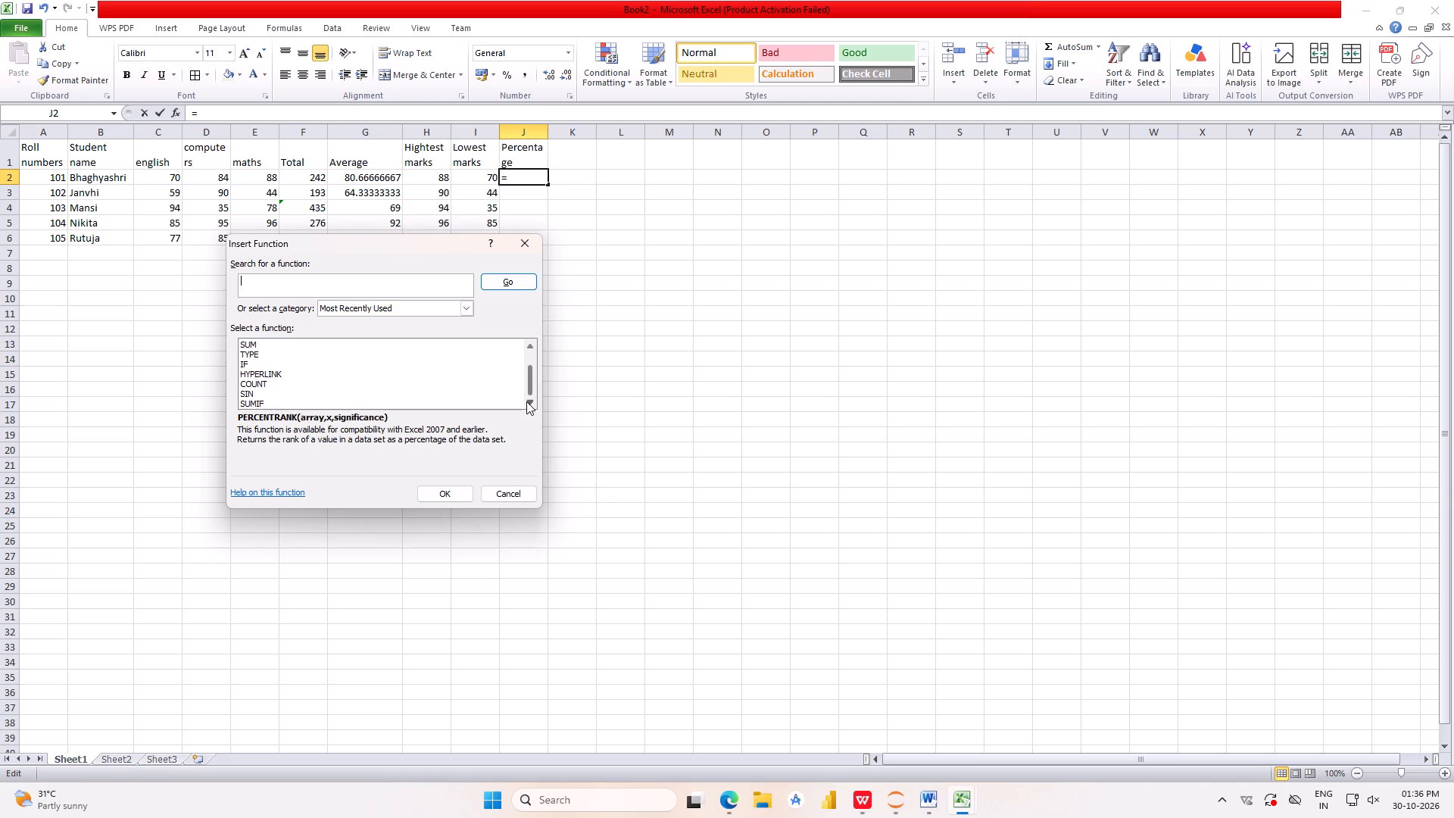
Search the functions for "Percentage" and look through the recommended functions.
{"action": "left_click", "coordinate": [263, 284]}
{"action": "key", "text": "p"}
{"action": "type", "text": "ERC"}
{"action": "key", "text": "BackSpace"}
{"action": "key", "text": "BackSpace"}
{"action": "key", "text": "BackSpace"}
{"action": "type", "text": "er"}
{"action": "type", "text": "centage"}
{"action": "left_click", "coordinate": [515, 287]}
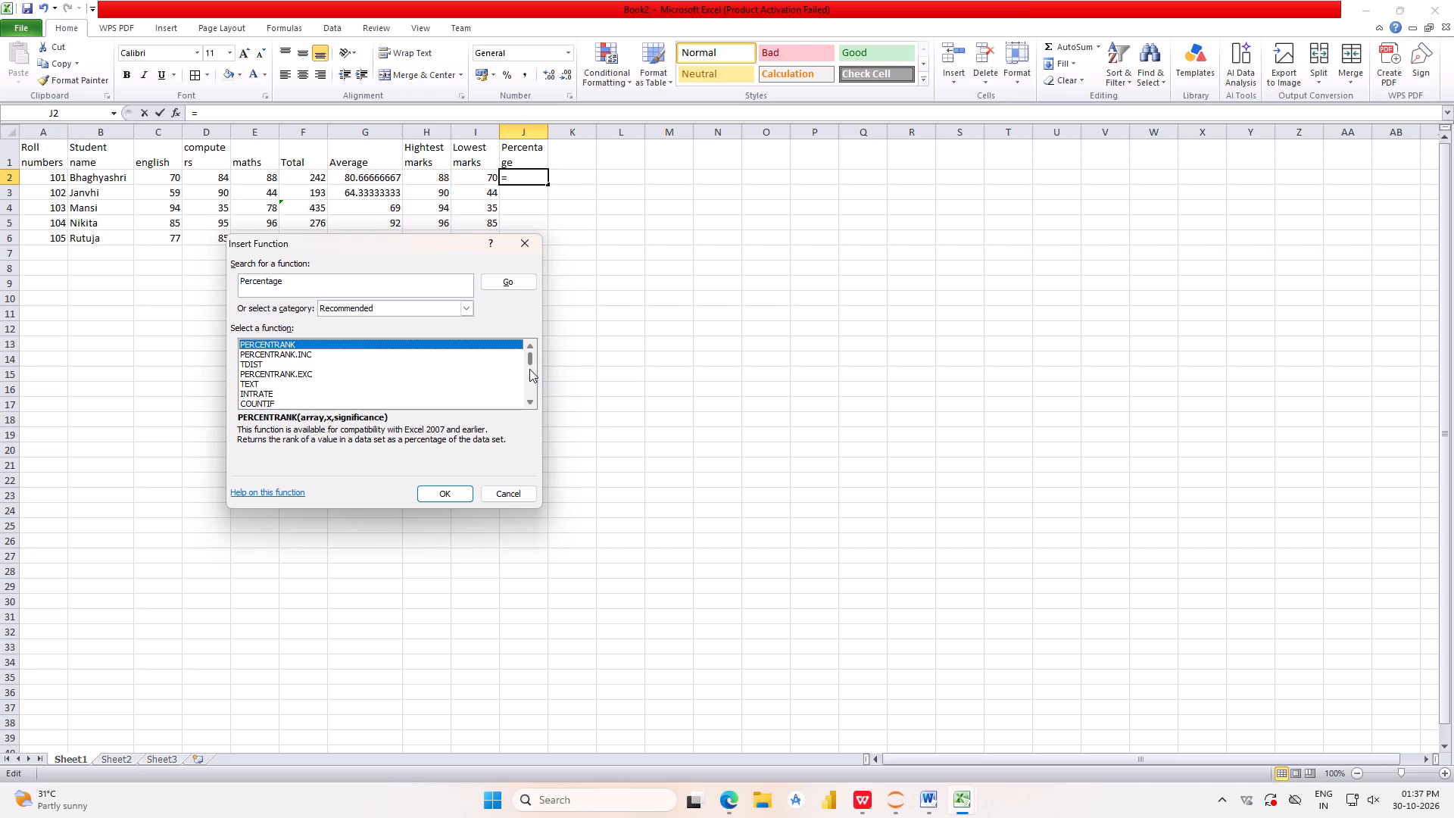
{"action": "left_click_drag", "start_coordinate": [529, 369], "coordinate": [534, 380]}
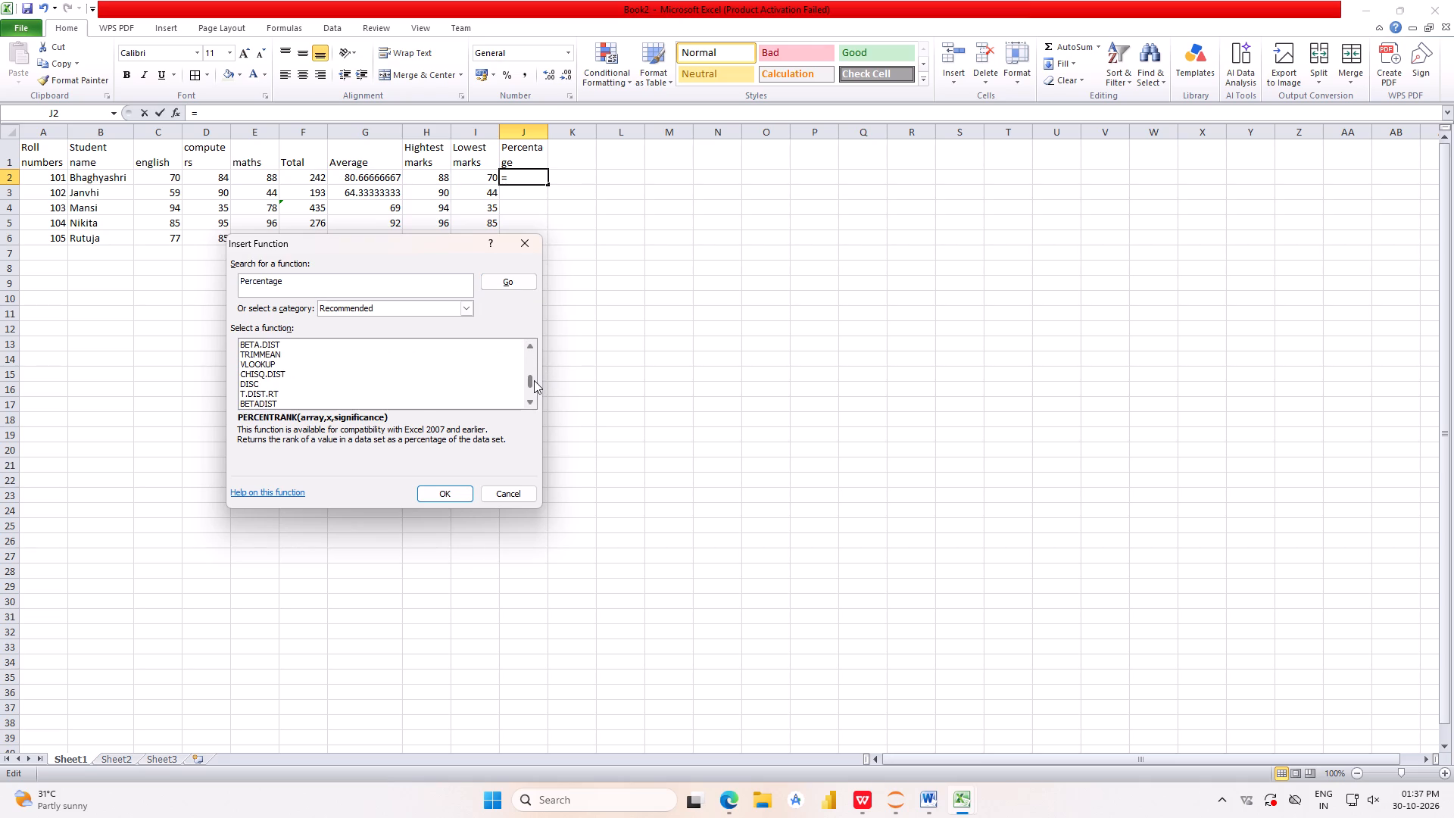
{"action": "left_click_drag", "start_coordinate": [534, 380], "coordinate": [529, 423]}
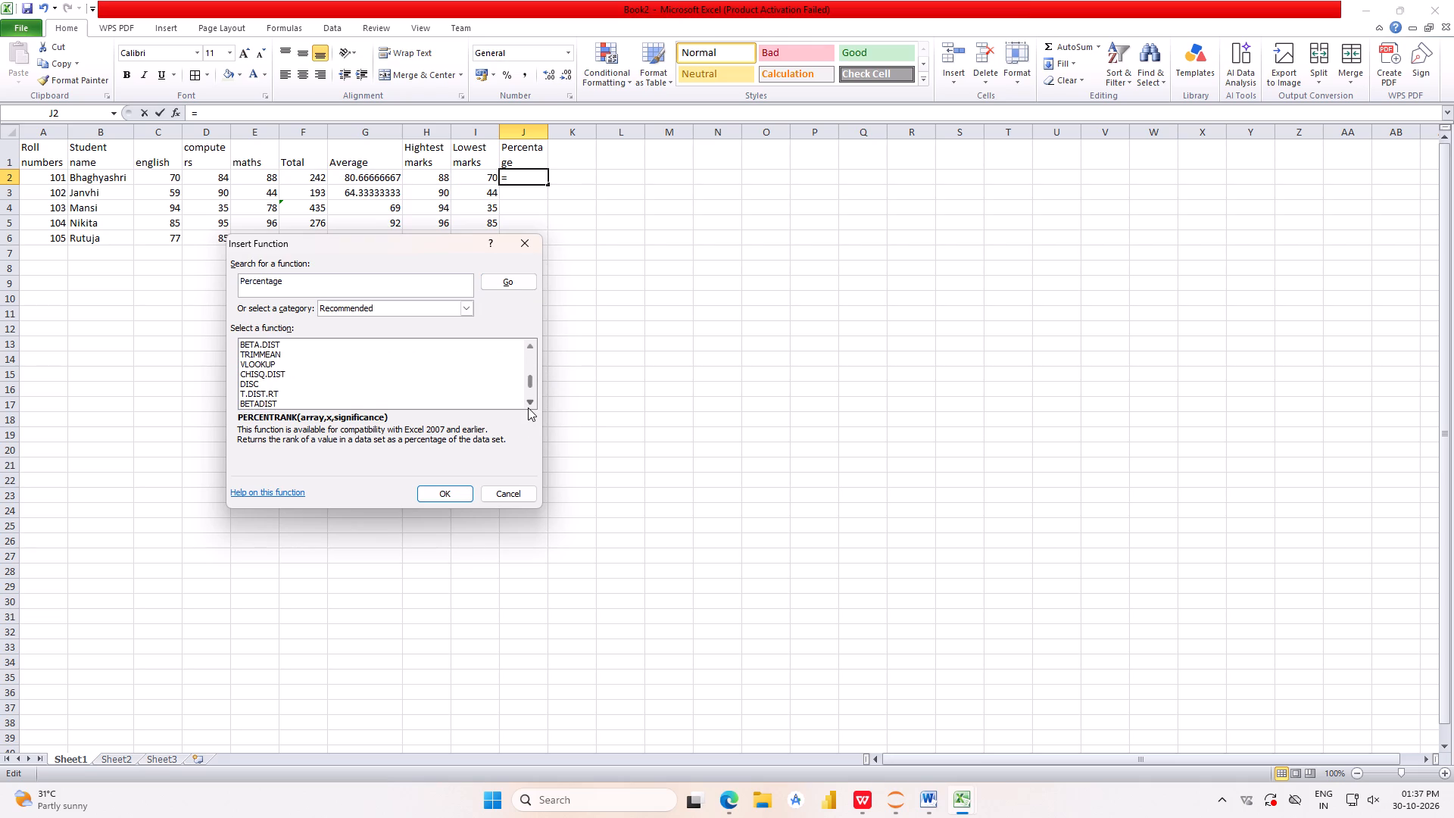
{"action": "left_click", "coordinate": [528, 407]}
{"action": "double_click", "coordinate": [528, 407]}
{"action": "triple_click", "coordinate": [528, 407]}
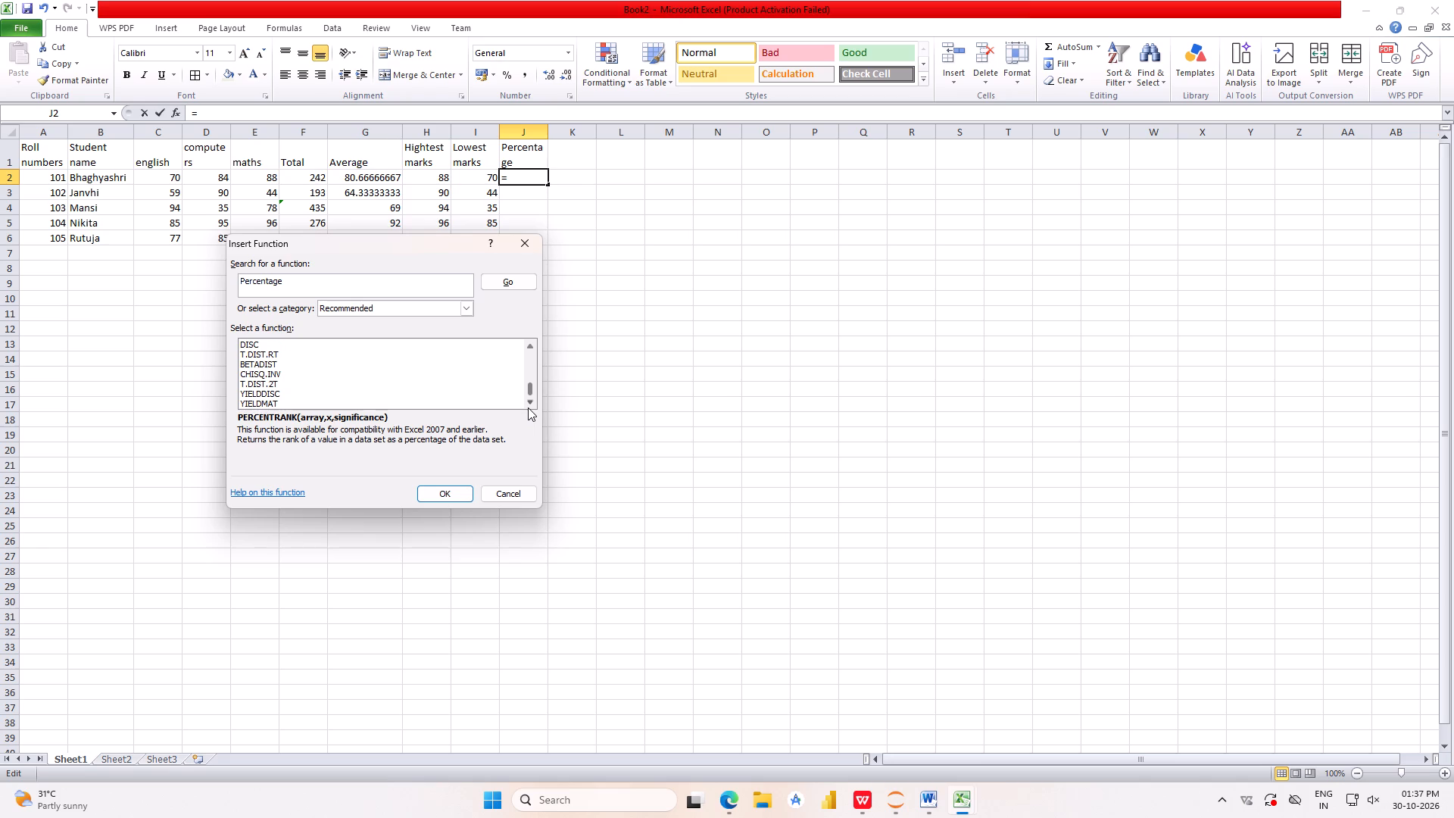
{"action": "left_click", "coordinate": [528, 407]}
Look through the Math & Trig function category for a percentage function, and close Insert Function without choosing one.
{"action": "left_click", "coordinate": [469, 309]}
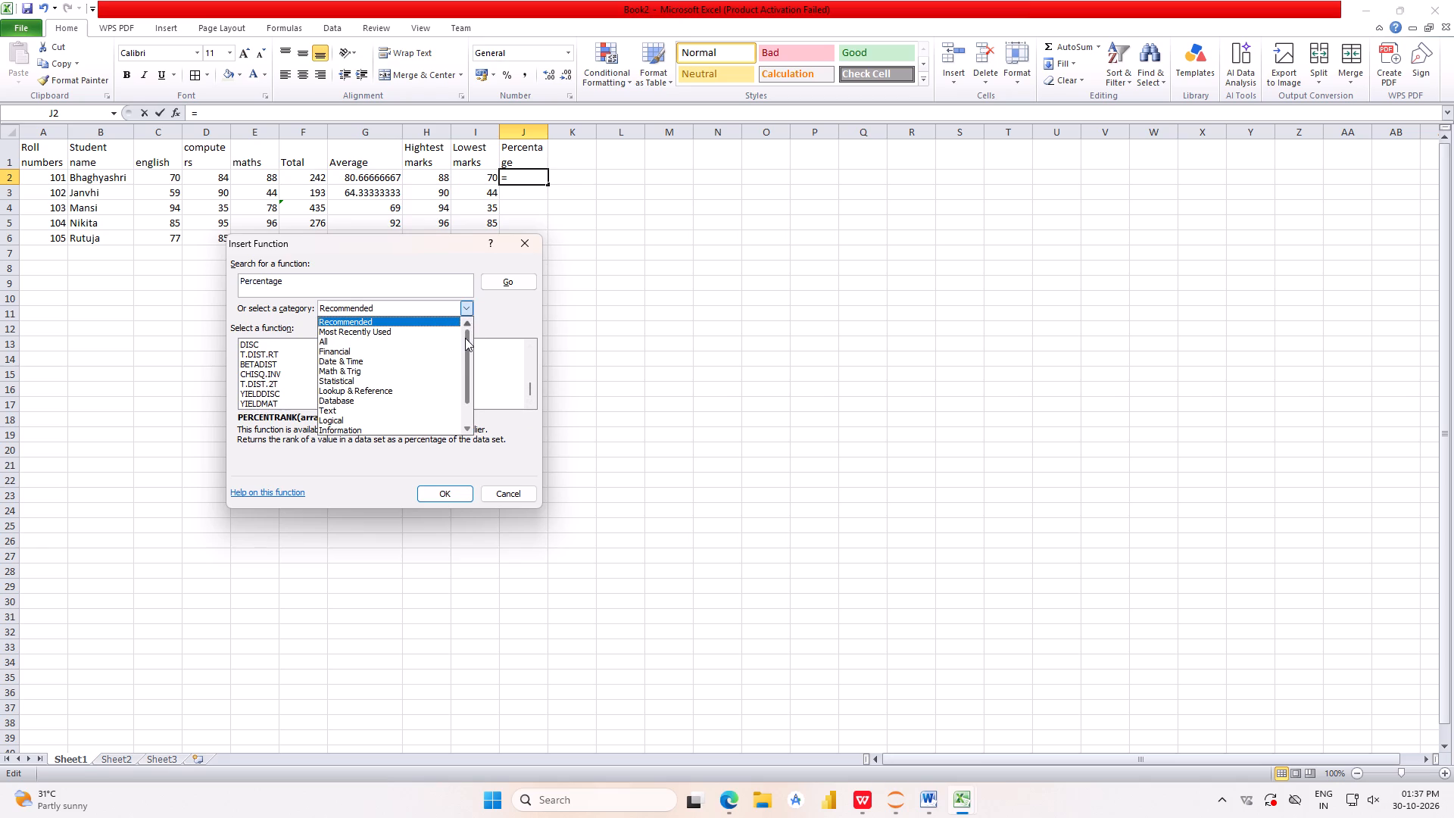
{"action": "left_click", "coordinate": [444, 375]}
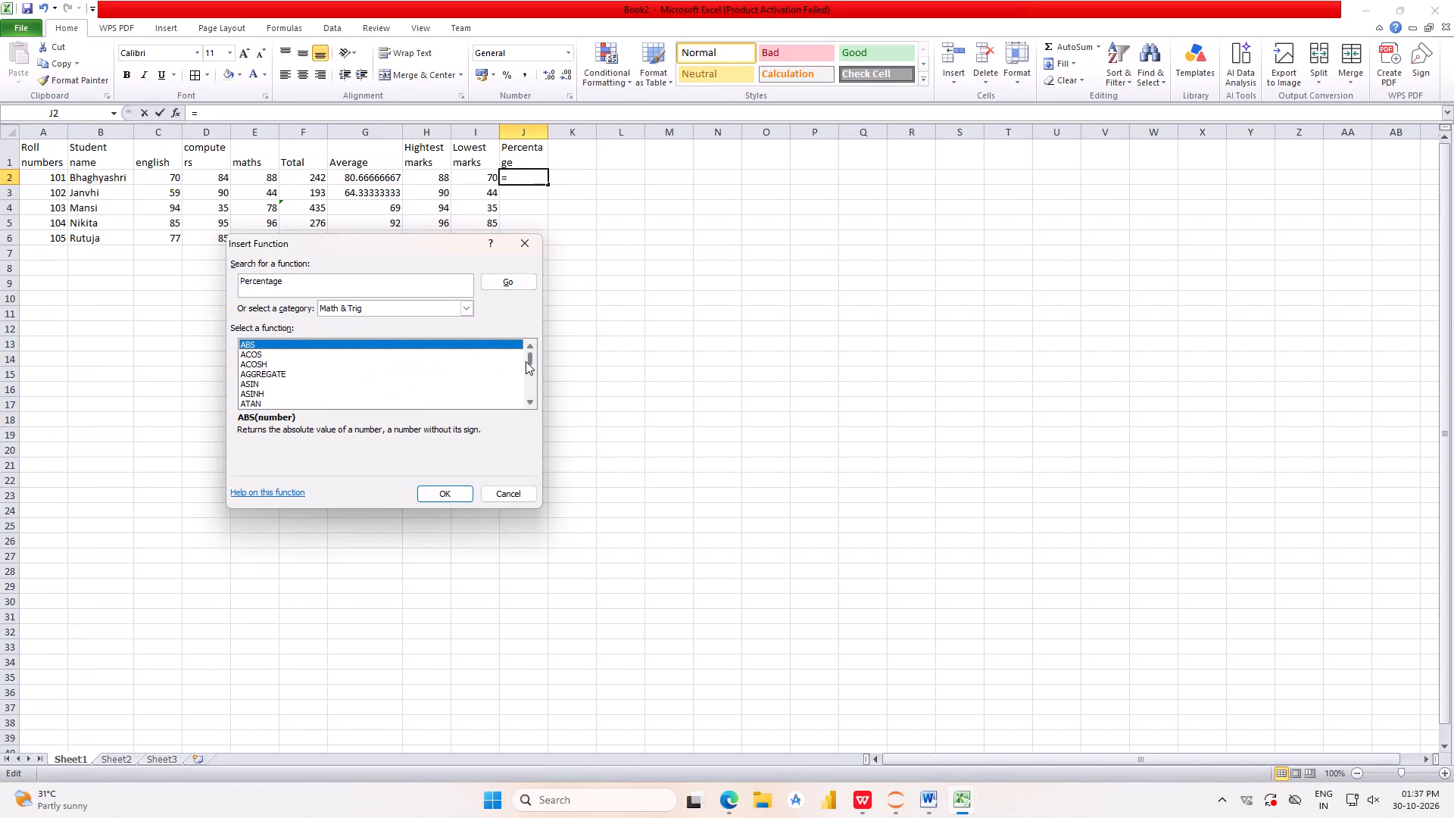
{"action": "left_click_drag", "start_coordinate": [526, 361], "coordinate": [509, 417]}
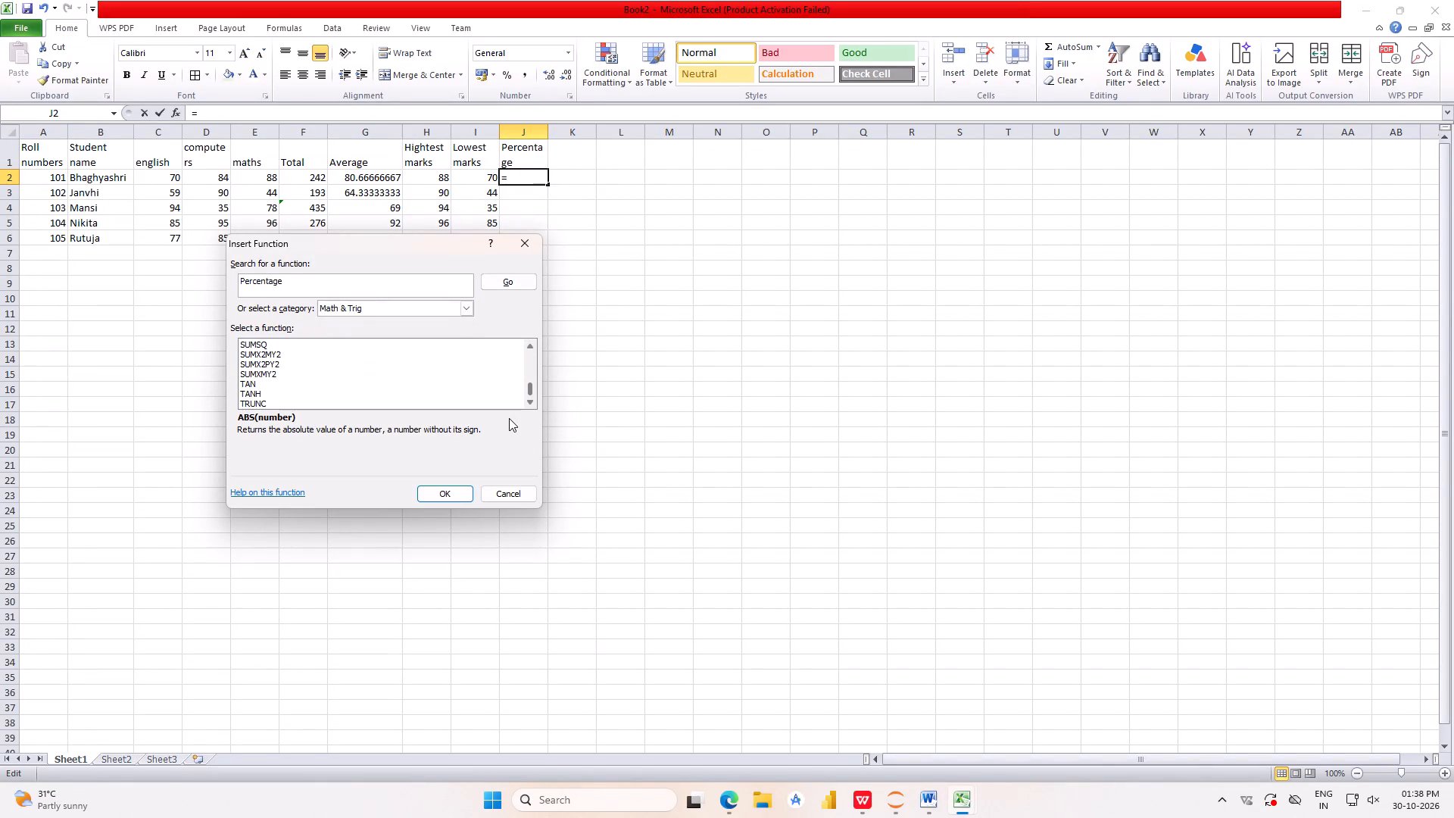
{"action": "left_click_drag", "start_coordinate": [529, 391], "coordinate": [521, 378]}
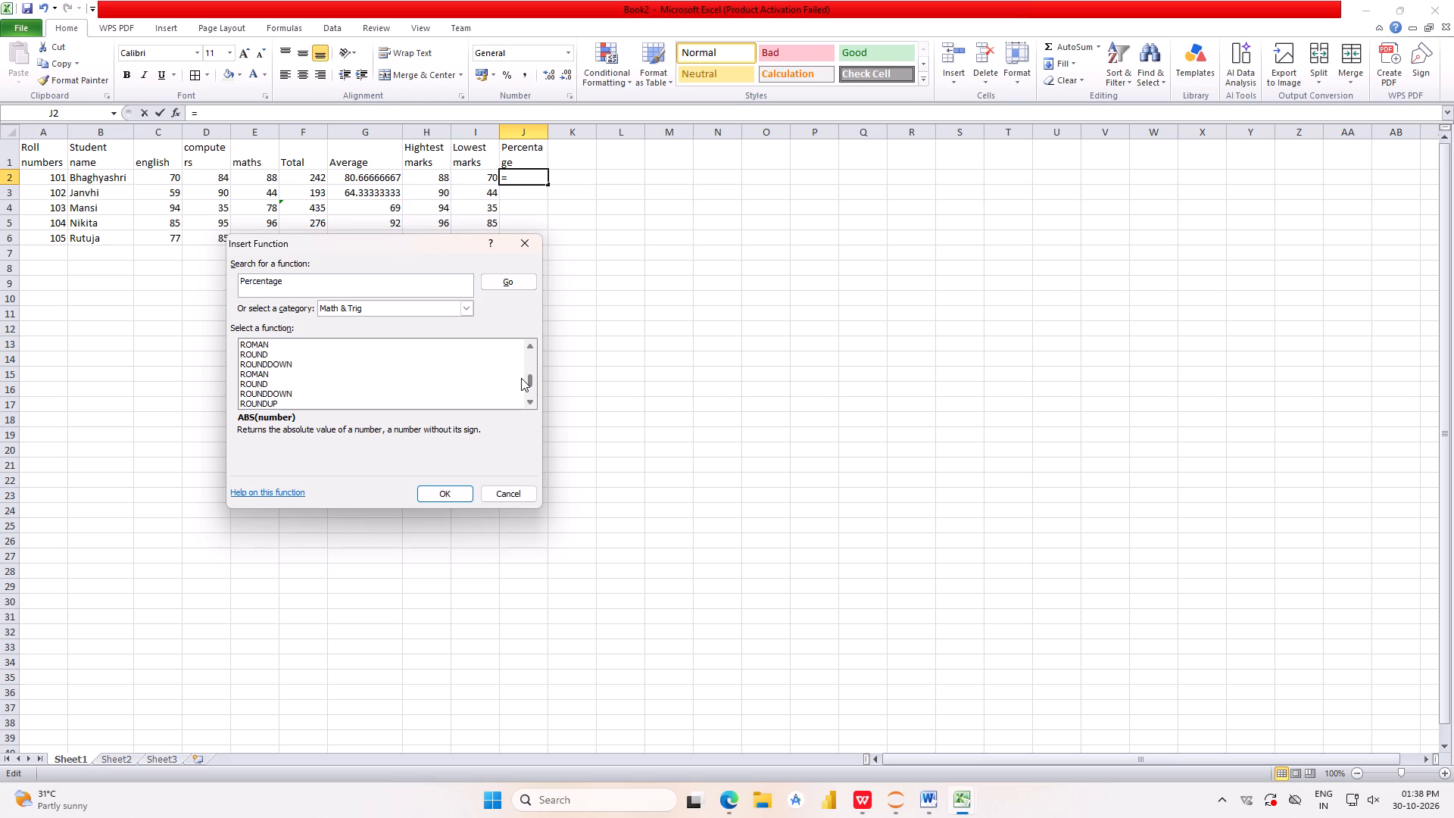
{"action": "left_click_drag", "start_coordinate": [521, 378], "coordinate": [517, 369]}
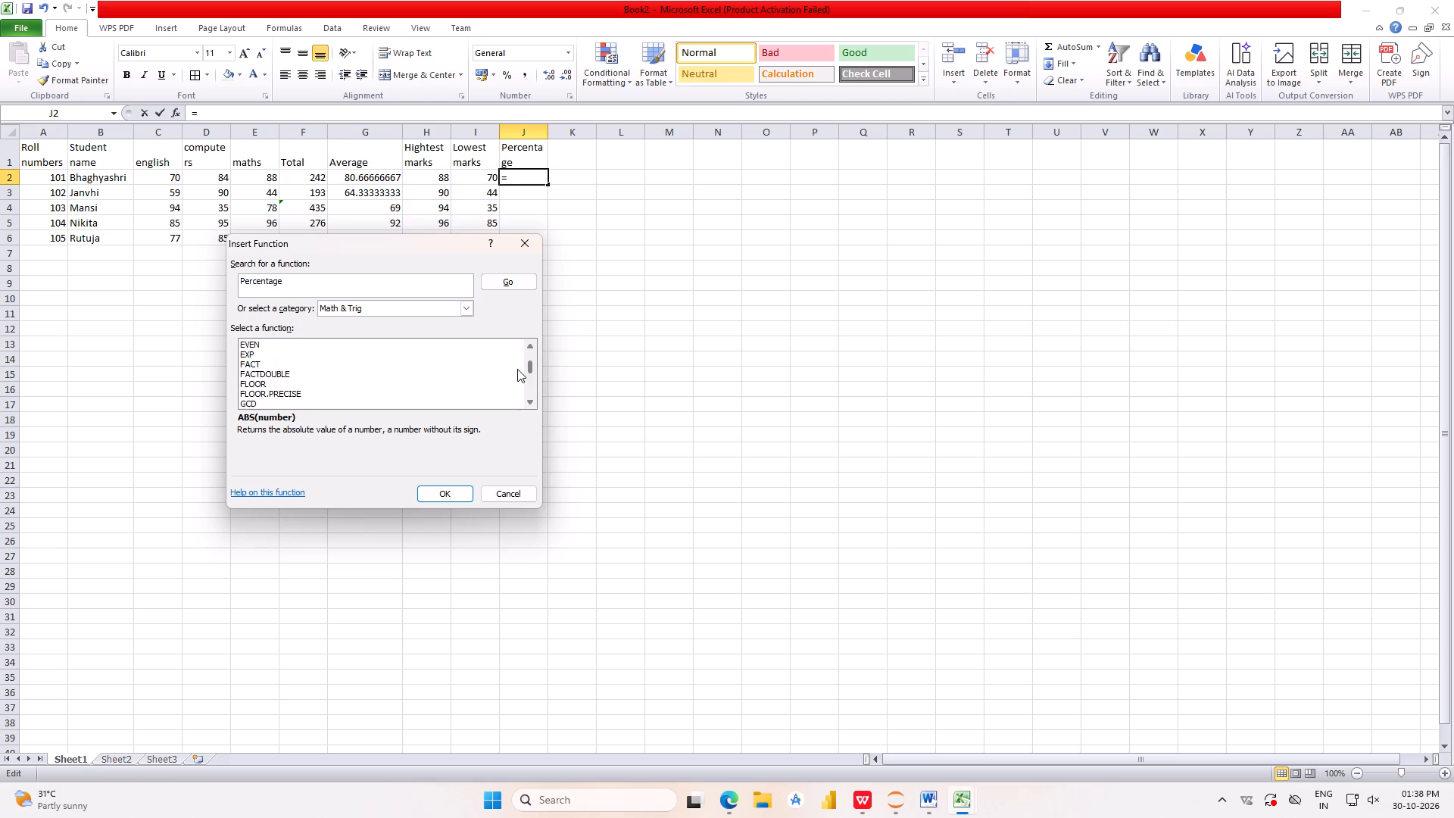
{"action": "left_click_drag", "start_coordinate": [517, 369], "coordinate": [513, 359]}
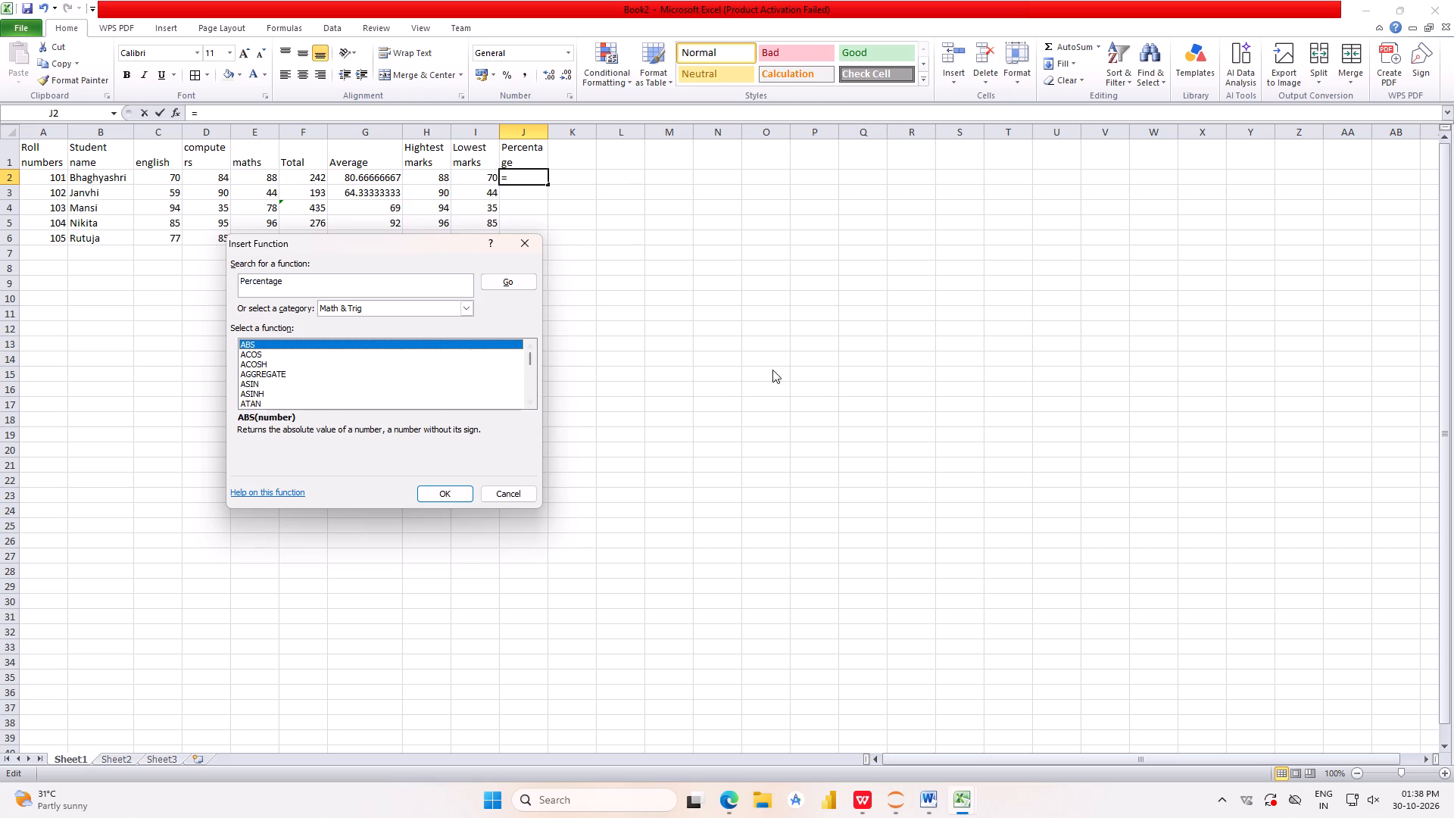
{"action": "left_click", "coordinate": [783, 373]}
{"action": "left_click", "coordinate": [526, 246]}
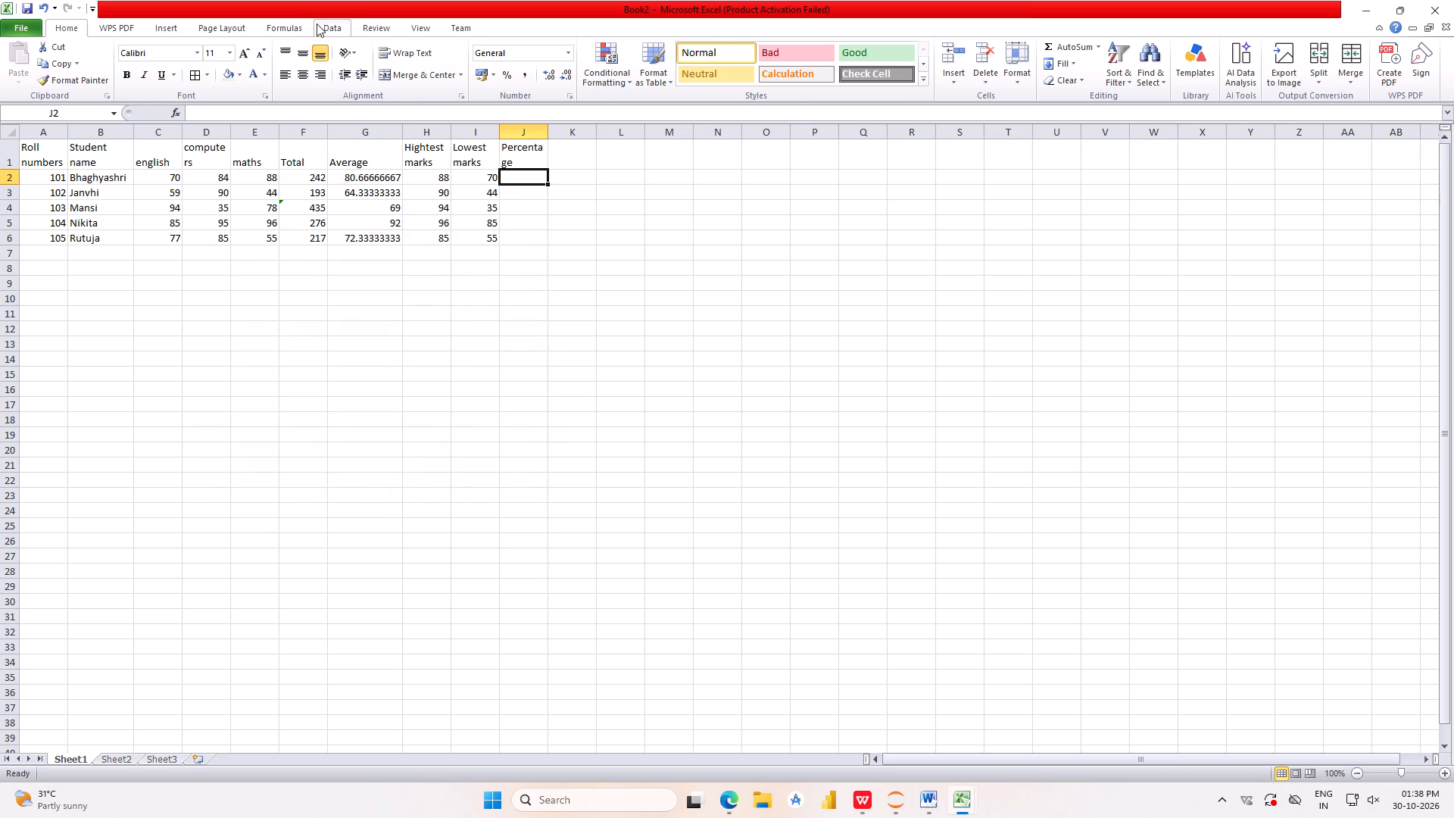
Open Consolidate, look through its available summary functions, and close it without consolidating anything.
{"action": "left_click", "coordinate": [341, 23]}
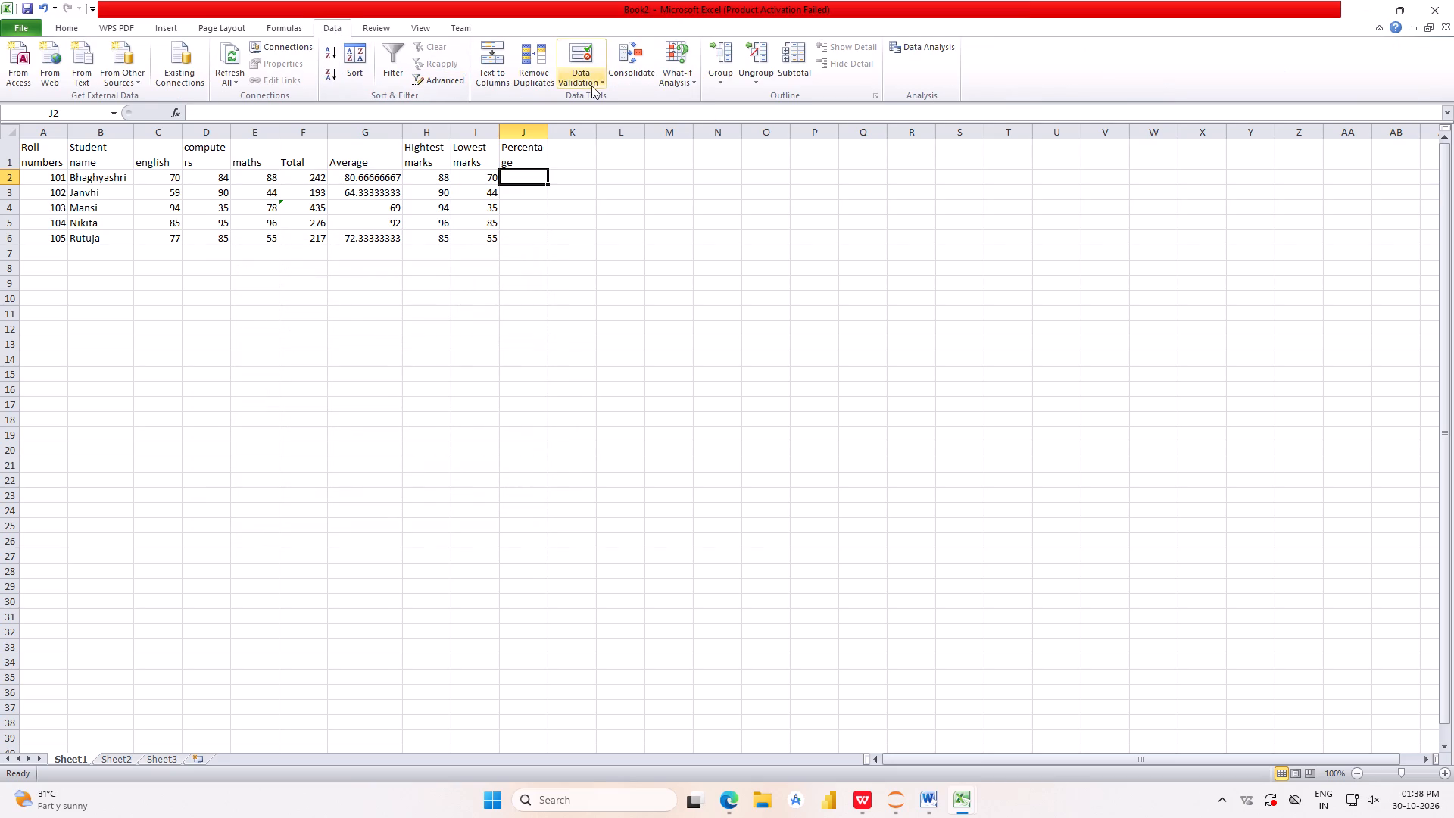
{"action": "left_click", "coordinate": [616, 85]}
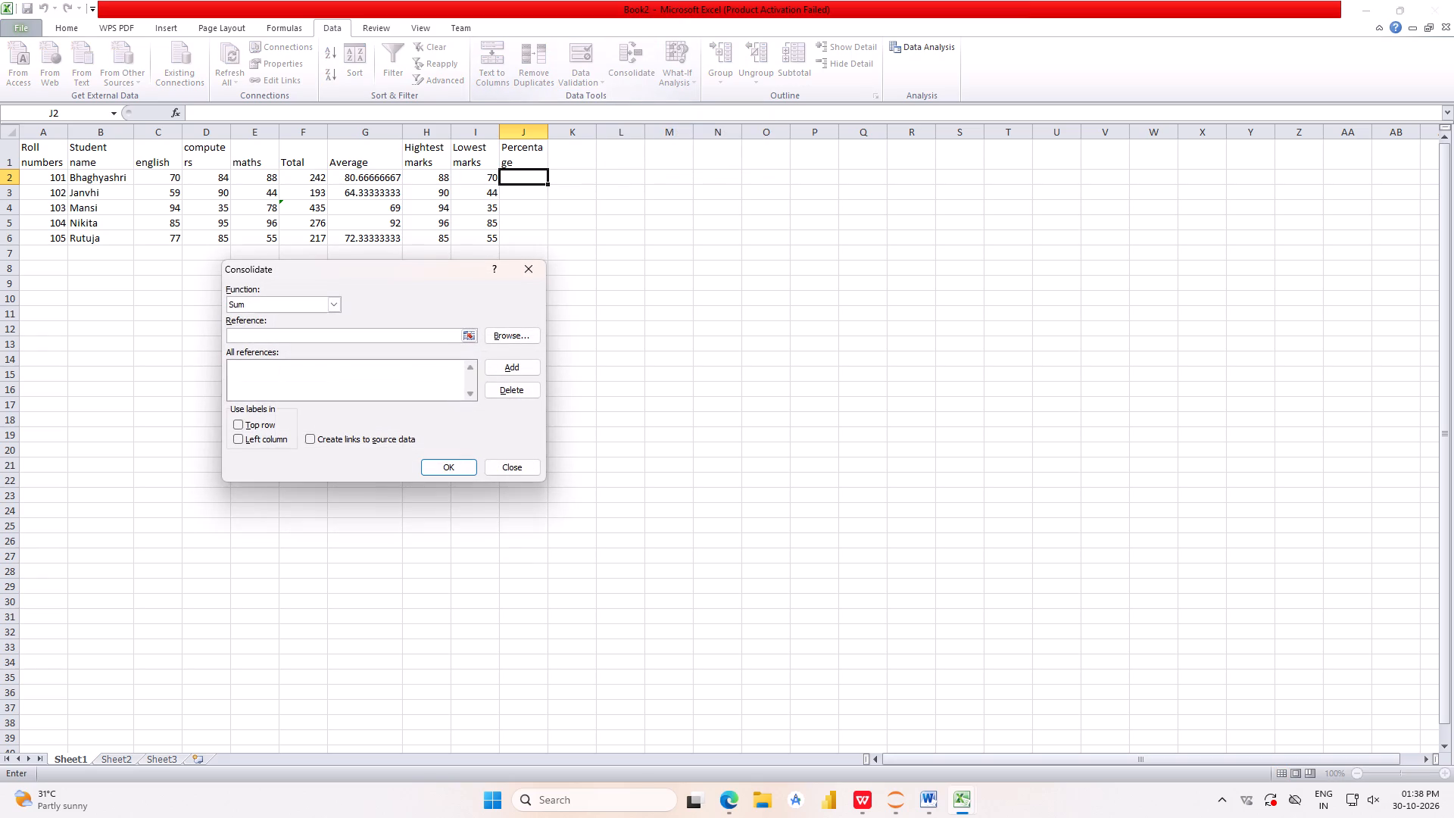
{"action": "left_click", "coordinate": [339, 304]}
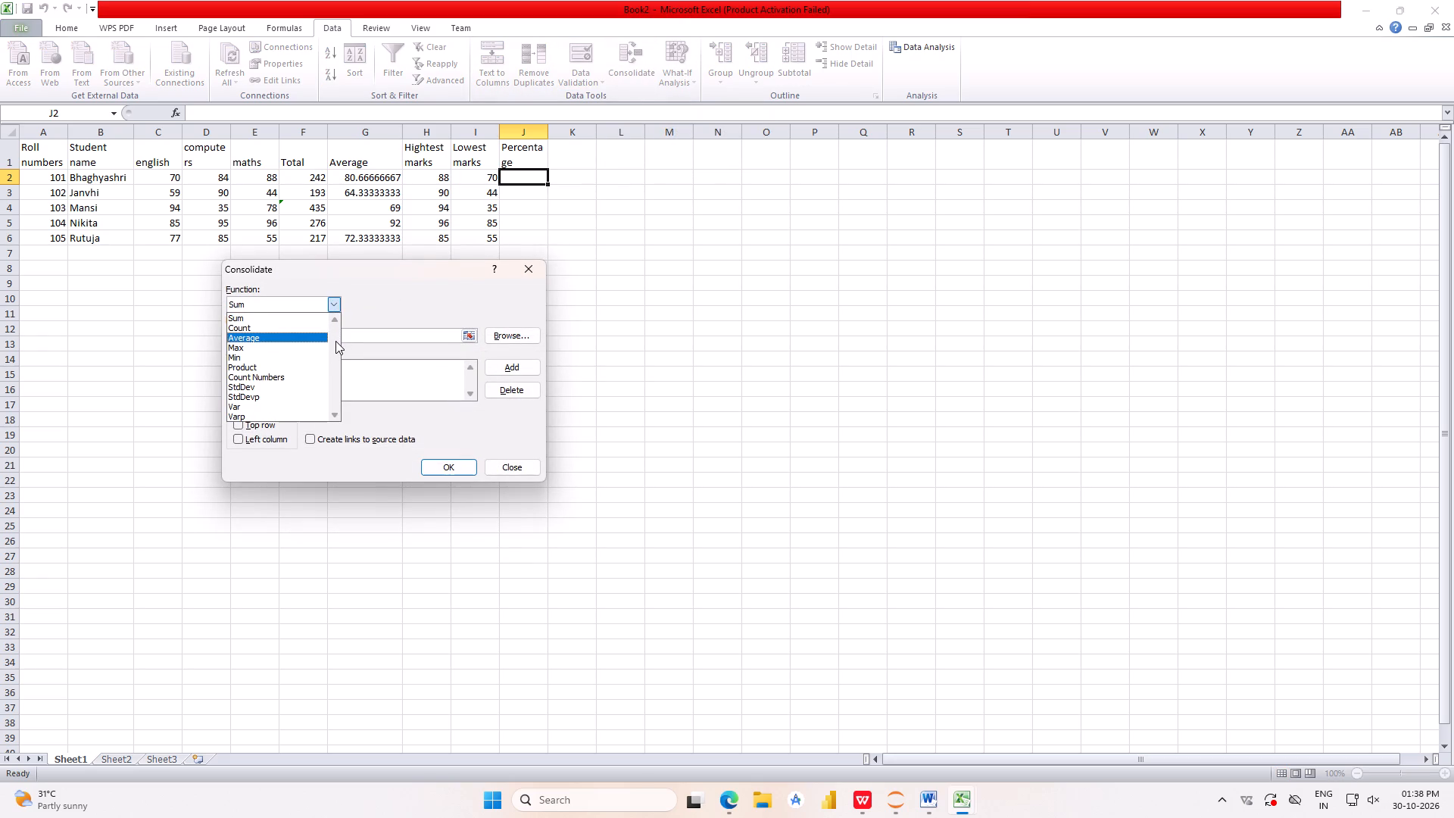
{"action": "left_click", "coordinate": [629, 350]}
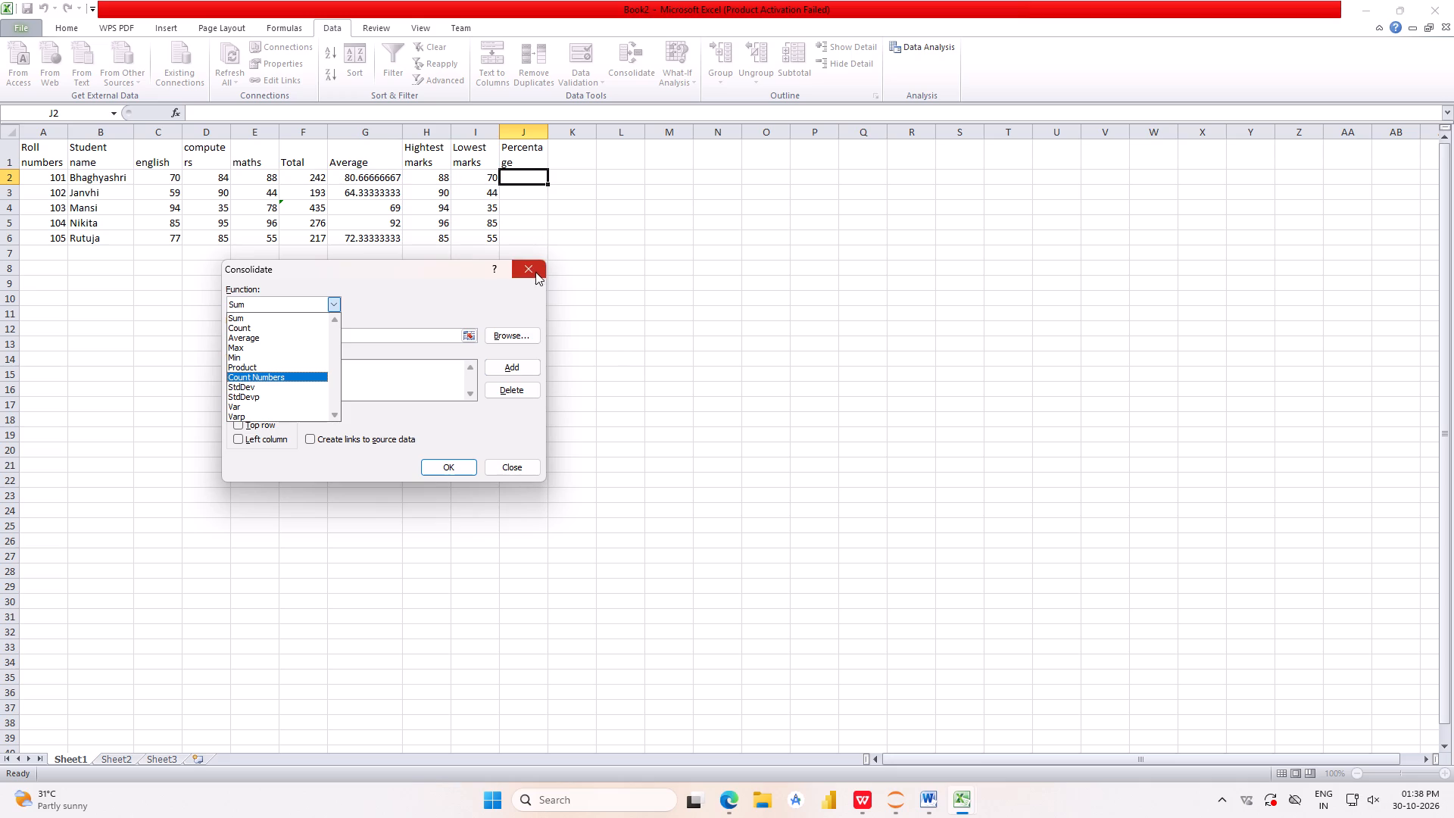
{"action": "left_click", "coordinate": [534, 264]}
{"action": "left_click", "coordinate": [529, 278]}
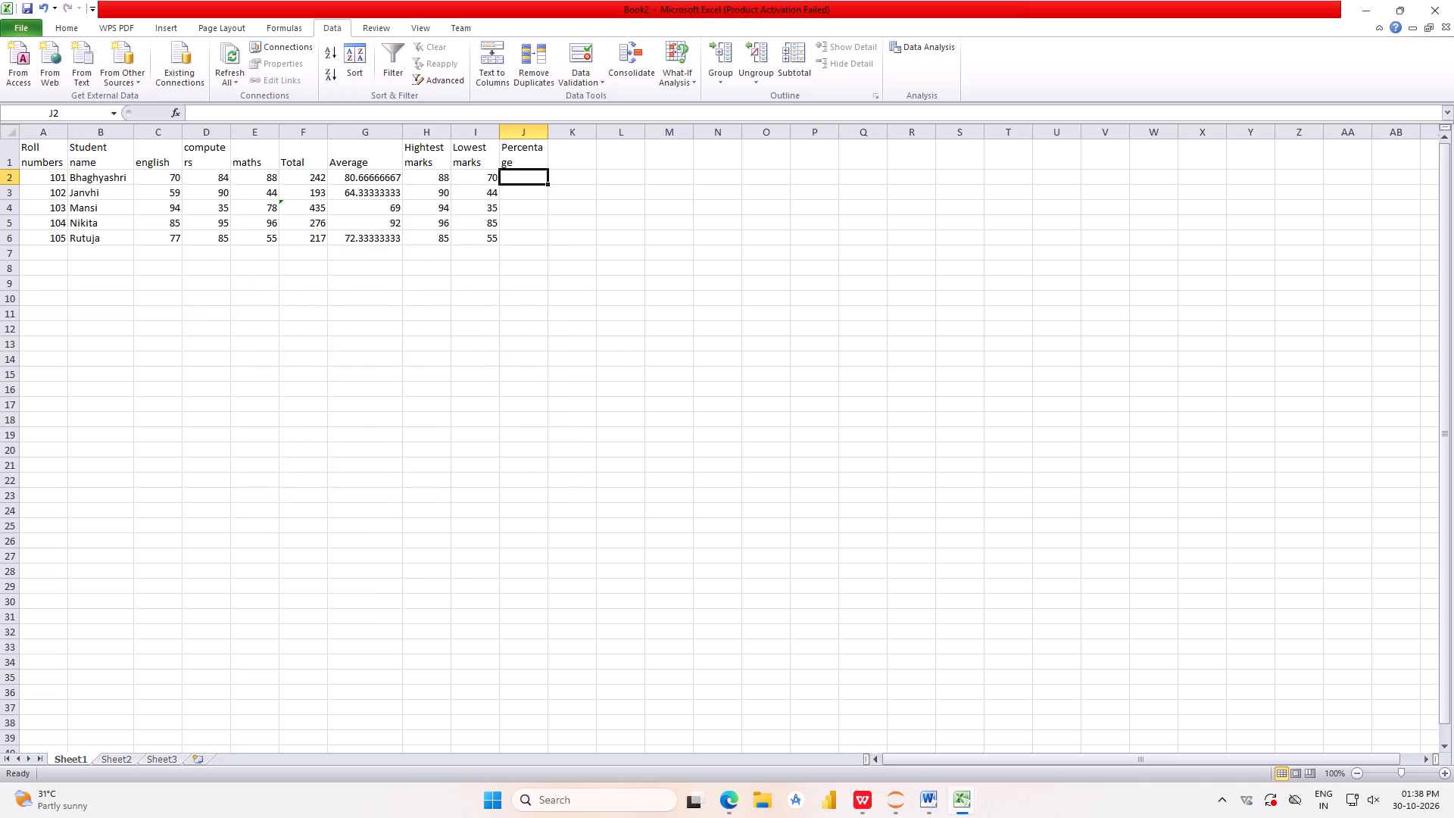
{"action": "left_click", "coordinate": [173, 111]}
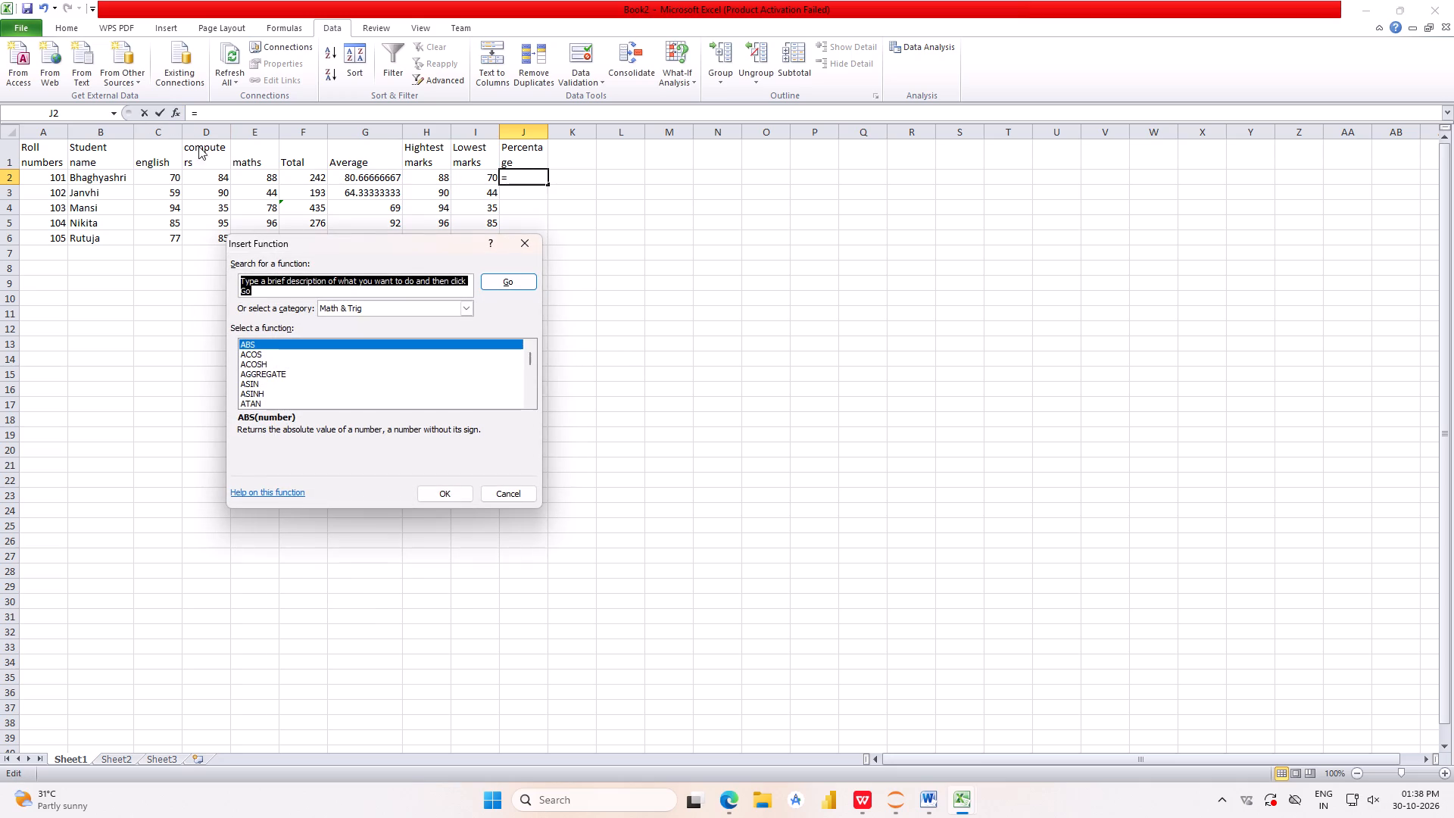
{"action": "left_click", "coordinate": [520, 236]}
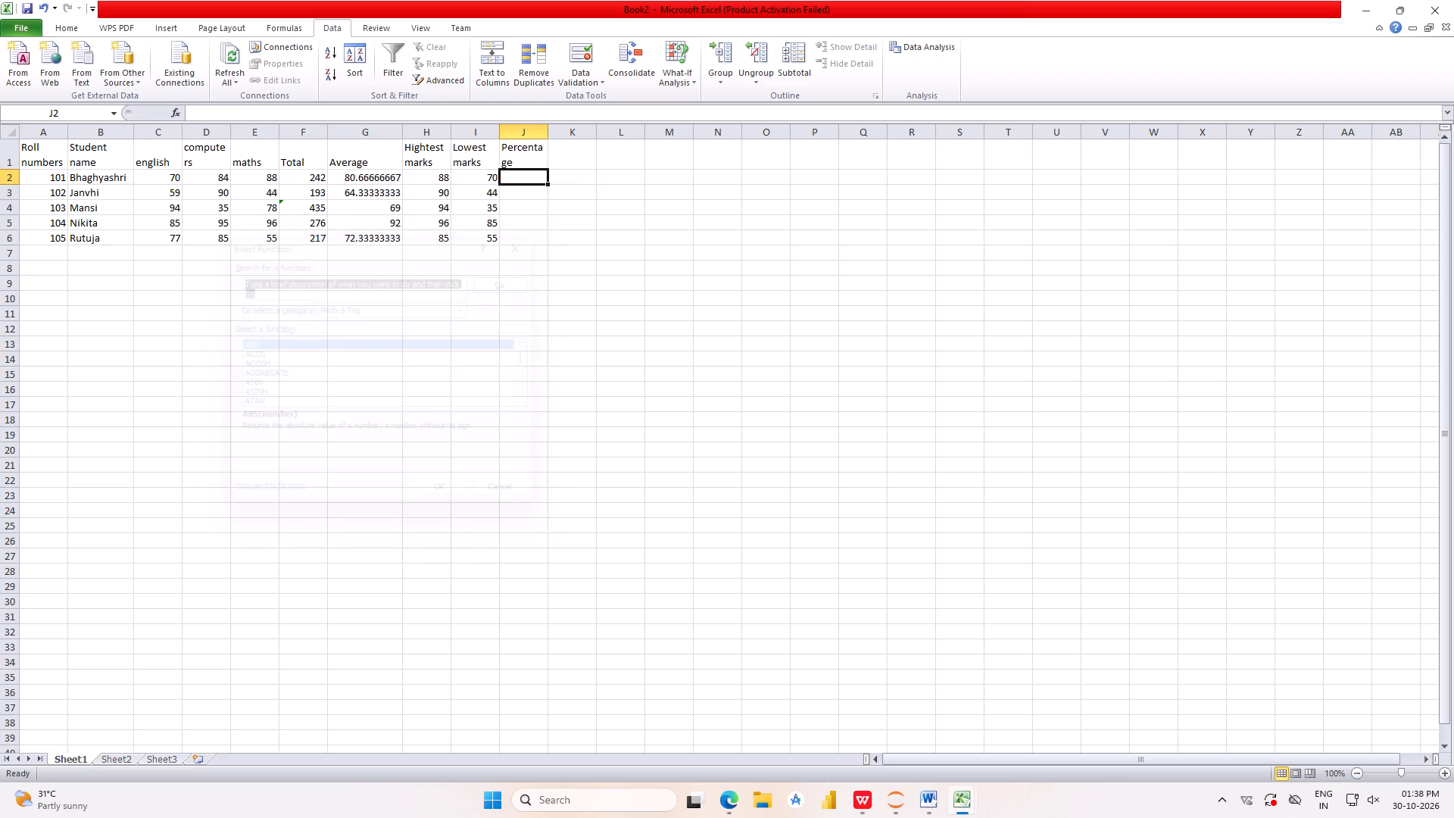
Enter the formula =J2/300*300 in J2 for the first student's percentage.
{"action": "left_click", "coordinate": [510, 179]}
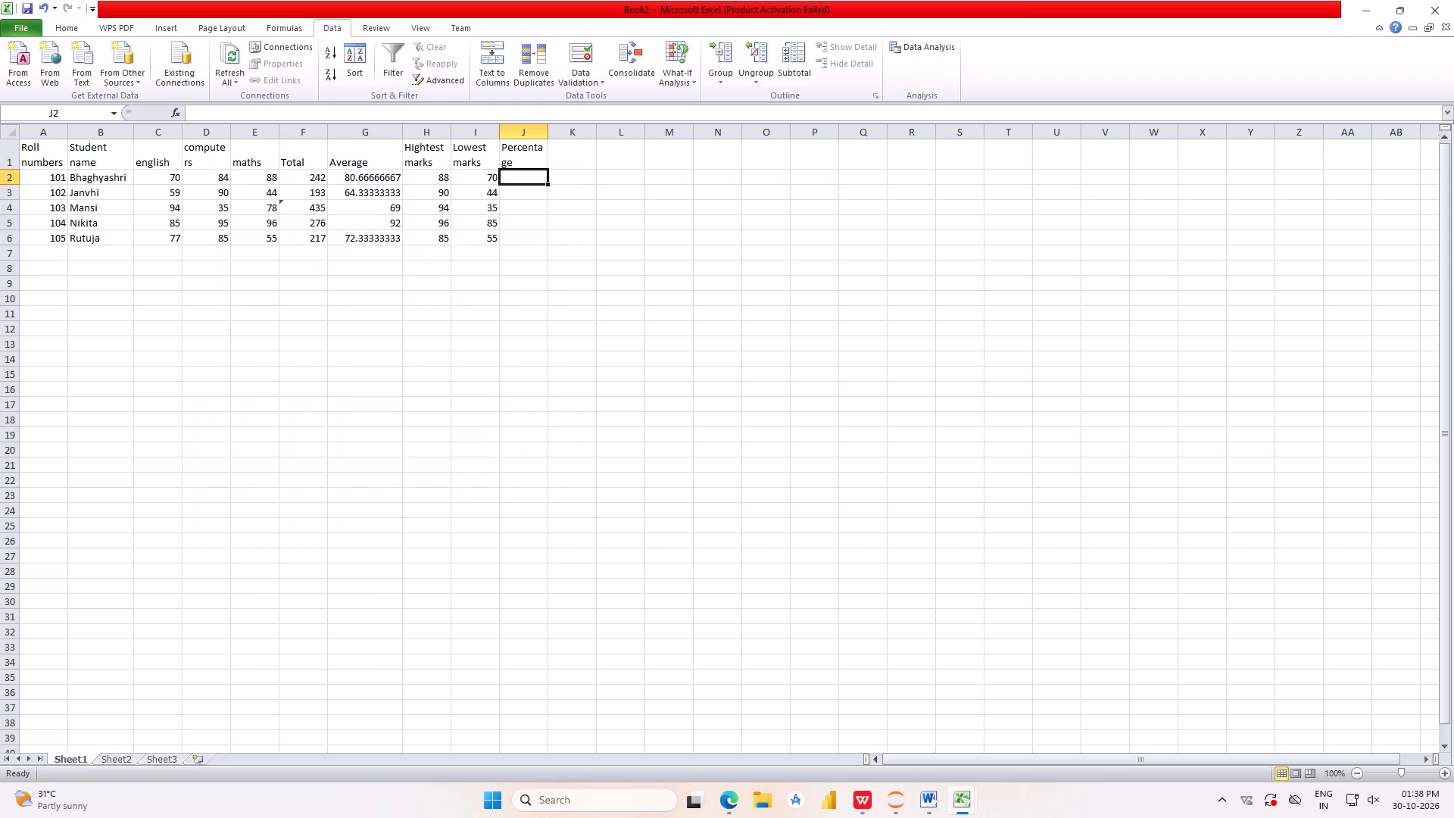
{"action": "key", "text": "j"}
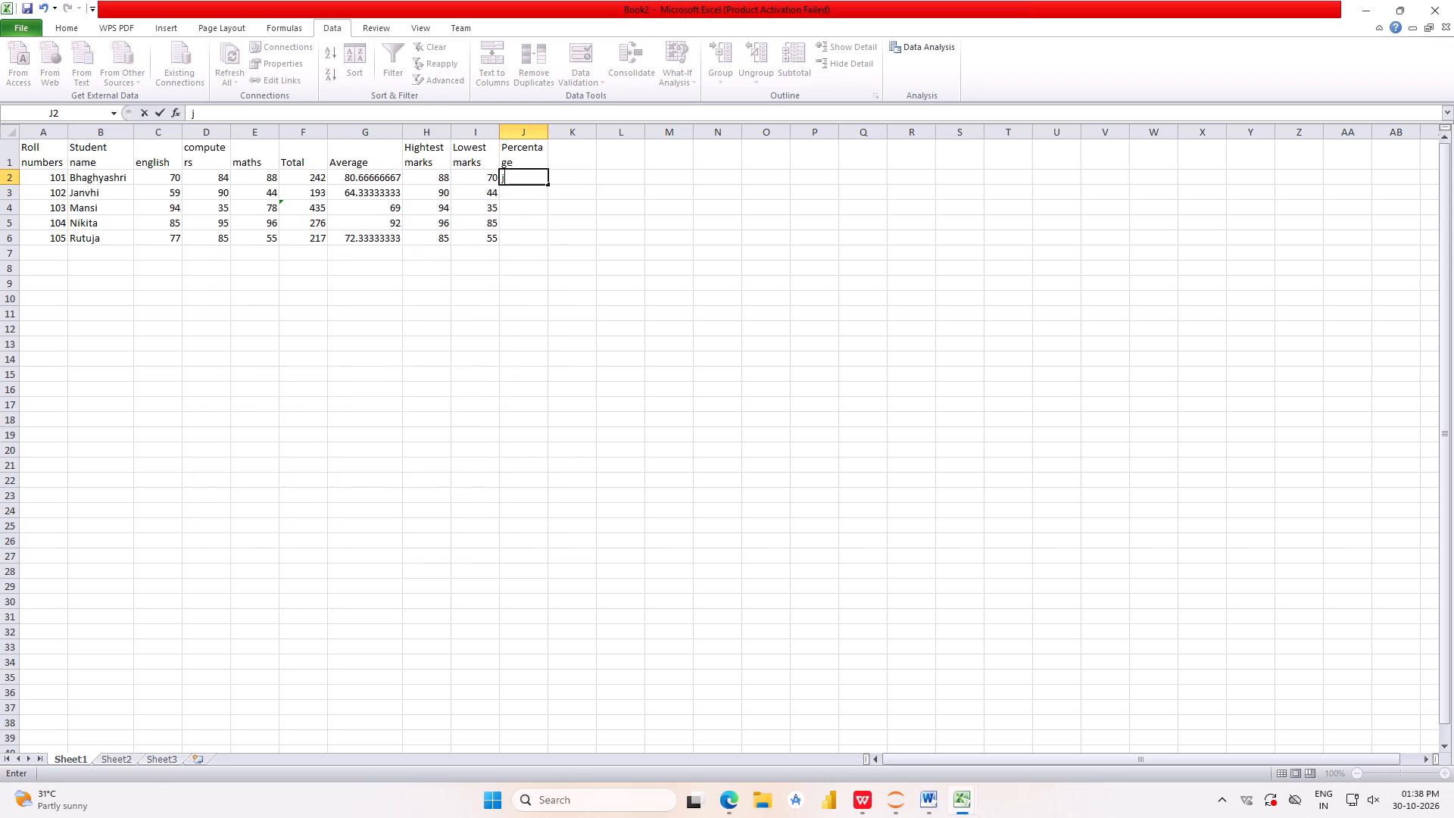
{"action": "key", "text": "2"}
{"action": "key", "text": "BackSpace"}
{"action": "key", "text": "BackSpace"}
{"action": "key", "text": "j"}
{"action": "key", "text": "2"}
{"action": "key", "text": "slash"}
{"action": "type", "text": "300"}
{"action": "key", "text": "shift+asterisk"}
{"action": "type", "text": "300"}
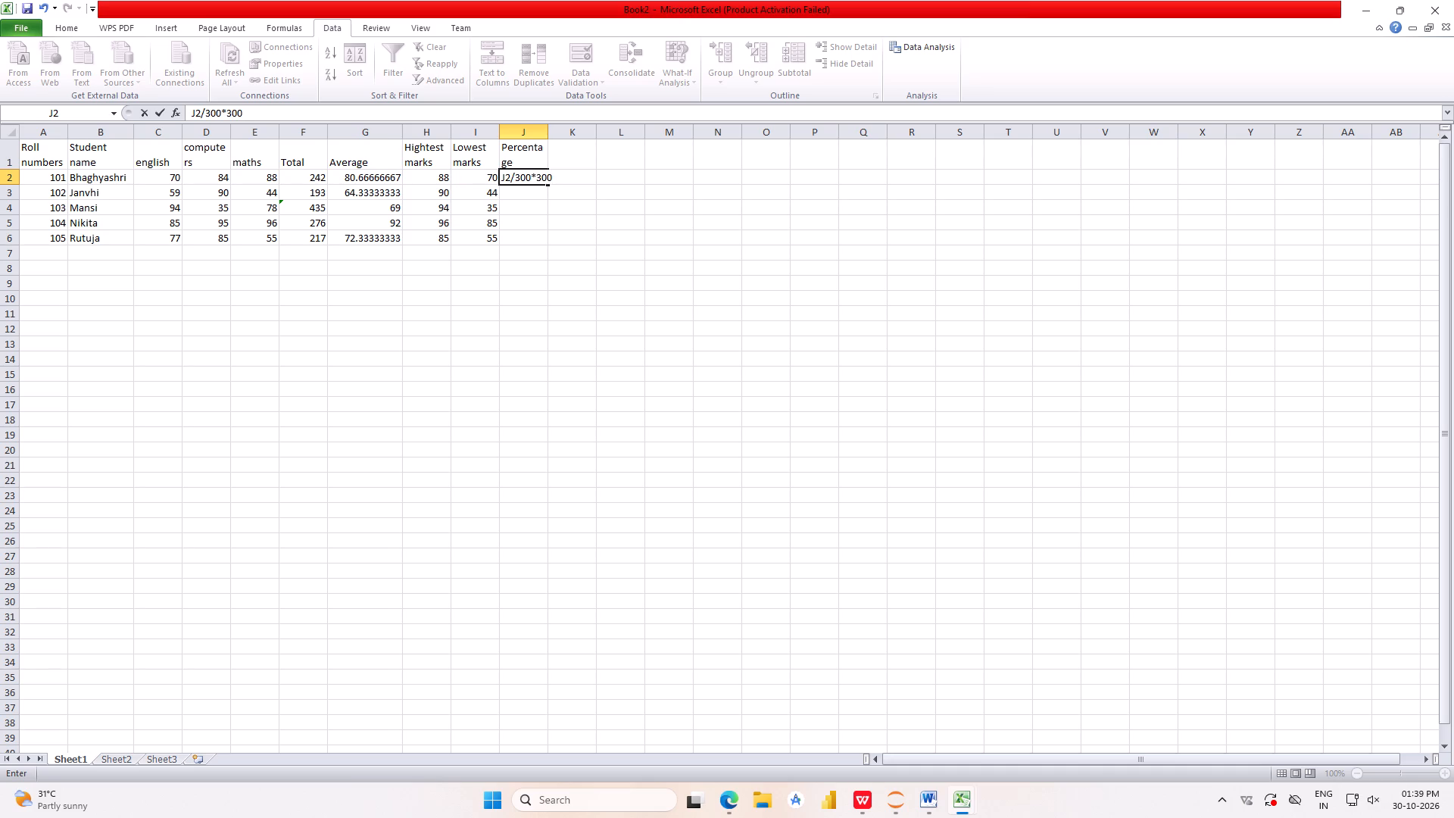
{"action": "left_click", "coordinate": [501, 174]}
{"action": "key", "text": "equal"}
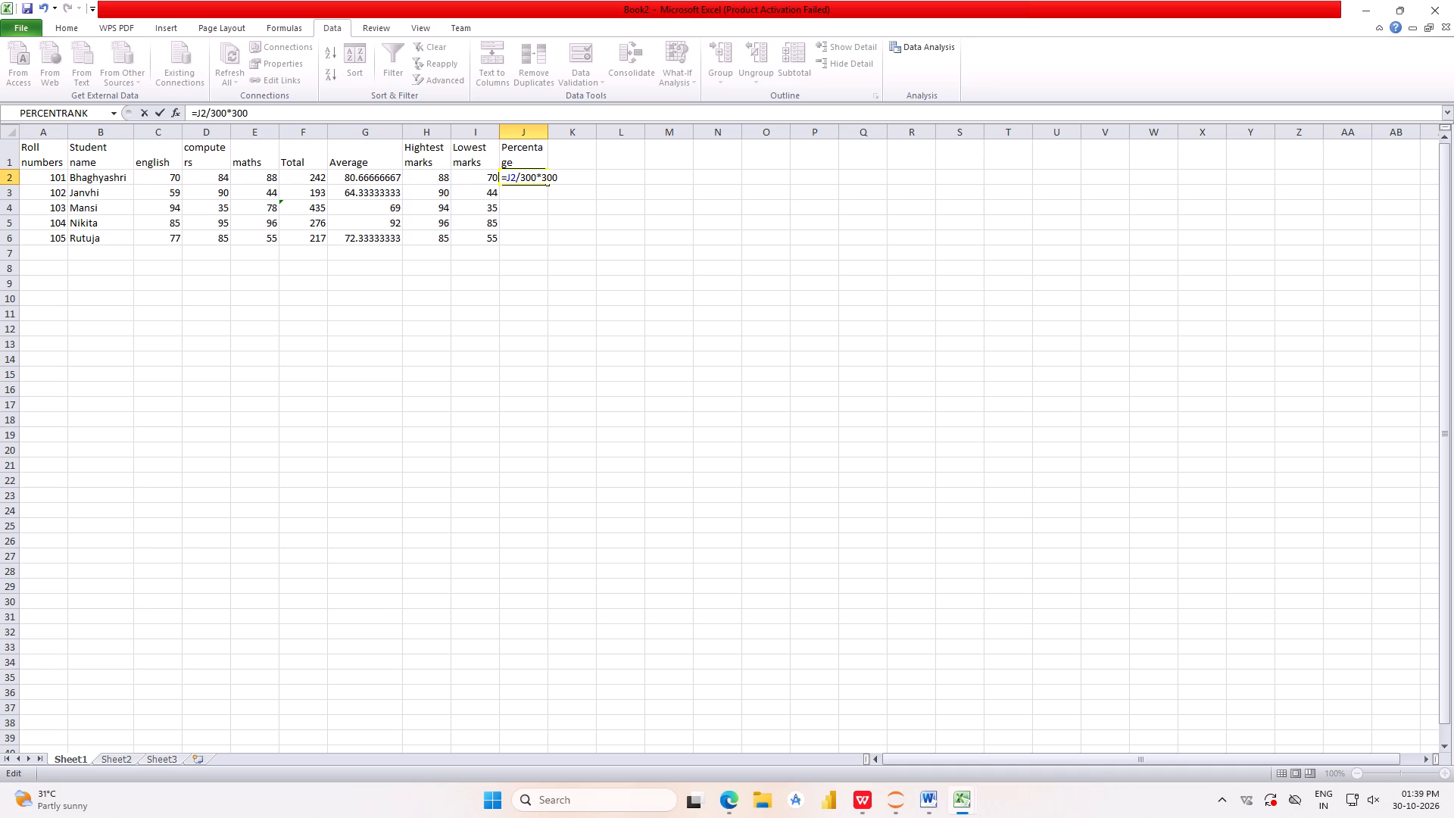
{"action": "key", "text": "Return"}
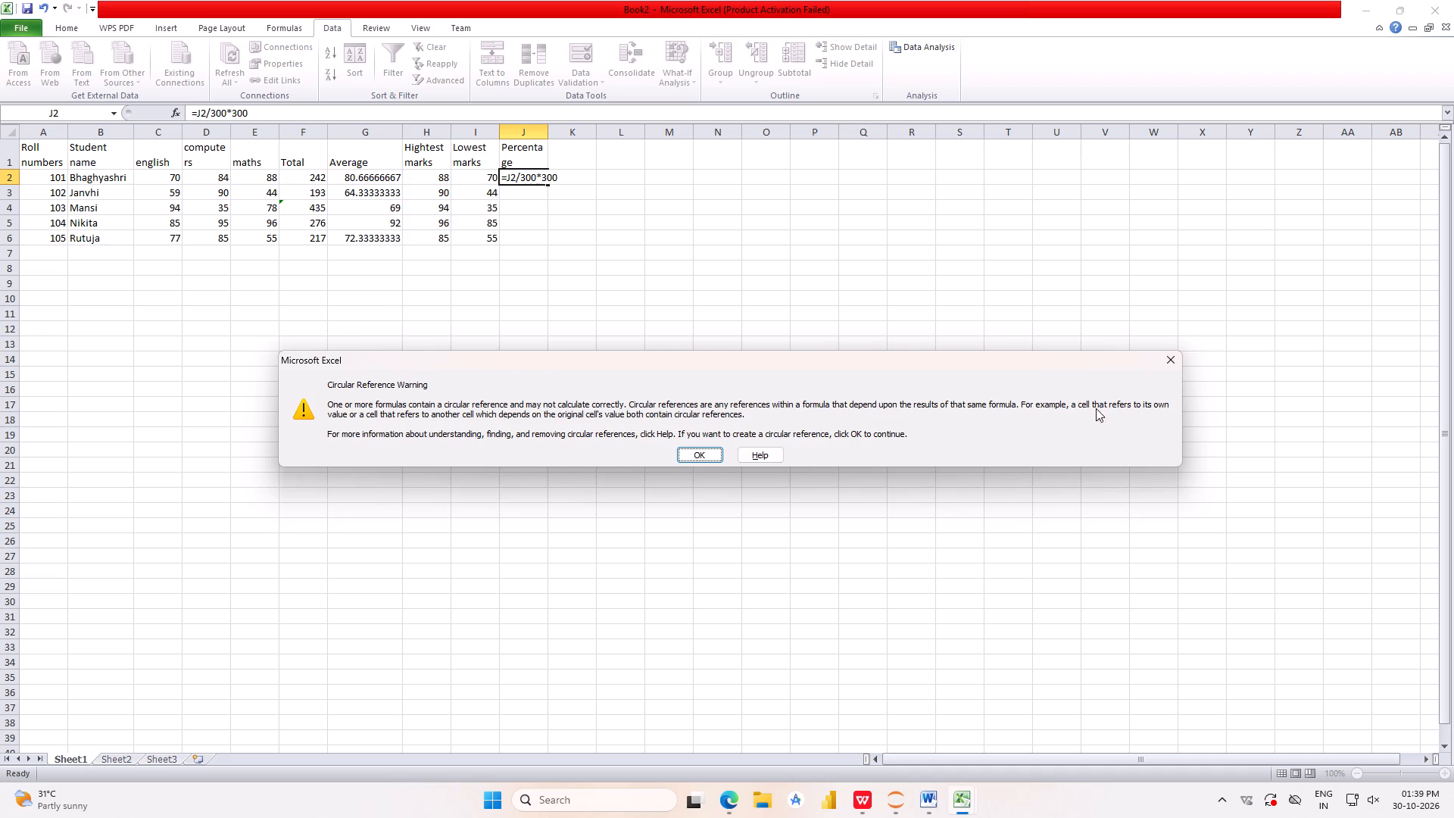
{"action": "left_click", "coordinate": [691, 455]}
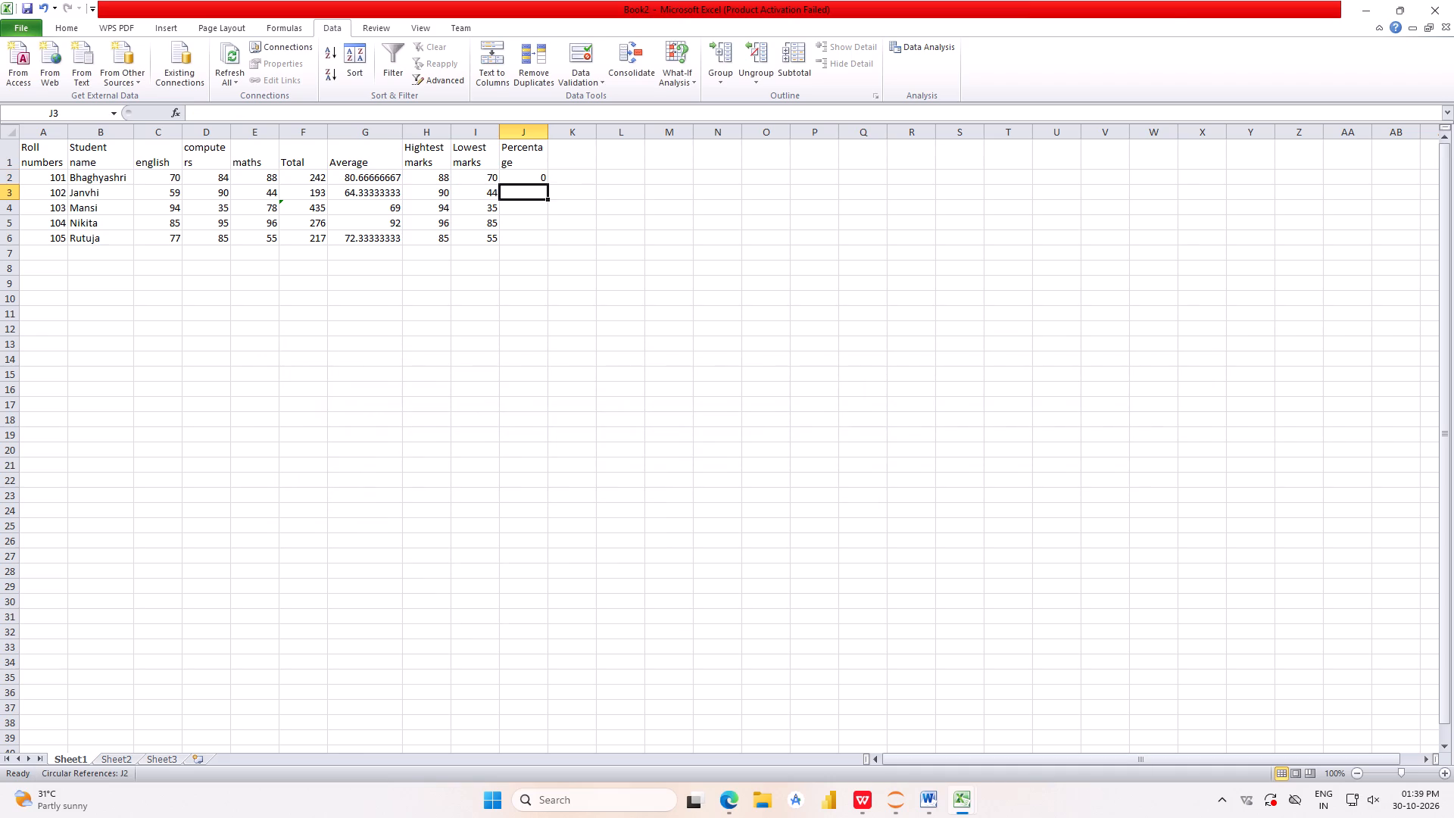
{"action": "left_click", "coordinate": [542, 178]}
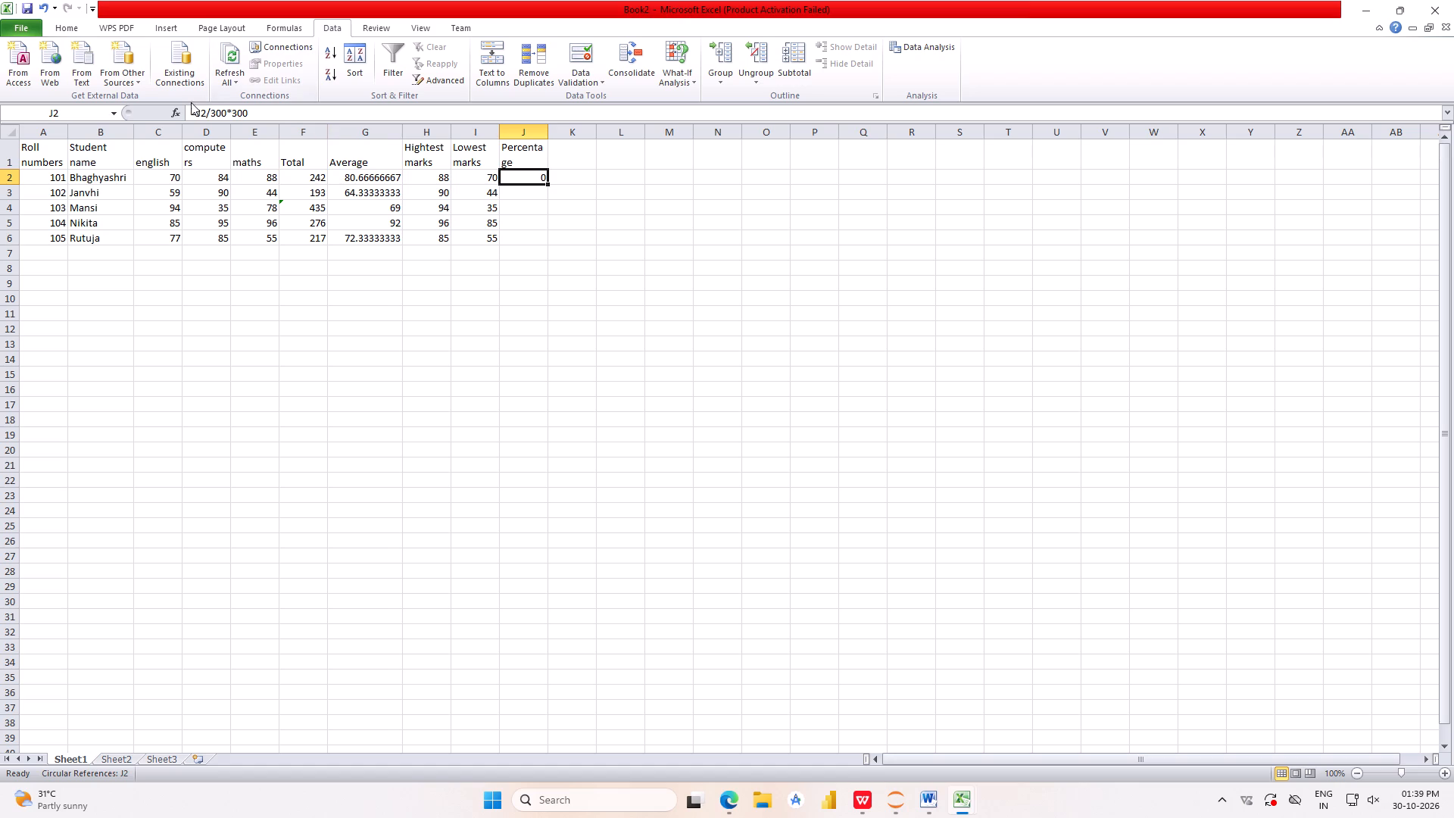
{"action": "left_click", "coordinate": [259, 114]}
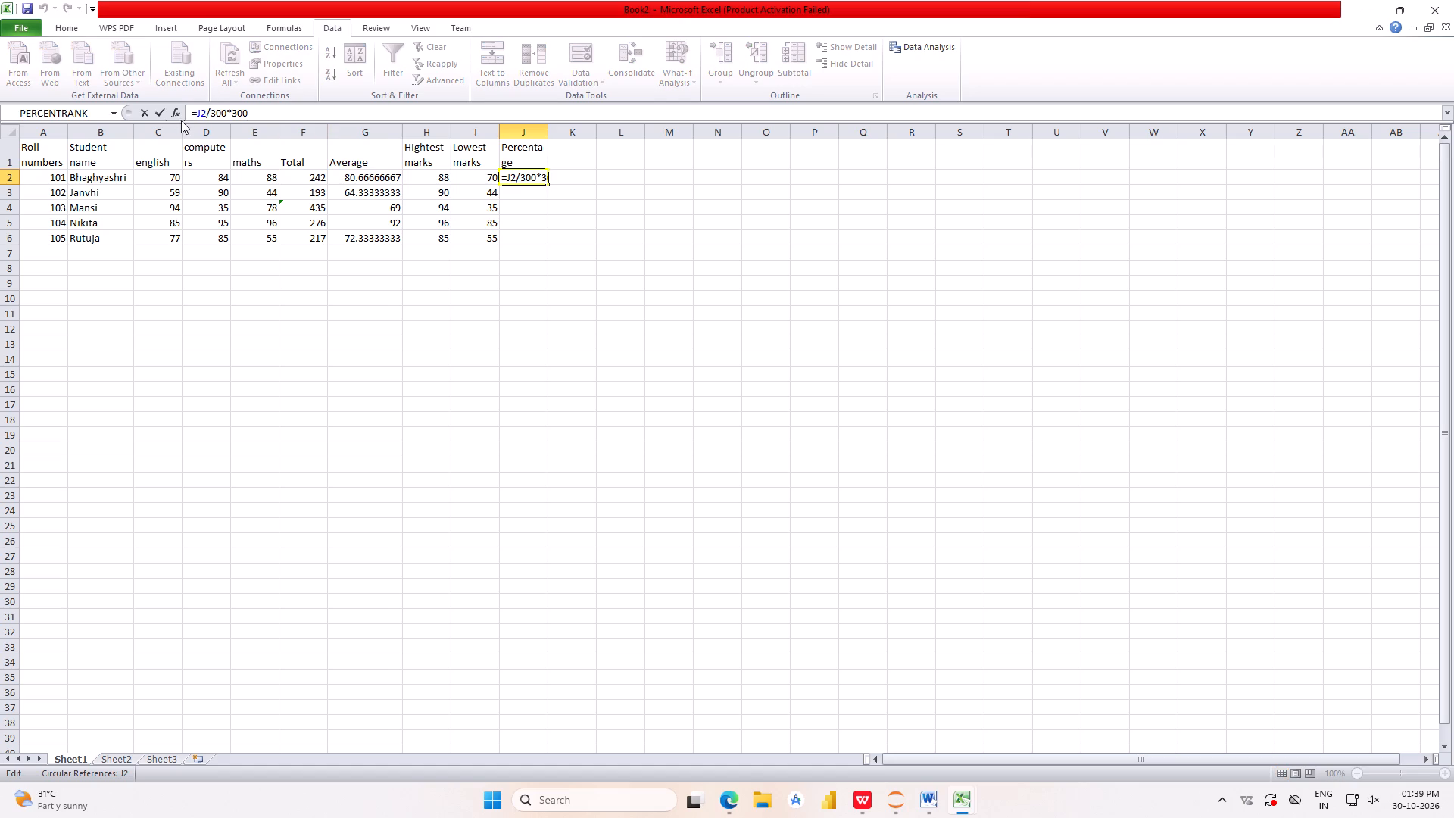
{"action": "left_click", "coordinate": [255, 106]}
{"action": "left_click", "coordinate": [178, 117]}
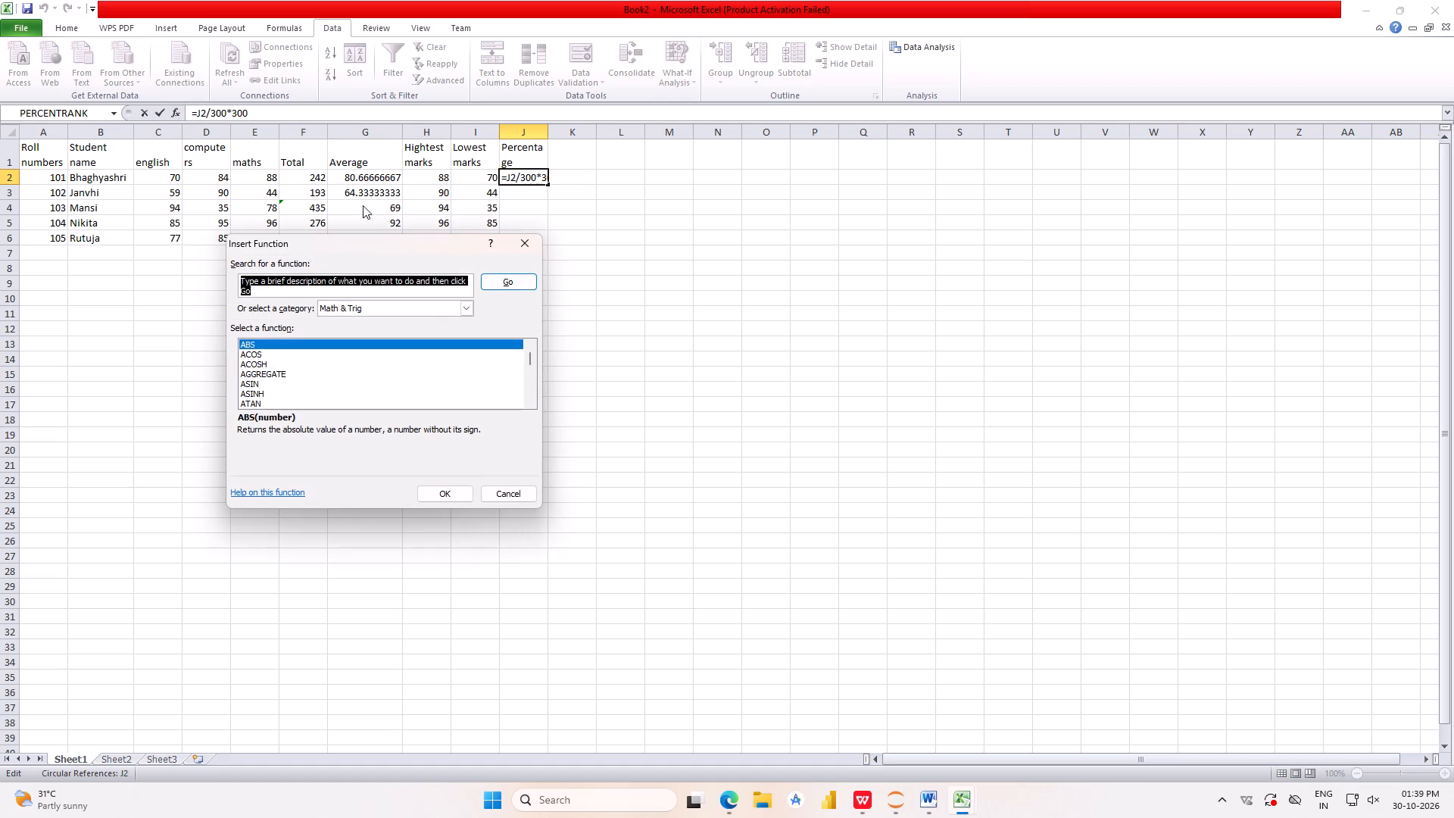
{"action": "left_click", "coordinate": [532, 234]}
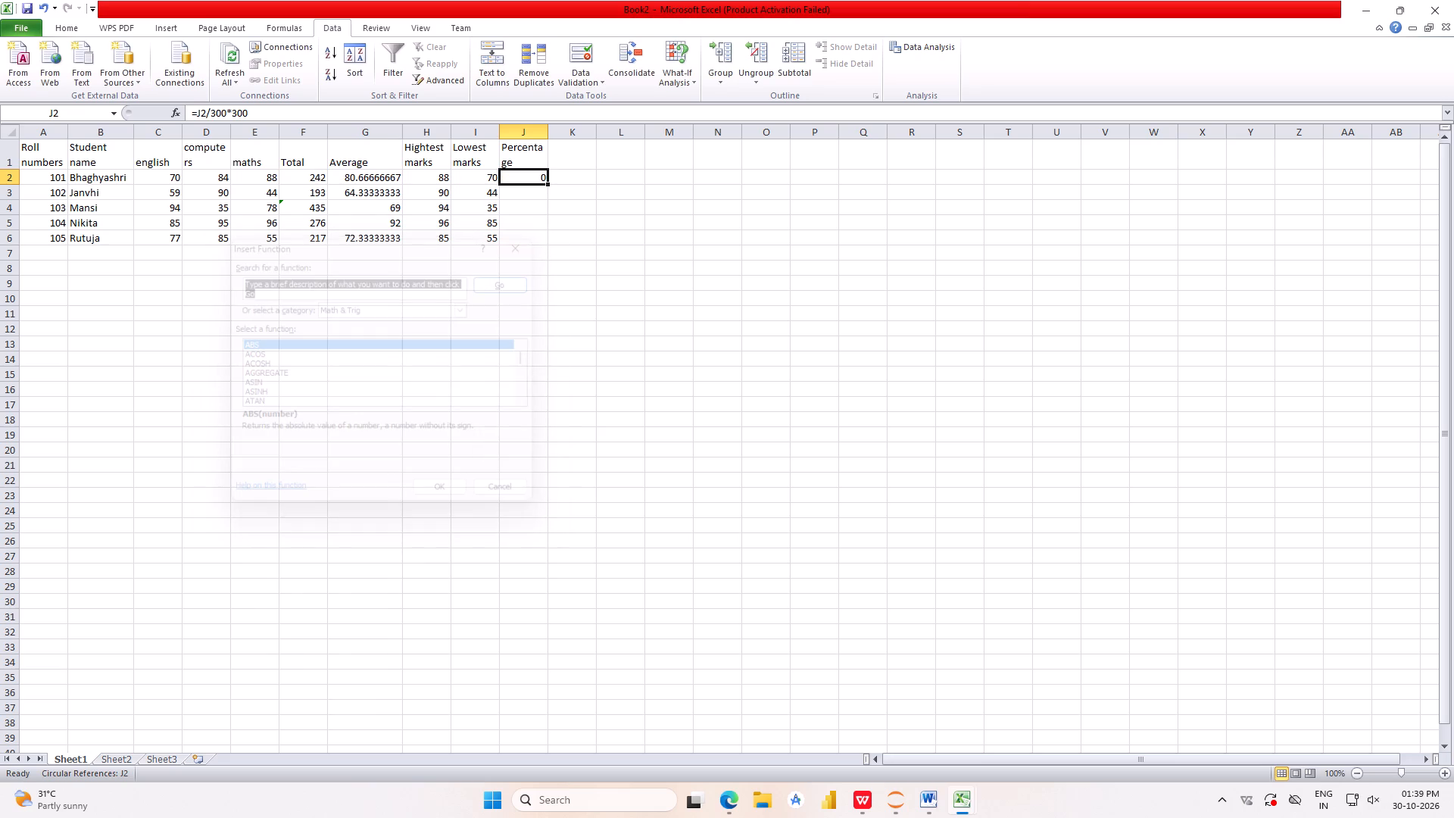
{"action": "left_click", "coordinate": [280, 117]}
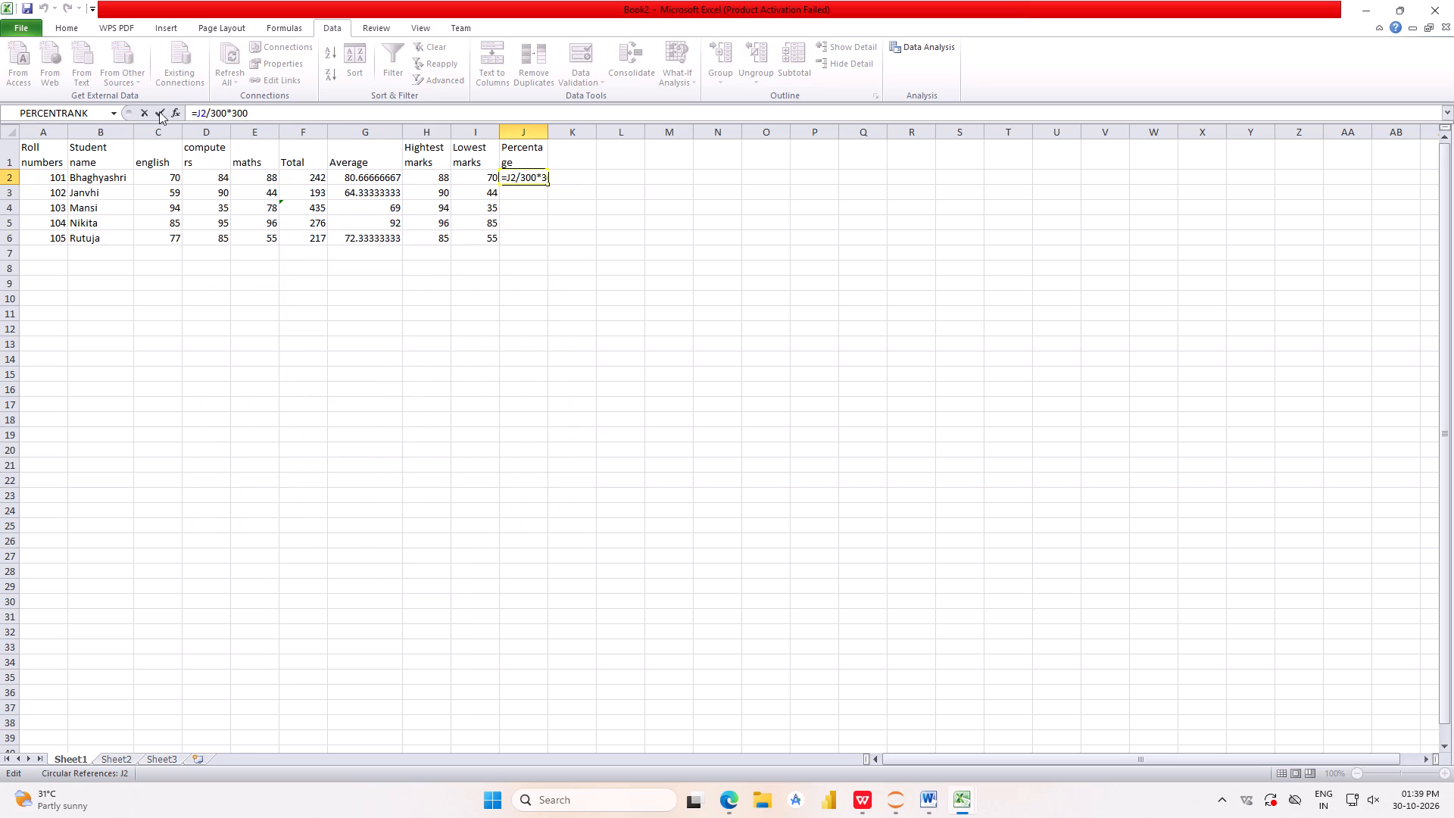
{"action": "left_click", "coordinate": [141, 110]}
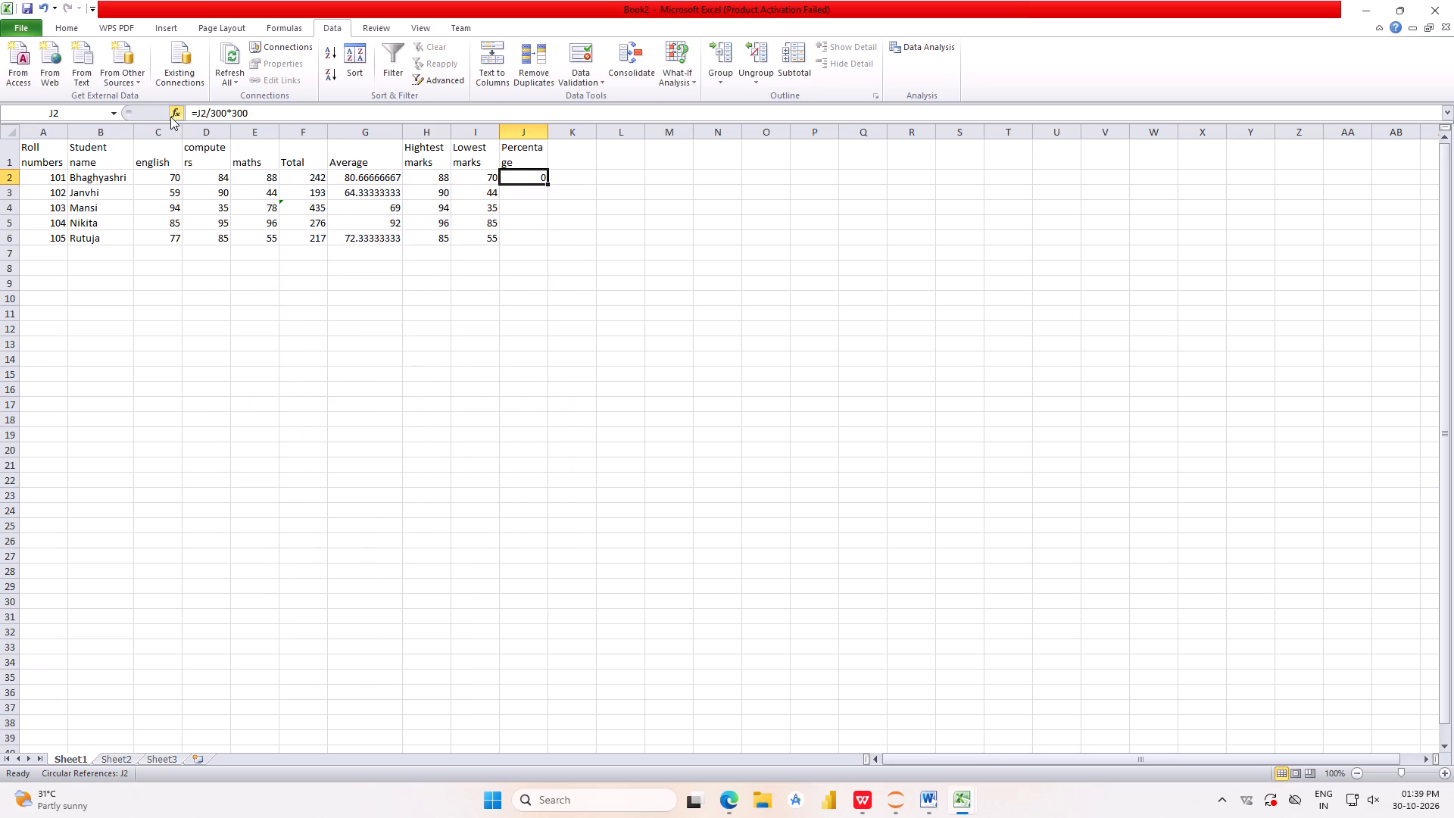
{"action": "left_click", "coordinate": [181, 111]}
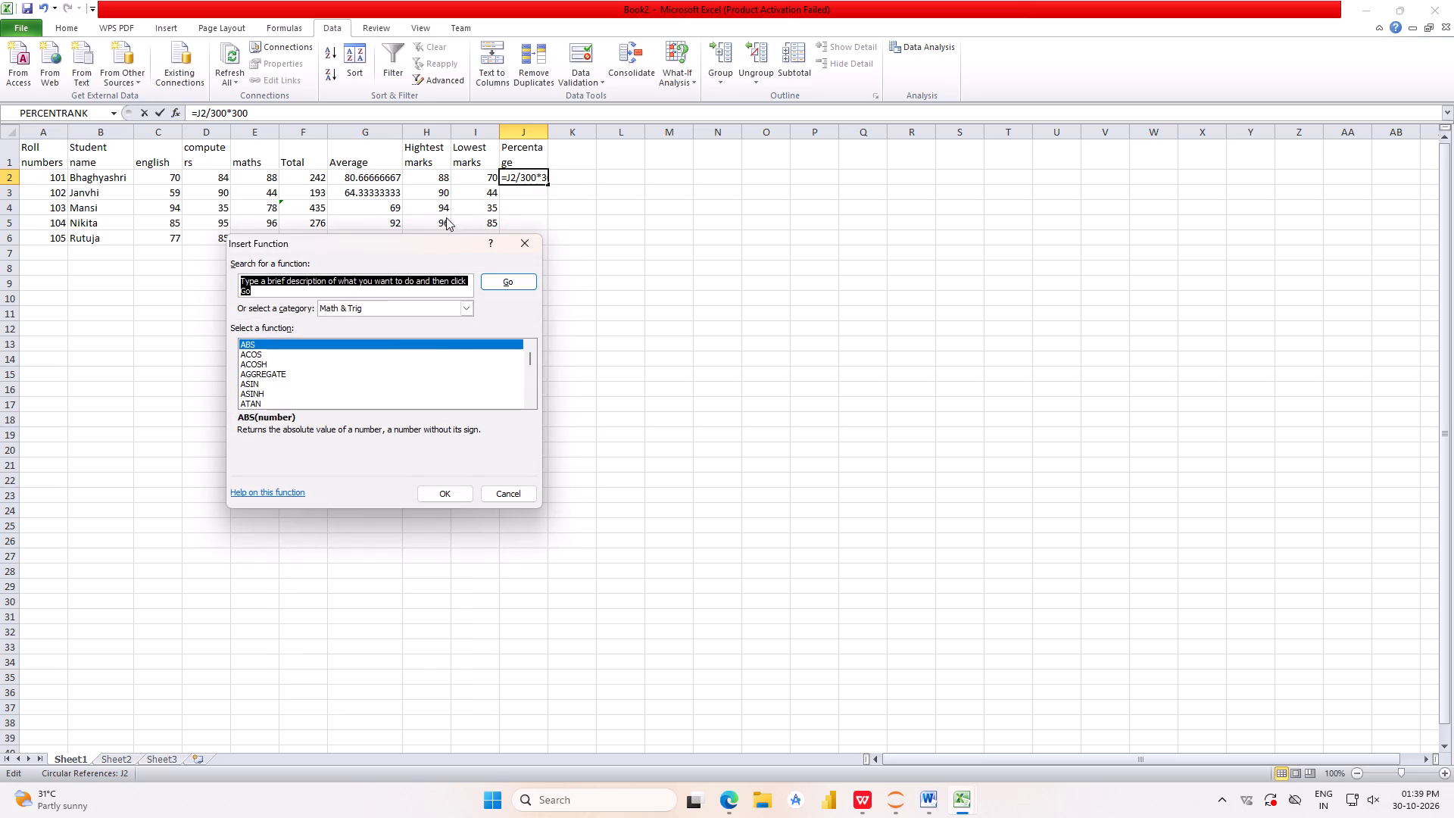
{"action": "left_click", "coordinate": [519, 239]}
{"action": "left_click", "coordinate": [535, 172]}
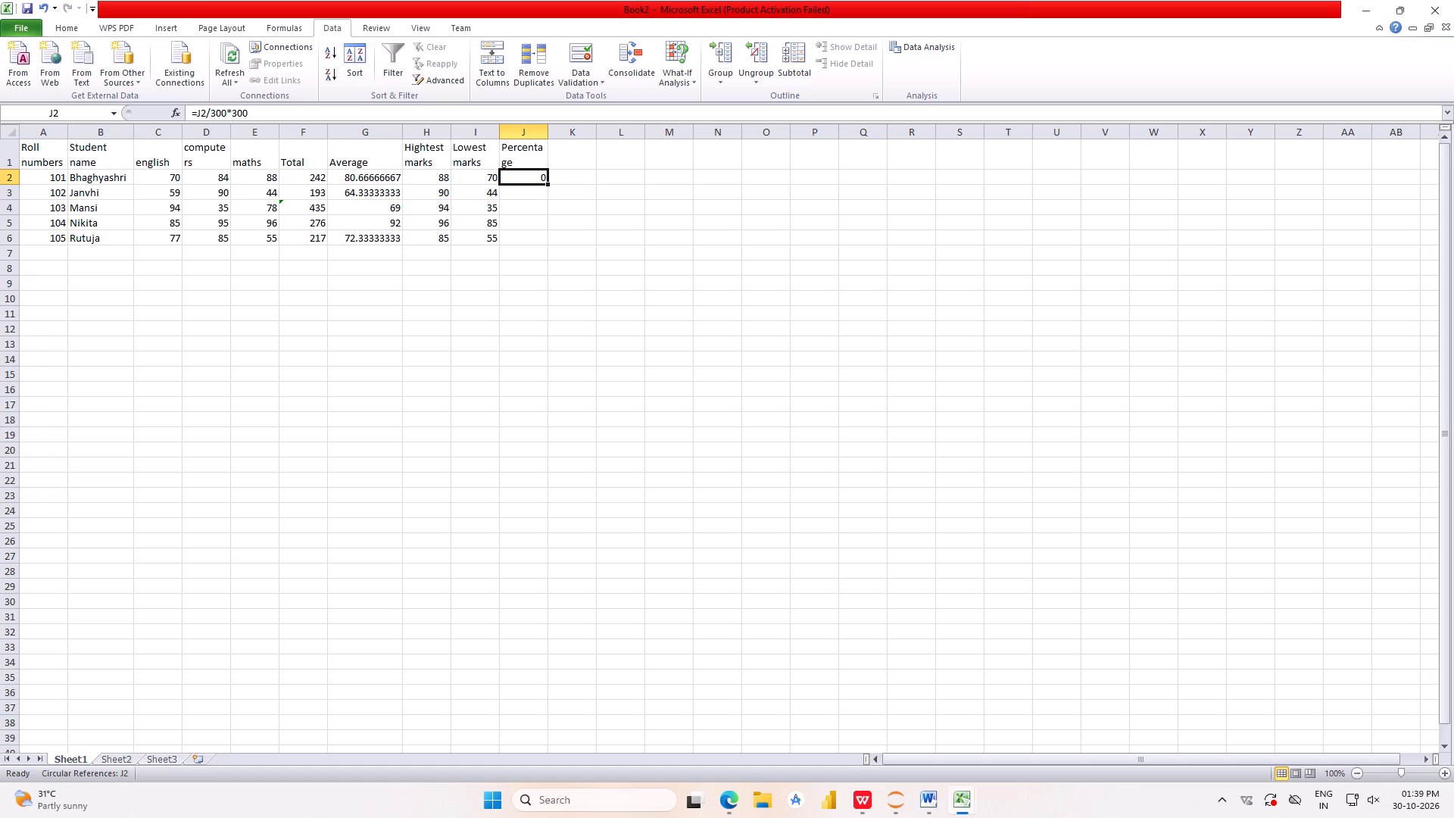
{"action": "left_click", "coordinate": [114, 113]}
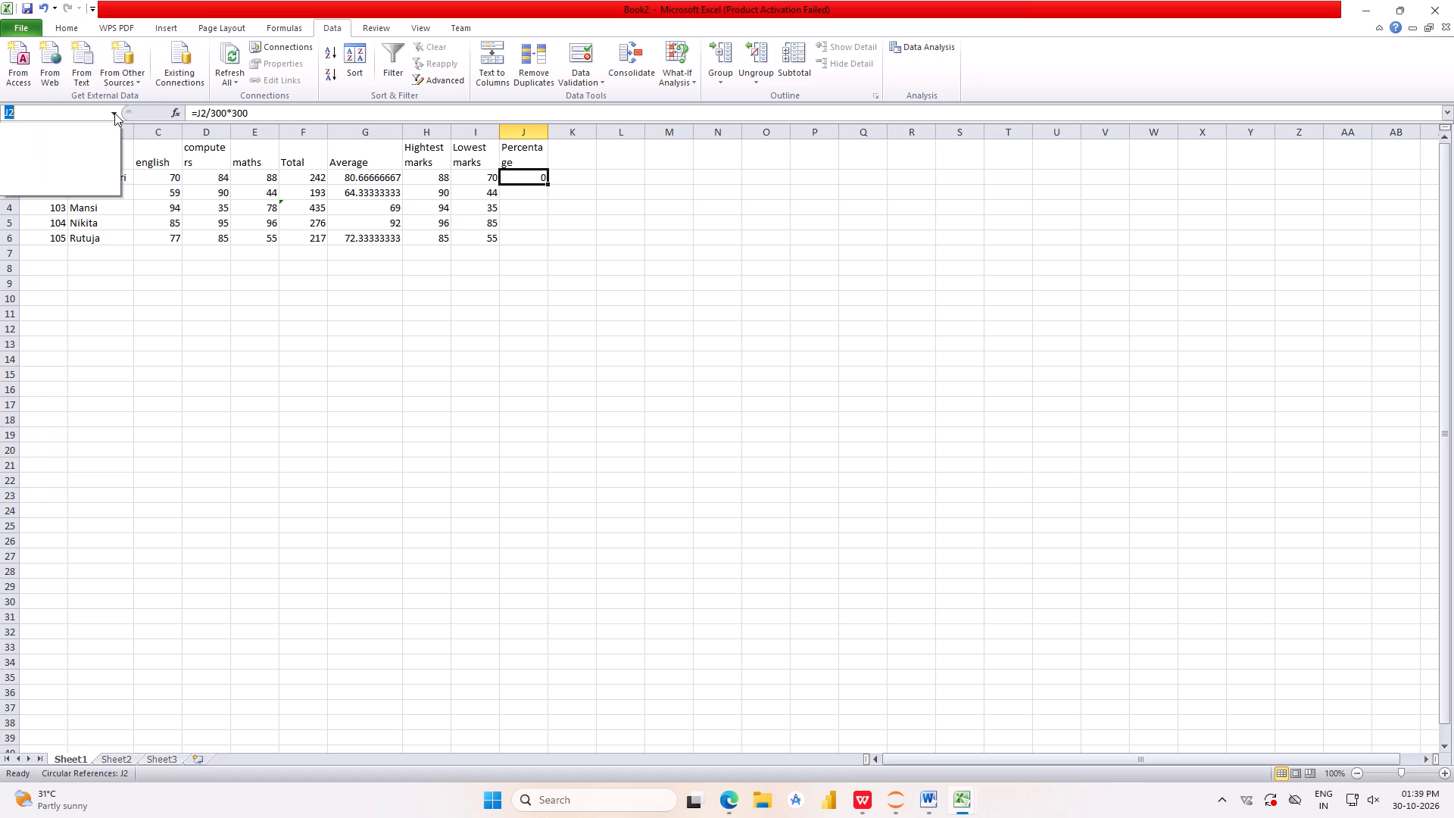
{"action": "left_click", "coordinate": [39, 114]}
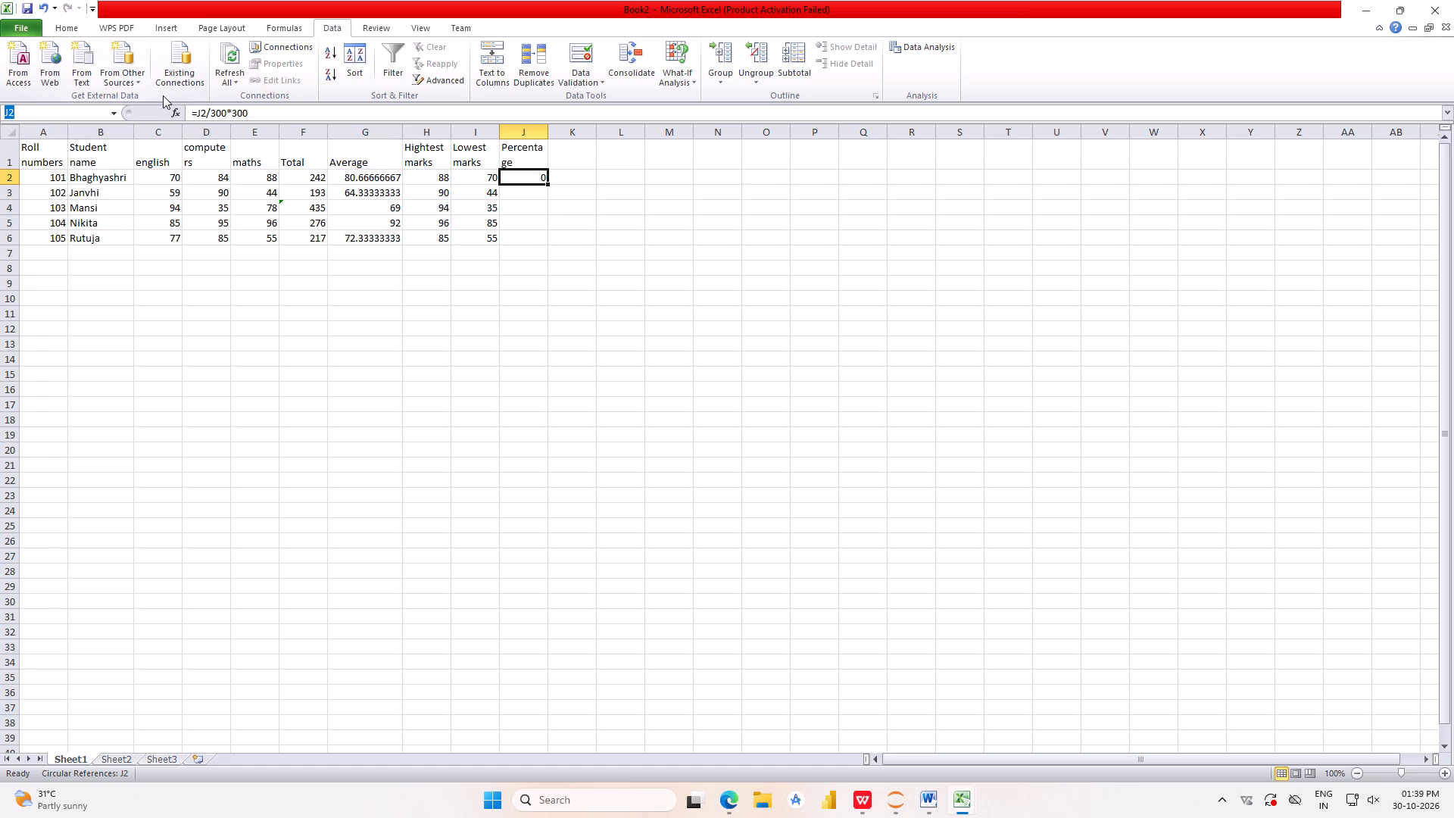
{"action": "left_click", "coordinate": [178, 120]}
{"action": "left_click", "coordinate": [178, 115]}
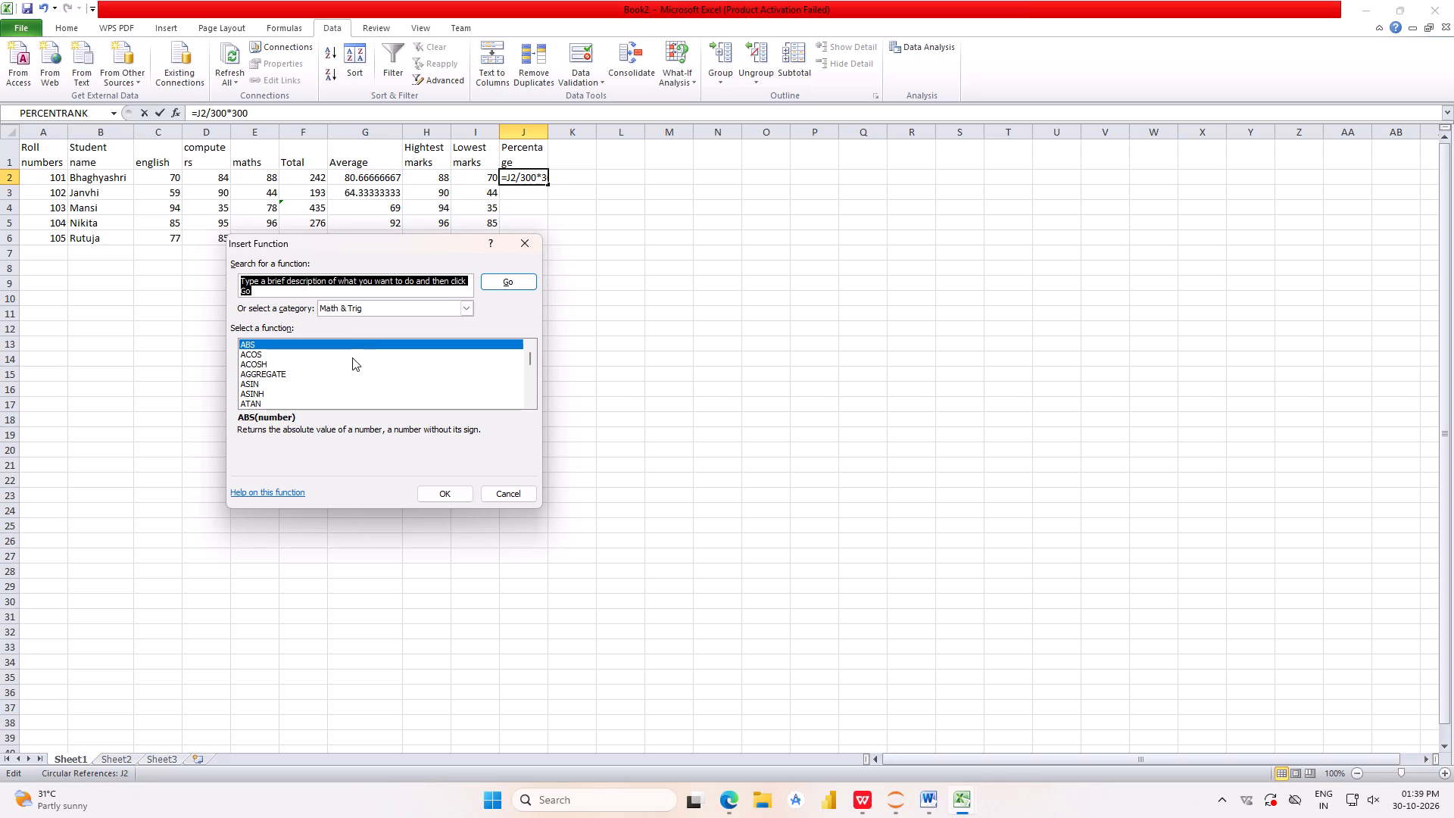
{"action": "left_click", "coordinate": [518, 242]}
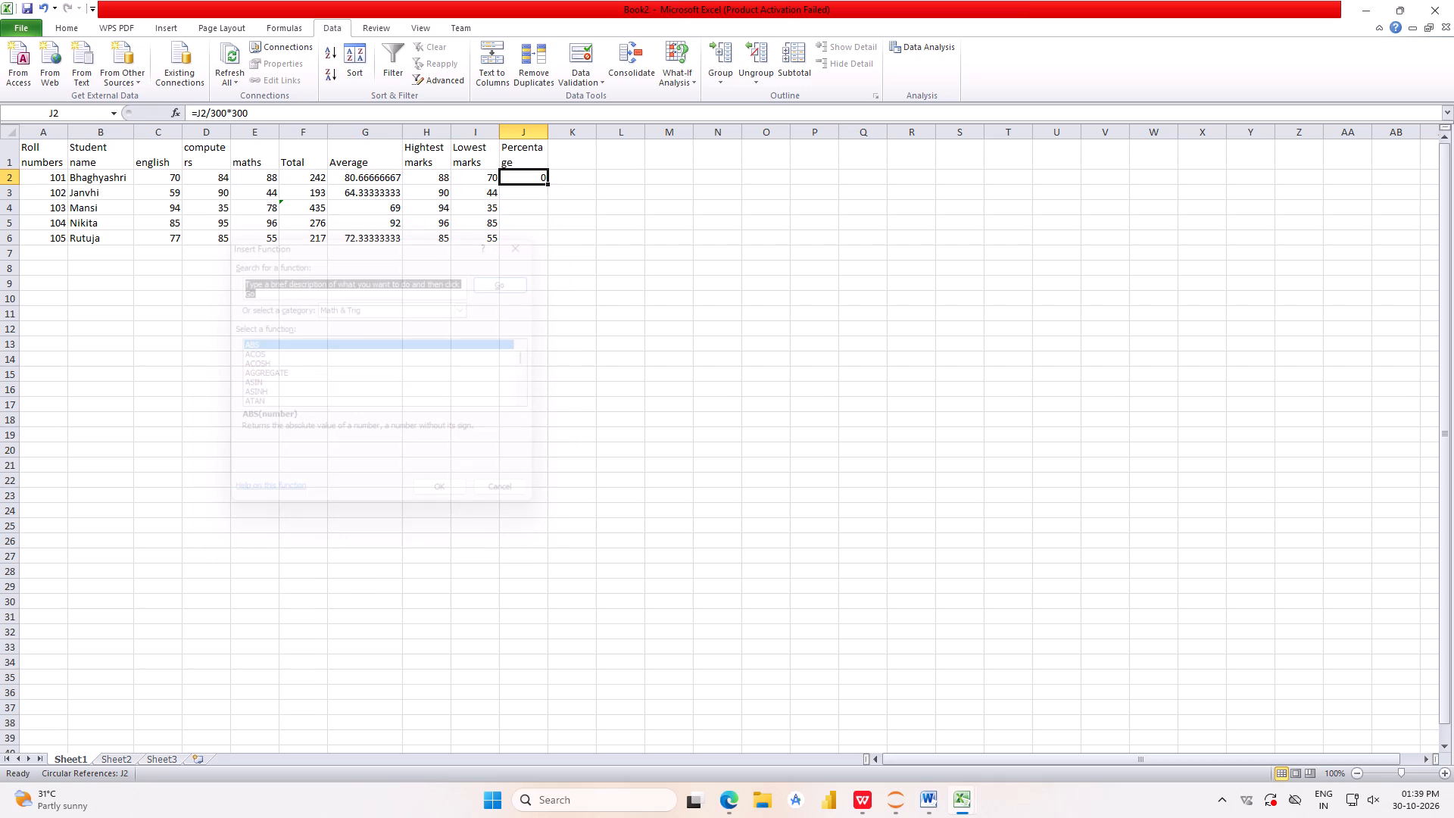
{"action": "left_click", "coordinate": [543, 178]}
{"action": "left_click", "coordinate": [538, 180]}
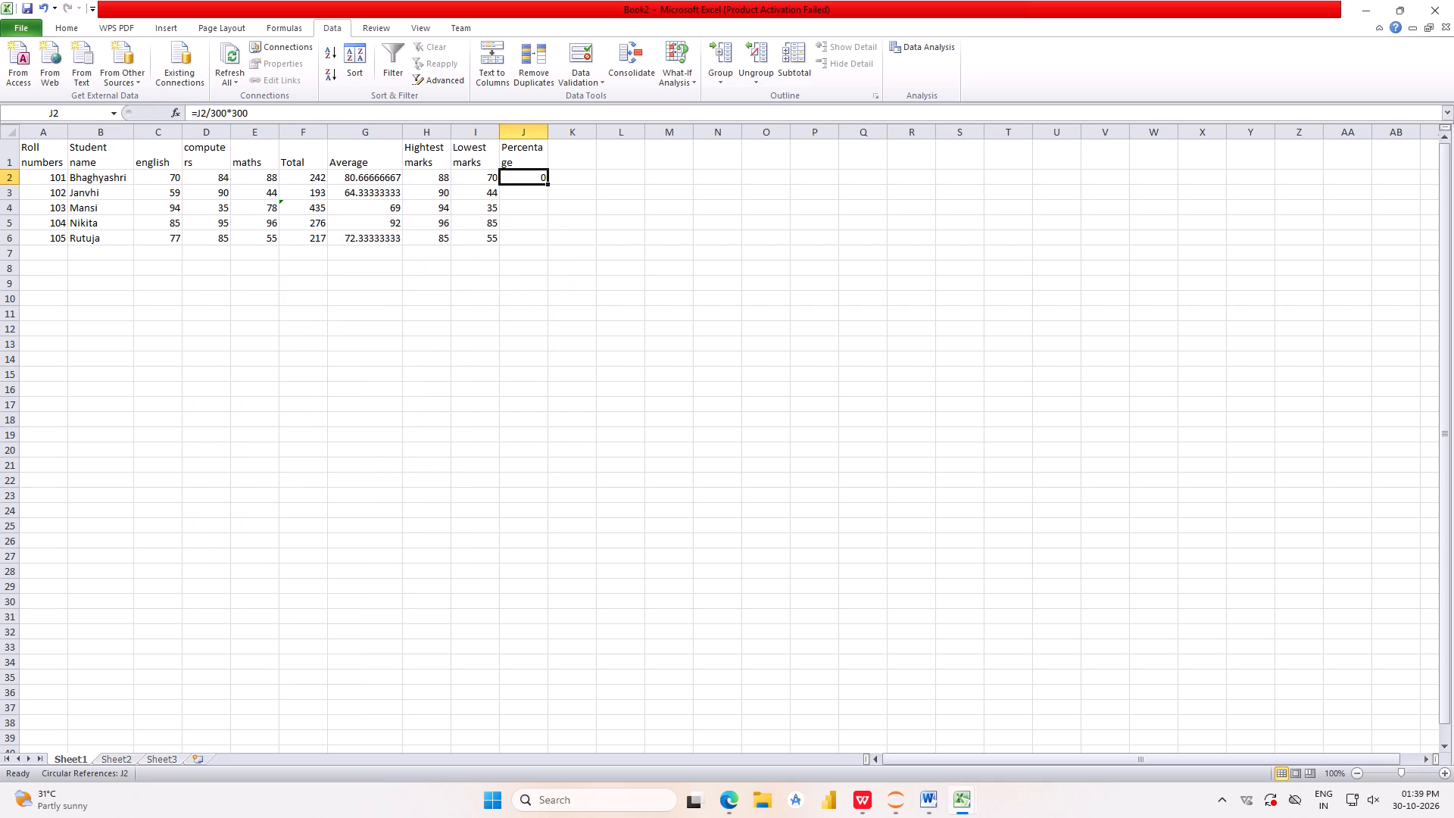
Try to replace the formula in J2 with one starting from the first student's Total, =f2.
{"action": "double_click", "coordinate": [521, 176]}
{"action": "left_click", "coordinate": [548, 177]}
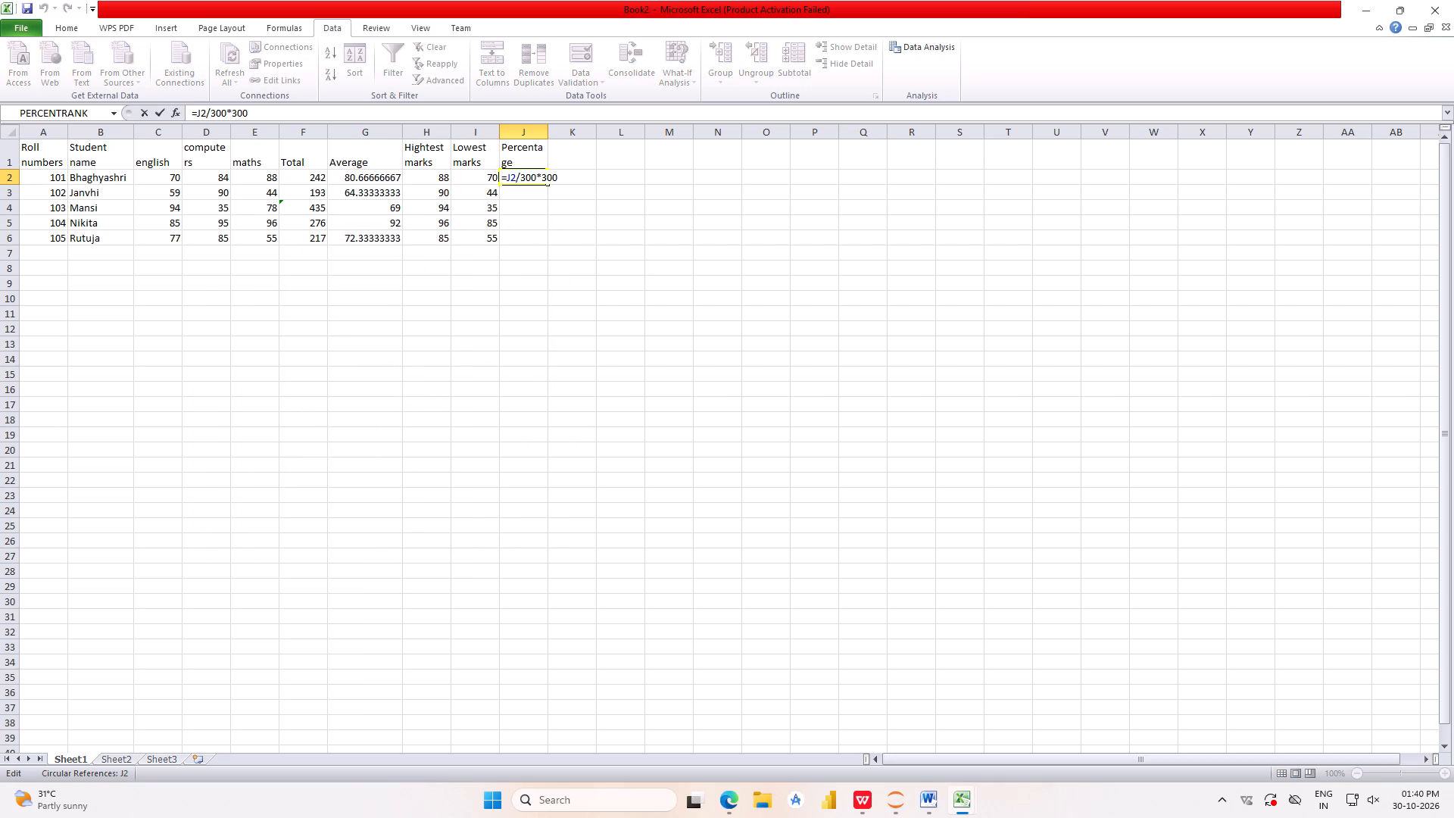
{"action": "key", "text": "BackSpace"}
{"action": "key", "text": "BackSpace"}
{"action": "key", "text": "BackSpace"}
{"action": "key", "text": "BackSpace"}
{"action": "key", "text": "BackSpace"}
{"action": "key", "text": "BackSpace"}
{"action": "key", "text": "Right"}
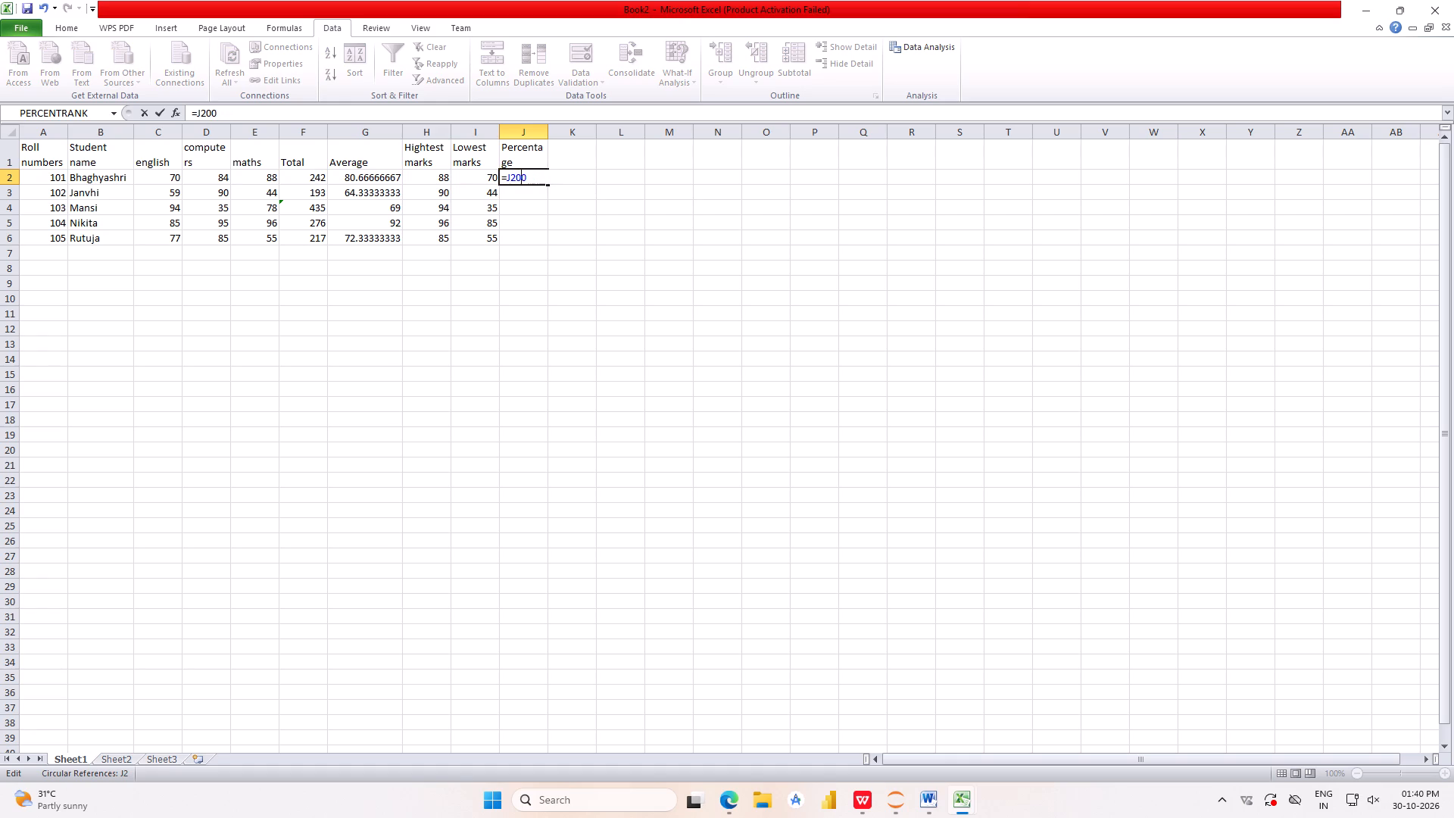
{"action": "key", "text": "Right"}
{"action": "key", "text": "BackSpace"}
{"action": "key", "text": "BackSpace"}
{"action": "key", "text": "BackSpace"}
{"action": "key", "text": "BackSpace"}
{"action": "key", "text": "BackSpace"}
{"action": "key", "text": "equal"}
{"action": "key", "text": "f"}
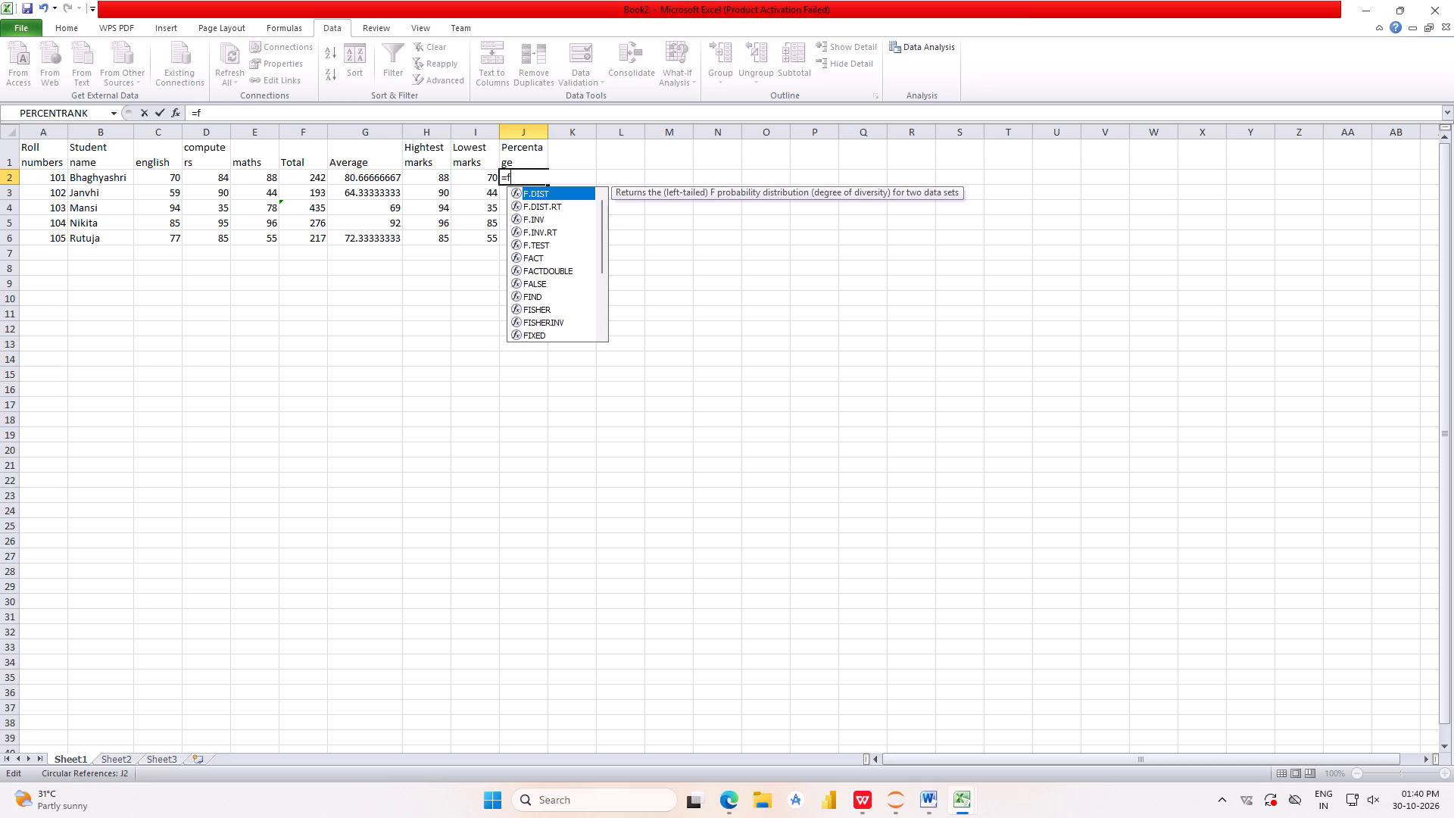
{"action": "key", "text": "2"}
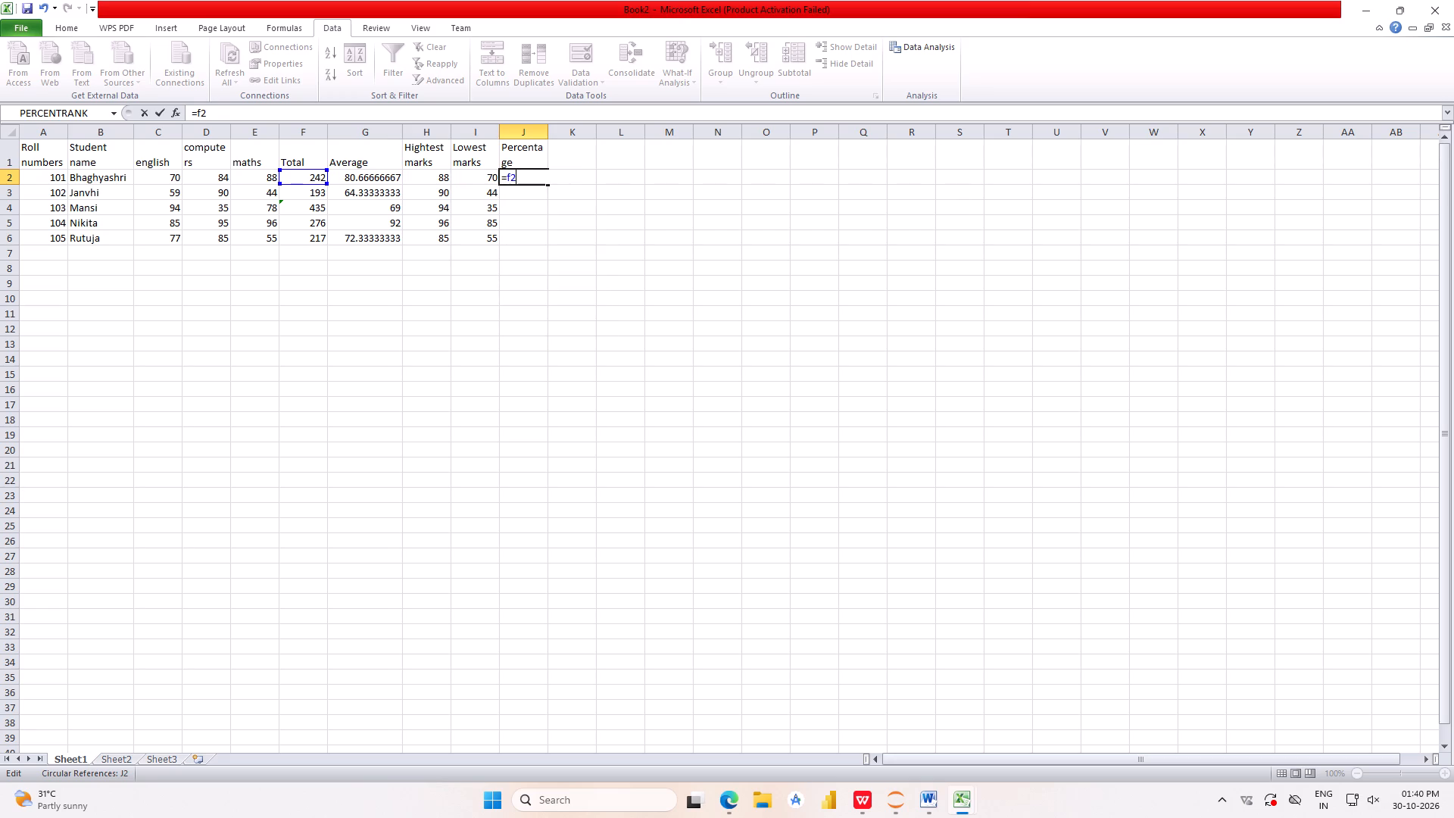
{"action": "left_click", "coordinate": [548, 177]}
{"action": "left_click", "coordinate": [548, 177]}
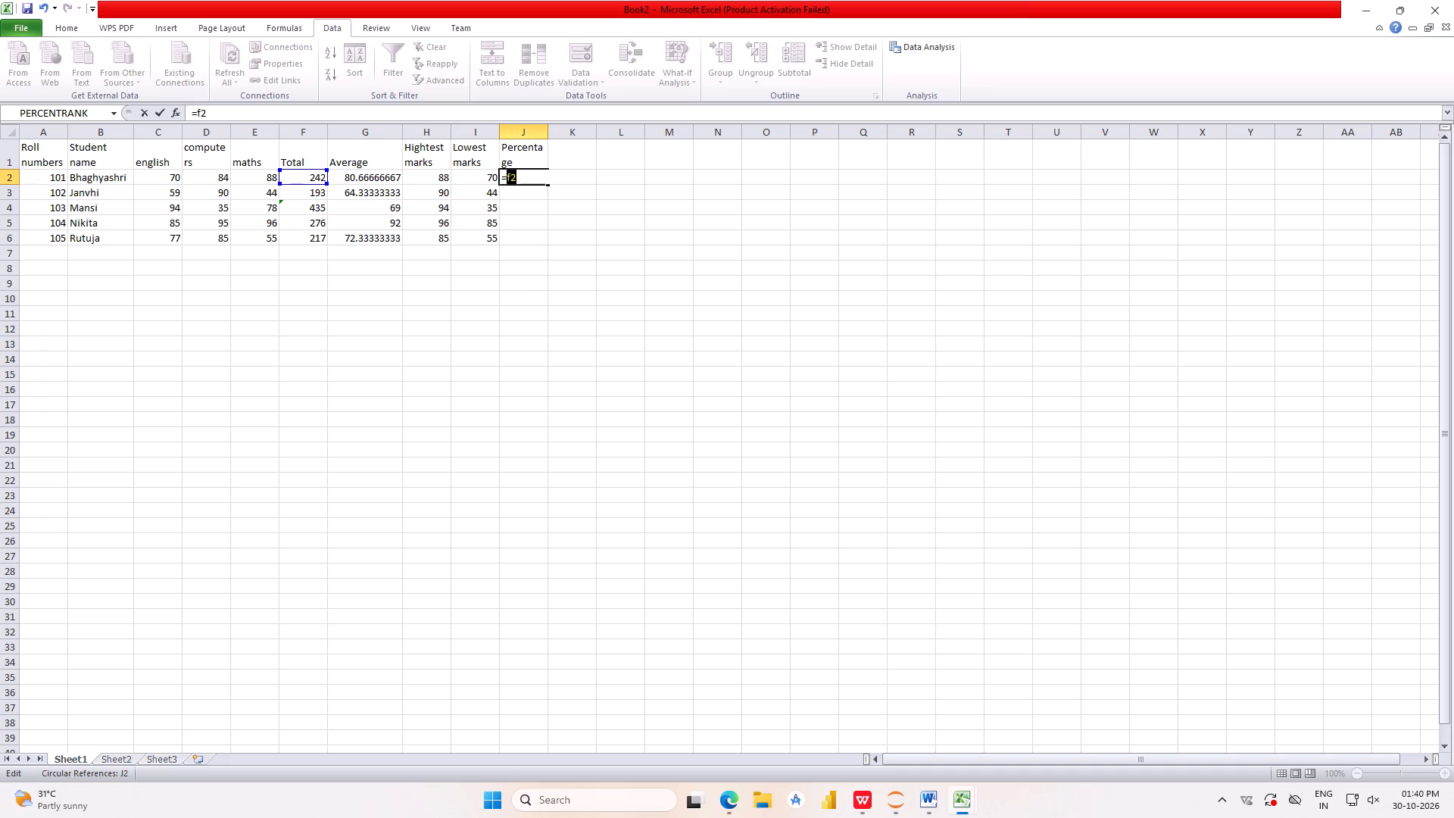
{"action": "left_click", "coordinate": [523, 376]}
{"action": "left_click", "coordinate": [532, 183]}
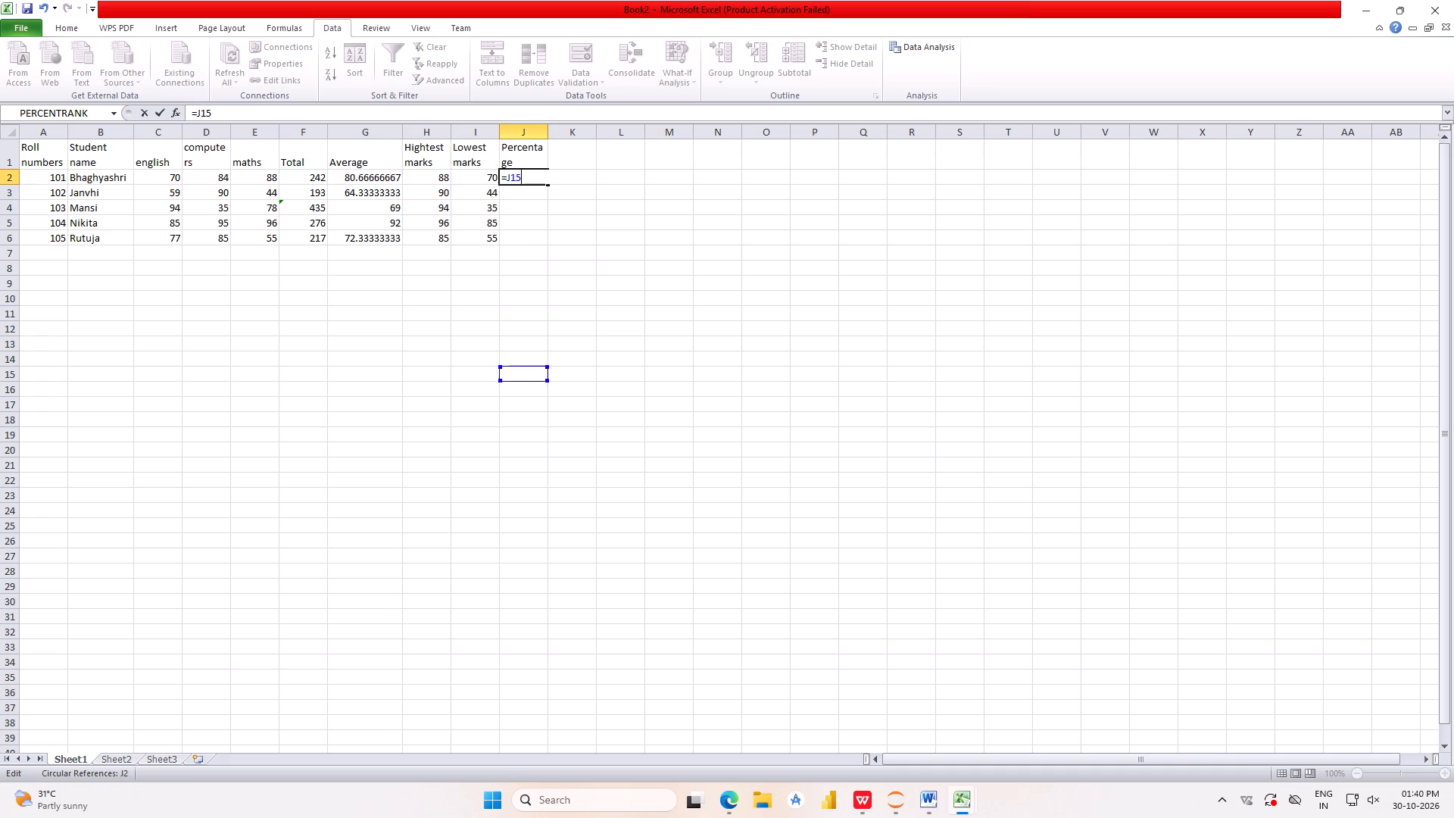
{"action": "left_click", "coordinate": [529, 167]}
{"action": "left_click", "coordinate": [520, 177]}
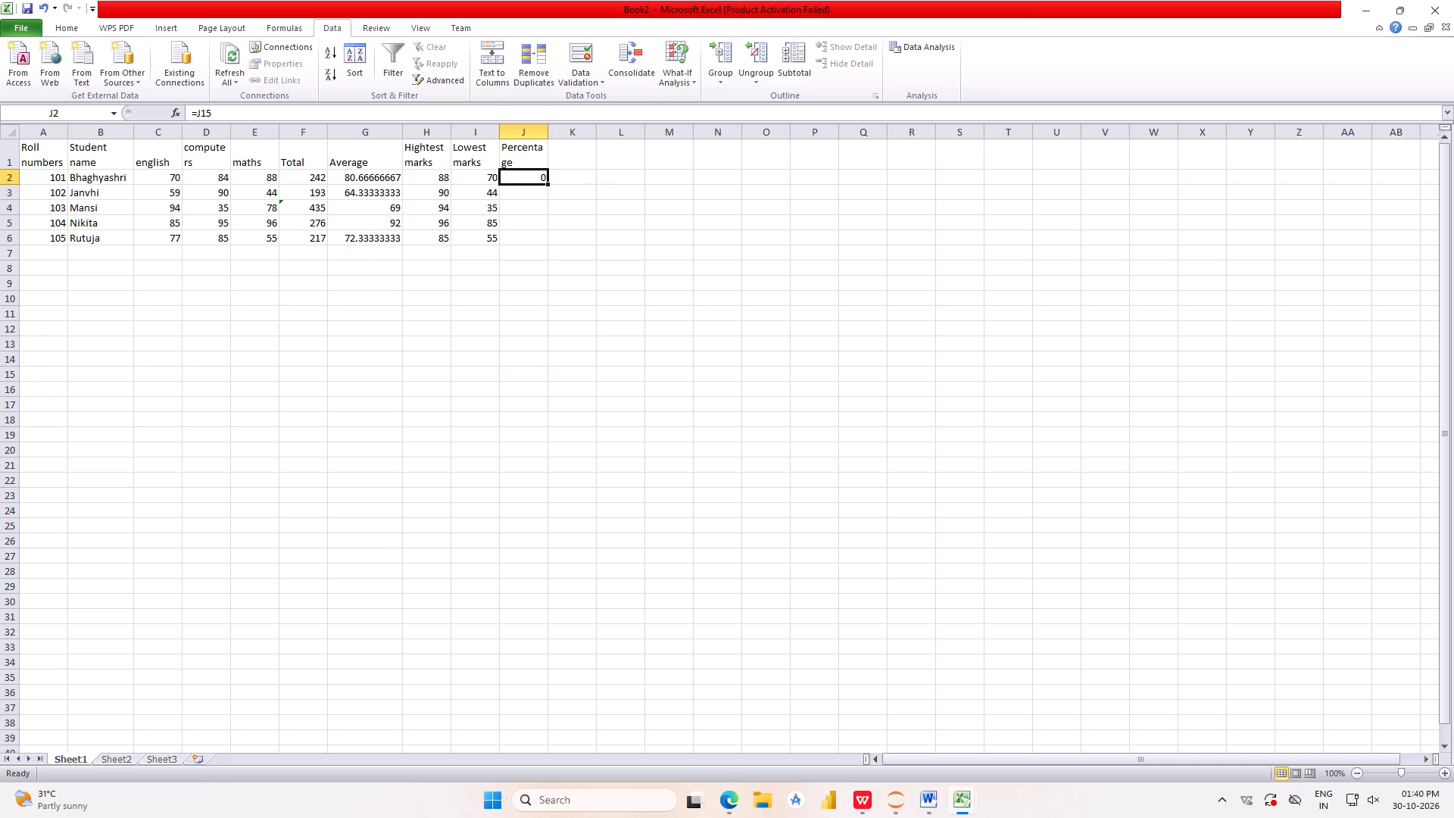
Enter the formula =f2/300*100 in J2 for the first student's percentage.
{"action": "key", "text": "f"}
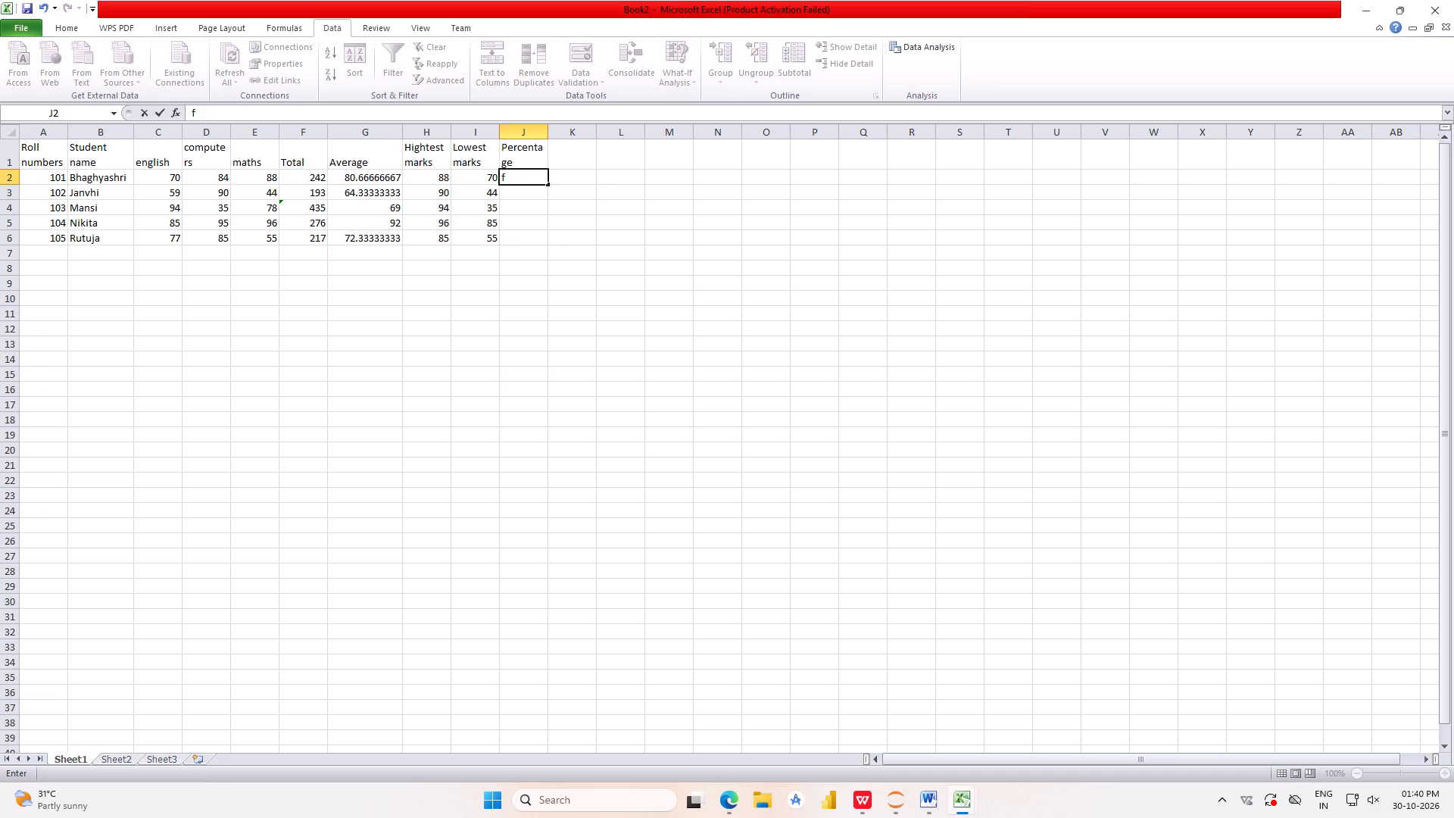
{"action": "key", "text": "2"}
{"action": "key", "text": "BackSpace"}
{"action": "key", "text": "BackSpace"}
{"action": "key", "text": "equal"}
{"action": "type", "text": "f2"}
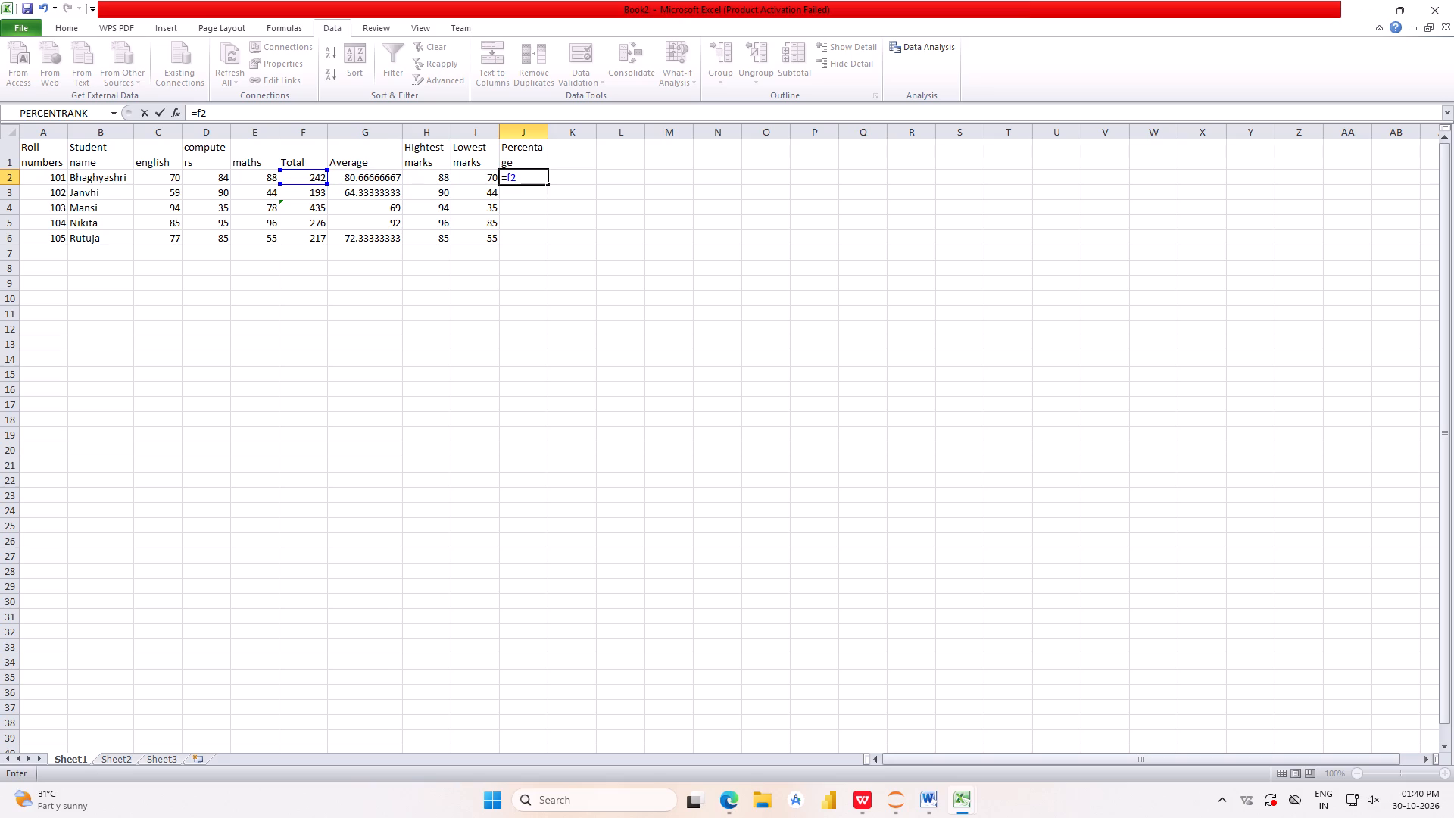
{"action": "key", "text": "slash"}
{"action": "type", "text": "300"}
{"action": "key", "text": "shift+asterisk"}
{"action": "type", "text": "100"}
{"action": "key", "text": "Return"}
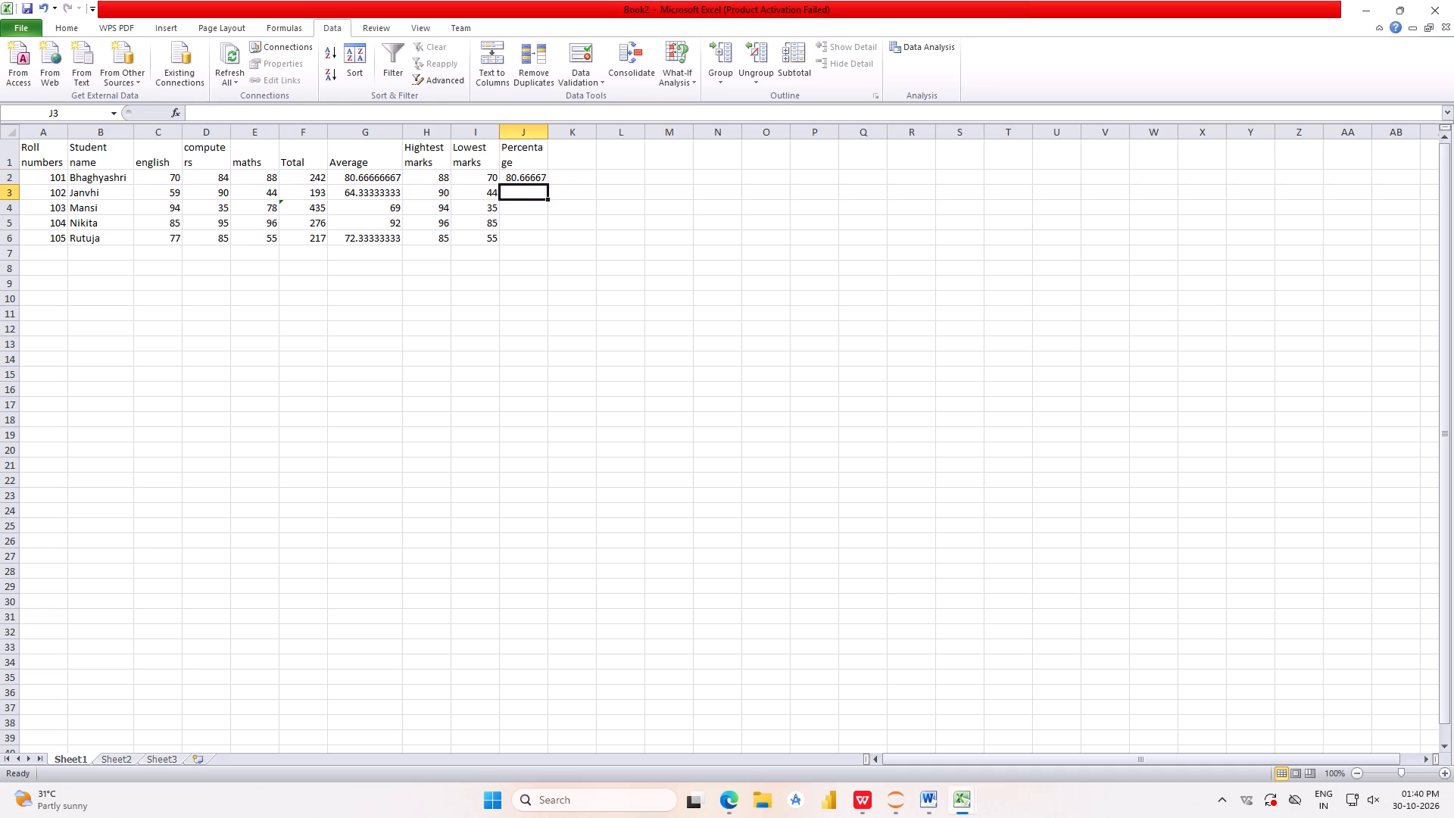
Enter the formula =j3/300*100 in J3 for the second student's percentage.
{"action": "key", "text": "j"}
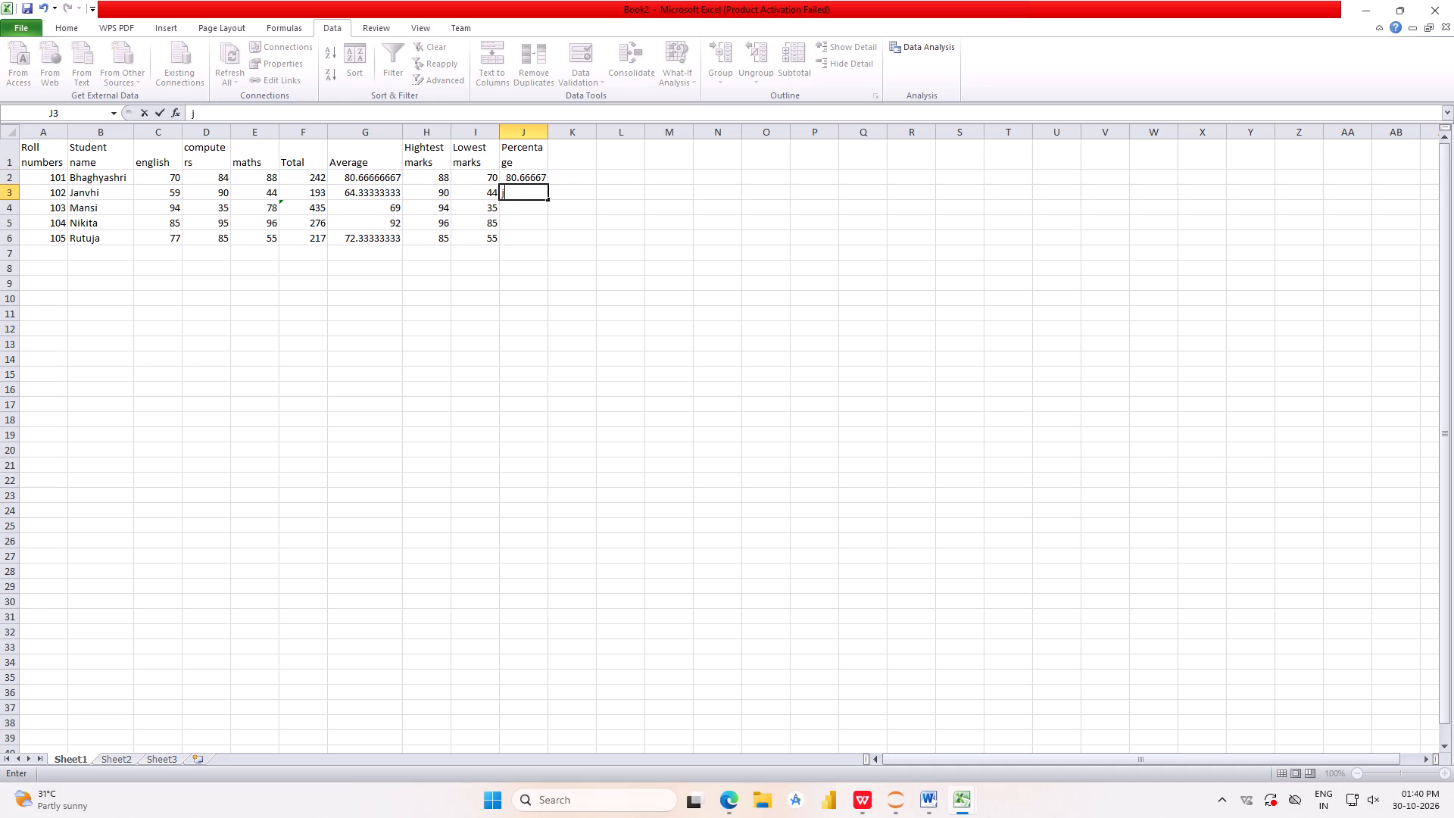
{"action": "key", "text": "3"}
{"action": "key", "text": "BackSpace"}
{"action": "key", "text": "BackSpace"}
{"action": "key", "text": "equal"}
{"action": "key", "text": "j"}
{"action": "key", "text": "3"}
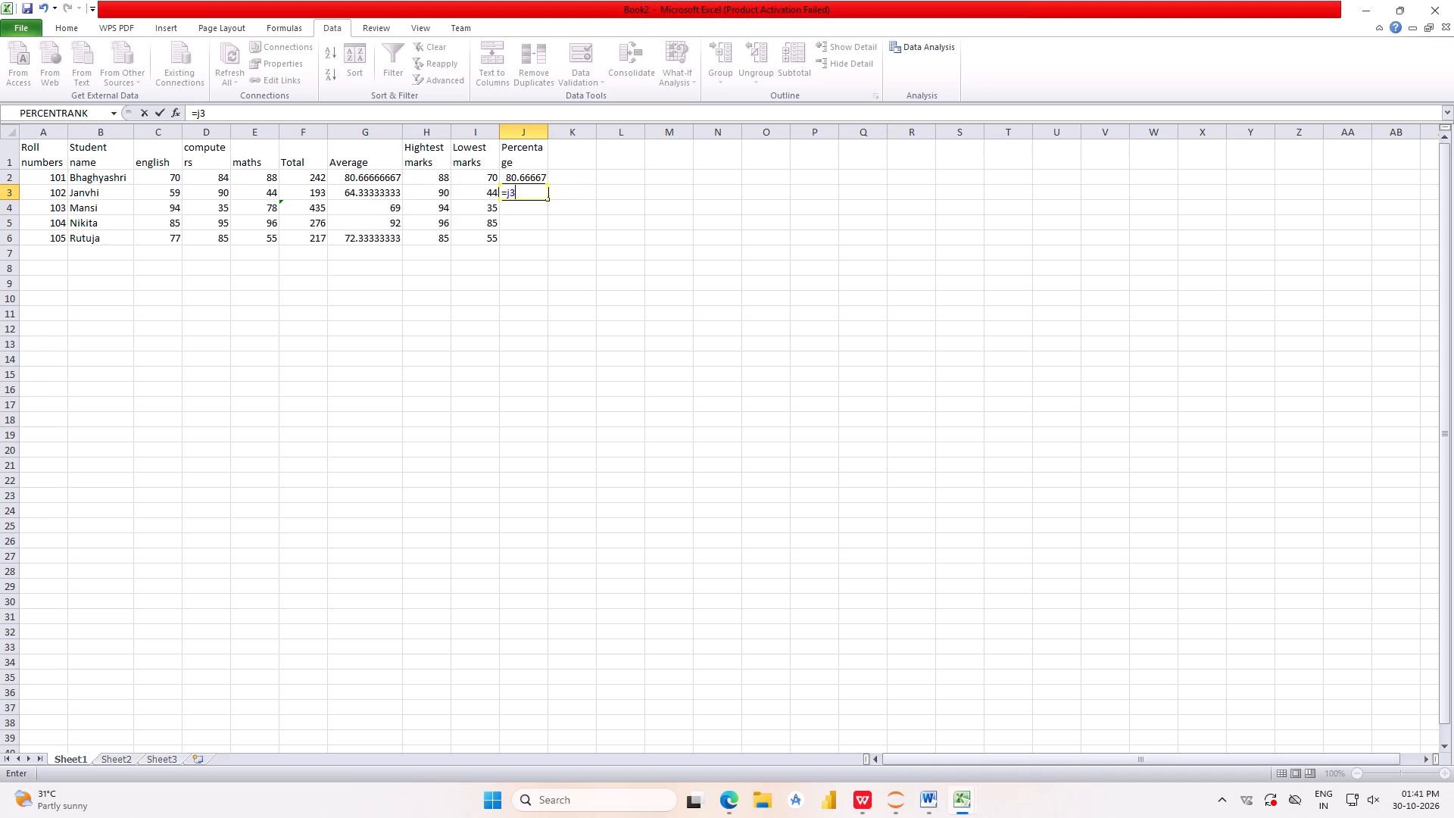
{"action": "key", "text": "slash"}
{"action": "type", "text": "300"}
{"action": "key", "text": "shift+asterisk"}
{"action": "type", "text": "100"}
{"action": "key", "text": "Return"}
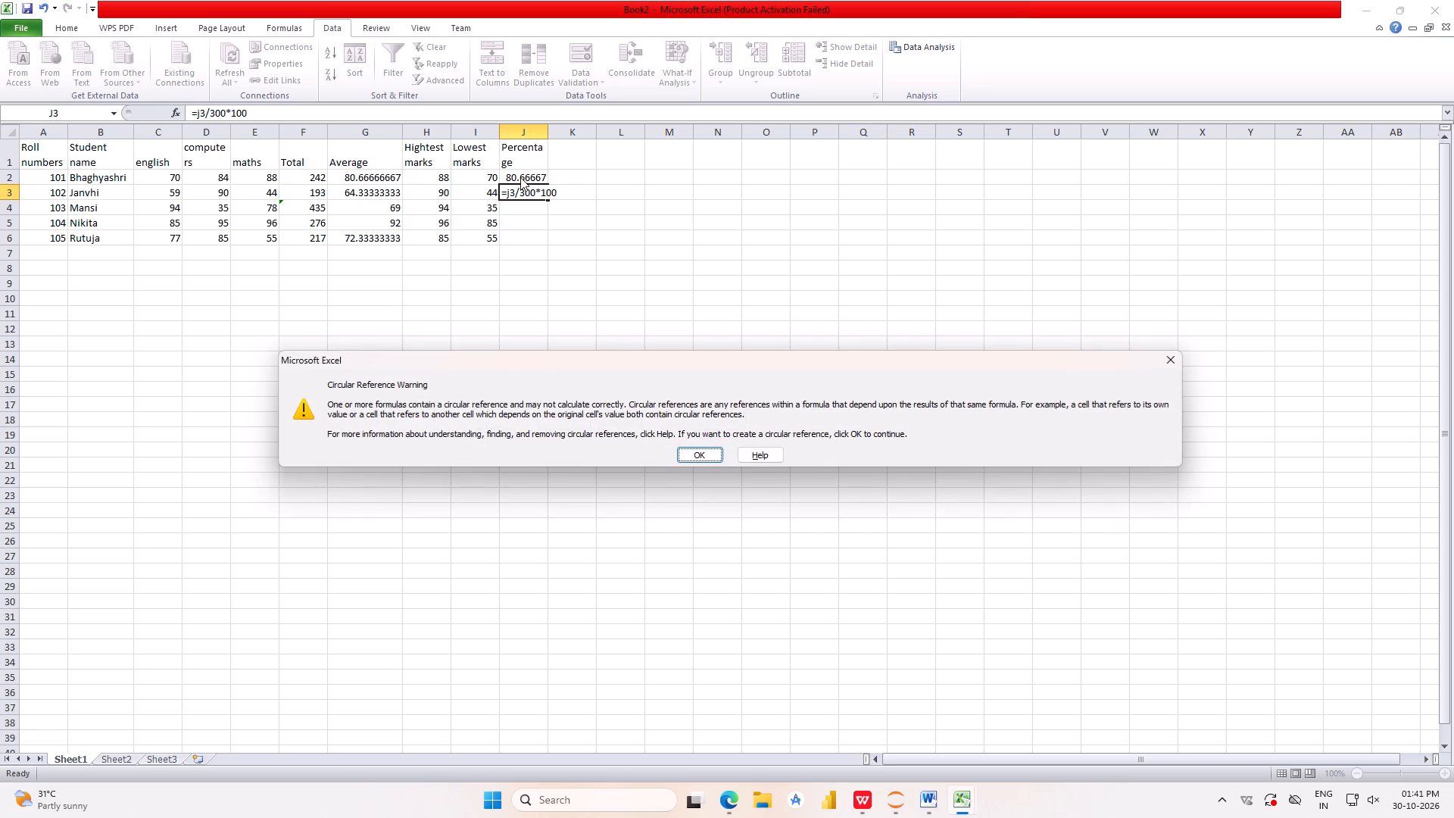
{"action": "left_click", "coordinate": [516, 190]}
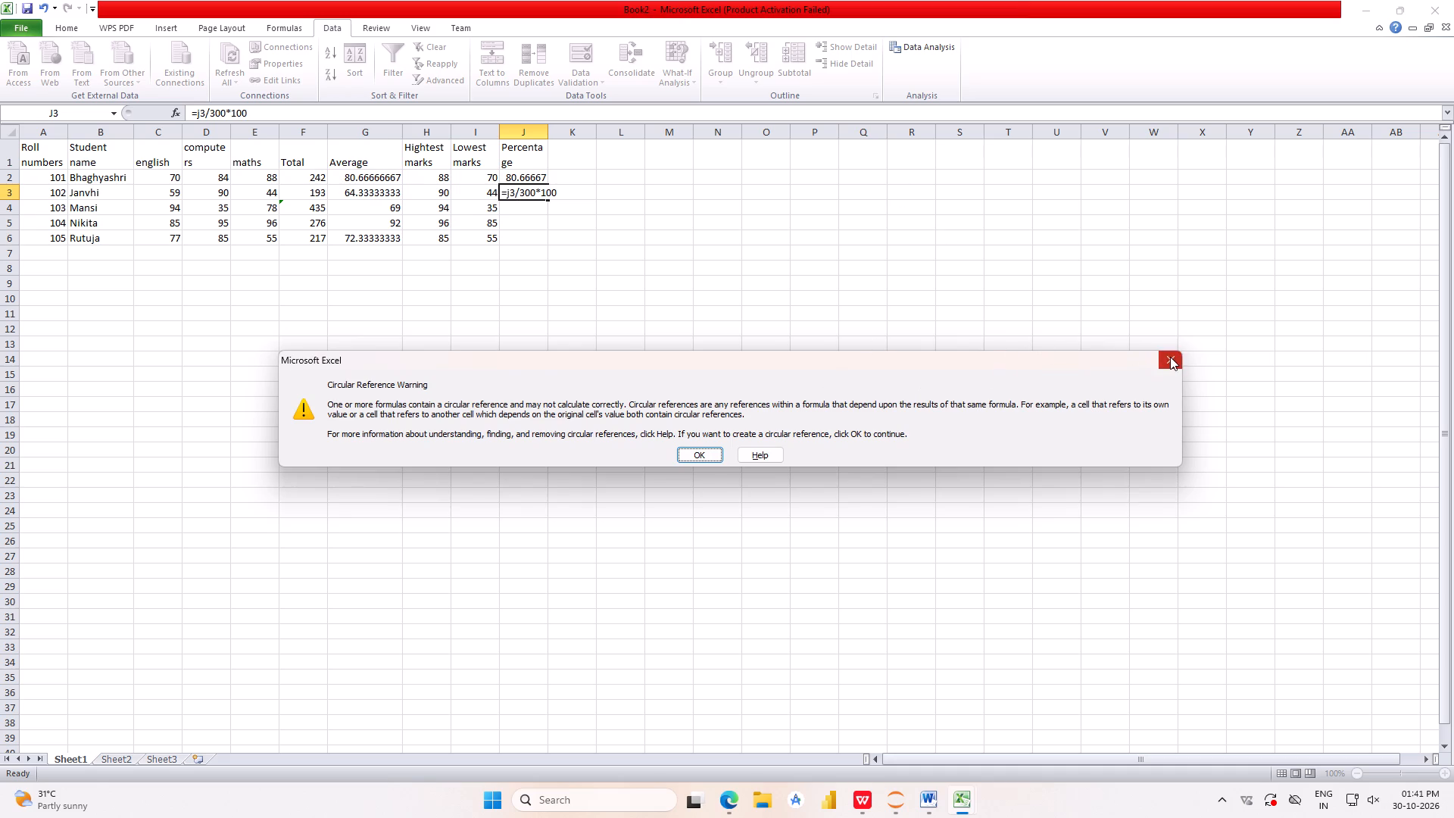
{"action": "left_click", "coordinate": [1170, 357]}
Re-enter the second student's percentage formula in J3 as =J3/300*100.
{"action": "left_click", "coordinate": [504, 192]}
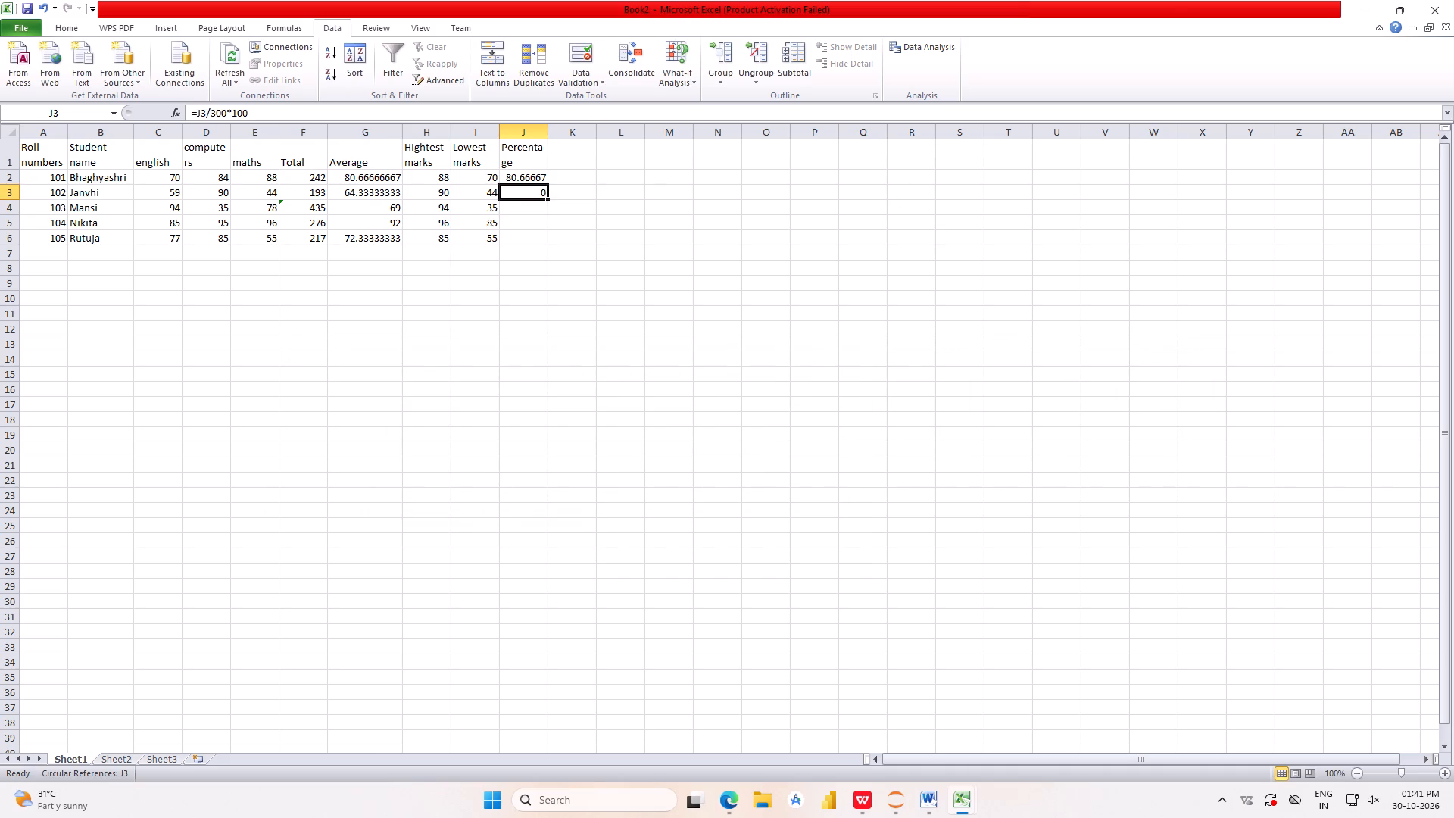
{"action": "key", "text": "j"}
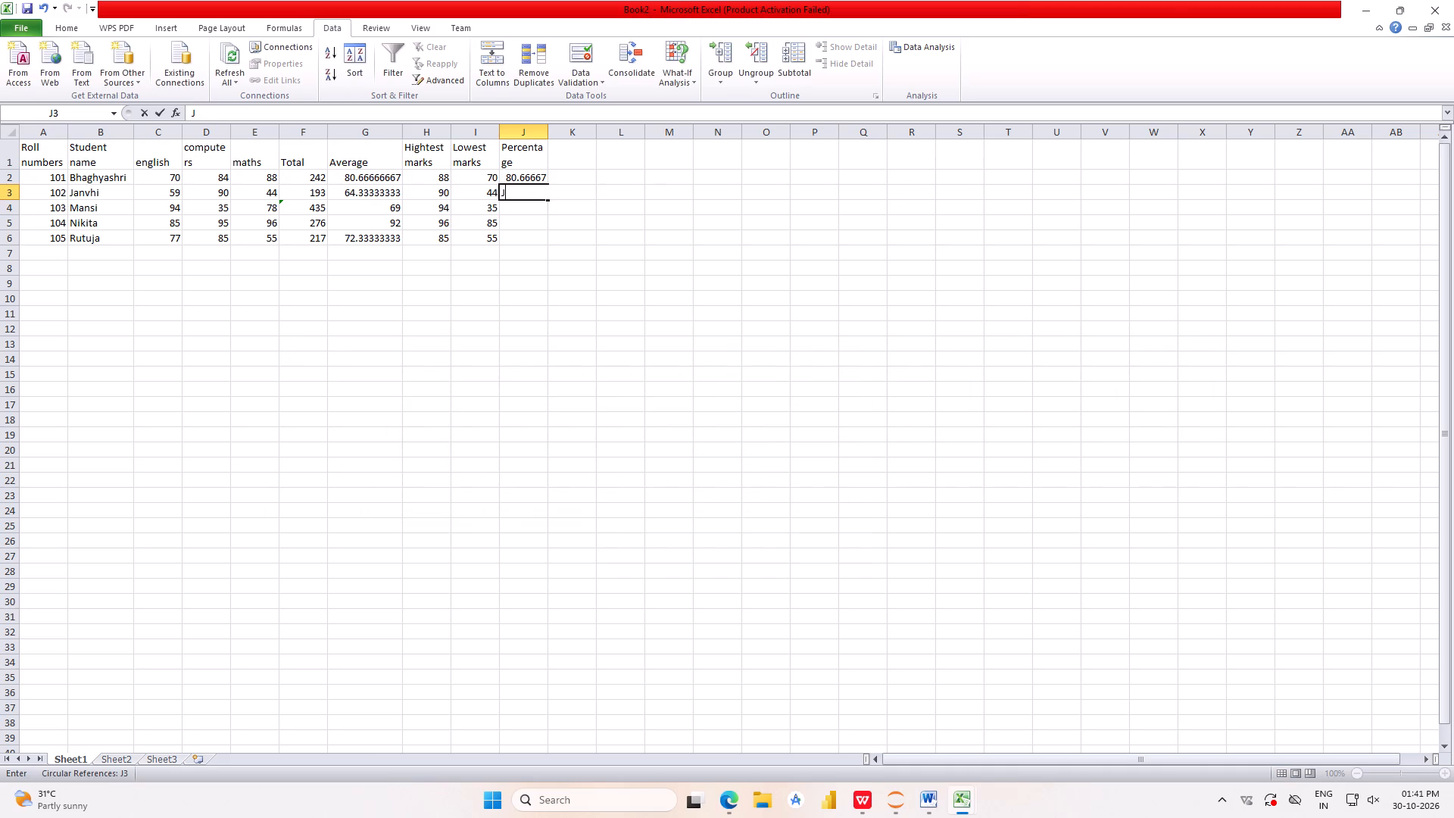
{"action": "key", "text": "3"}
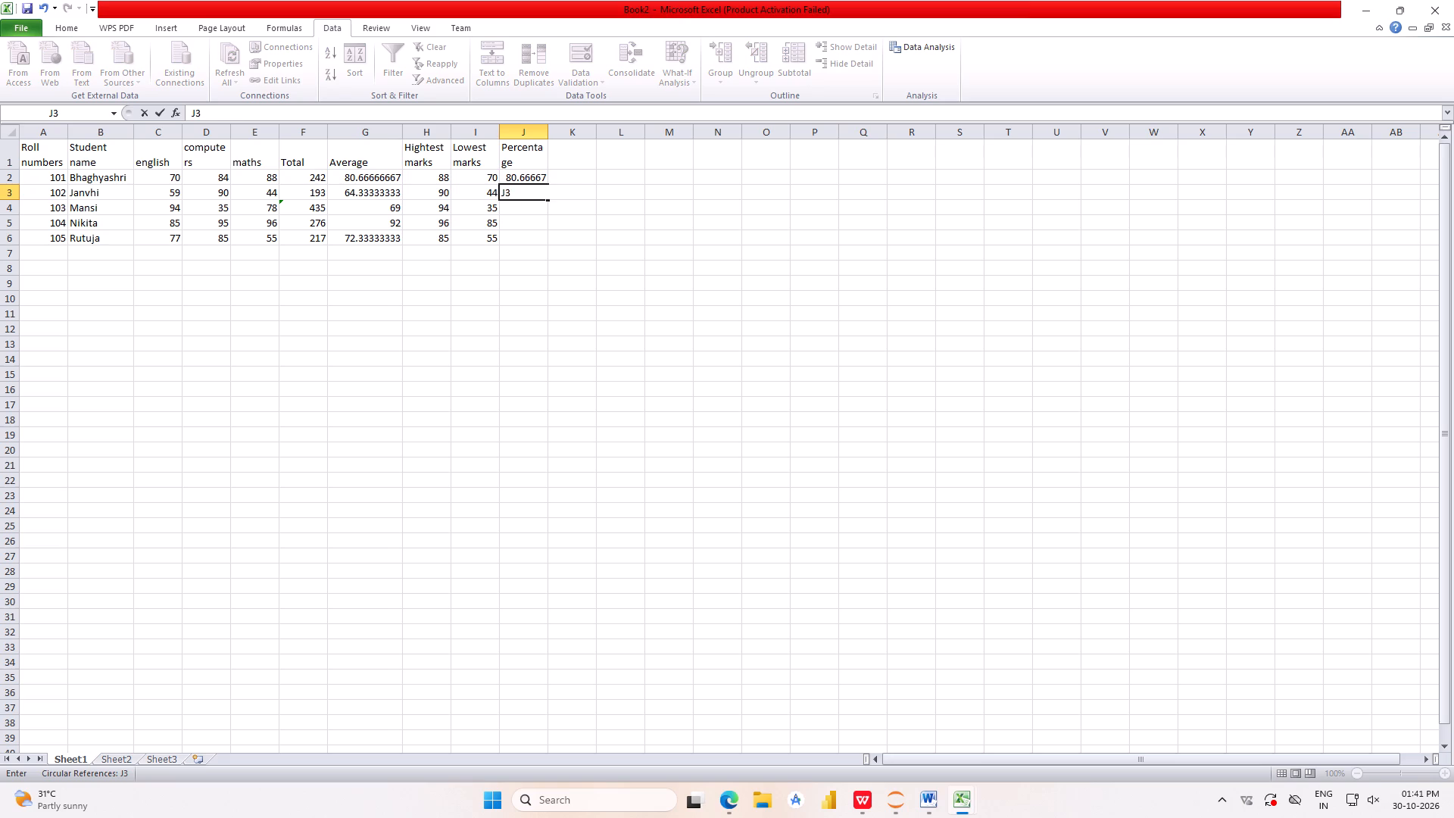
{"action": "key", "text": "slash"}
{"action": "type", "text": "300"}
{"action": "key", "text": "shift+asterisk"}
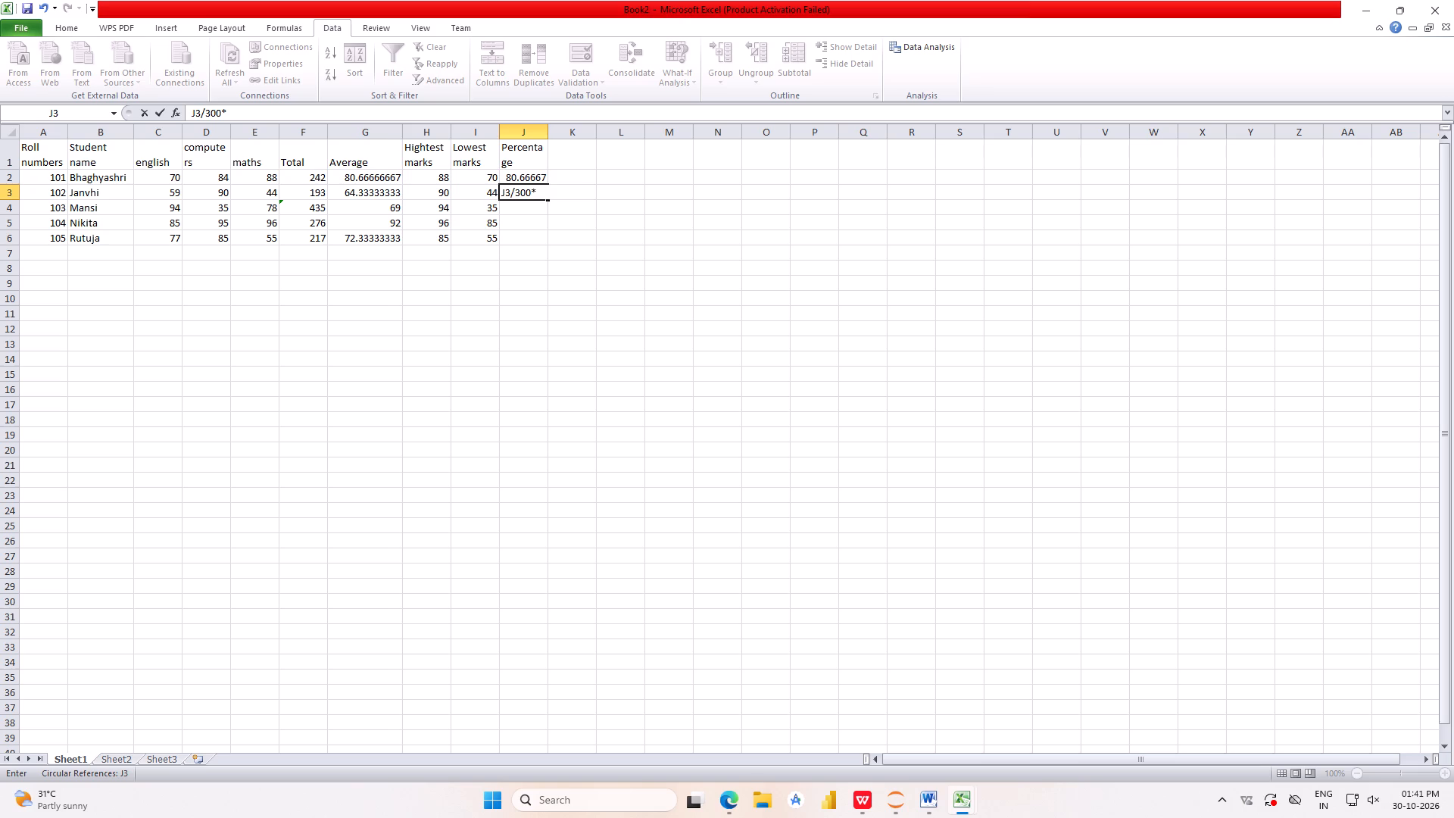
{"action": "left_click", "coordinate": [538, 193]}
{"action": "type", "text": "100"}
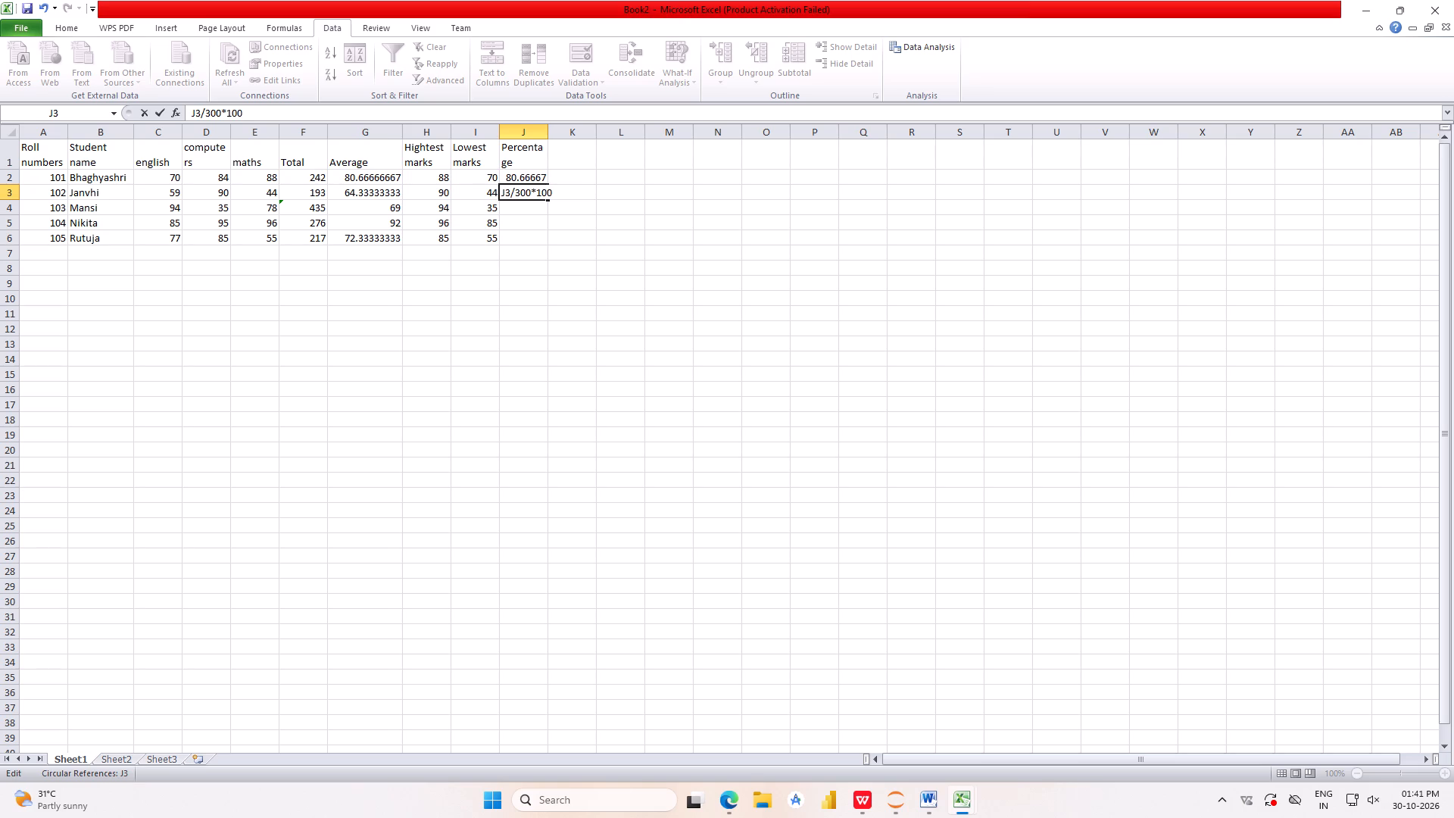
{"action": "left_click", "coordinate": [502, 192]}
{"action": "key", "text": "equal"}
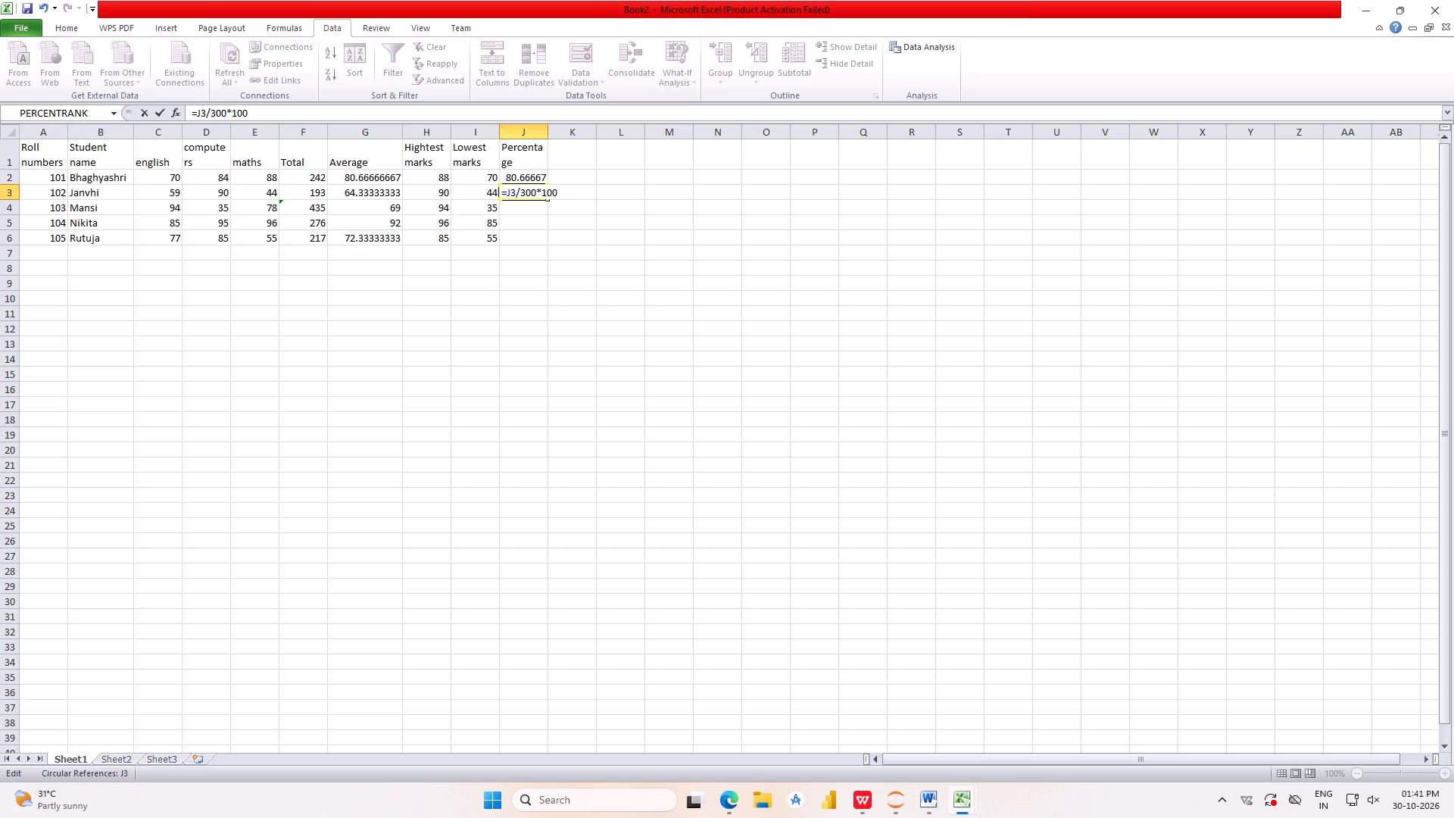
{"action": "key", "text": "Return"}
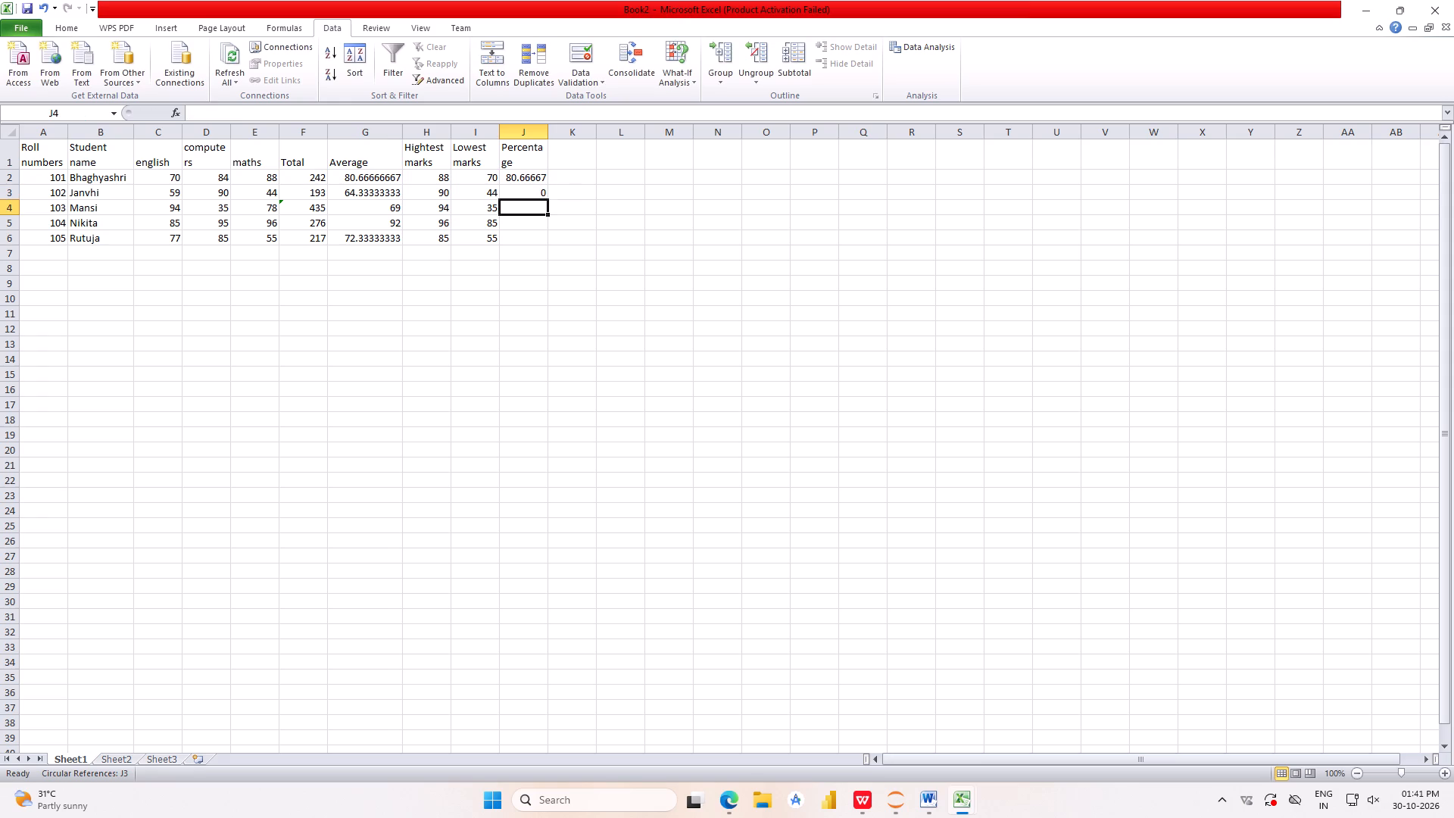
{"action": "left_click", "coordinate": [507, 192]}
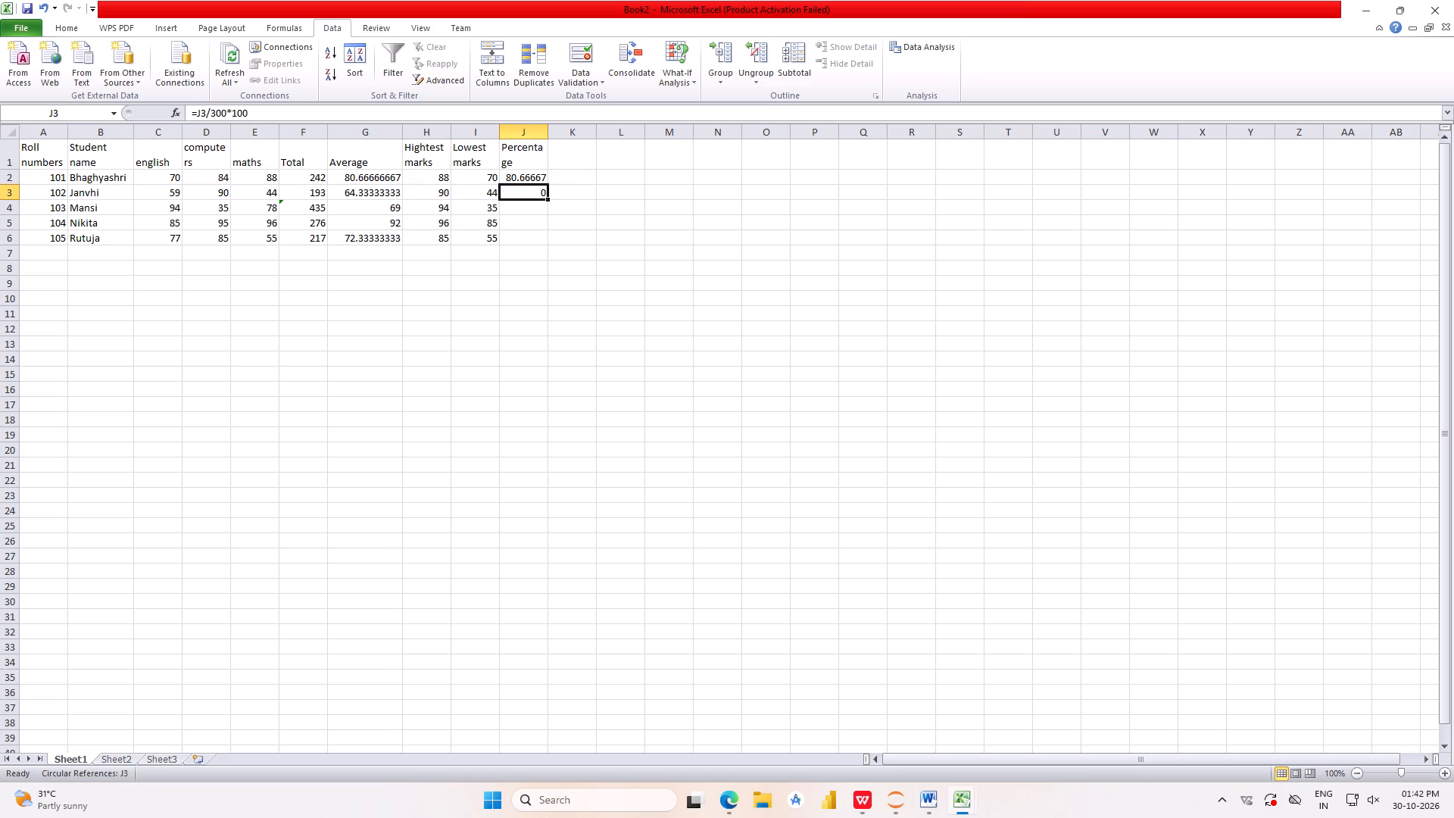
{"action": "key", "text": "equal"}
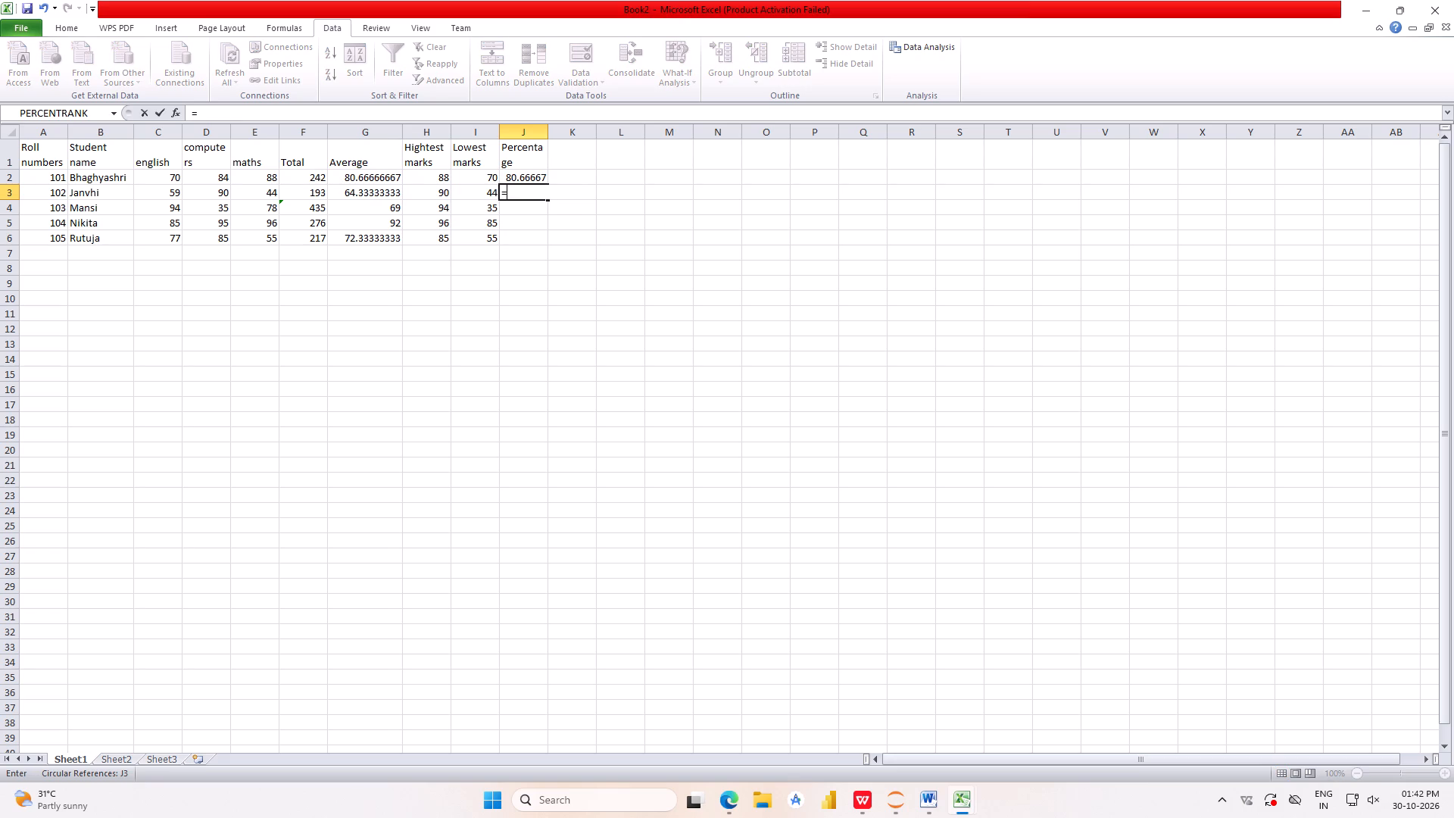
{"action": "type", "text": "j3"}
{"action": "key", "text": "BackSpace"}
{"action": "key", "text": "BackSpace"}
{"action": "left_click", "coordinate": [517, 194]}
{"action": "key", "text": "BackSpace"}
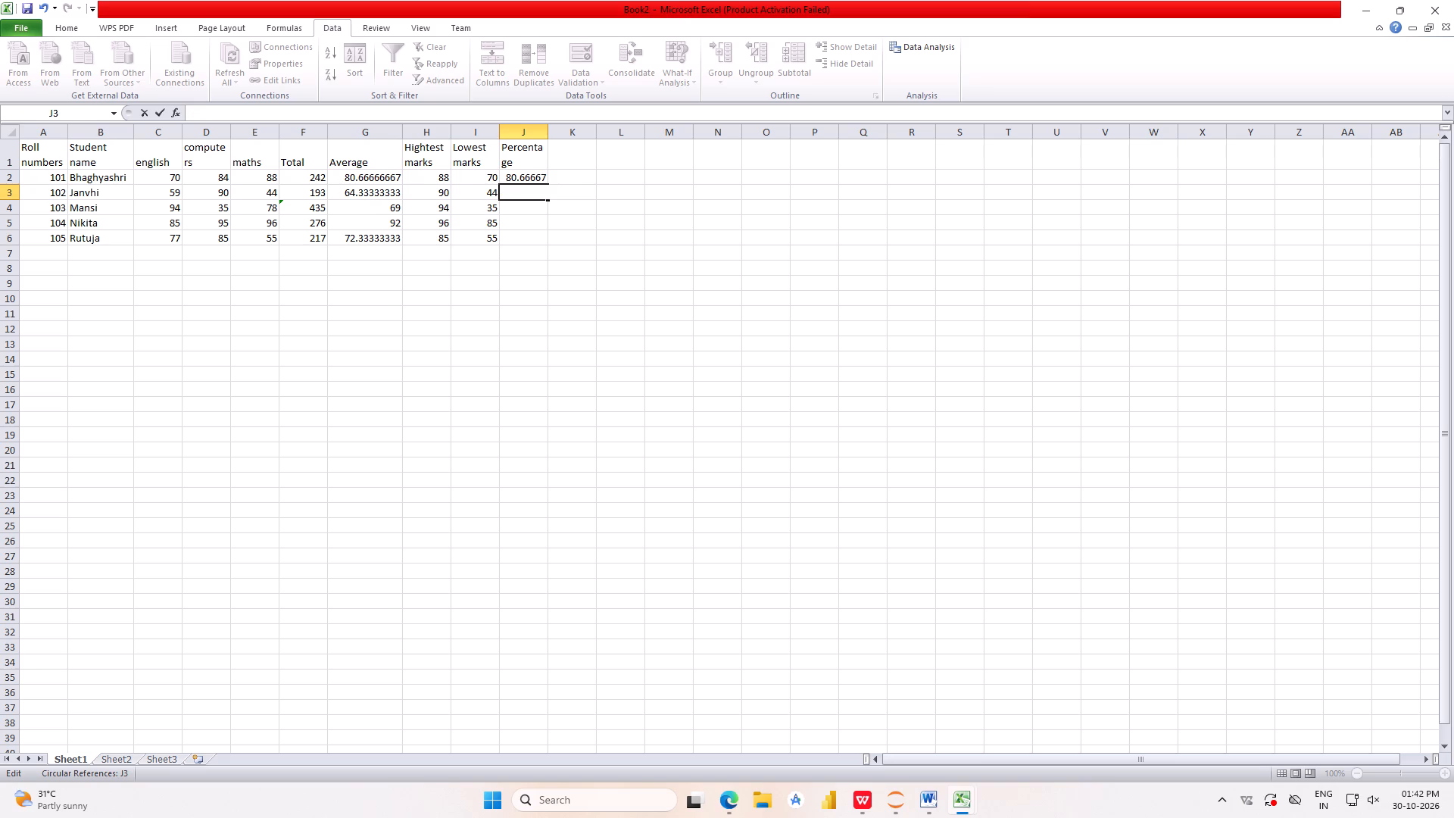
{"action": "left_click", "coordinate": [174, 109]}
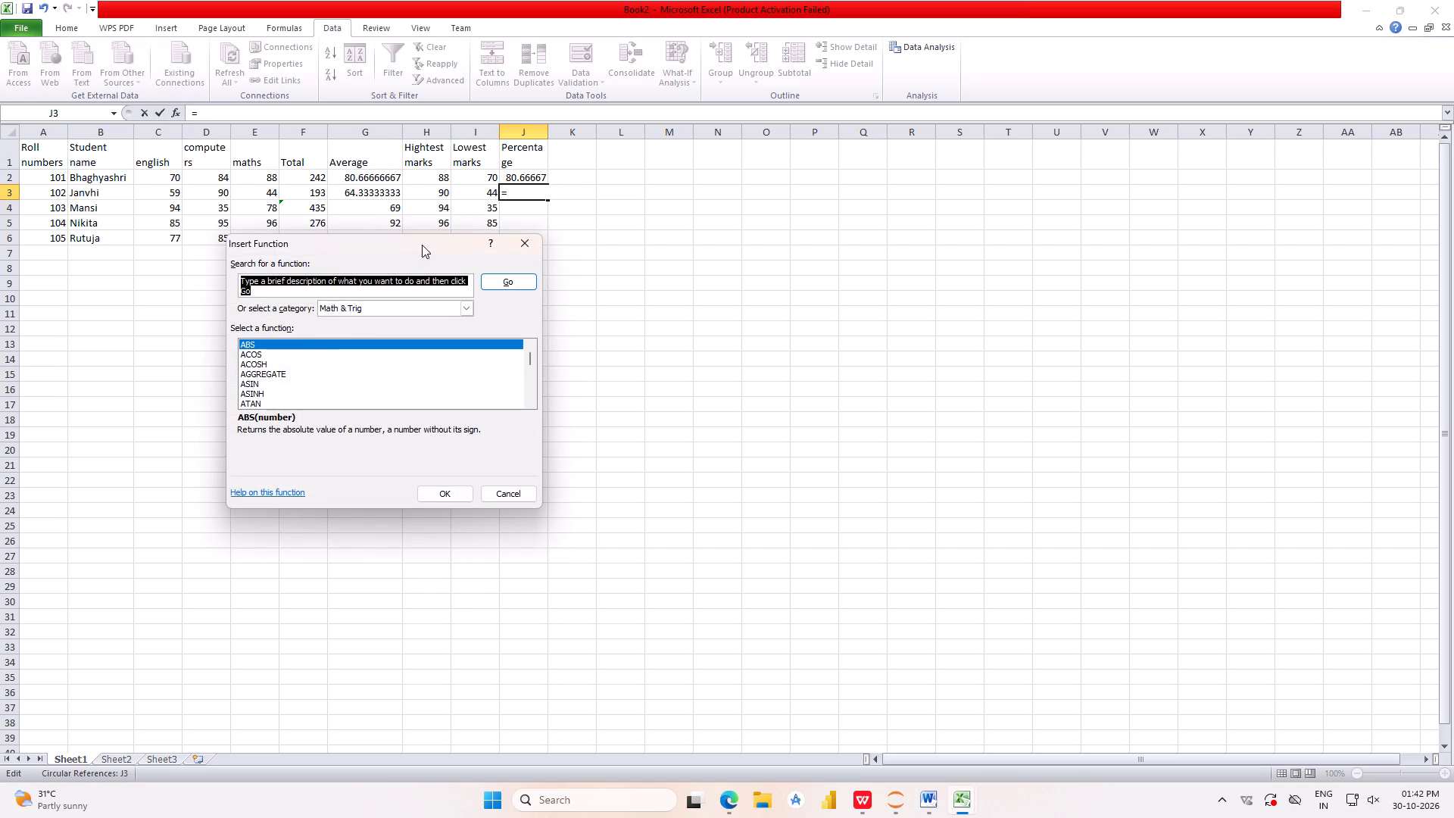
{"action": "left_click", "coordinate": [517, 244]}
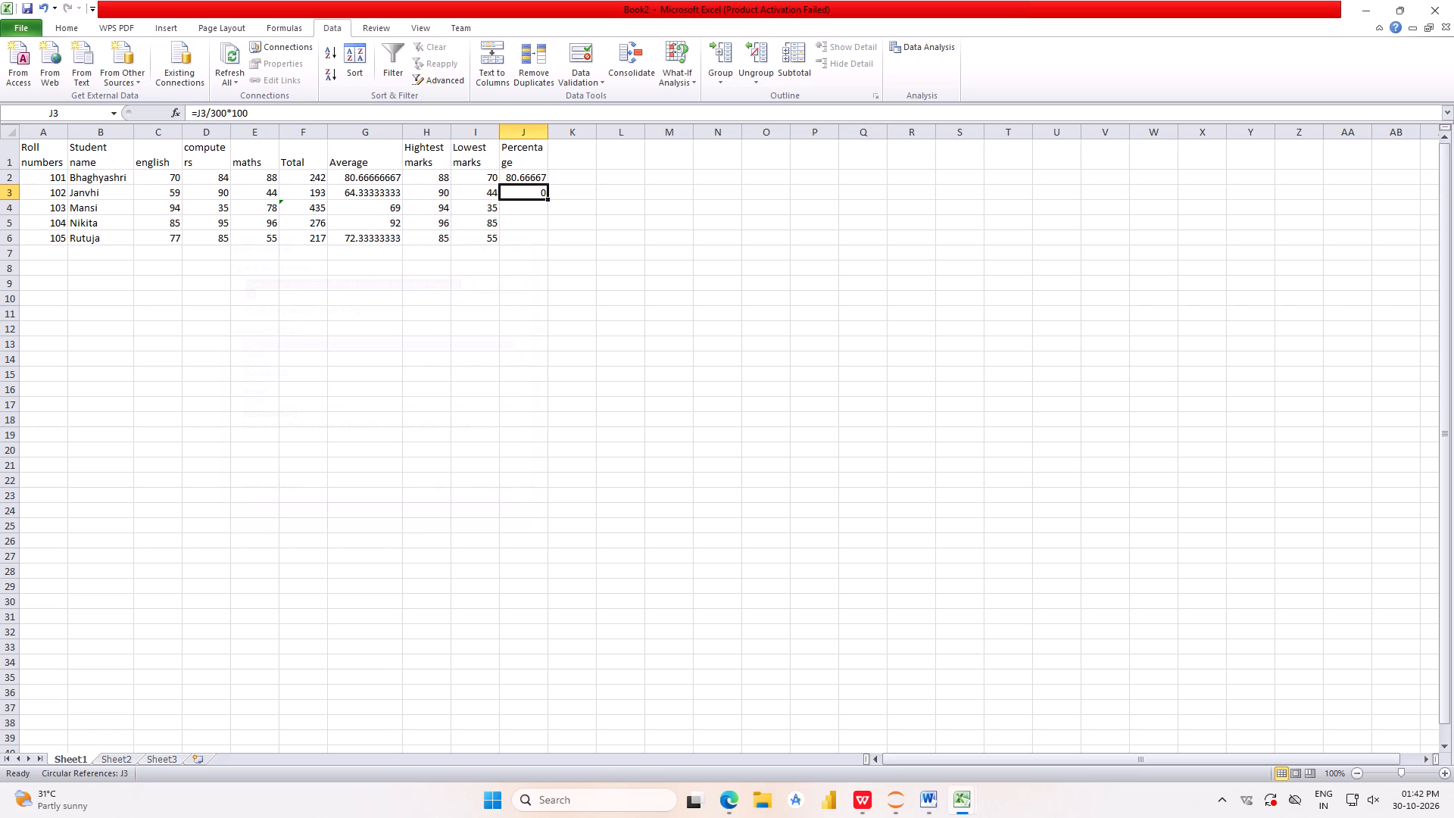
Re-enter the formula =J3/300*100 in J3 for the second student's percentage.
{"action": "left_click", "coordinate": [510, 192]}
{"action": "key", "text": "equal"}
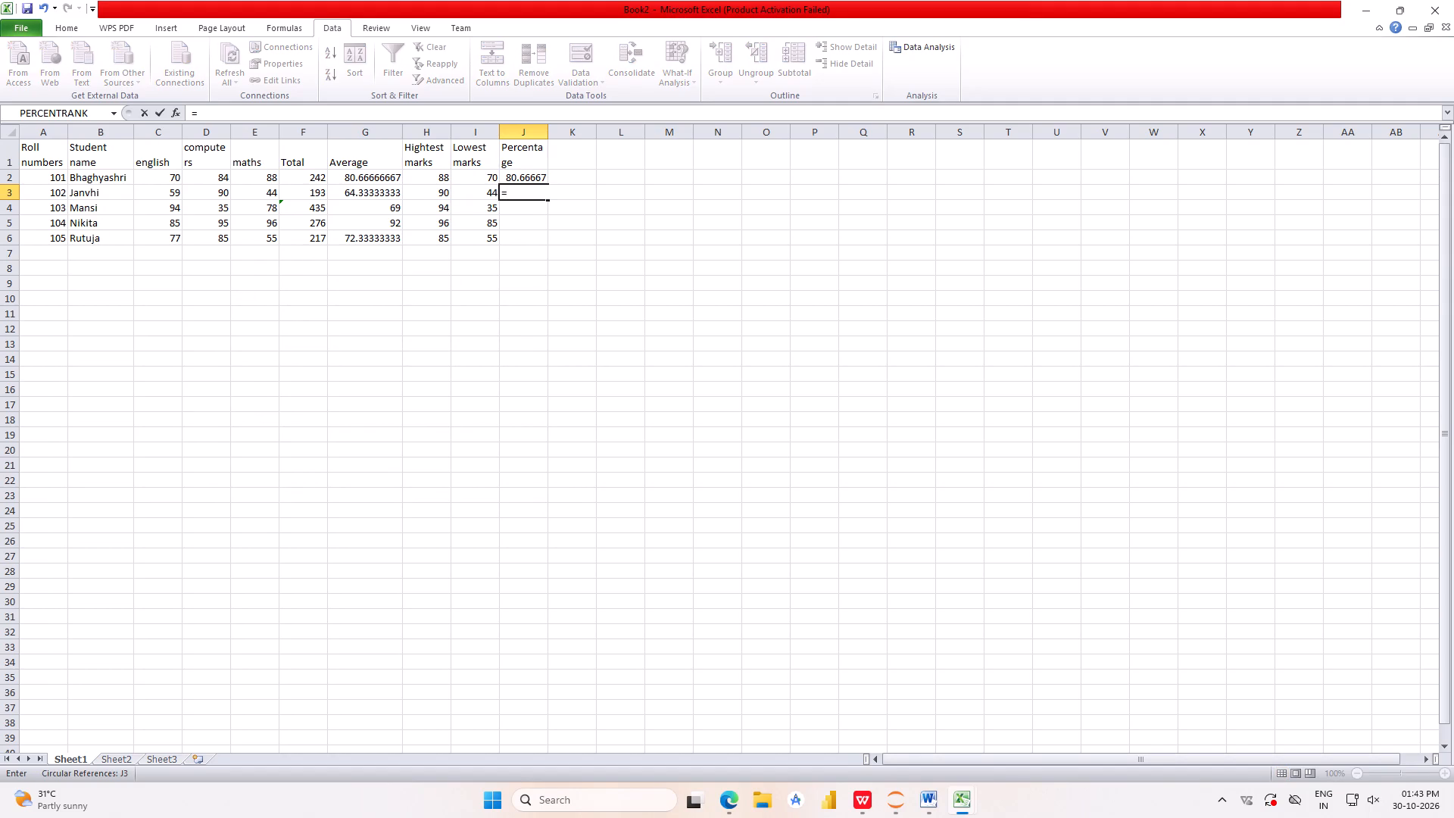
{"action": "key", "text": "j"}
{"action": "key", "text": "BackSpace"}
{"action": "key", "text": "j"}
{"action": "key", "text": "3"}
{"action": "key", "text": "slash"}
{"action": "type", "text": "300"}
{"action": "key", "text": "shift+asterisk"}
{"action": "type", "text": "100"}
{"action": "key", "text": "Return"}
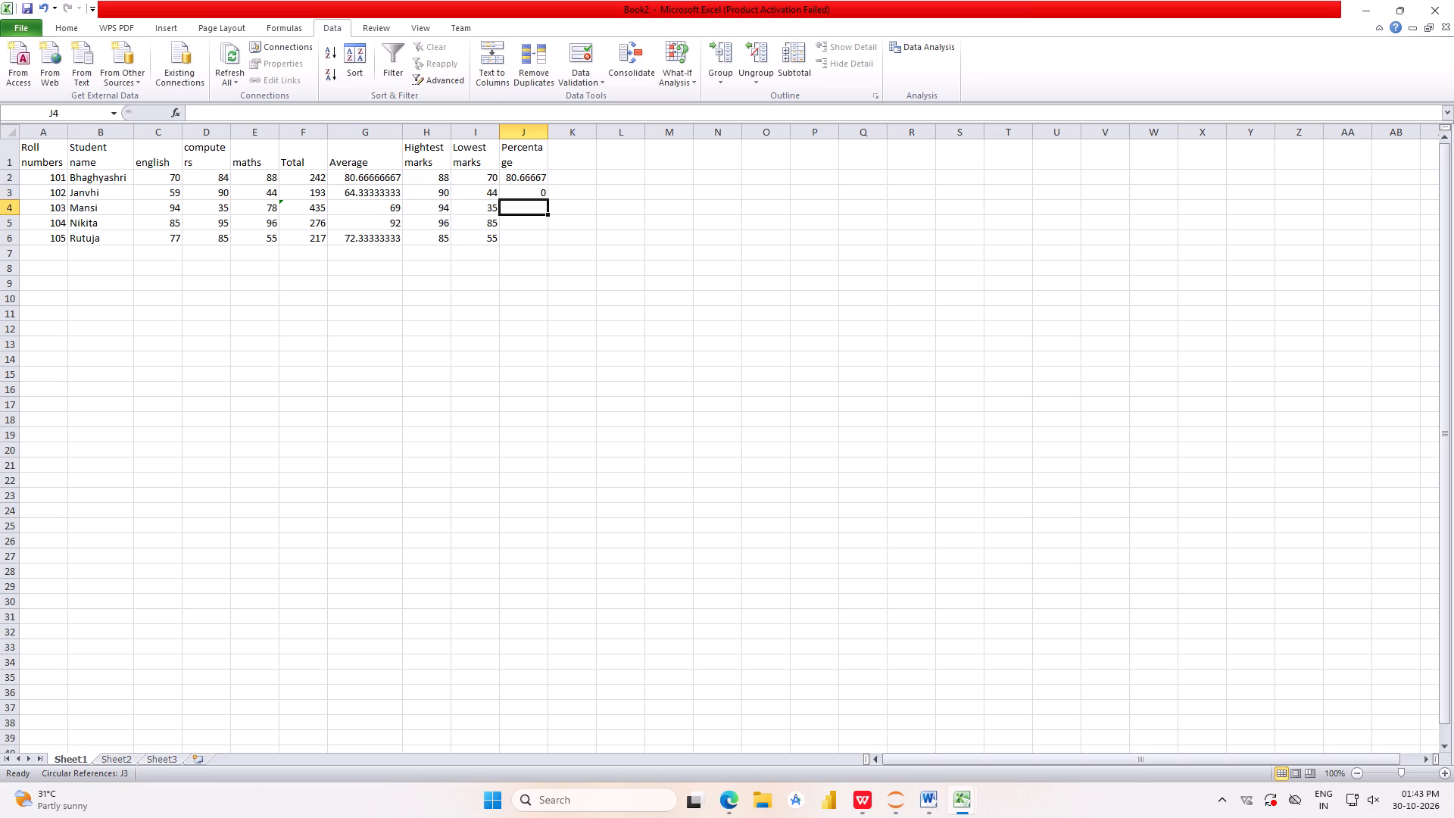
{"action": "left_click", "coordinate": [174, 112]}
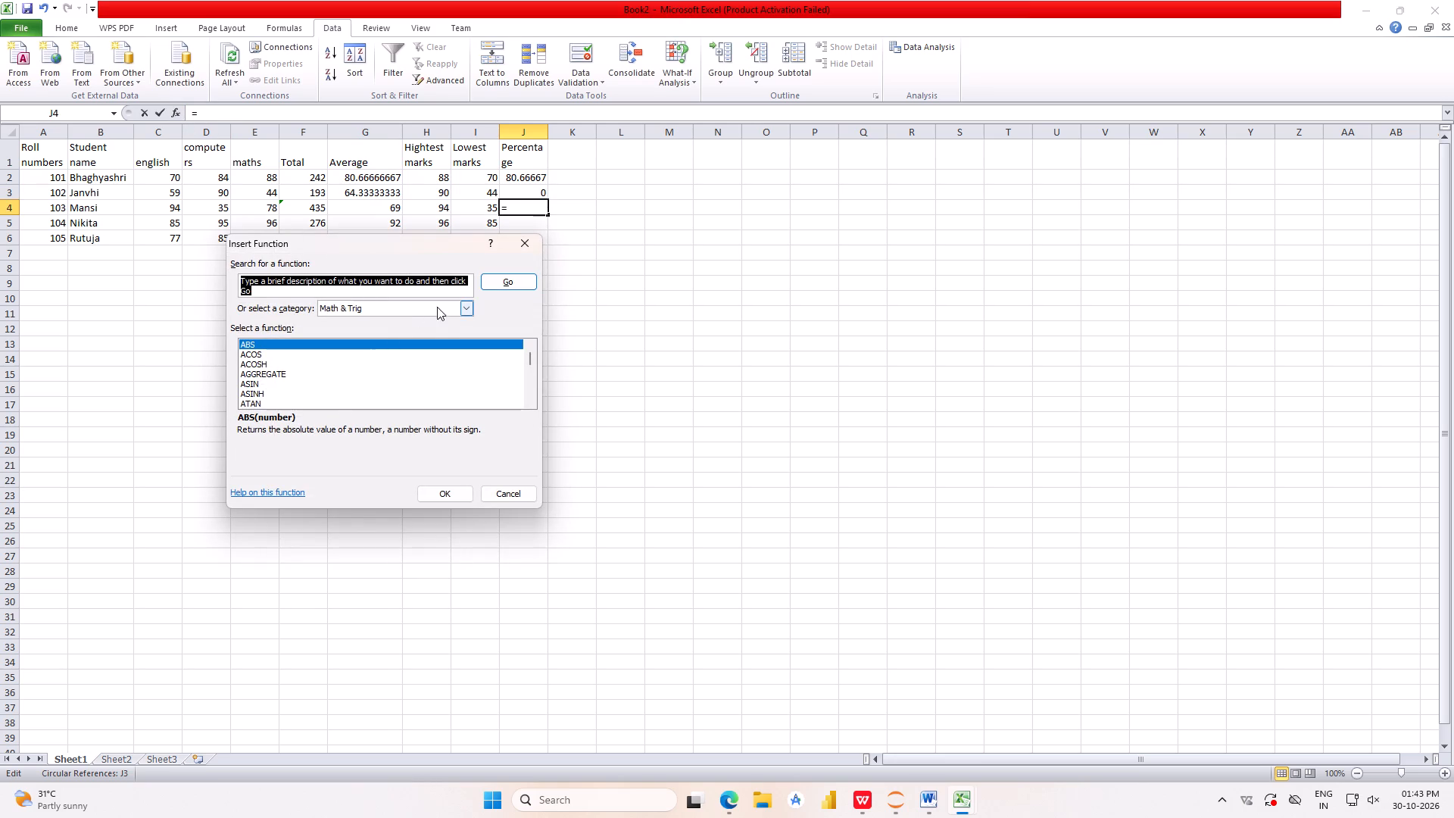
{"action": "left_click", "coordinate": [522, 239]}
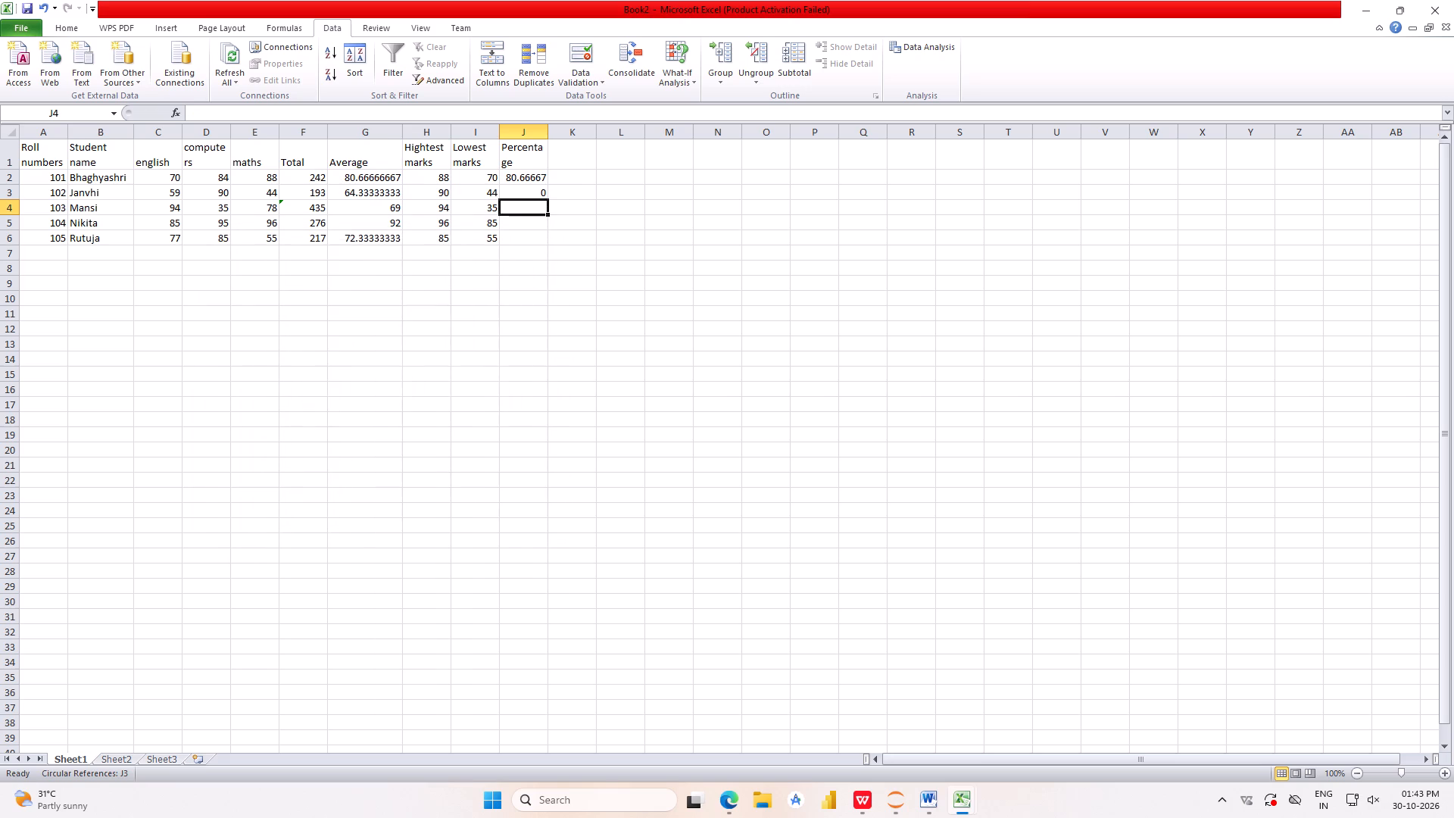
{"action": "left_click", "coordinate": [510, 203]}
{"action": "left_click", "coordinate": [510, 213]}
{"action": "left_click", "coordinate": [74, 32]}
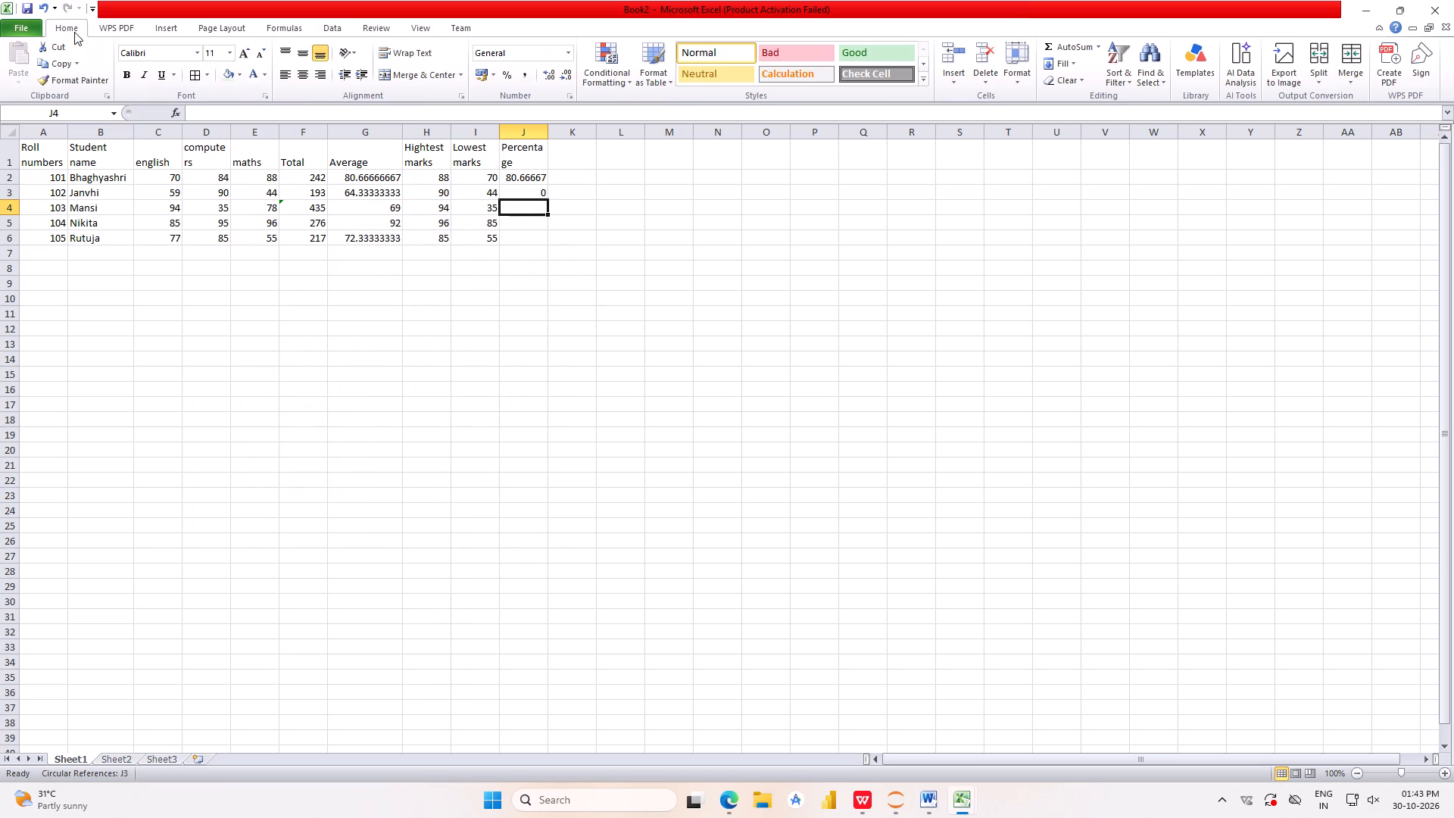
Enter the second student's percentage formula in J3 once more as =J3/300*100.
{"action": "left_click", "coordinate": [509, 191]}
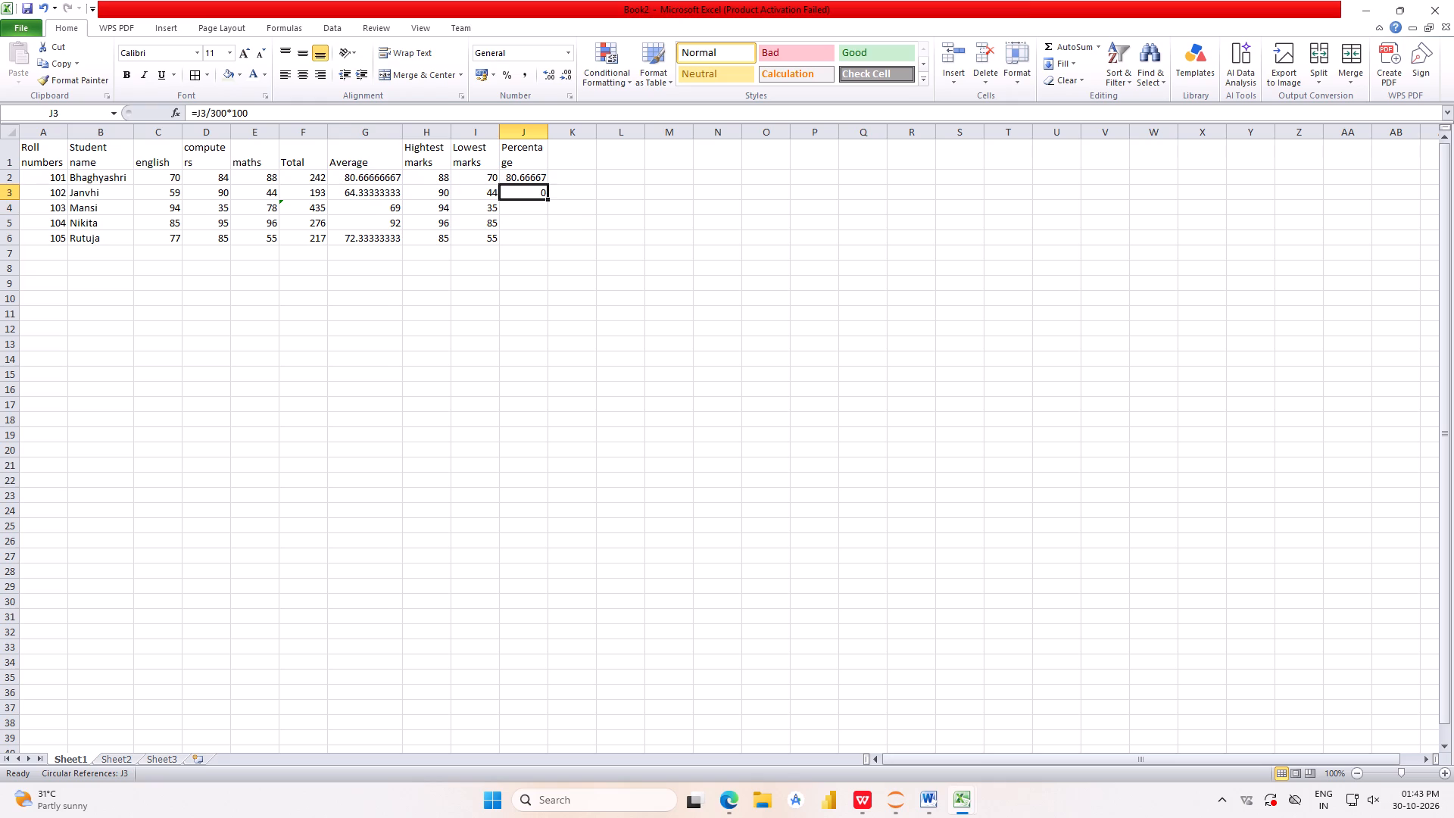
{"action": "key", "text": "Return"}
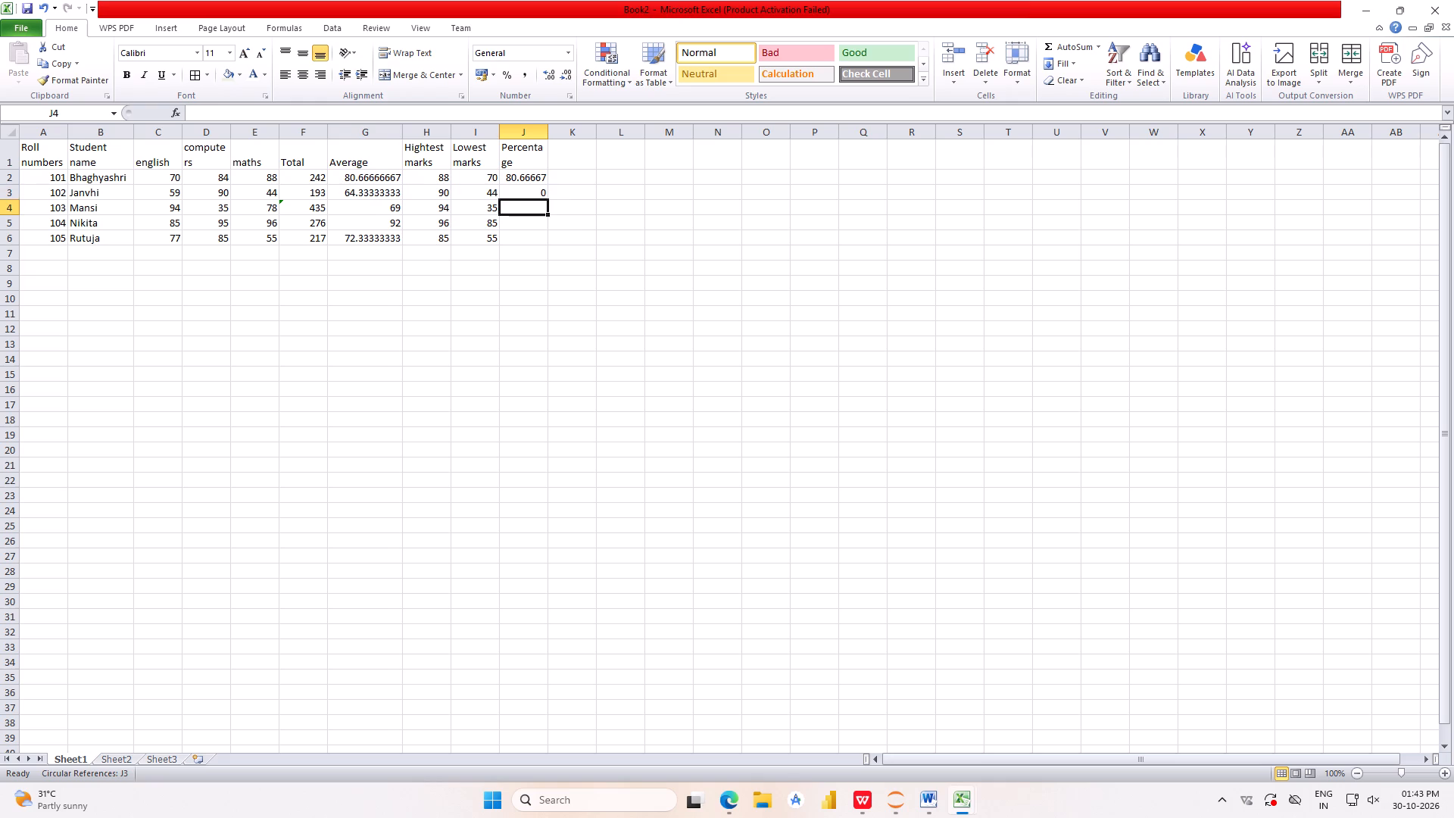
{"action": "key", "text": "Return"}
{"action": "key", "text": "Up"}
{"action": "key", "text": "Up"}
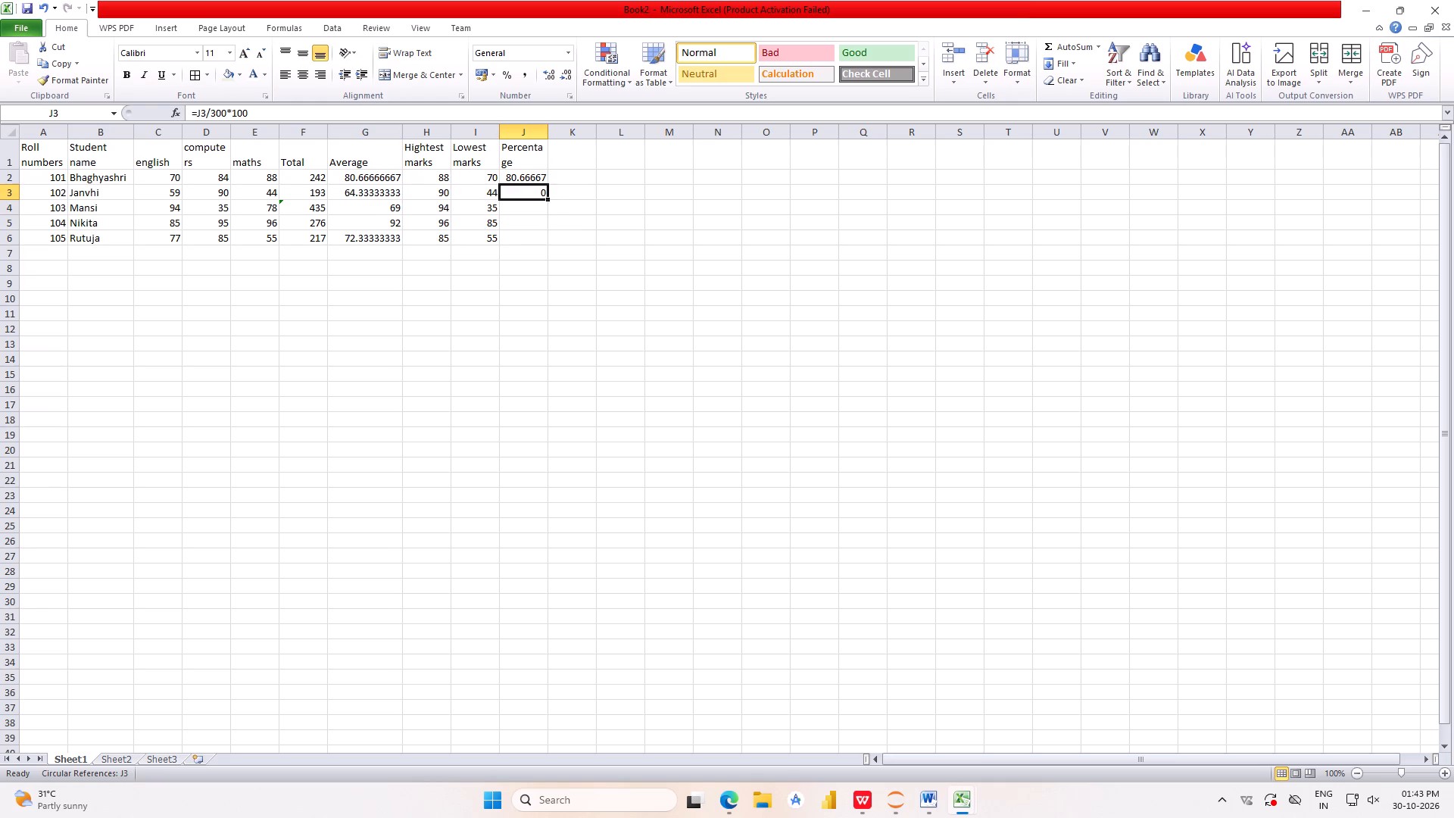
{"action": "key", "text": "equal"}
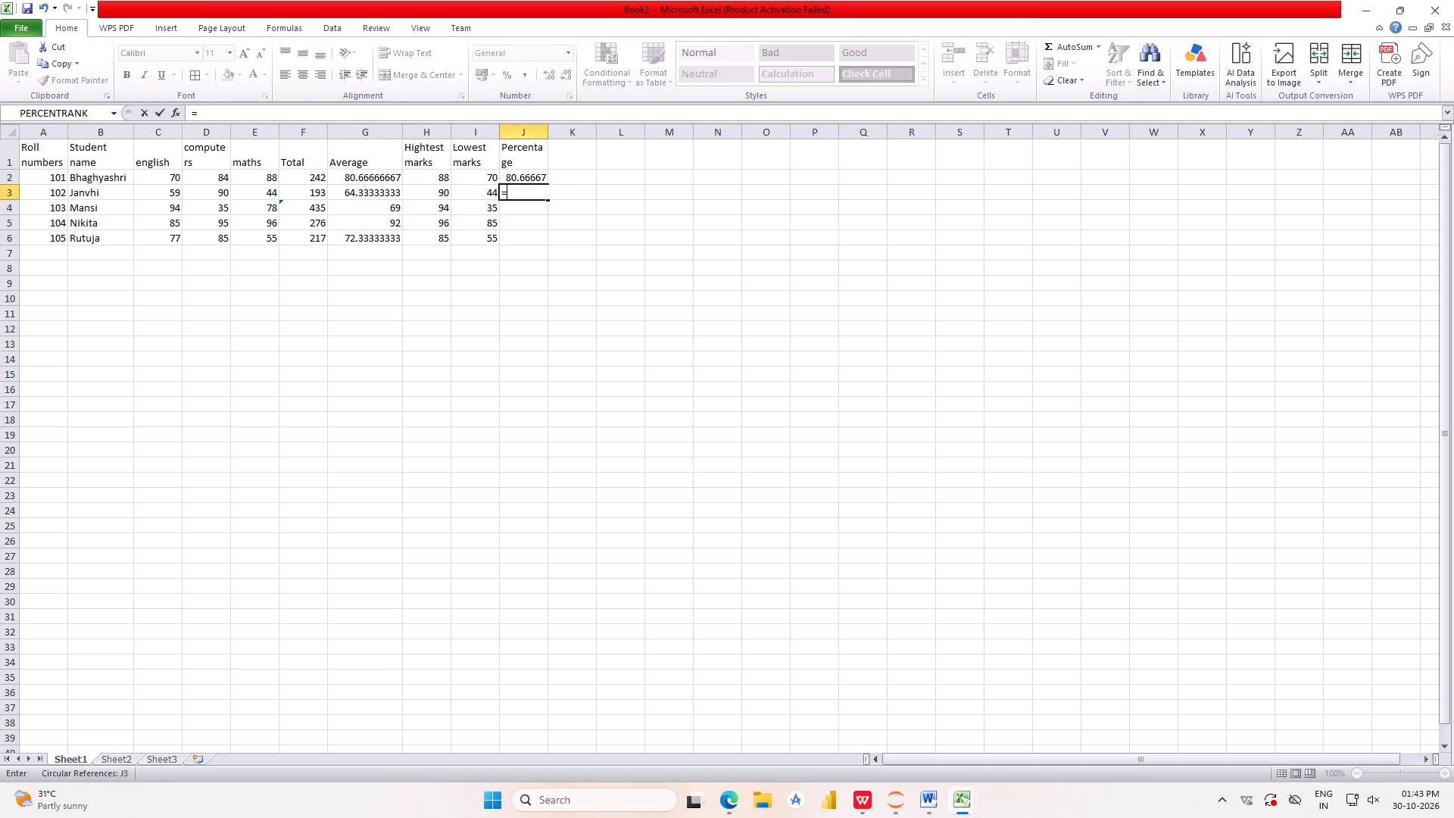
{"action": "key", "text": "j"}
{"action": "key", "text": "BackSpace"}
{"action": "key", "text": "j"}
{"action": "key", "text": "3"}
{"action": "key", "text": "slash"}
{"action": "type", "text": "300"}
{"action": "key", "text": "shift+asterisk"}
{"action": "type", "text": "100"}
{"action": "key", "text": "Return"}
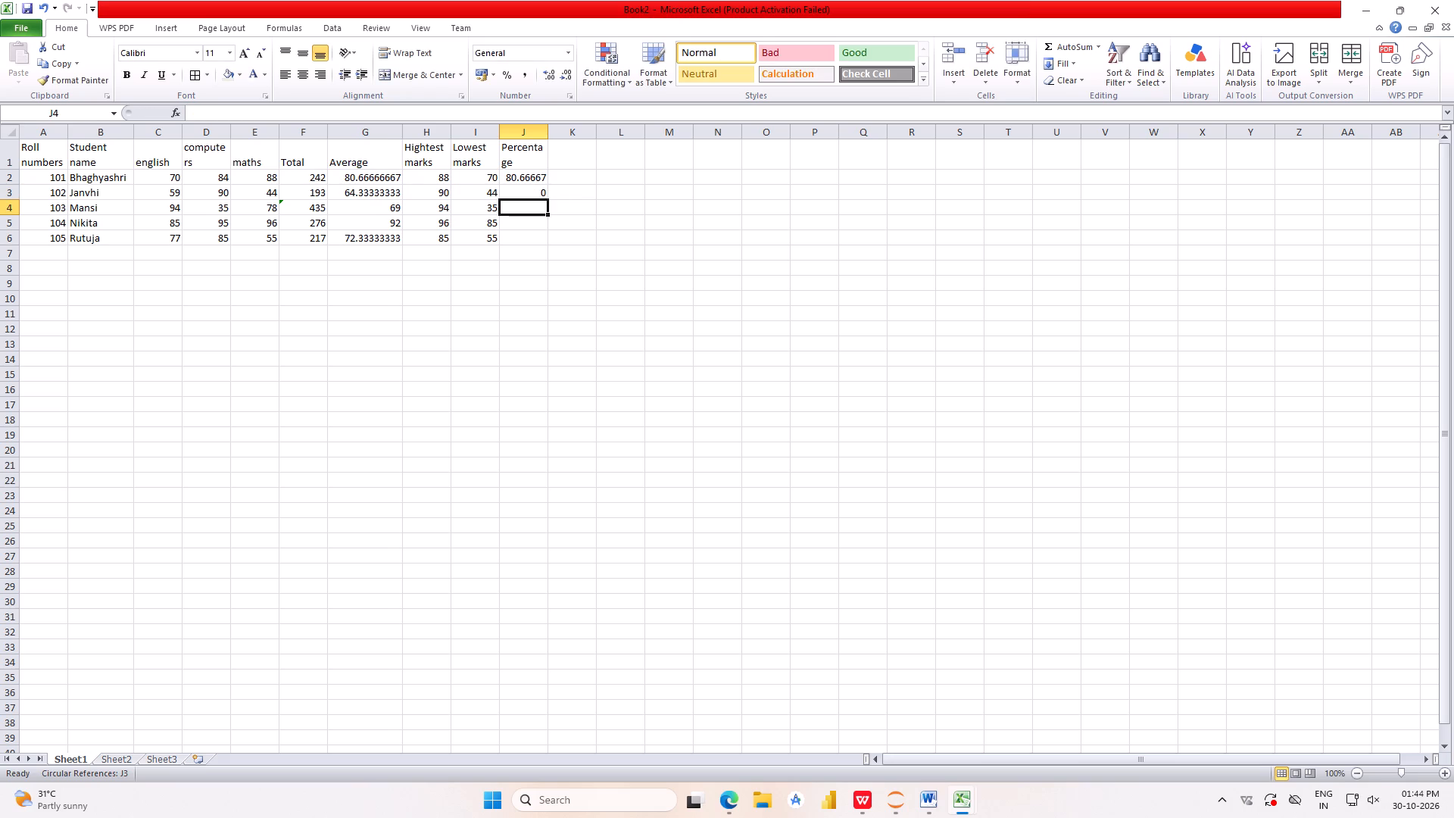
Apply the Percent number format to cells J4, J3 and J2 in the Percentage column.
{"action": "scroll", "coordinate": [509, 191], "scroll_direction": "up", "scroll_amount": 1}
{"action": "left_click", "coordinate": [508, 80]}
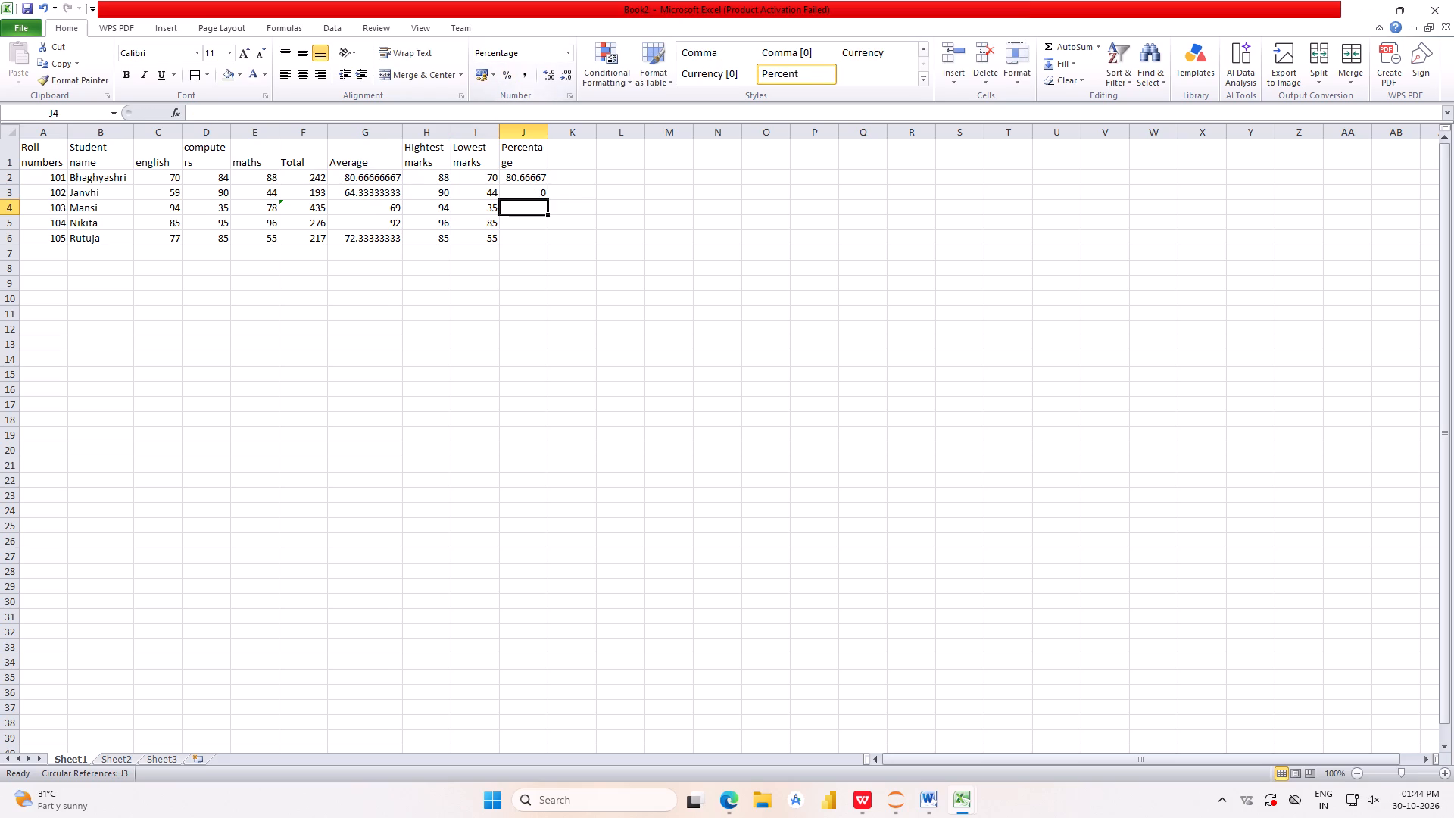
{"action": "left_click", "coordinate": [523, 192]}
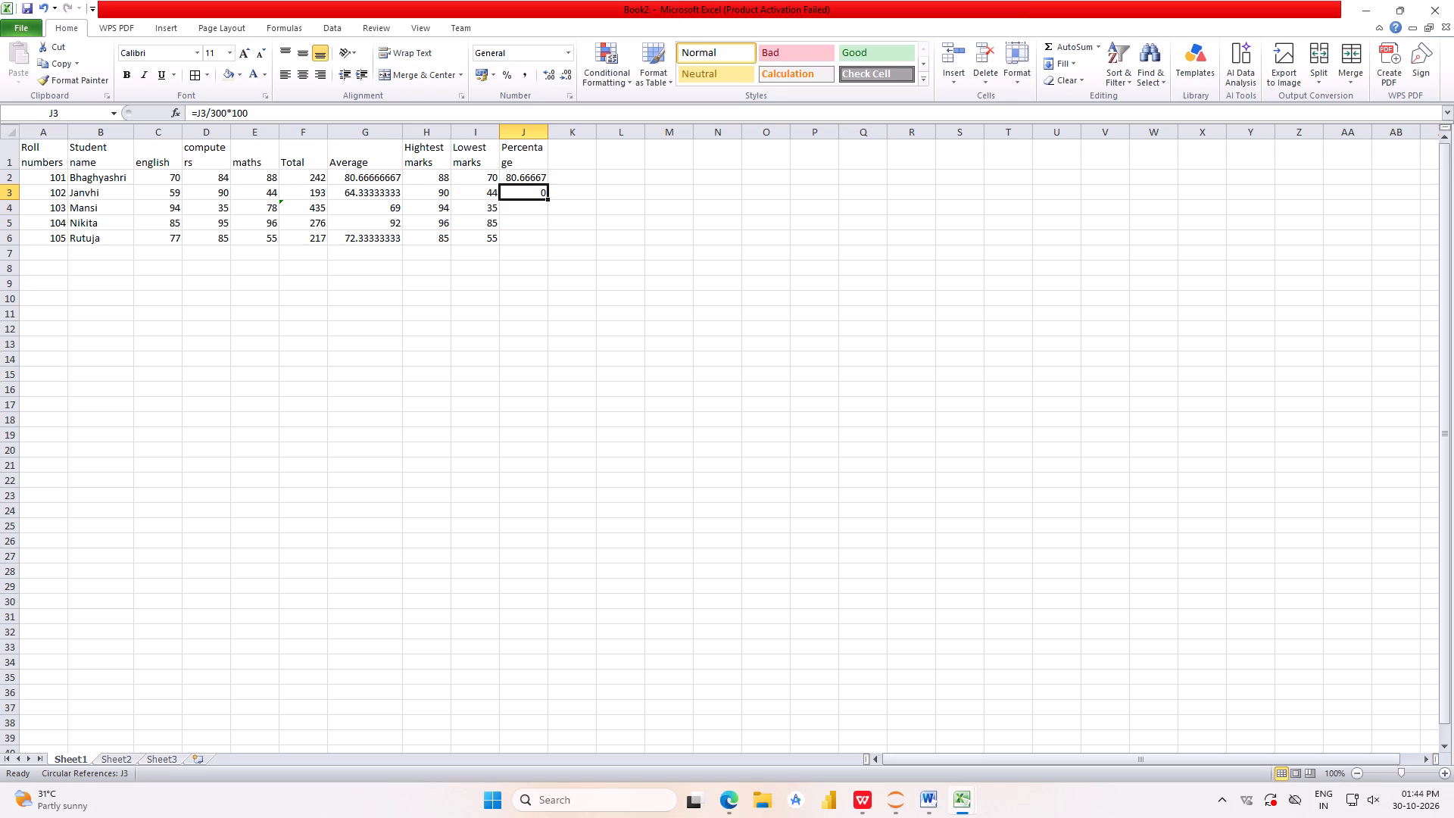
{"action": "left_click", "coordinate": [503, 80]}
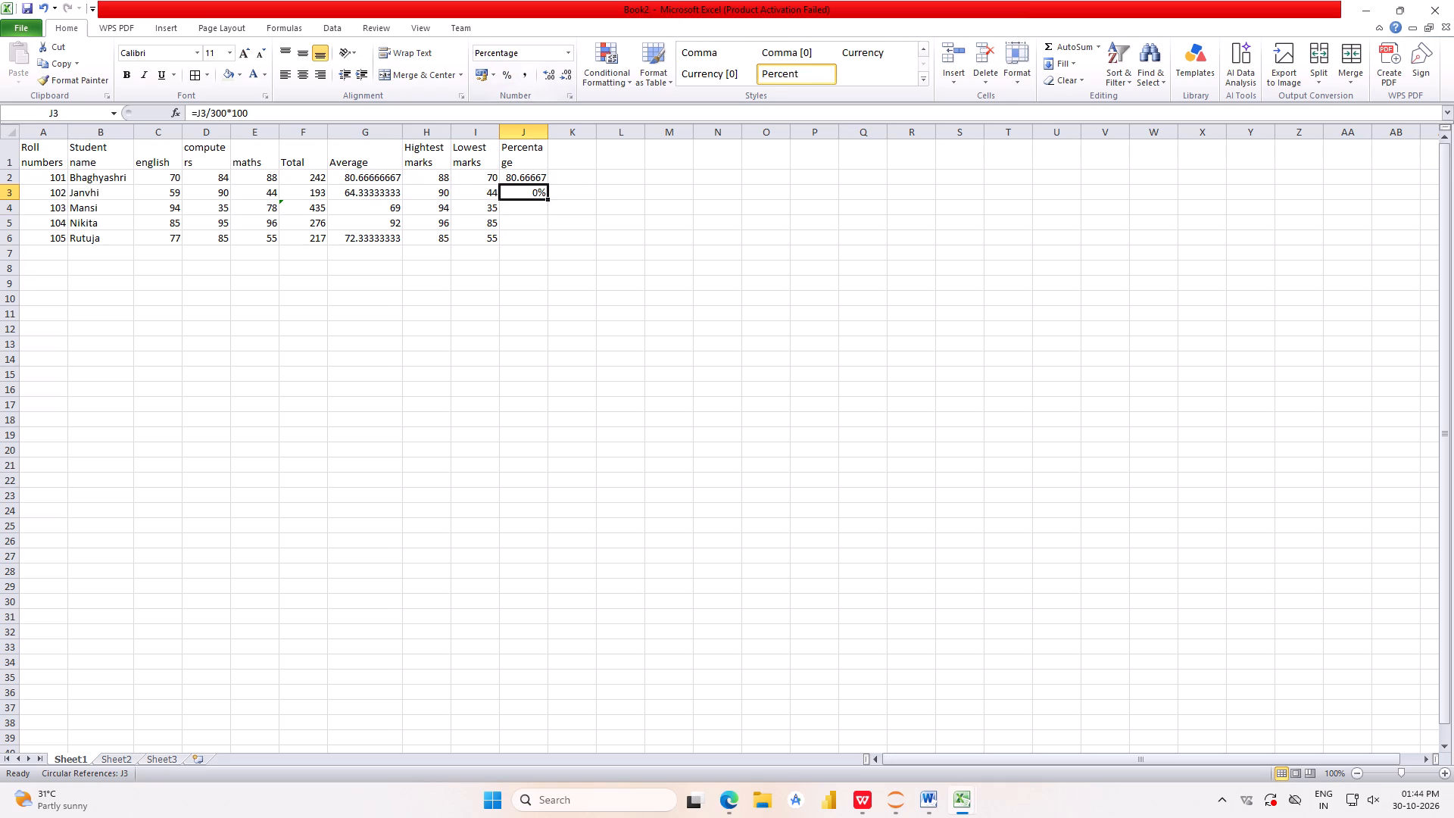
{"action": "left_click", "coordinate": [509, 193]}
{"action": "left_click", "coordinate": [543, 176]}
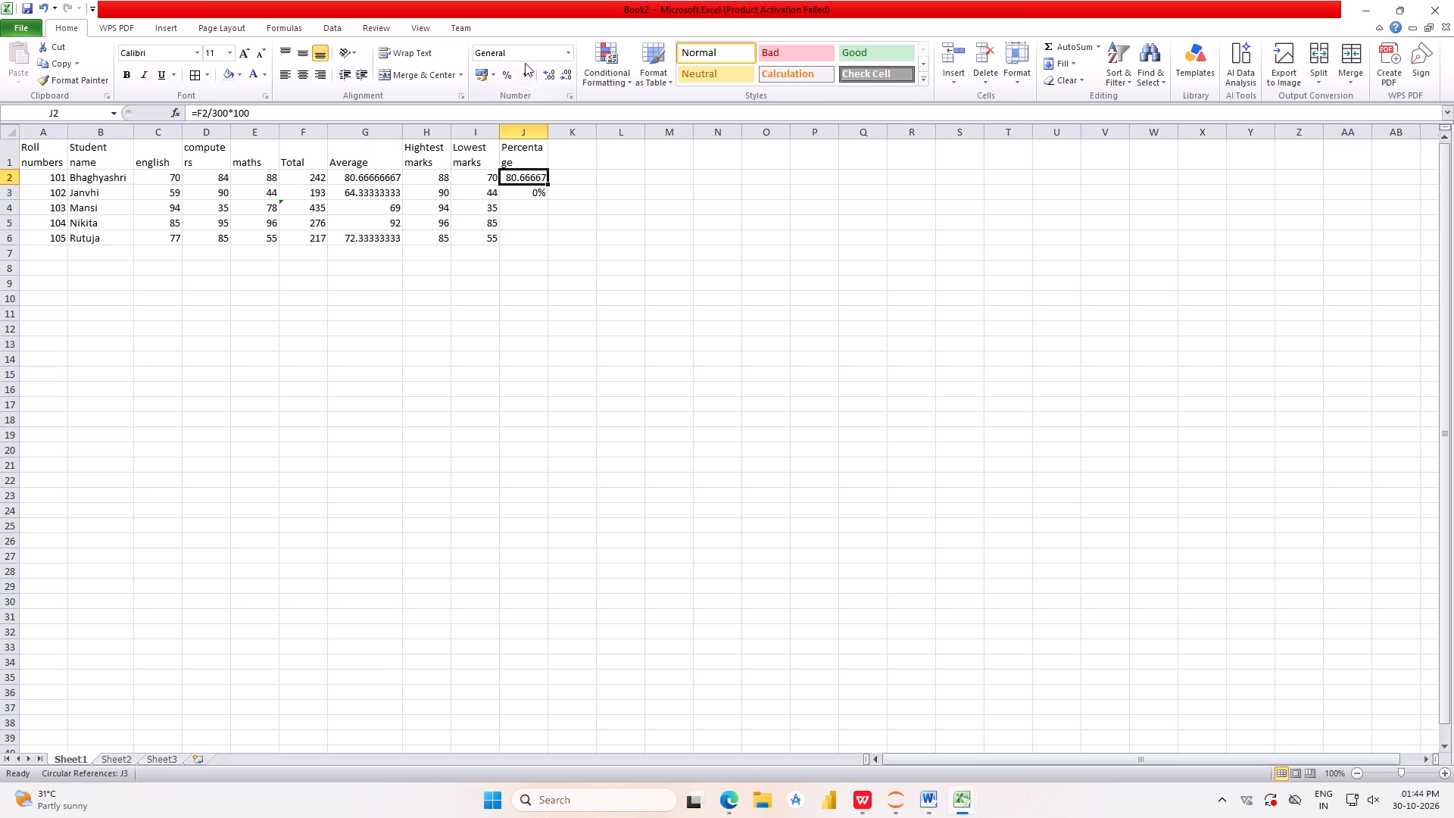
{"action": "left_click", "coordinate": [507, 74]}
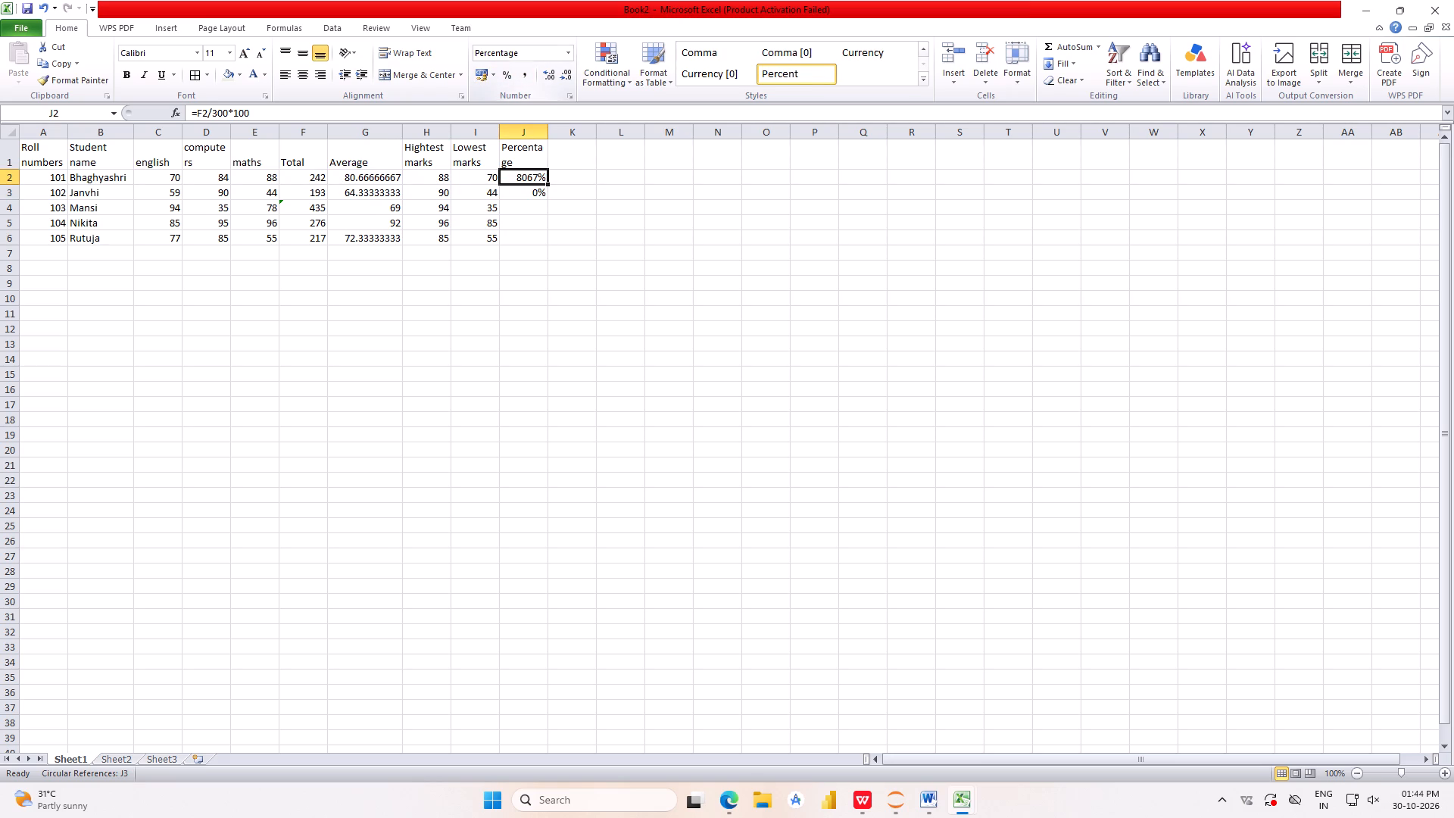
{"action": "left_click", "coordinate": [528, 177]}
{"action": "left_click", "coordinate": [545, 180]}
{"action": "left_click", "coordinate": [560, 183]}
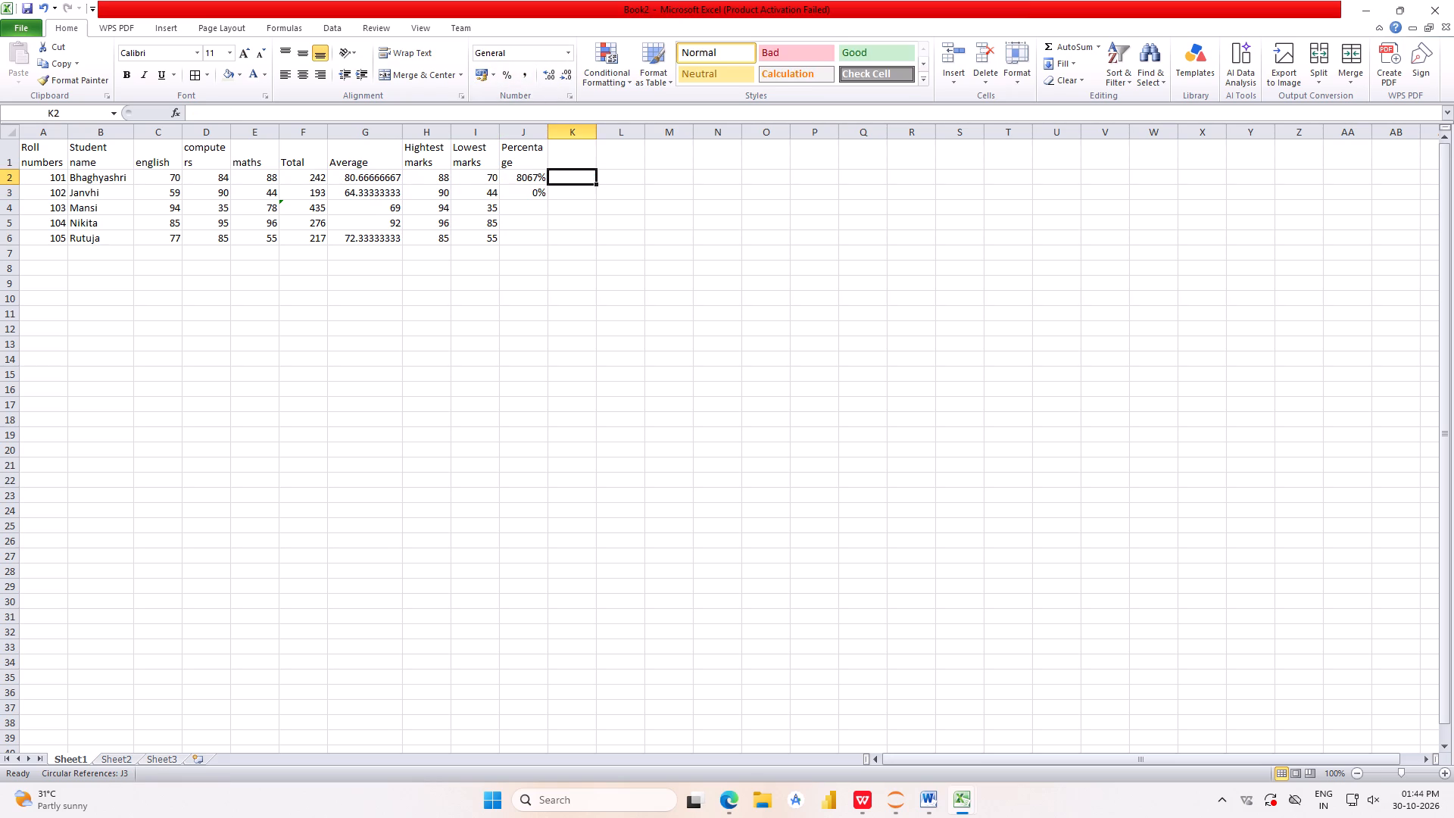
{"action": "left_click", "coordinate": [523, 176]}
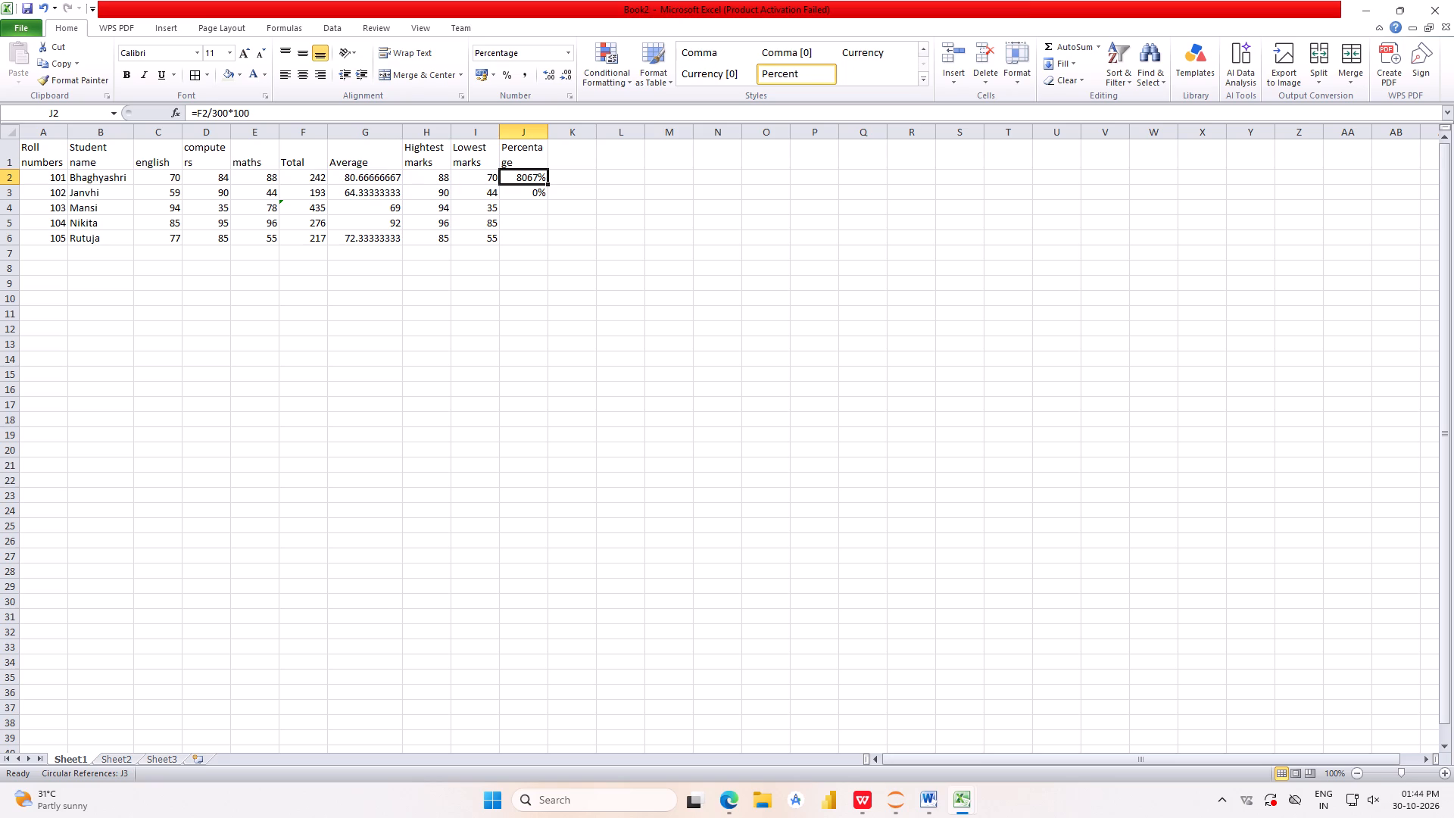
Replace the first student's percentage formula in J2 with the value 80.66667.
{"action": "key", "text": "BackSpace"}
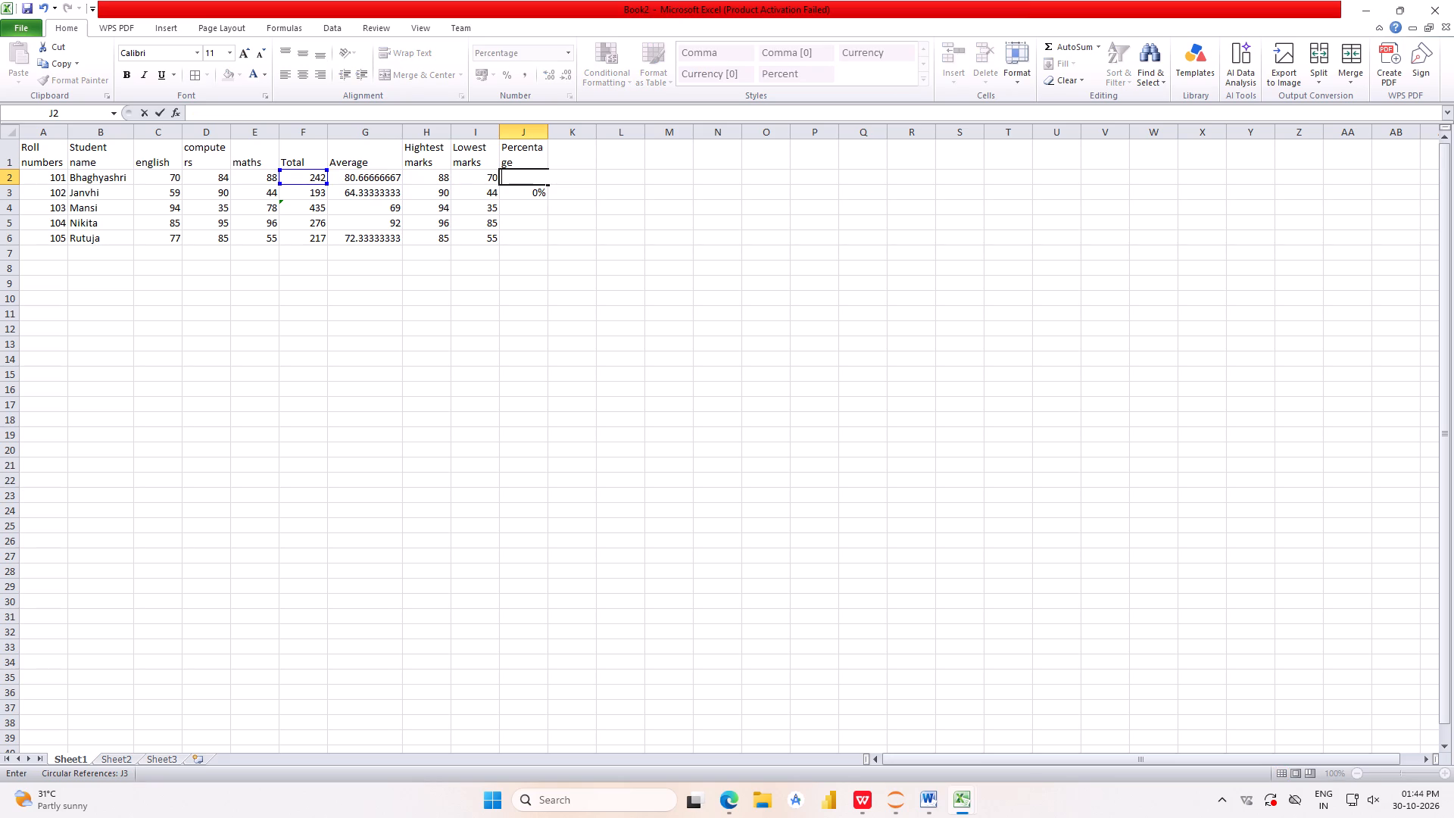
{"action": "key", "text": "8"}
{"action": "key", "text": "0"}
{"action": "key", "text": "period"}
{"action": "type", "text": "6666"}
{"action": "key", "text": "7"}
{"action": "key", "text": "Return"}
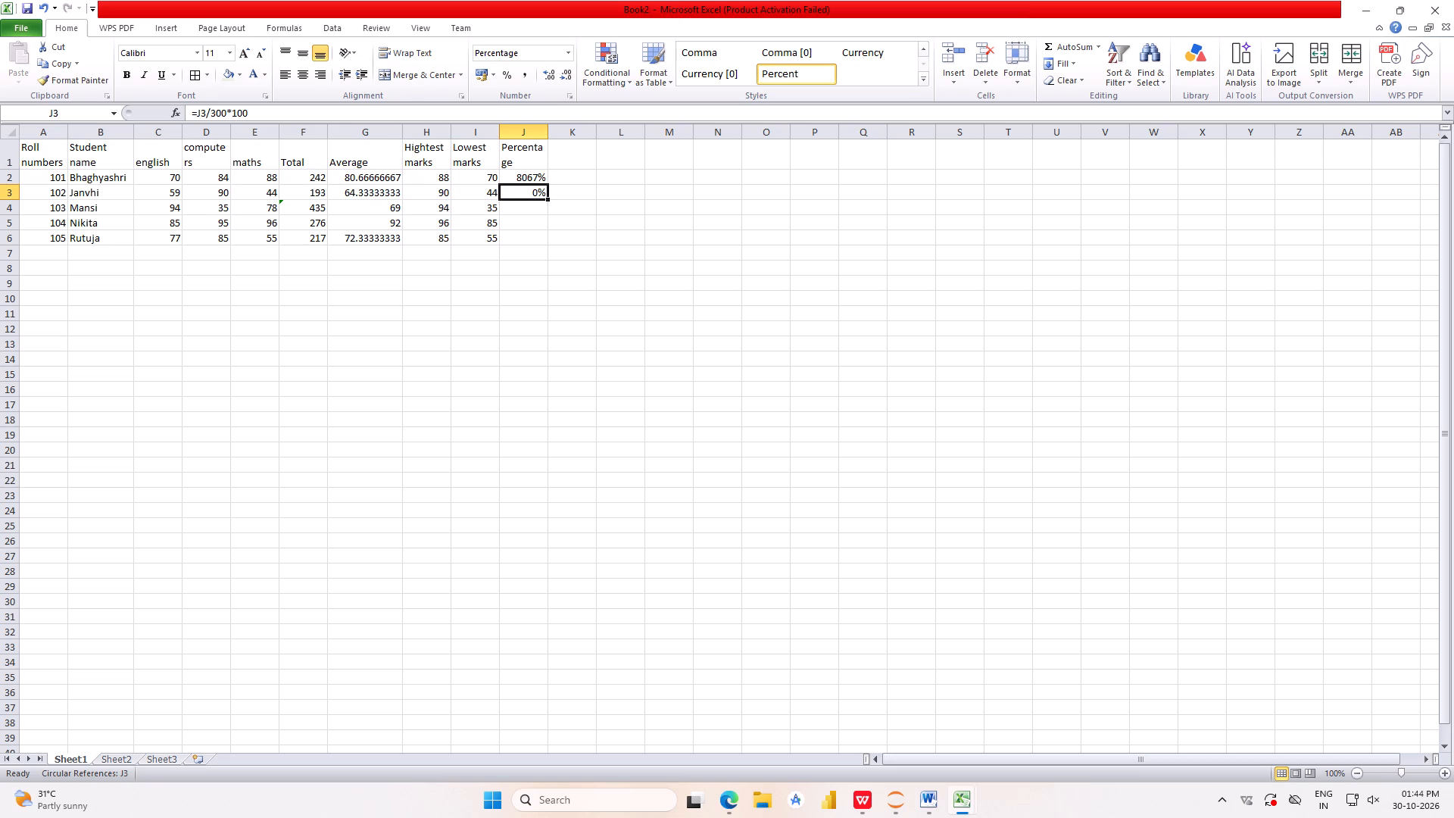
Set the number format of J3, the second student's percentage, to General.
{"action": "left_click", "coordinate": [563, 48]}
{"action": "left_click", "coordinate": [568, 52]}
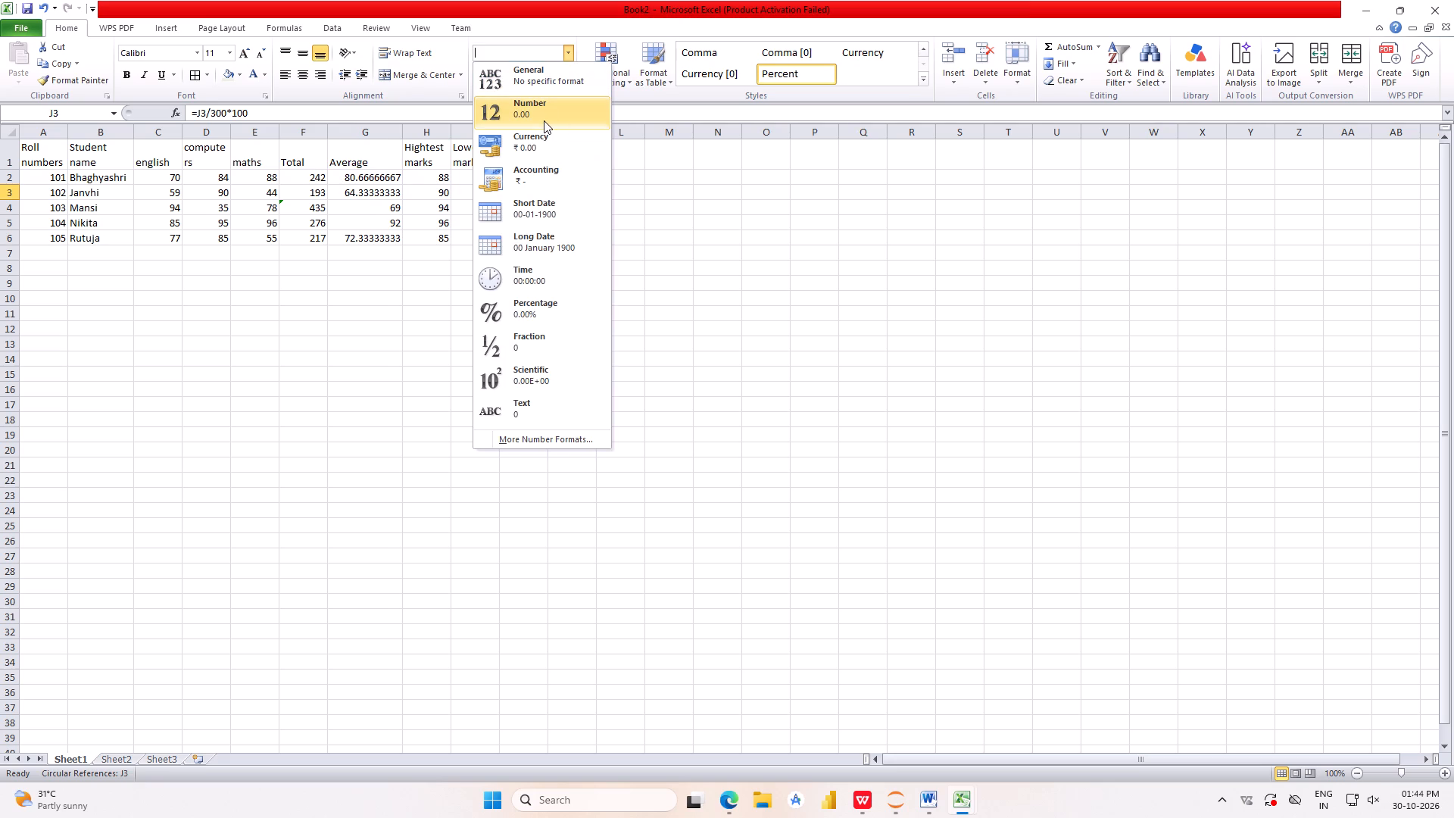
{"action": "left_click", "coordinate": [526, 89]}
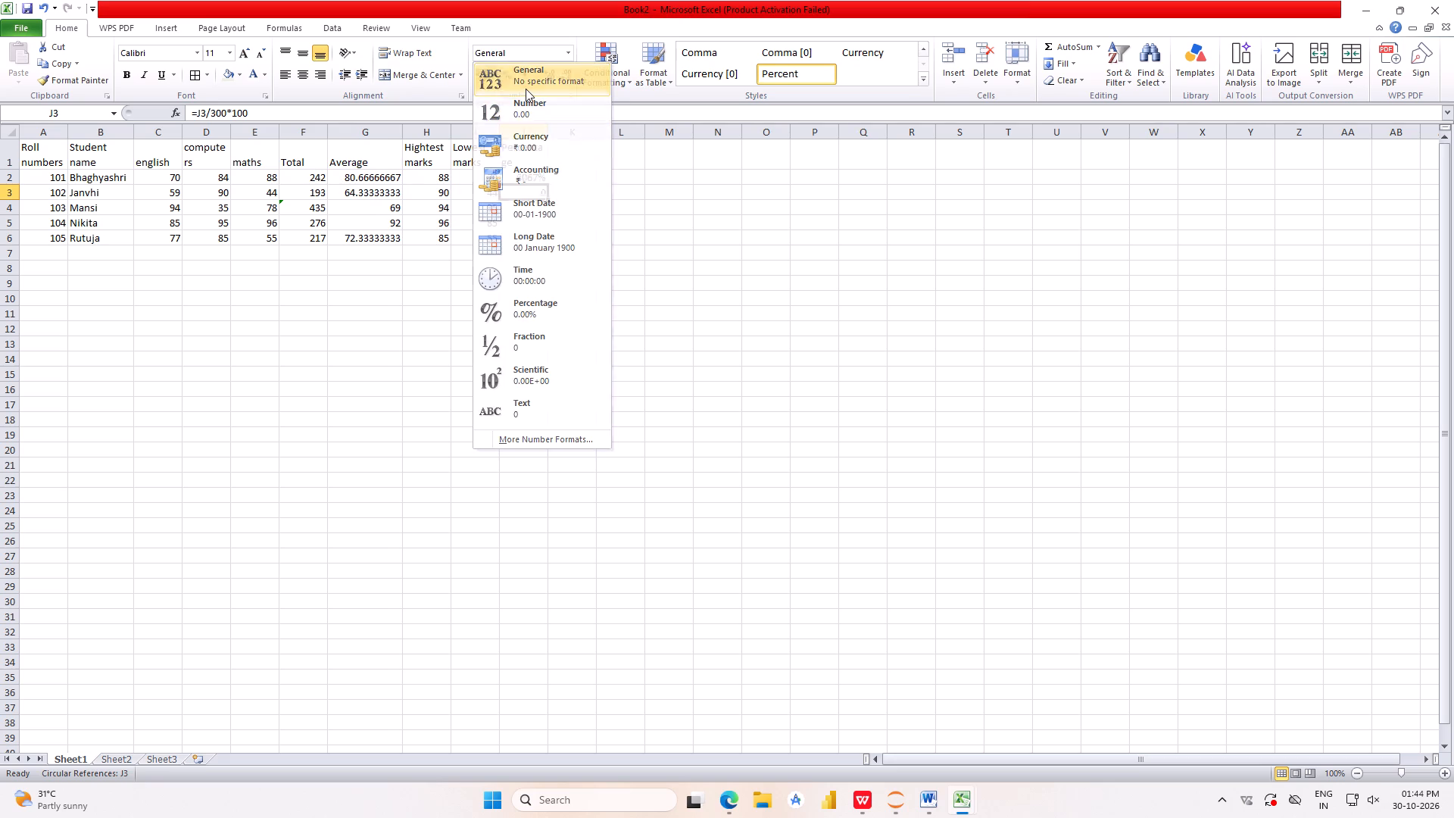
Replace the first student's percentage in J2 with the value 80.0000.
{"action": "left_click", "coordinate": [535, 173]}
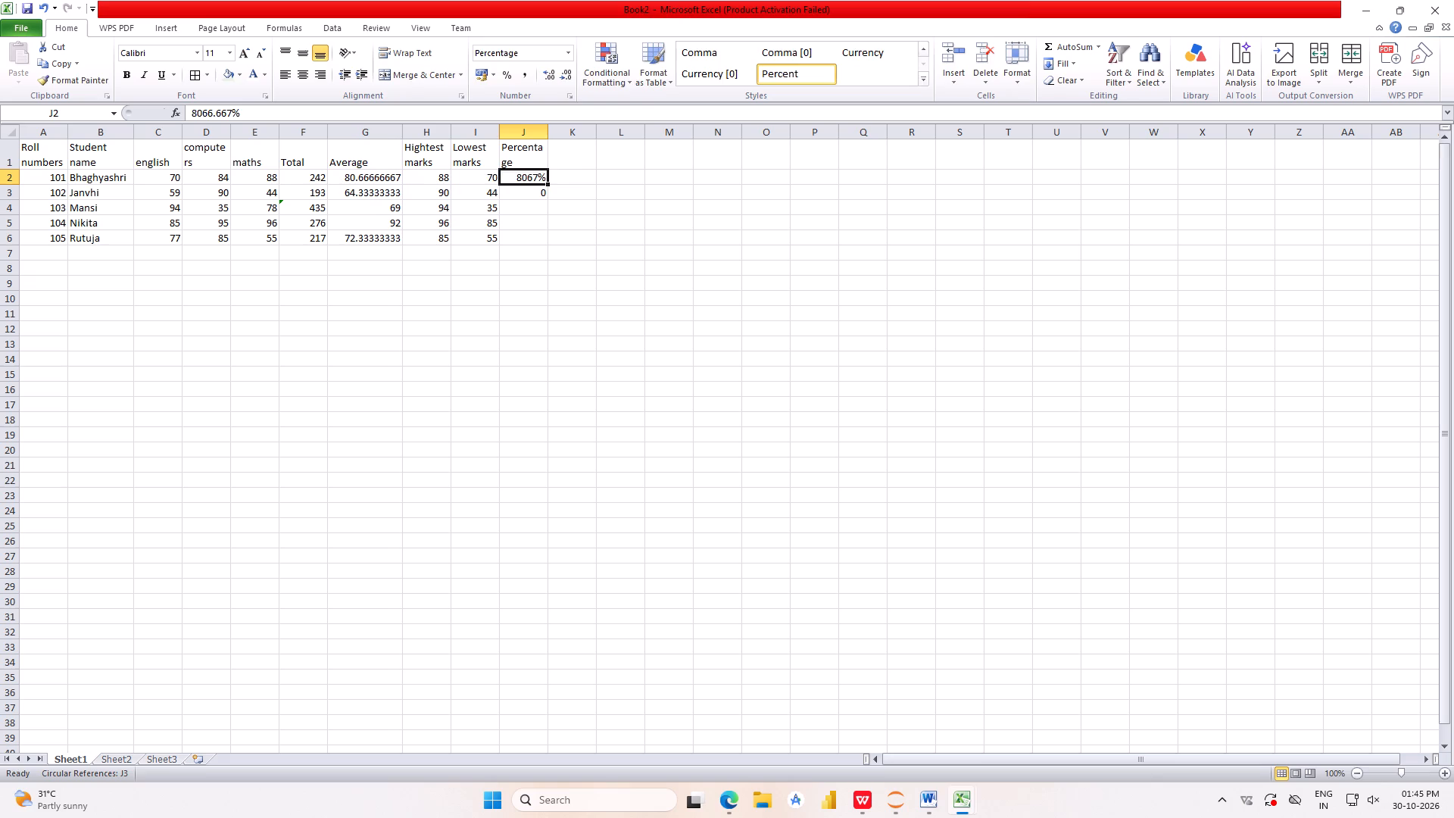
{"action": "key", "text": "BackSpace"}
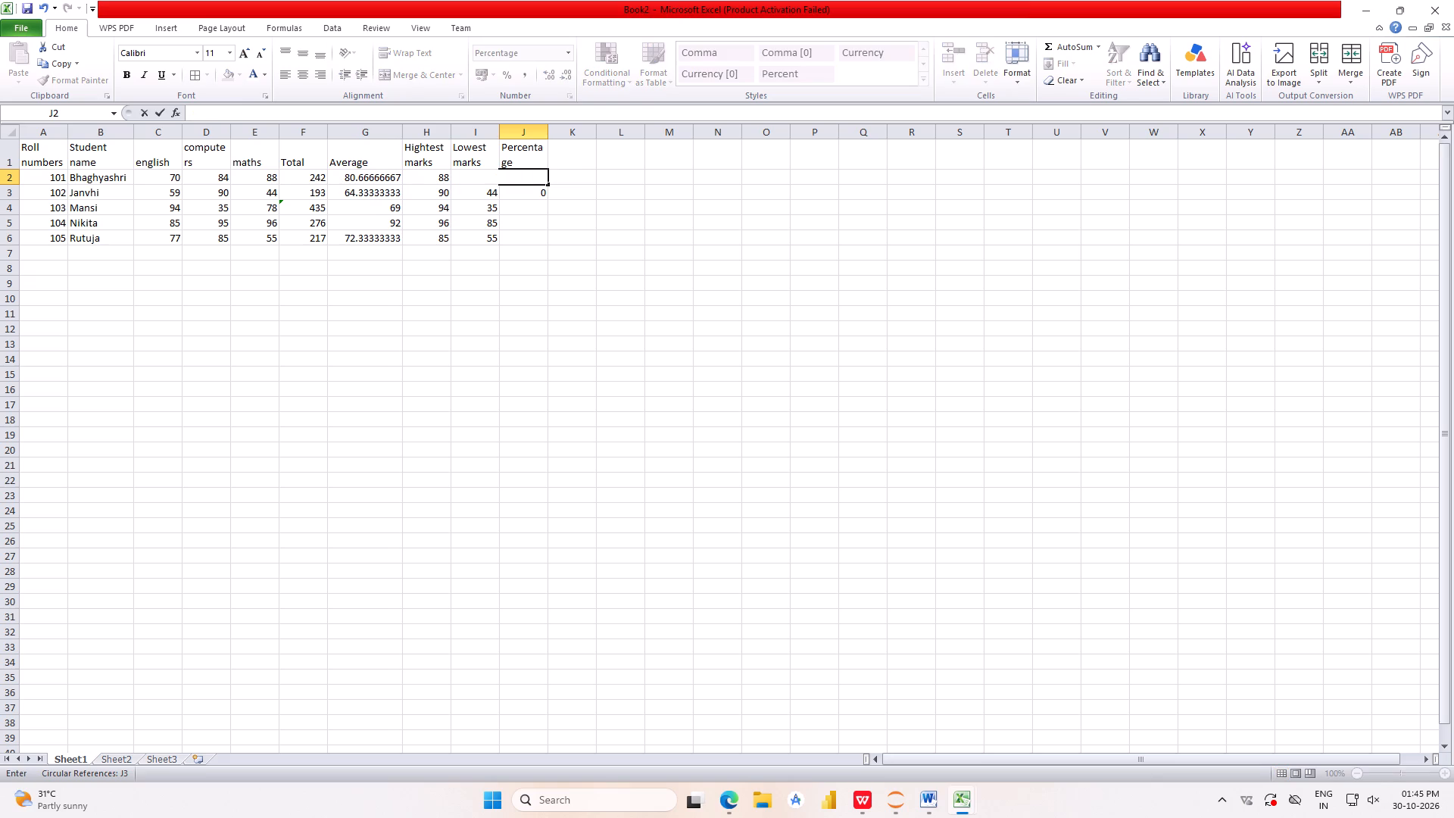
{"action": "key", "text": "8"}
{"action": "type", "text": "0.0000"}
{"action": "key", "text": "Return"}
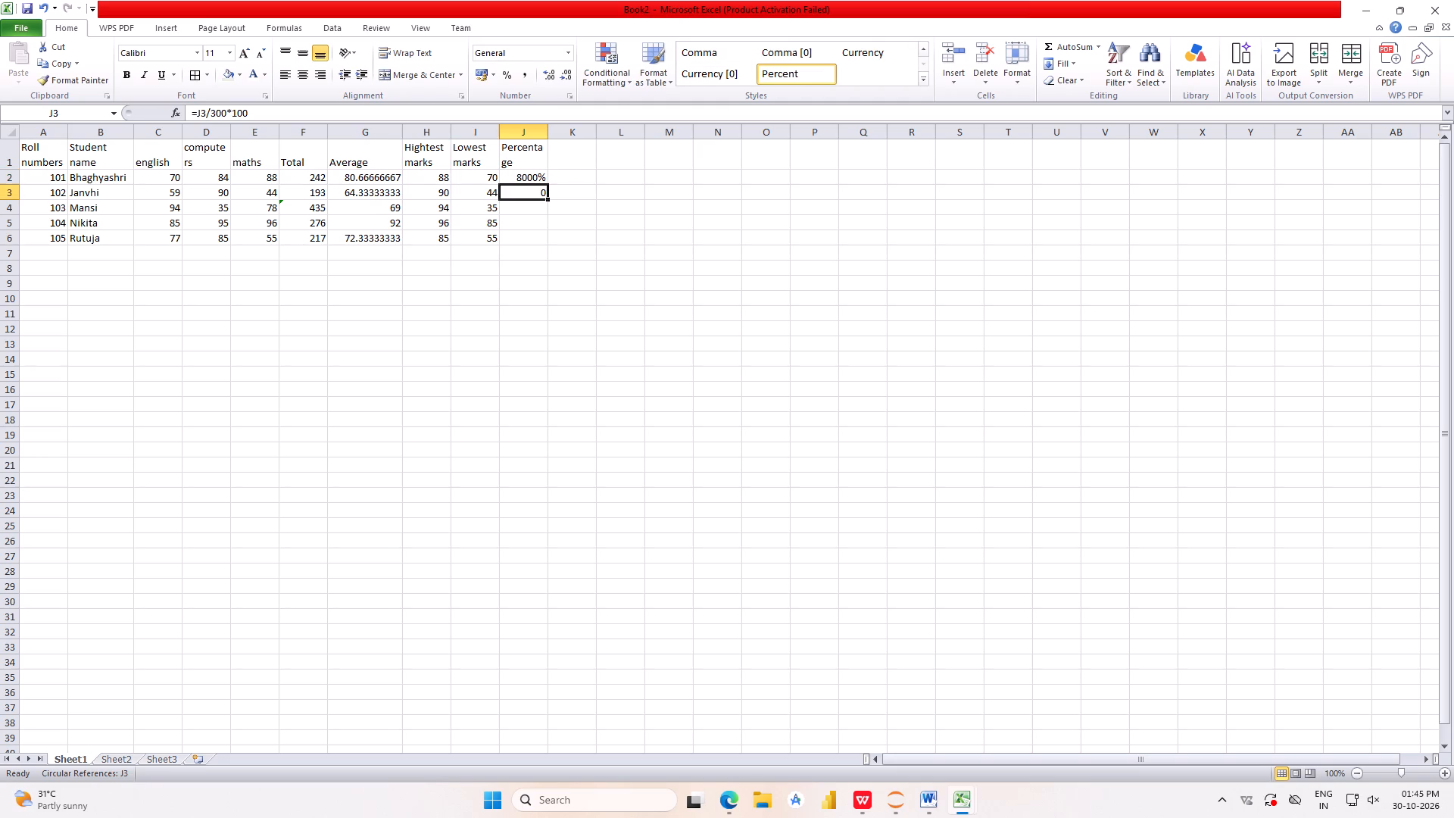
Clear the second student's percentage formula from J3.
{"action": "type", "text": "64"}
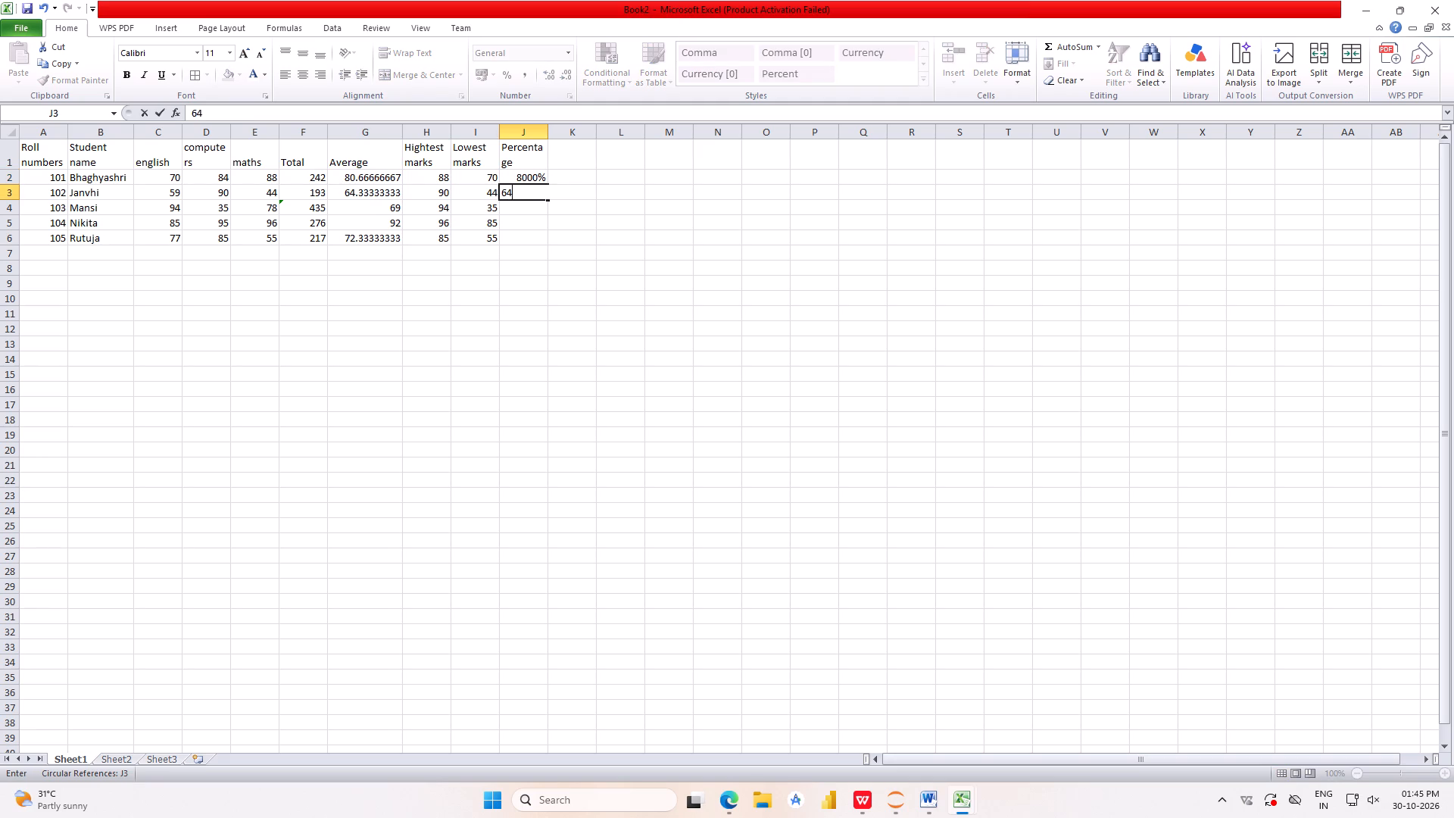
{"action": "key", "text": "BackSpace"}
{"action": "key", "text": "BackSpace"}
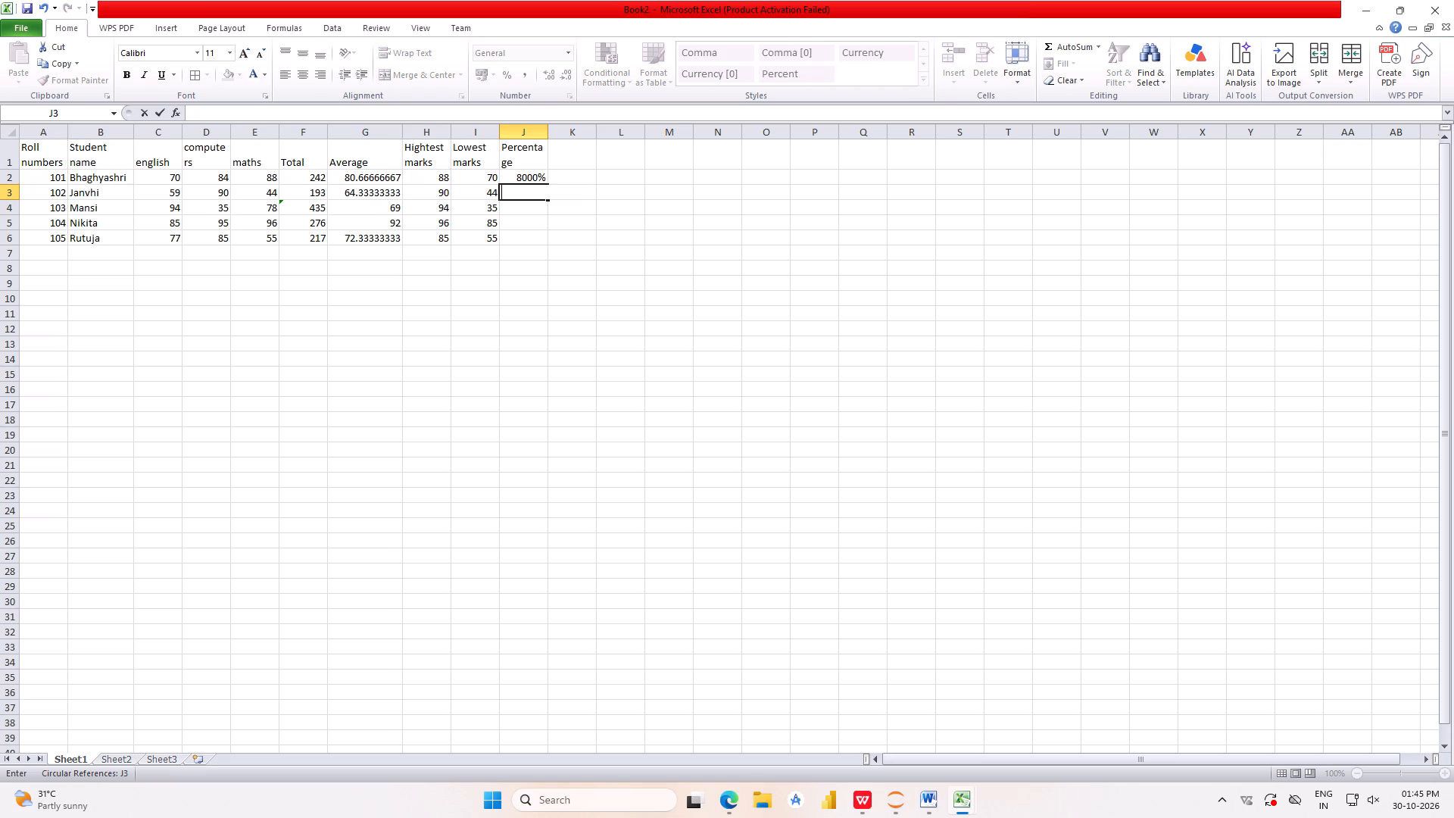
Set the number format of J2, the first student's percentage, to General.
{"action": "left_click", "coordinate": [526, 178]}
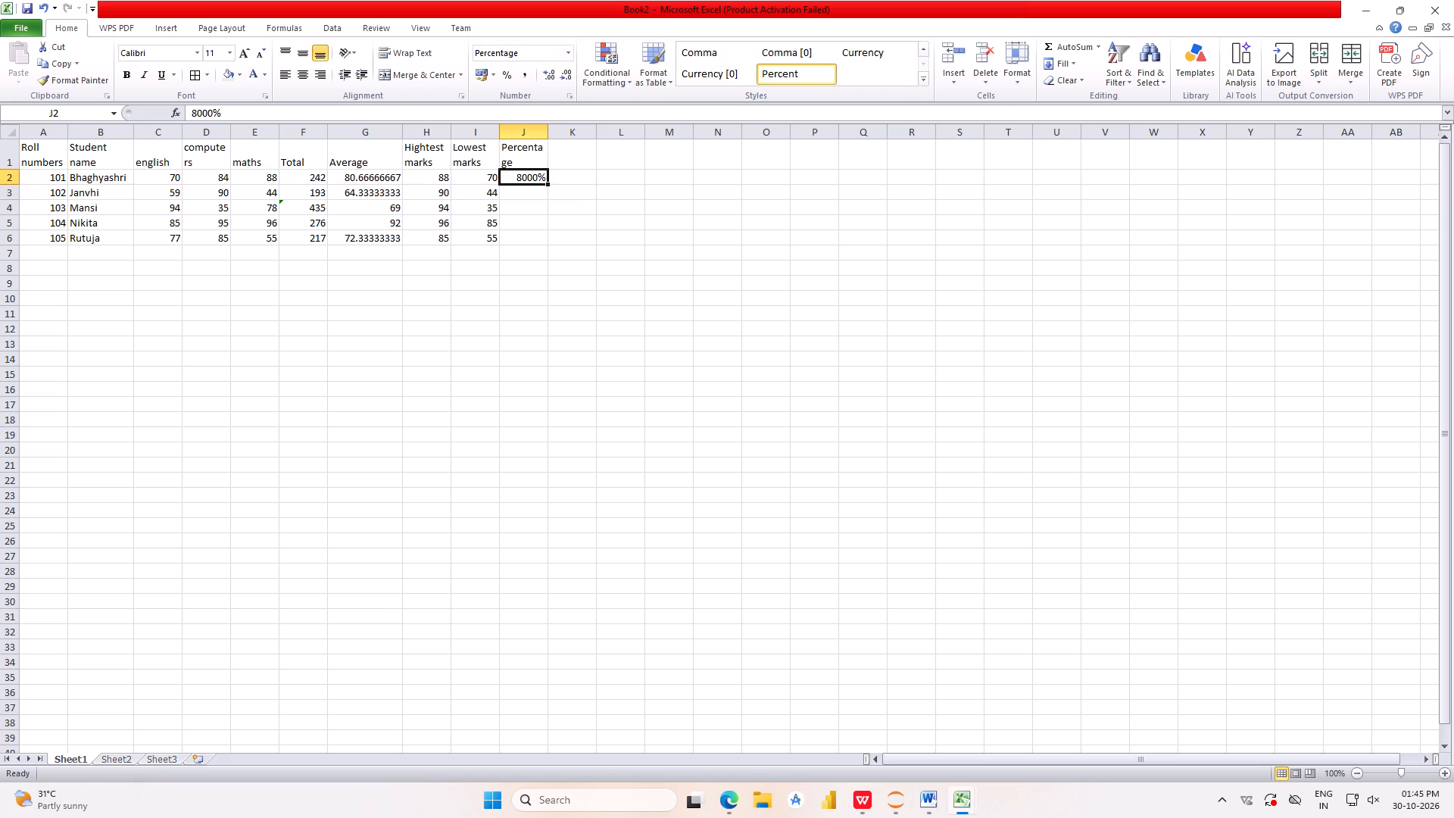
{"action": "left_click", "coordinate": [571, 52]}
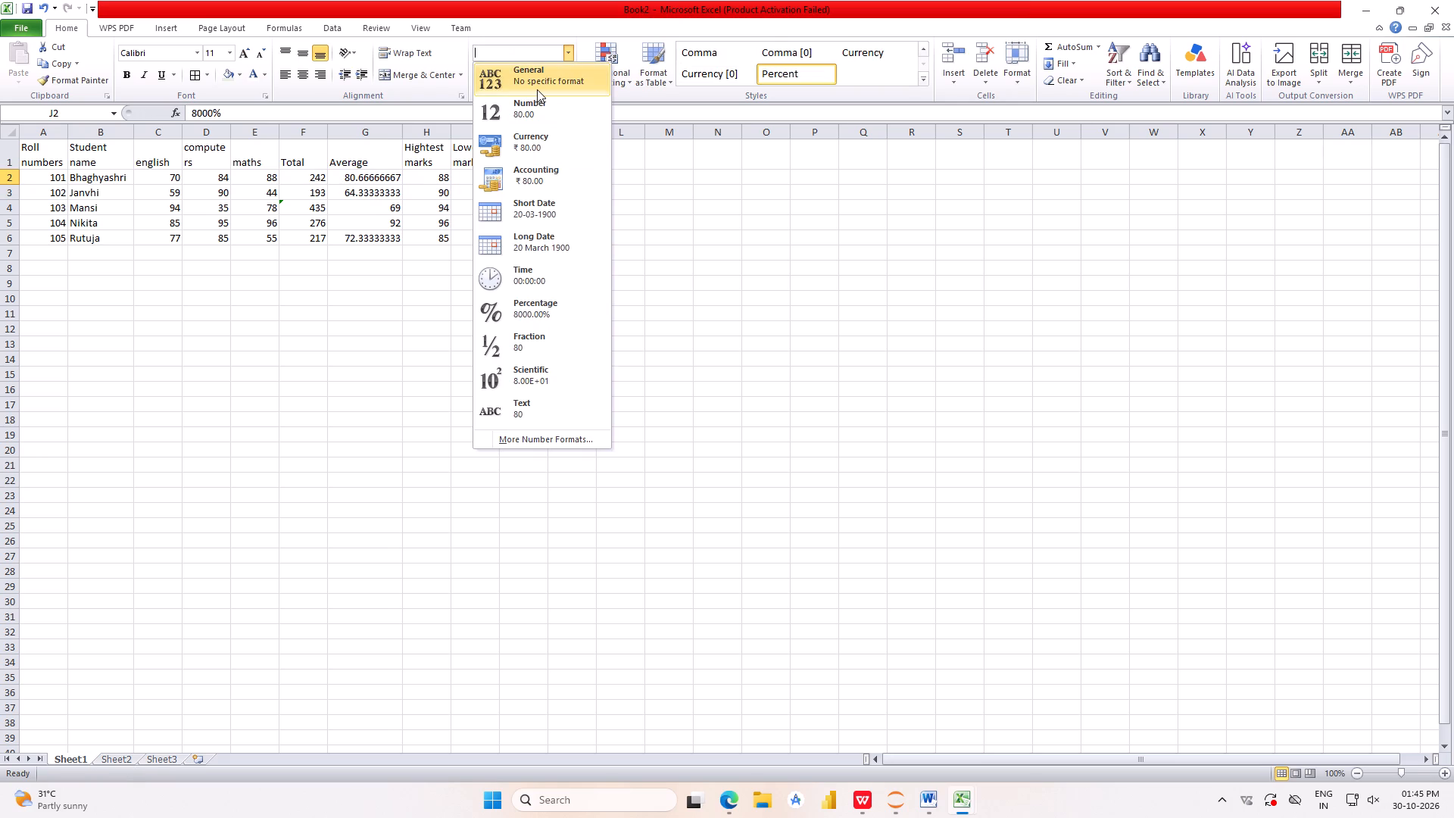
{"action": "left_click", "coordinate": [537, 89]}
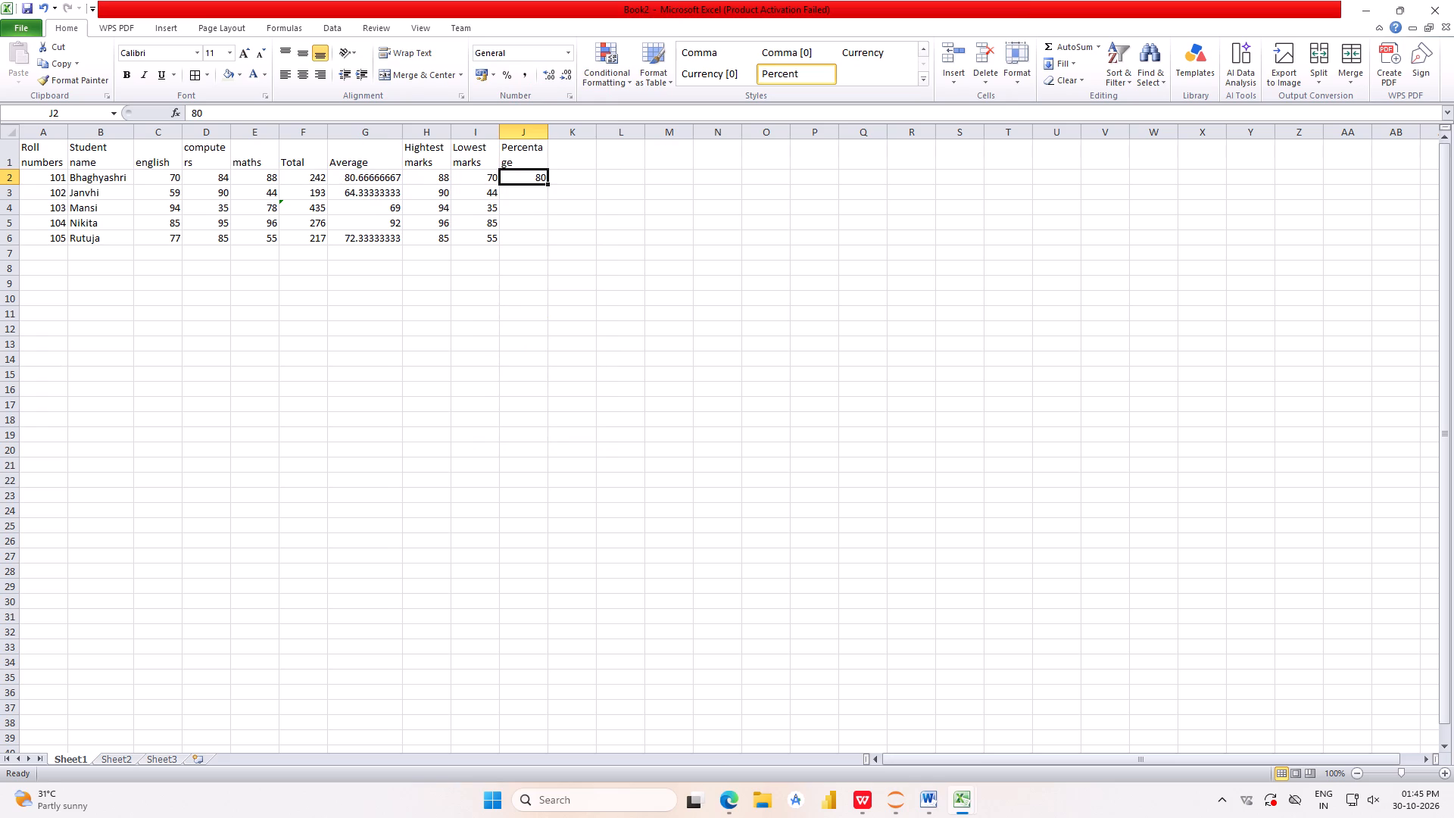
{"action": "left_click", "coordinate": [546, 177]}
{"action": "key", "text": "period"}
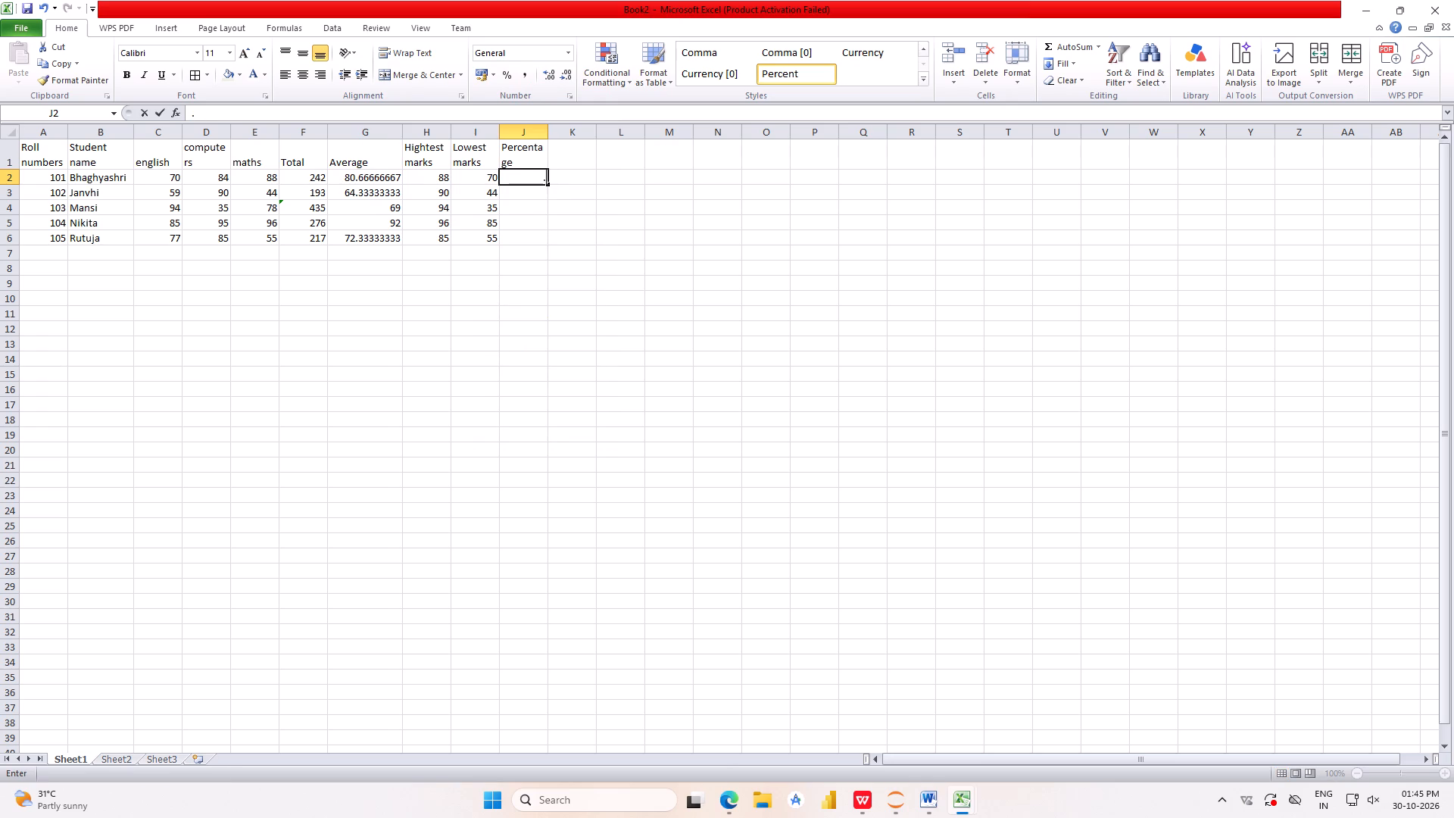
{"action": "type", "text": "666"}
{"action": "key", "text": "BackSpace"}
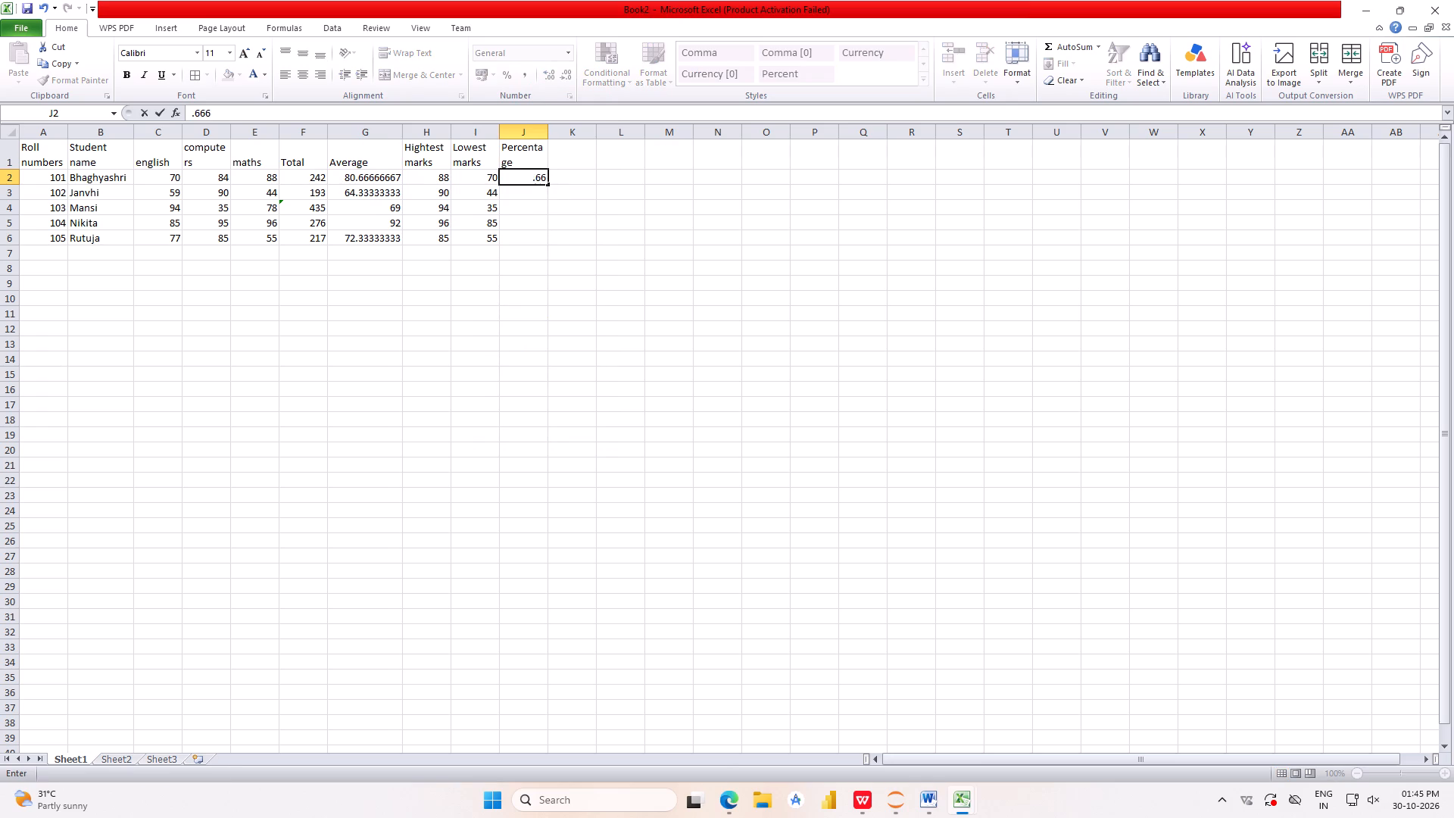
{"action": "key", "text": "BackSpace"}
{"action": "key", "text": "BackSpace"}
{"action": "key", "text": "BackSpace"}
Enter the formula =F2/300*100 in J2 for the first student's percentage.
{"action": "left_click", "coordinate": [502, 179]}
{"action": "key", "text": "equal"}
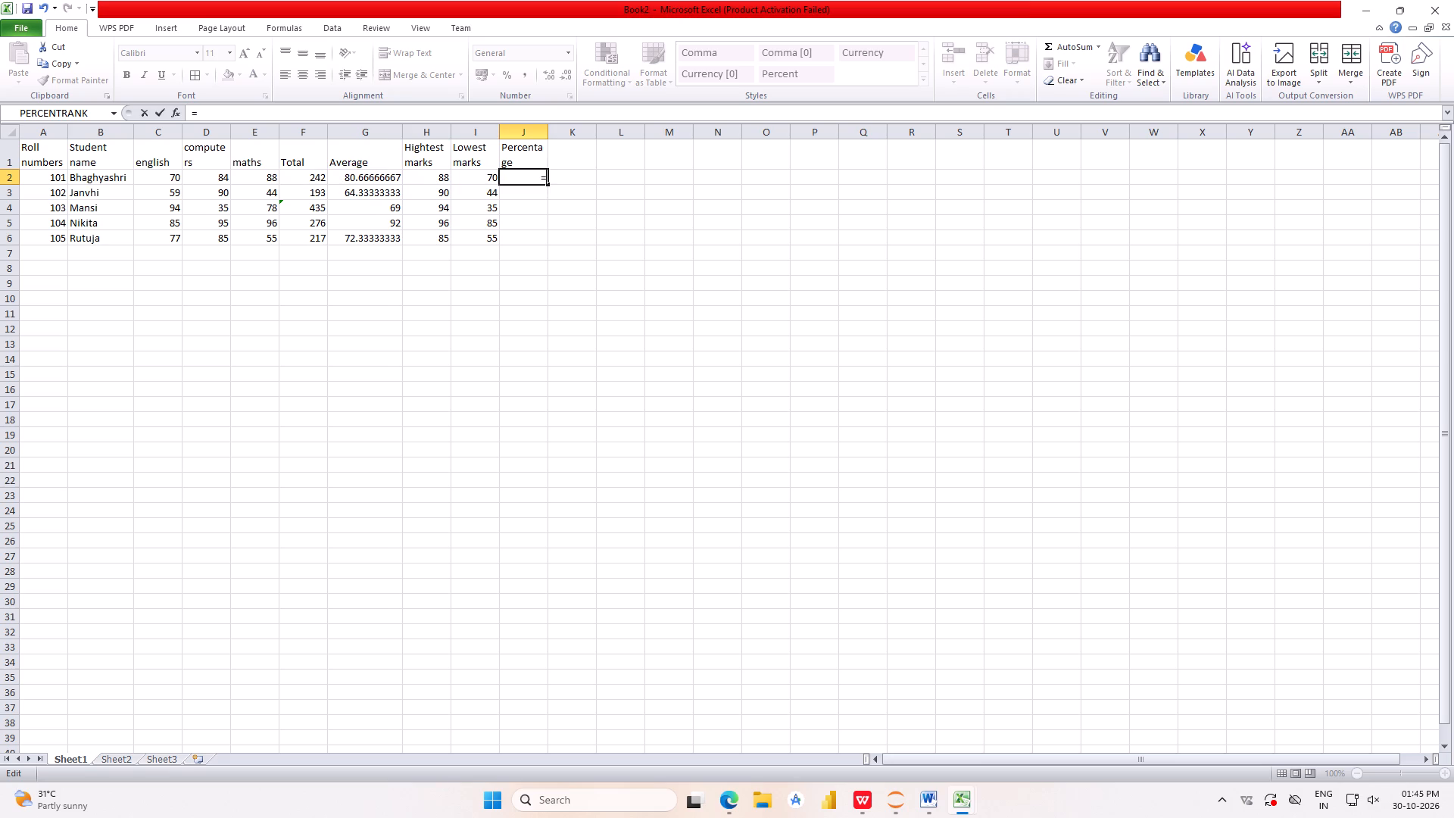
{"action": "key", "text": "f"}
{"action": "key", "text": "BackSpace"}
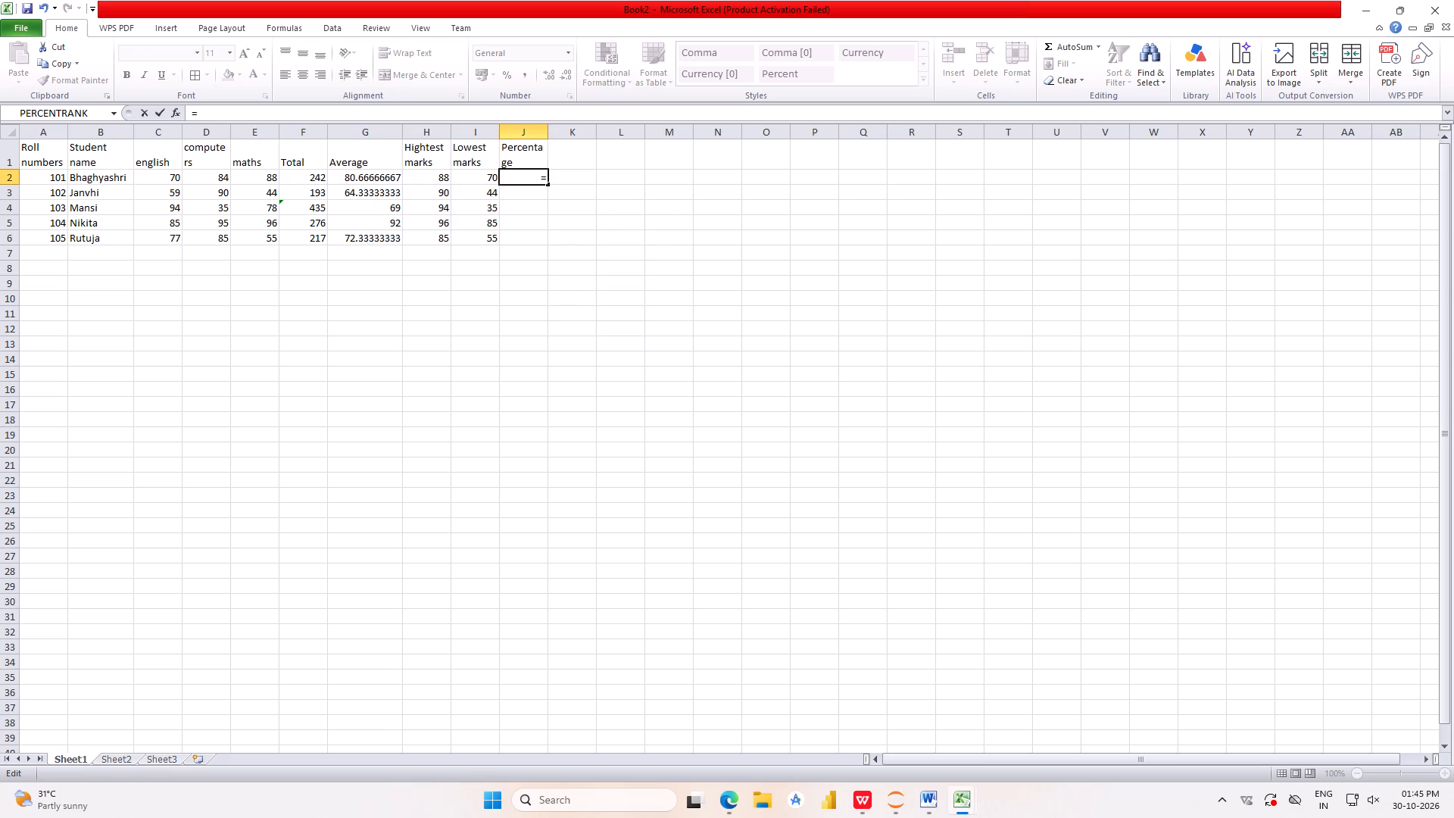
{"action": "key", "text": "f"}
{"action": "key", "text": "2"}
{"action": "key", "text": "slash"}
{"action": "type", "text": "300"}
{"action": "key", "text": "shift+asterisk"}
{"action": "type", "text": "100"}
{"action": "key", "text": "Return"}
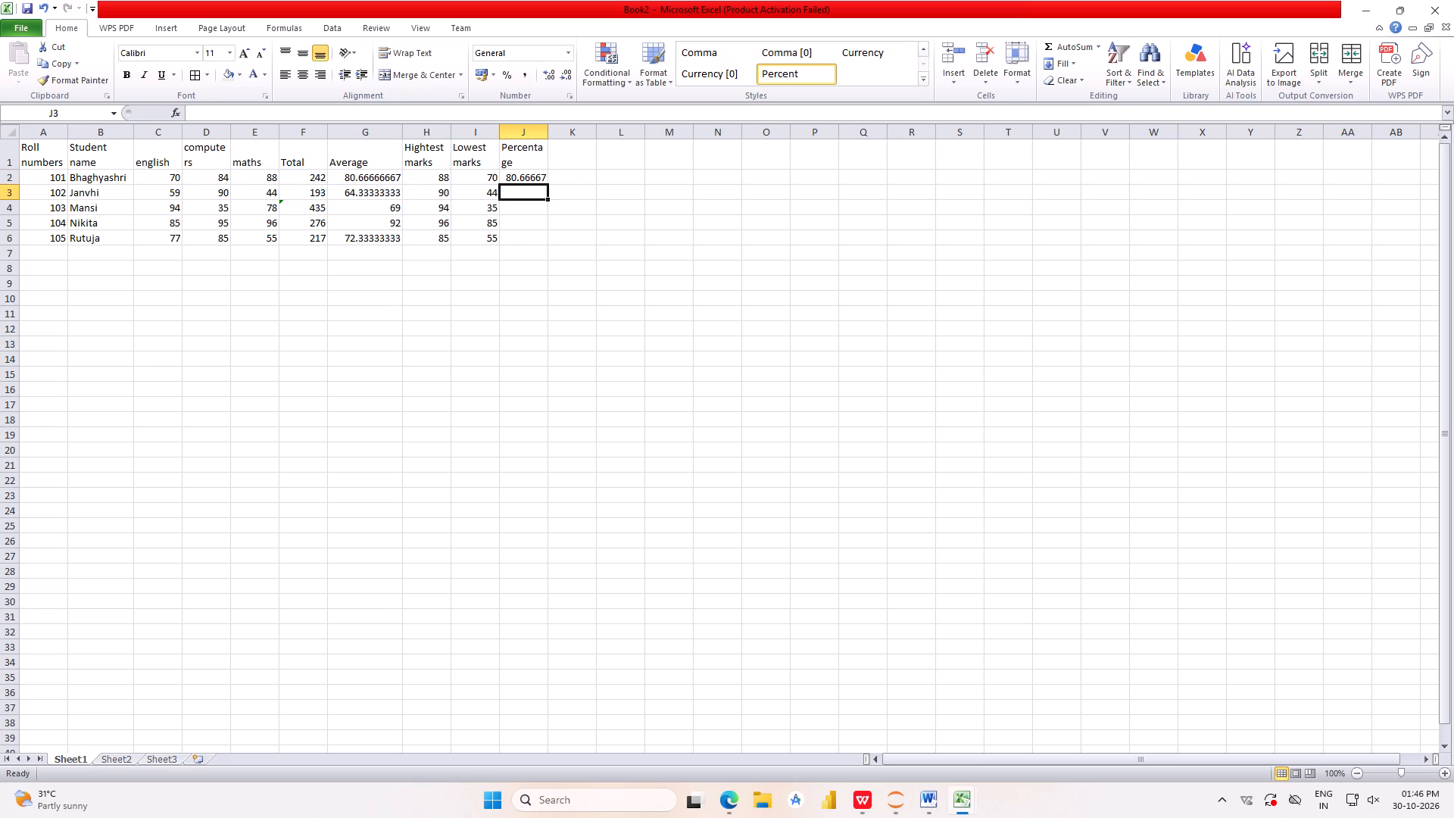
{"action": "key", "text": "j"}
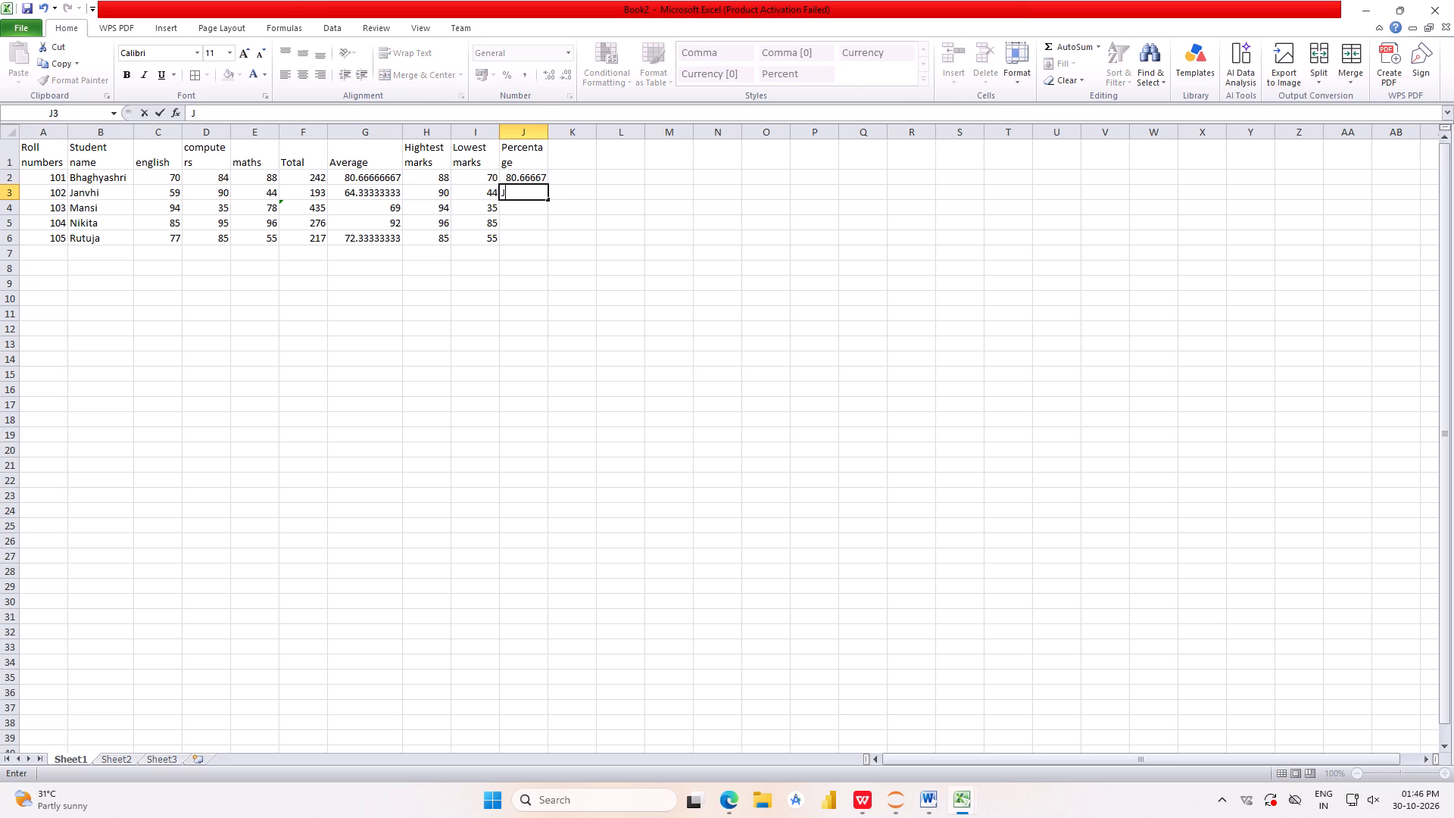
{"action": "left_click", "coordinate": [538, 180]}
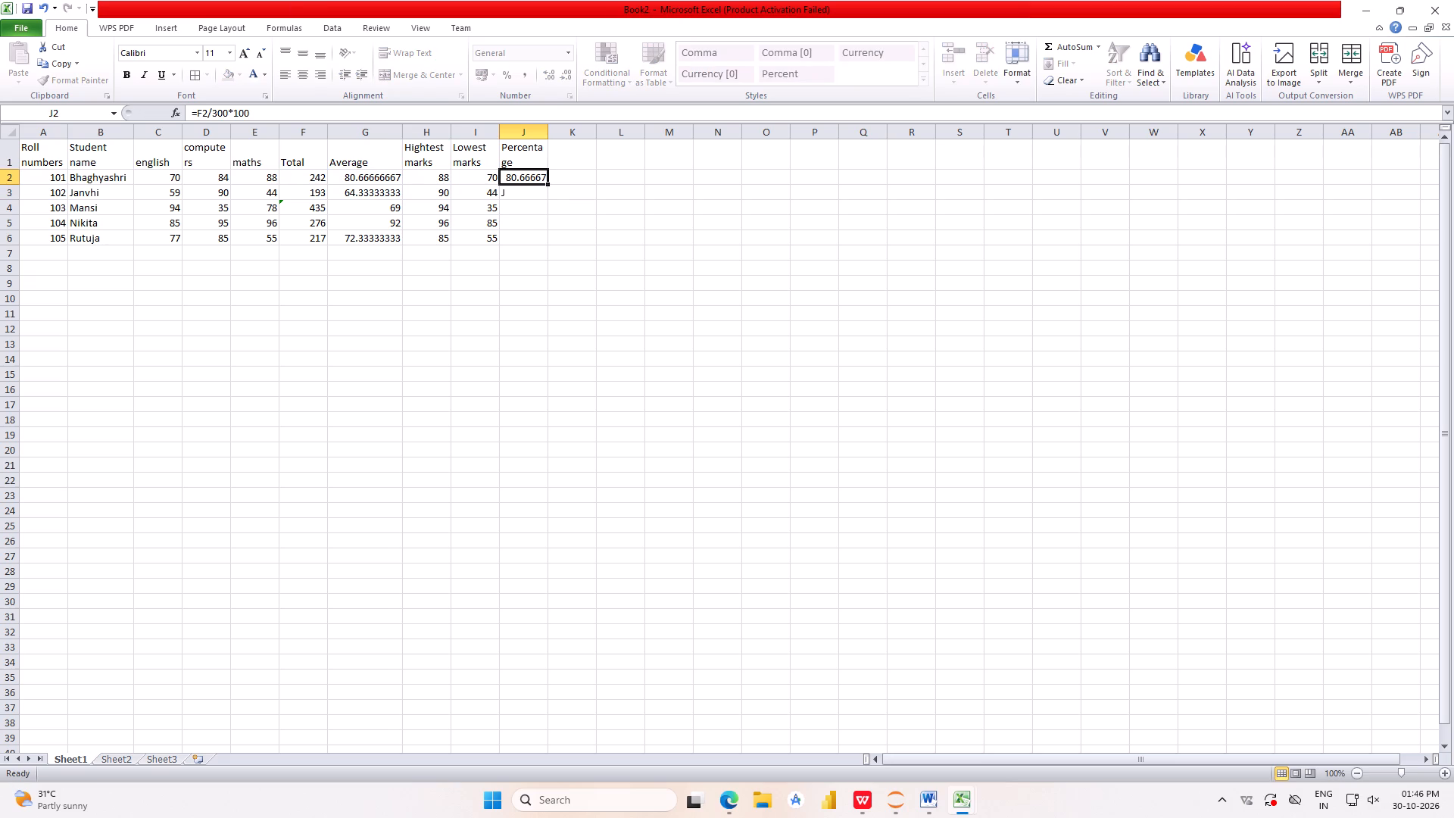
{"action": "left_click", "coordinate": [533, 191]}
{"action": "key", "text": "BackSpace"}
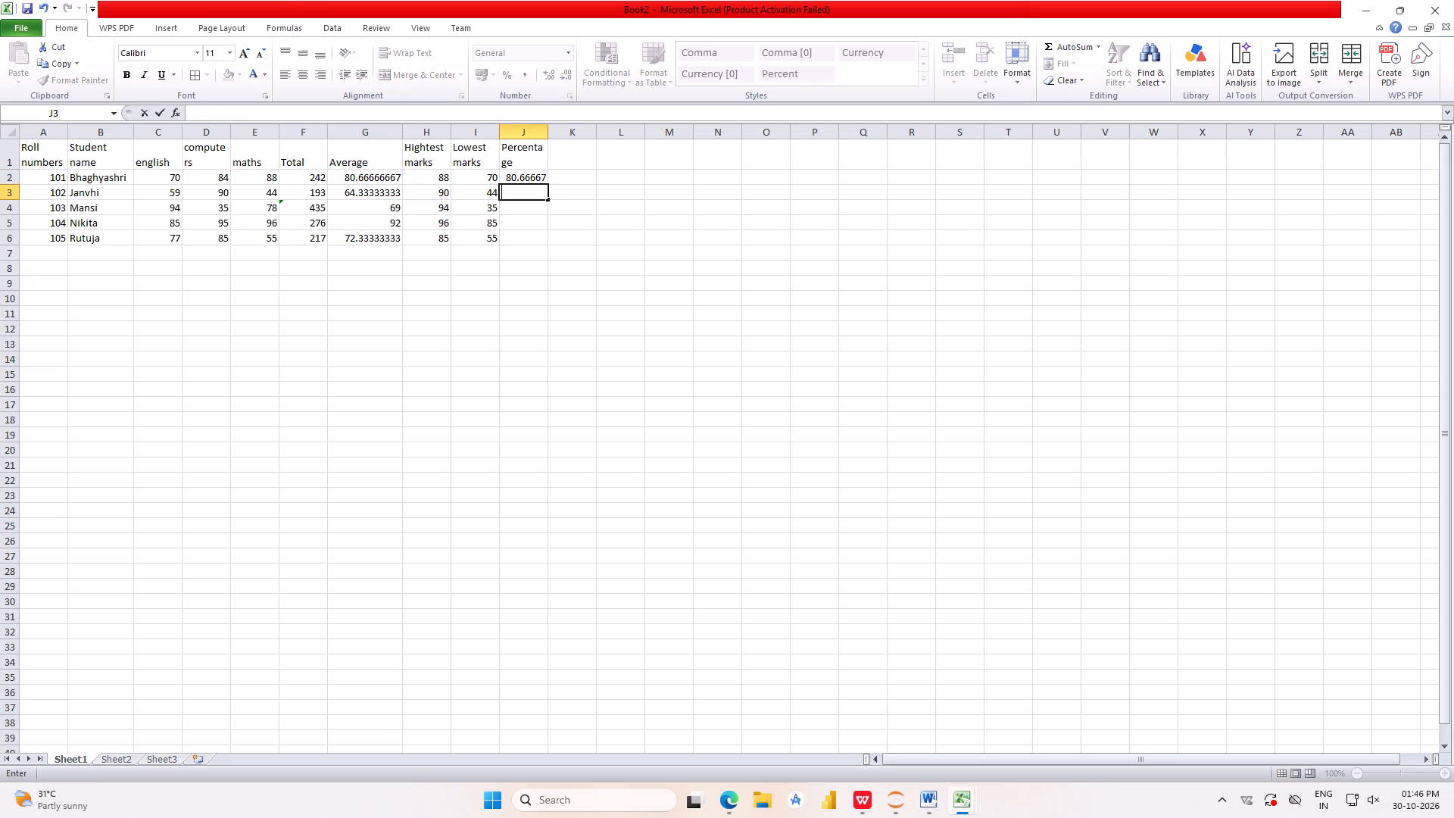
Fill the percentage formula from J2 down through J6 for all the remaining students.
{"action": "left_click", "coordinate": [536, 179]}
{"action": "left_click_drag", "start_coordinate": [546, 183], "coordinate": [546, 238]}
{"action": "right_click_drag", "start_coordinate": [546, 215], "coordinate": [546, 238]}
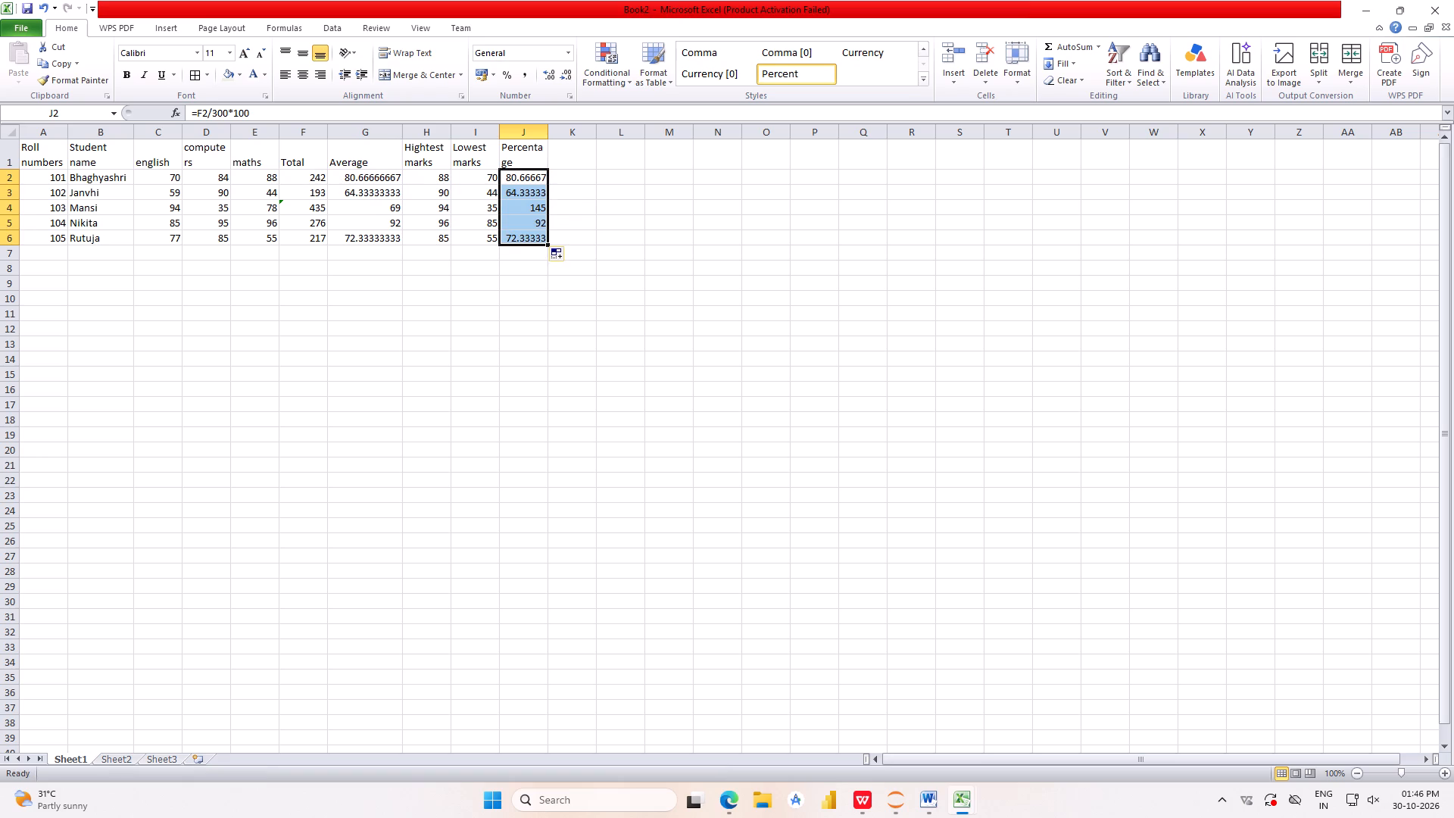
Enter the column heading Result in K1, beside the Percentage heading.
{"action": "left_click", "coordinate": [582, 157]}
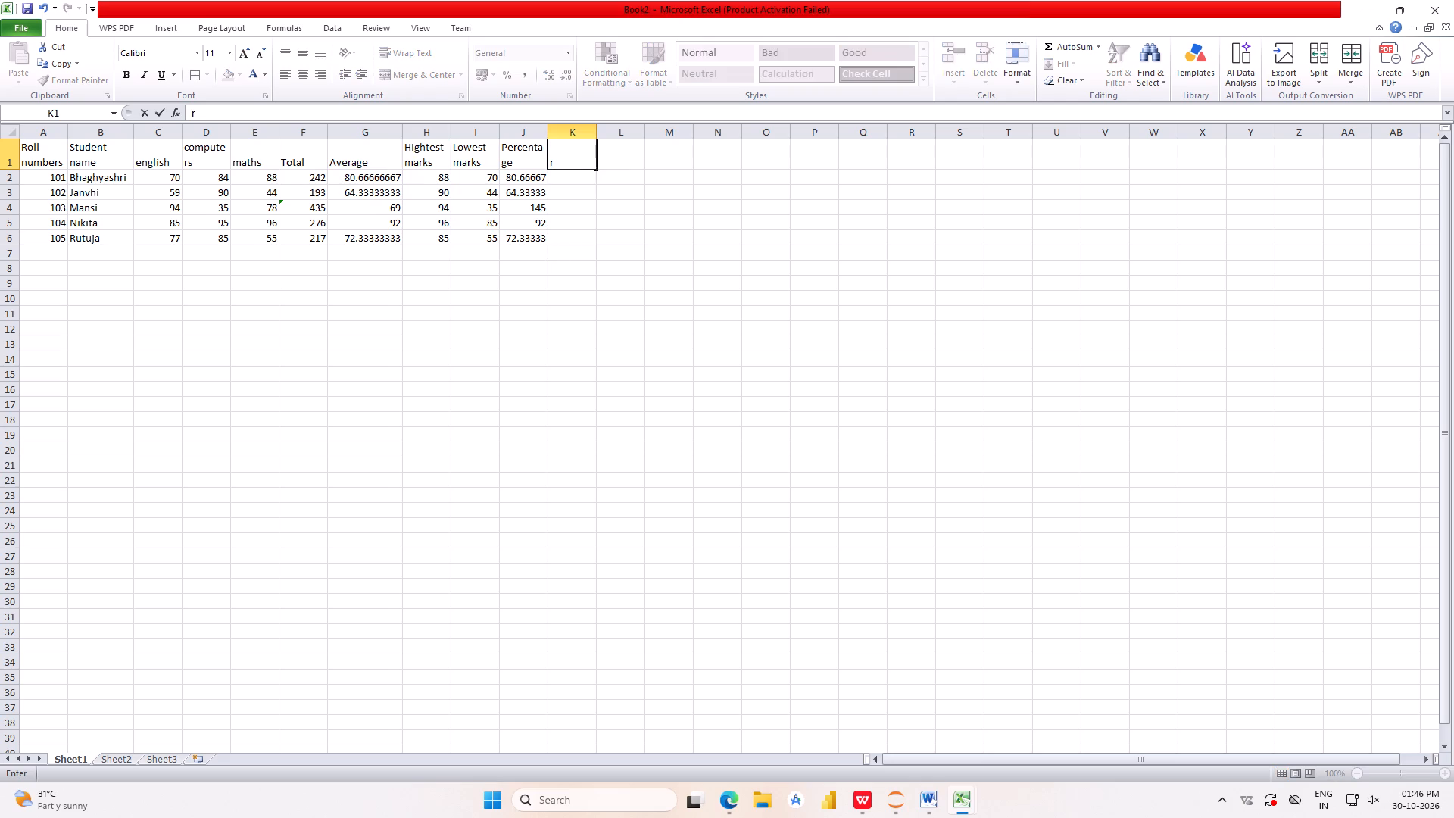
{"action": "key", "text": "BackSpace"}
{"action": "type", "text": "RE"}
{"action": "key", "text": "BackSpace"}
{"action": "type", "text": "esult"}
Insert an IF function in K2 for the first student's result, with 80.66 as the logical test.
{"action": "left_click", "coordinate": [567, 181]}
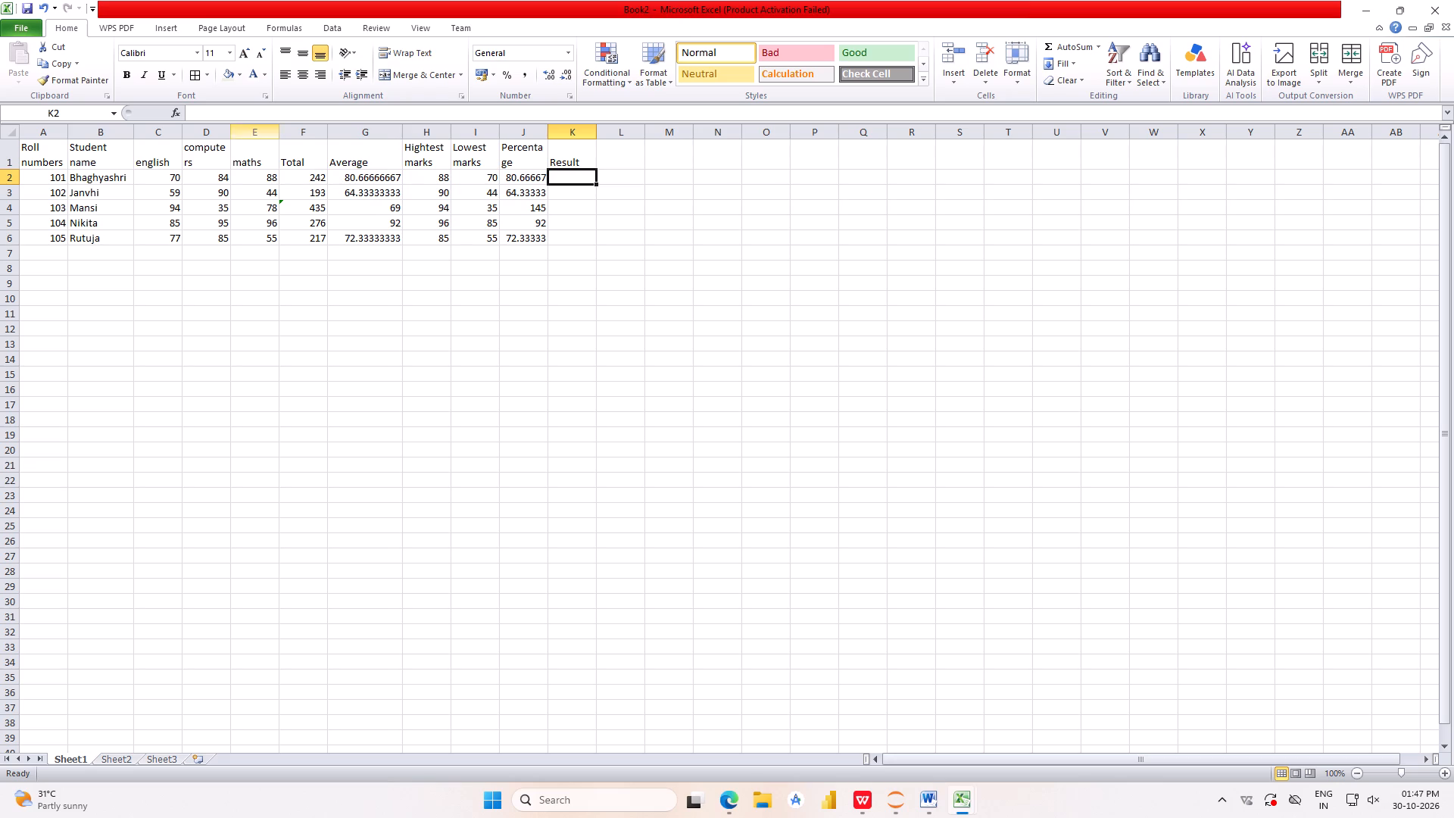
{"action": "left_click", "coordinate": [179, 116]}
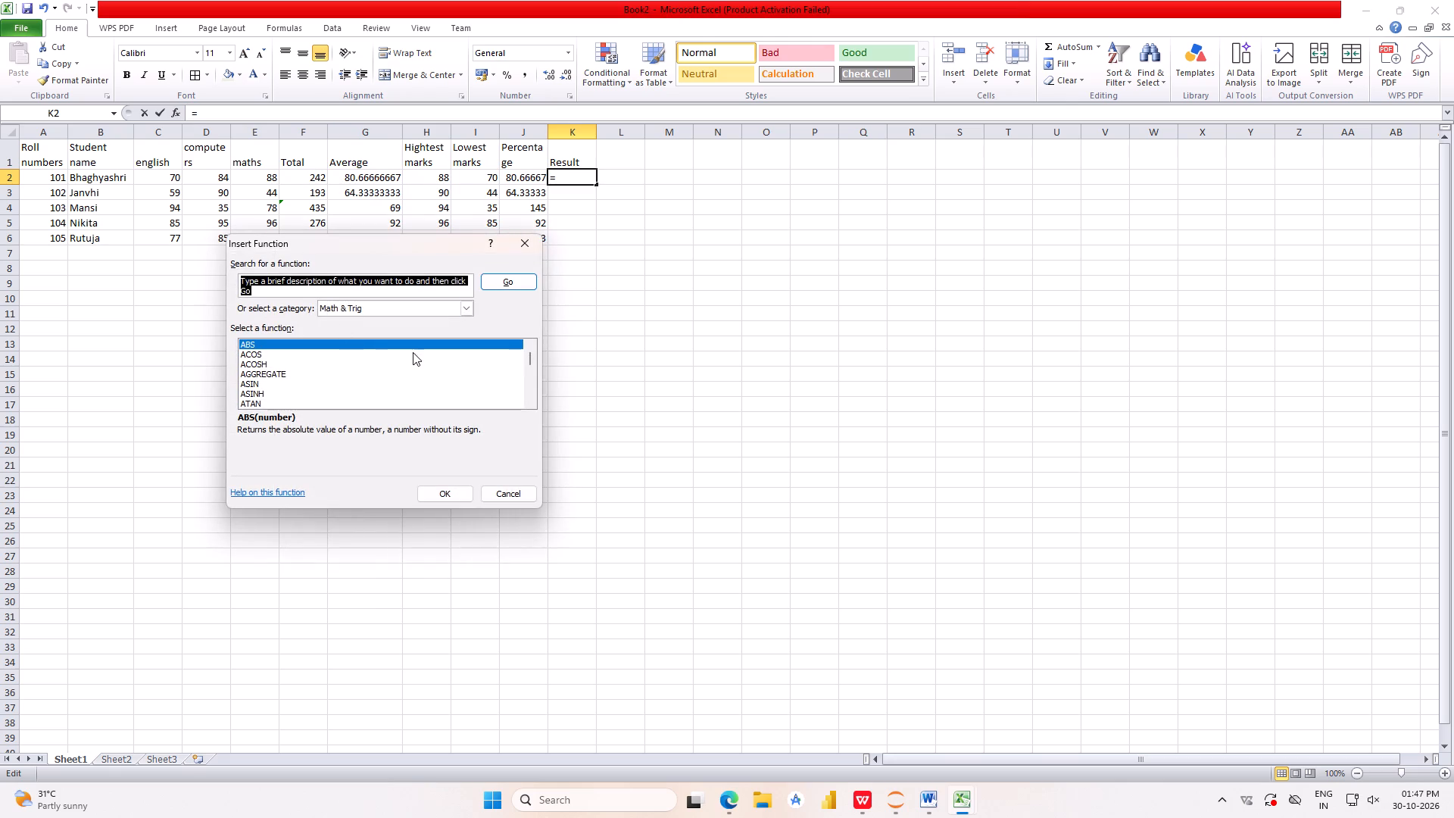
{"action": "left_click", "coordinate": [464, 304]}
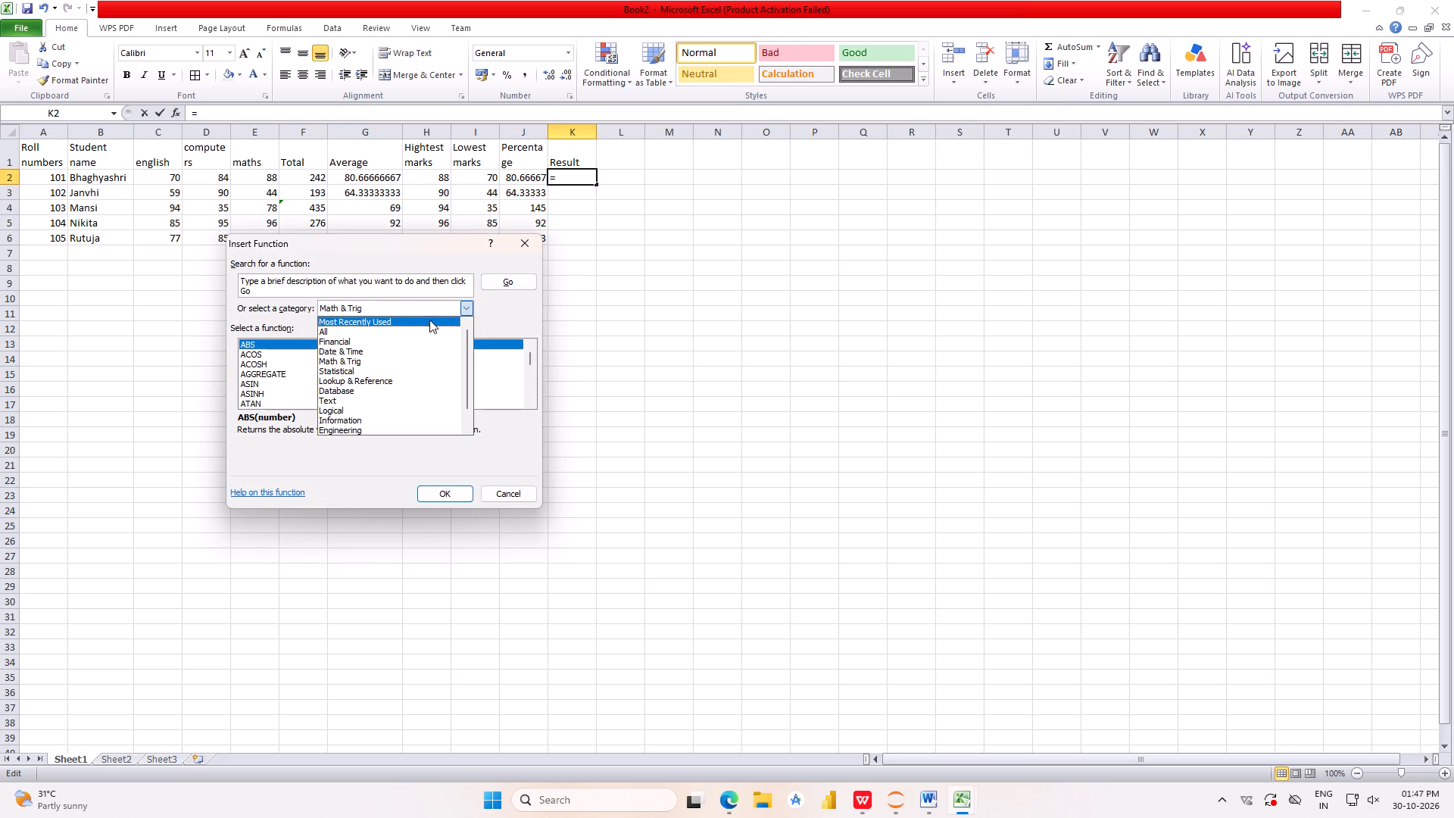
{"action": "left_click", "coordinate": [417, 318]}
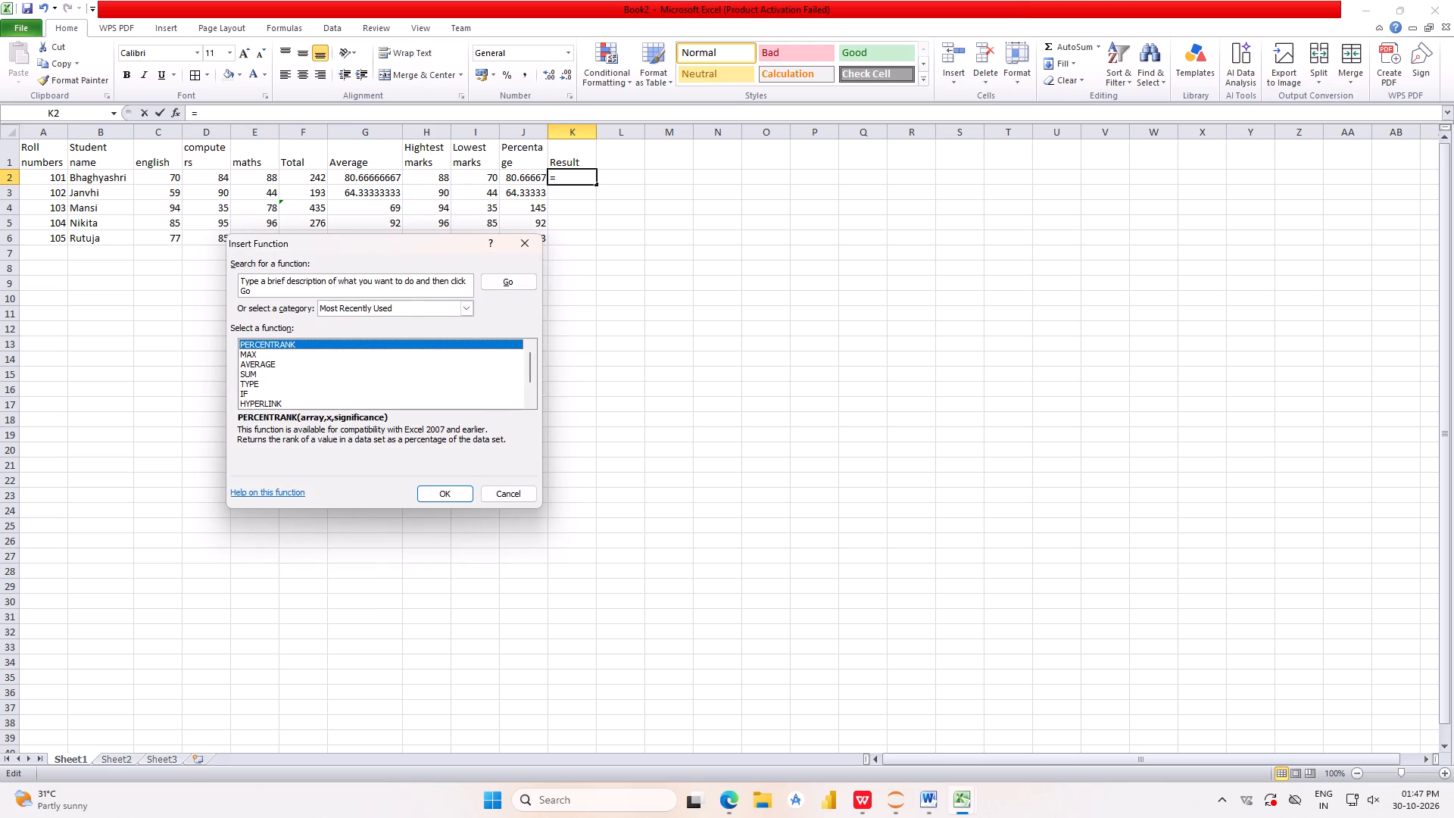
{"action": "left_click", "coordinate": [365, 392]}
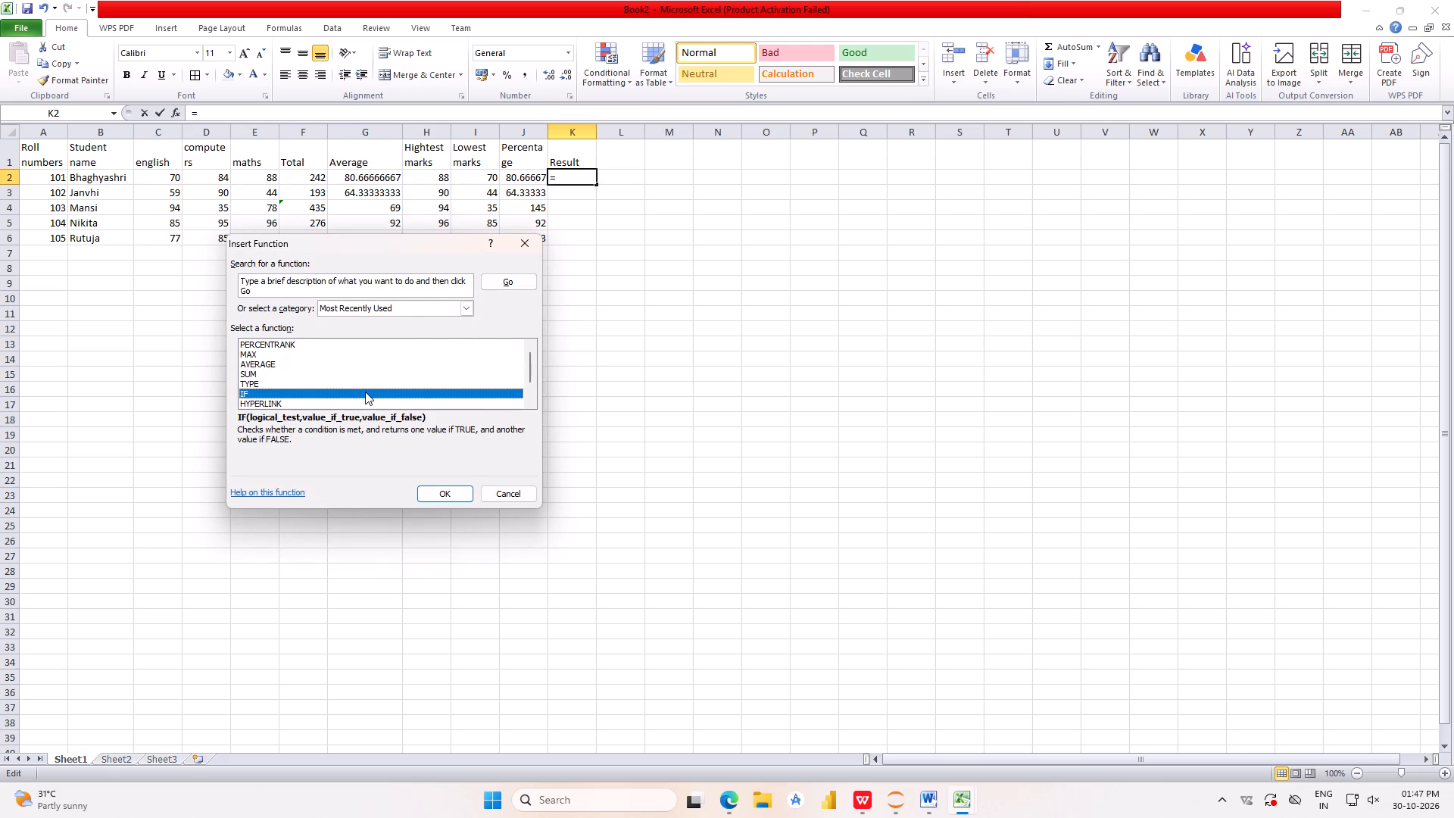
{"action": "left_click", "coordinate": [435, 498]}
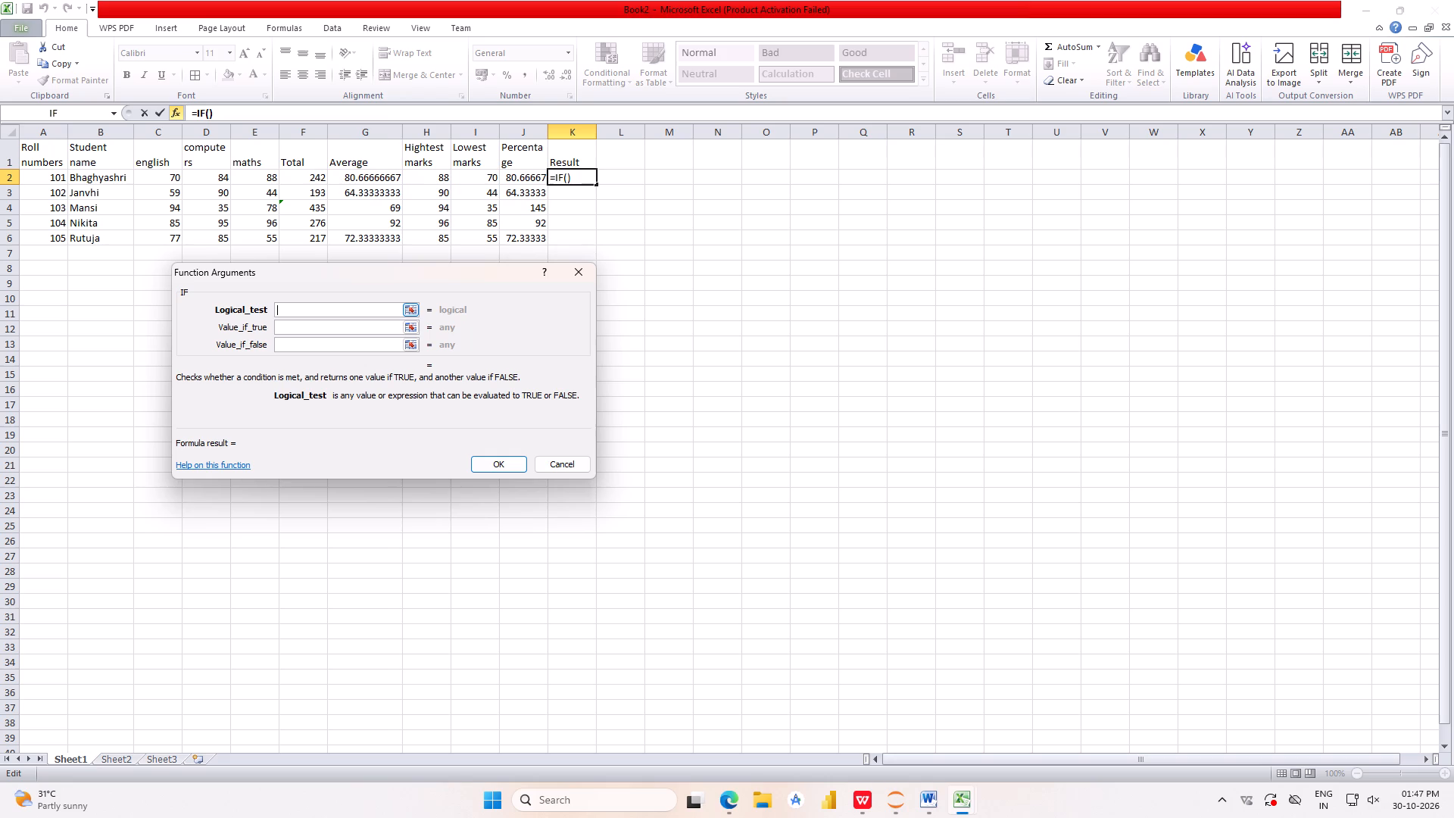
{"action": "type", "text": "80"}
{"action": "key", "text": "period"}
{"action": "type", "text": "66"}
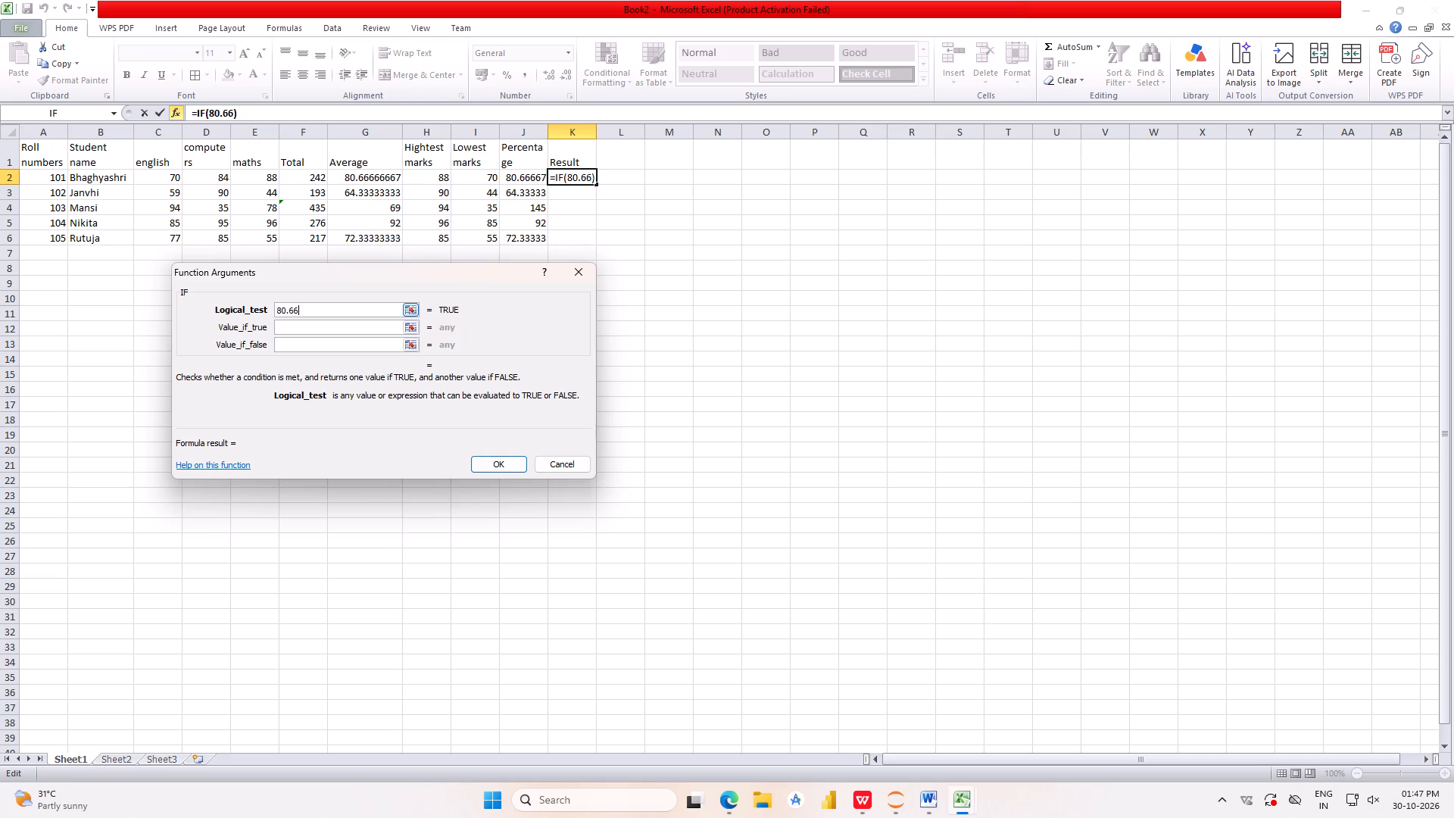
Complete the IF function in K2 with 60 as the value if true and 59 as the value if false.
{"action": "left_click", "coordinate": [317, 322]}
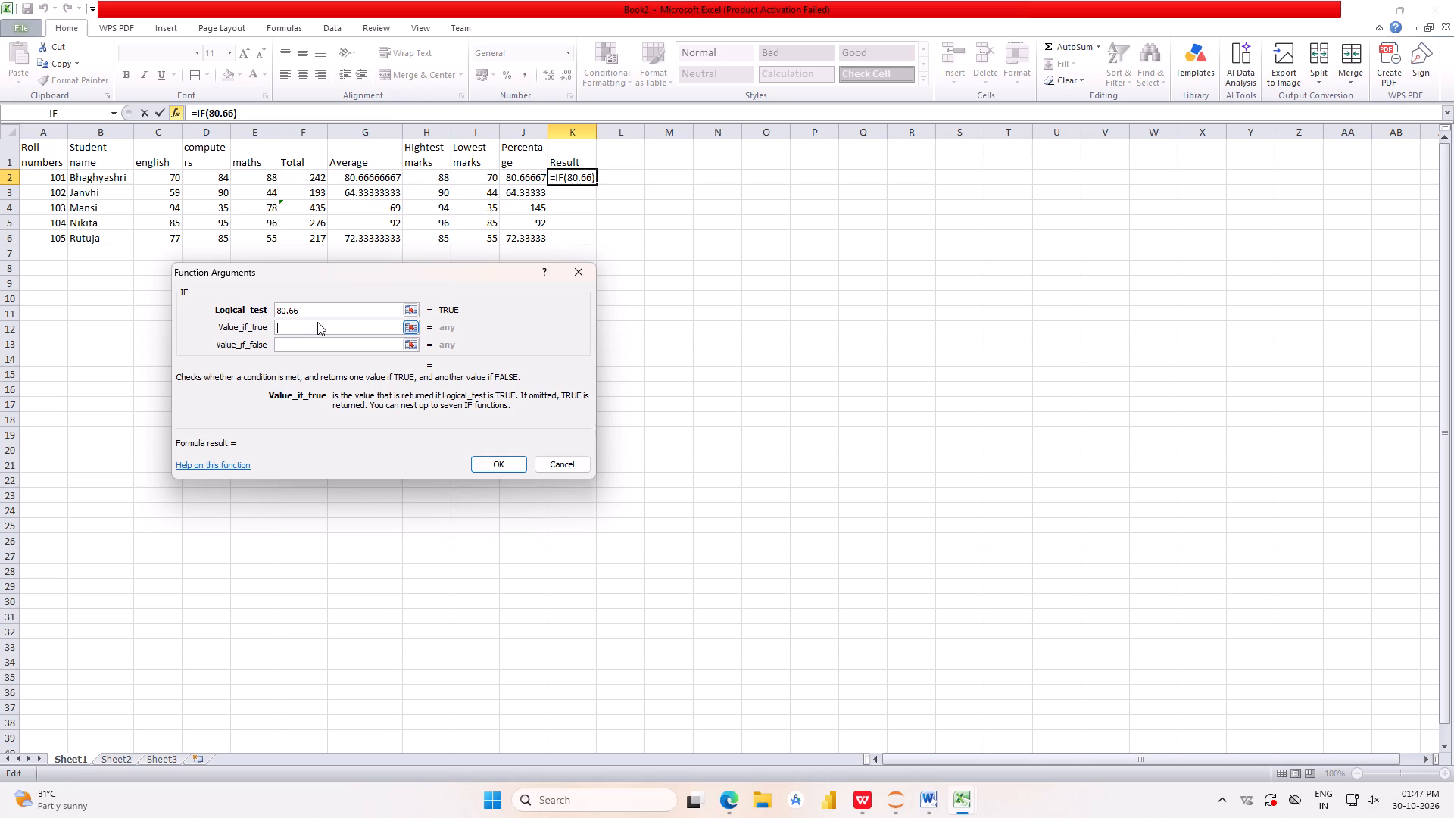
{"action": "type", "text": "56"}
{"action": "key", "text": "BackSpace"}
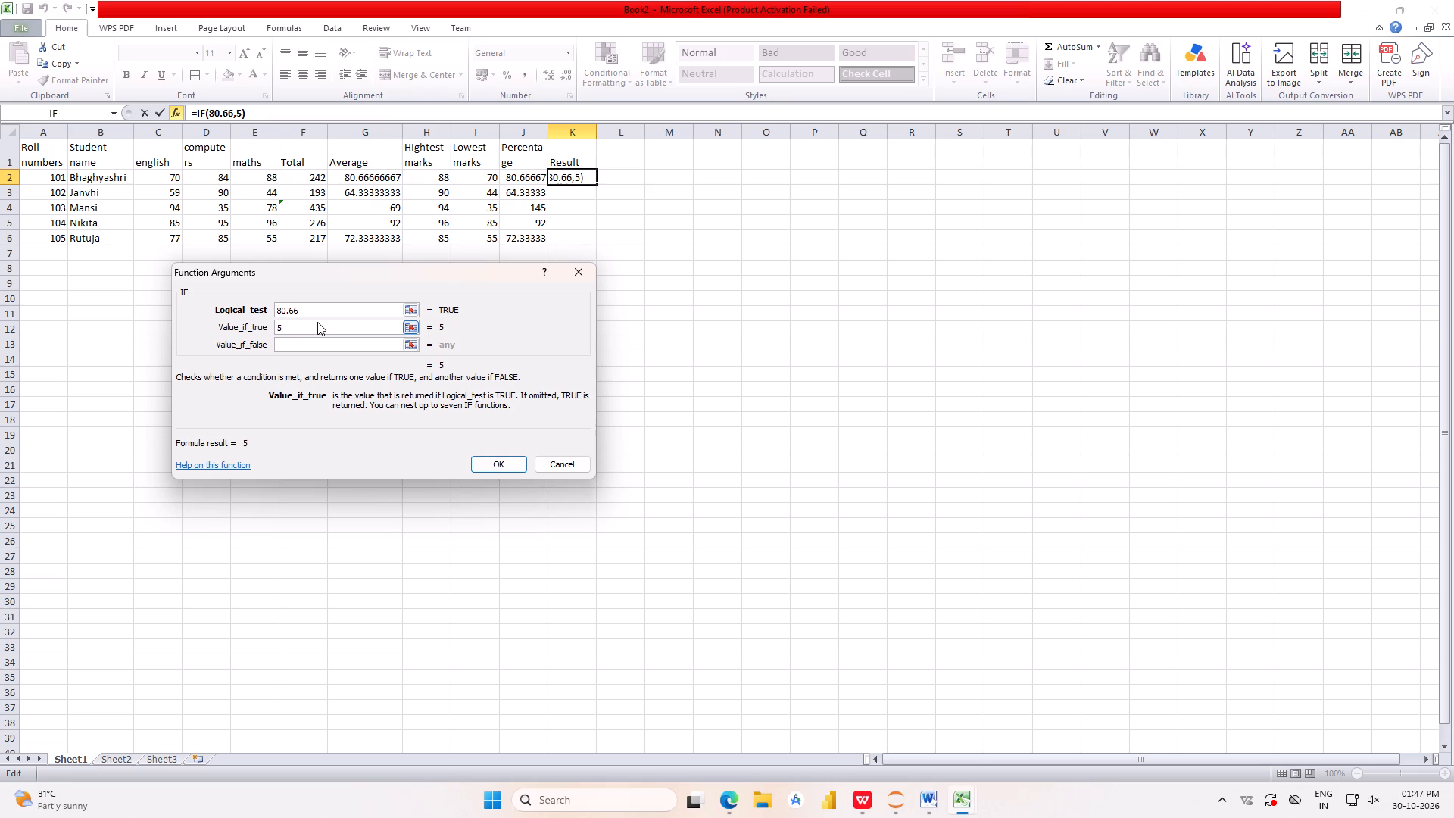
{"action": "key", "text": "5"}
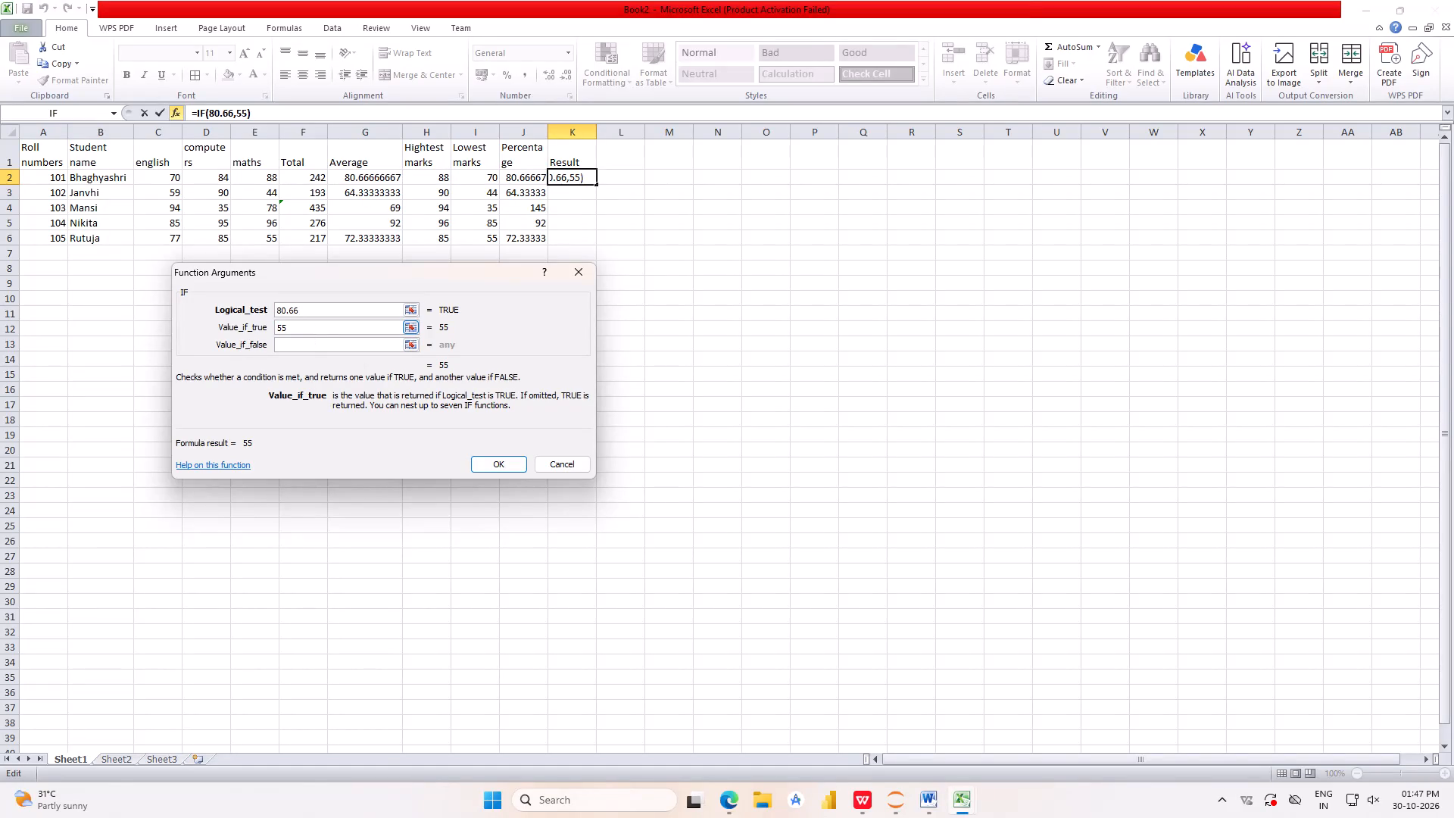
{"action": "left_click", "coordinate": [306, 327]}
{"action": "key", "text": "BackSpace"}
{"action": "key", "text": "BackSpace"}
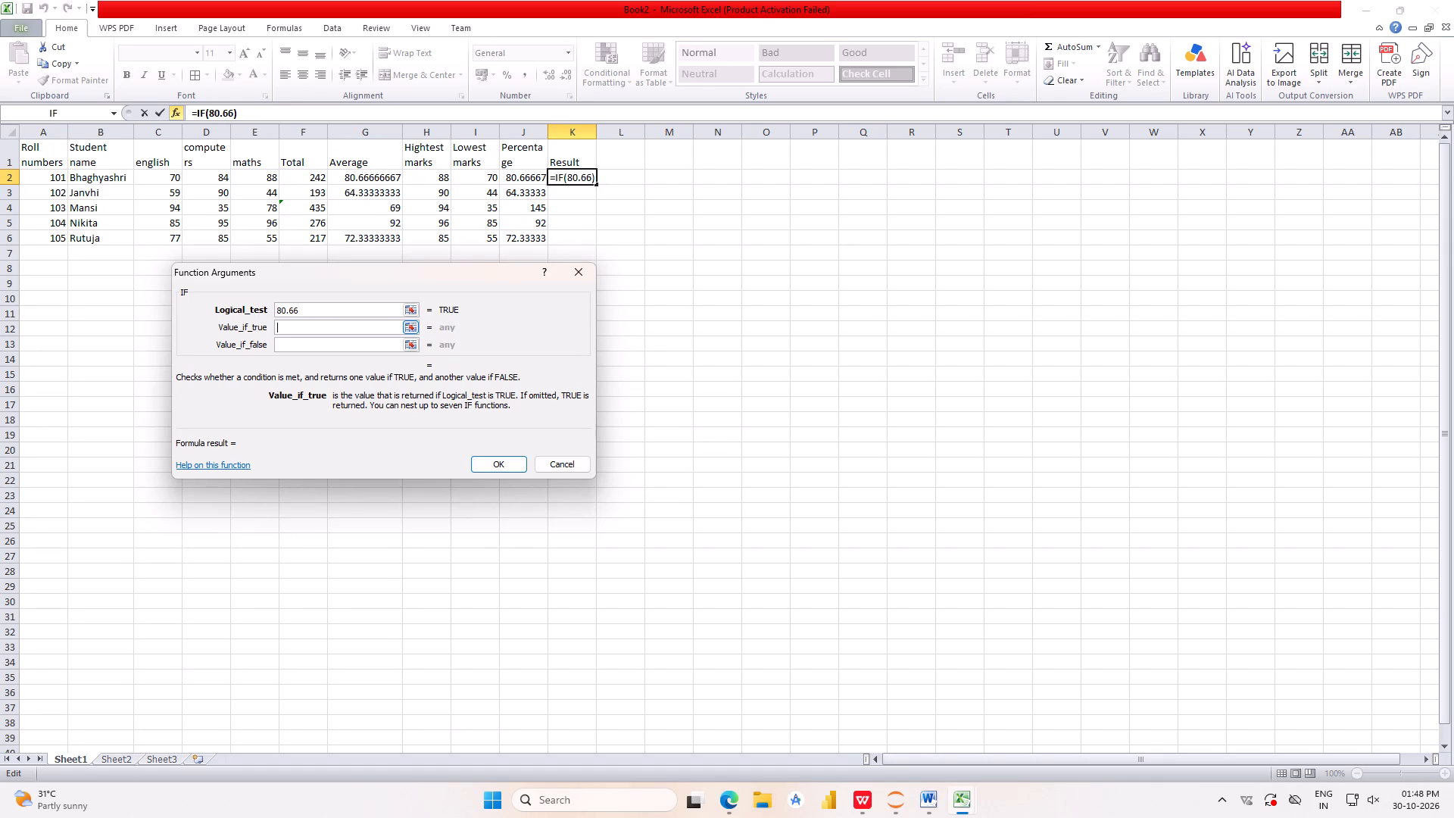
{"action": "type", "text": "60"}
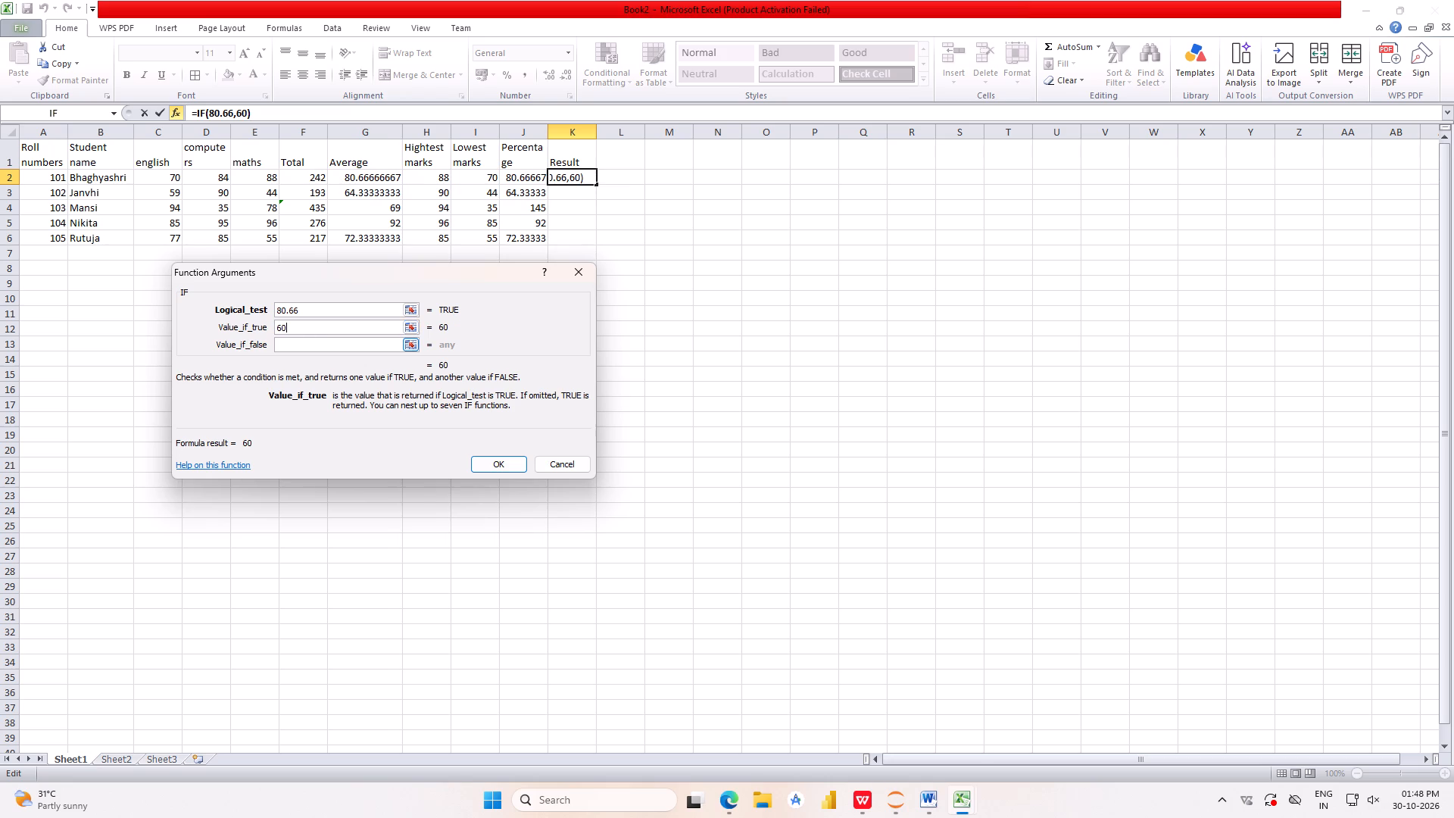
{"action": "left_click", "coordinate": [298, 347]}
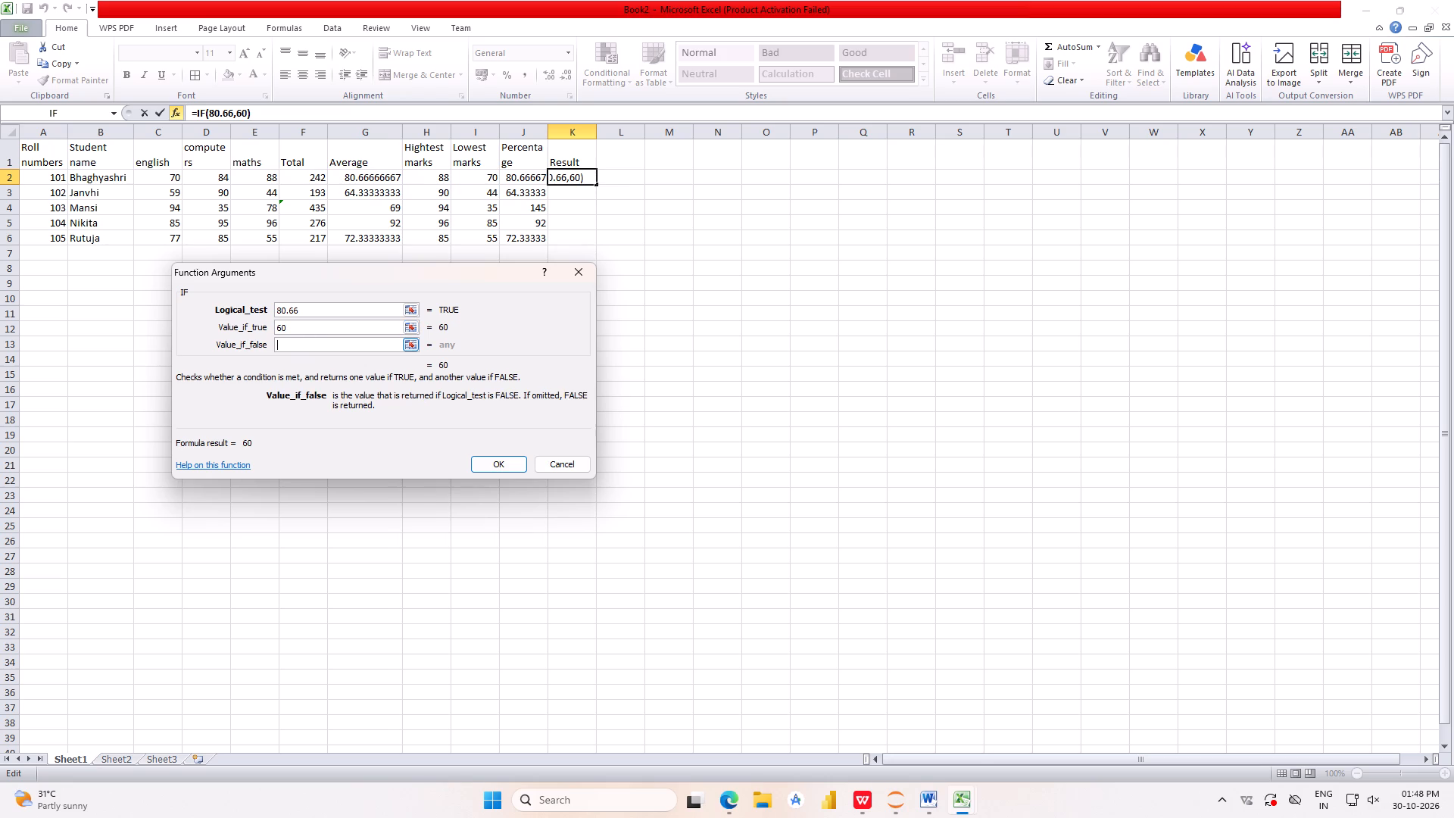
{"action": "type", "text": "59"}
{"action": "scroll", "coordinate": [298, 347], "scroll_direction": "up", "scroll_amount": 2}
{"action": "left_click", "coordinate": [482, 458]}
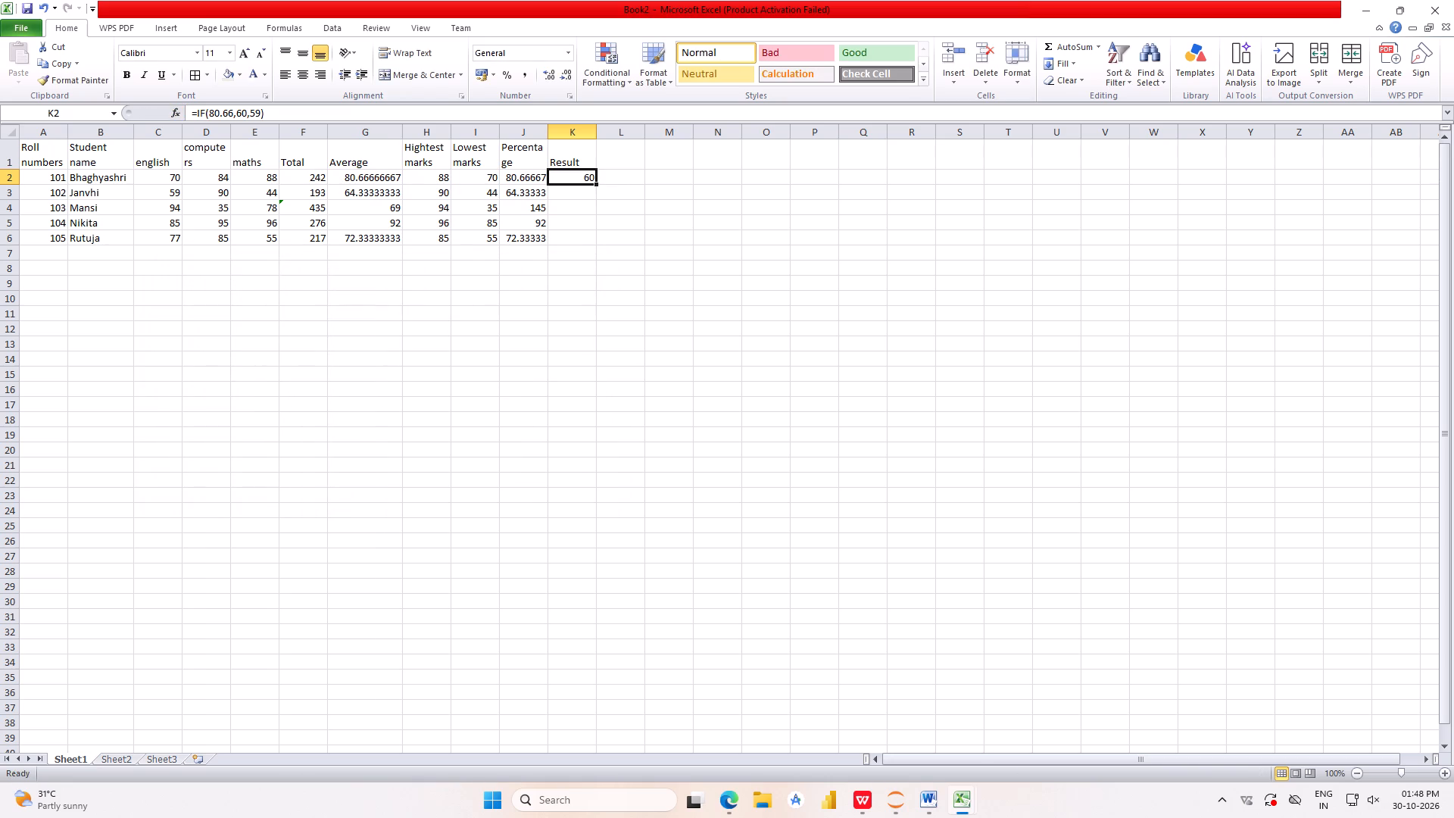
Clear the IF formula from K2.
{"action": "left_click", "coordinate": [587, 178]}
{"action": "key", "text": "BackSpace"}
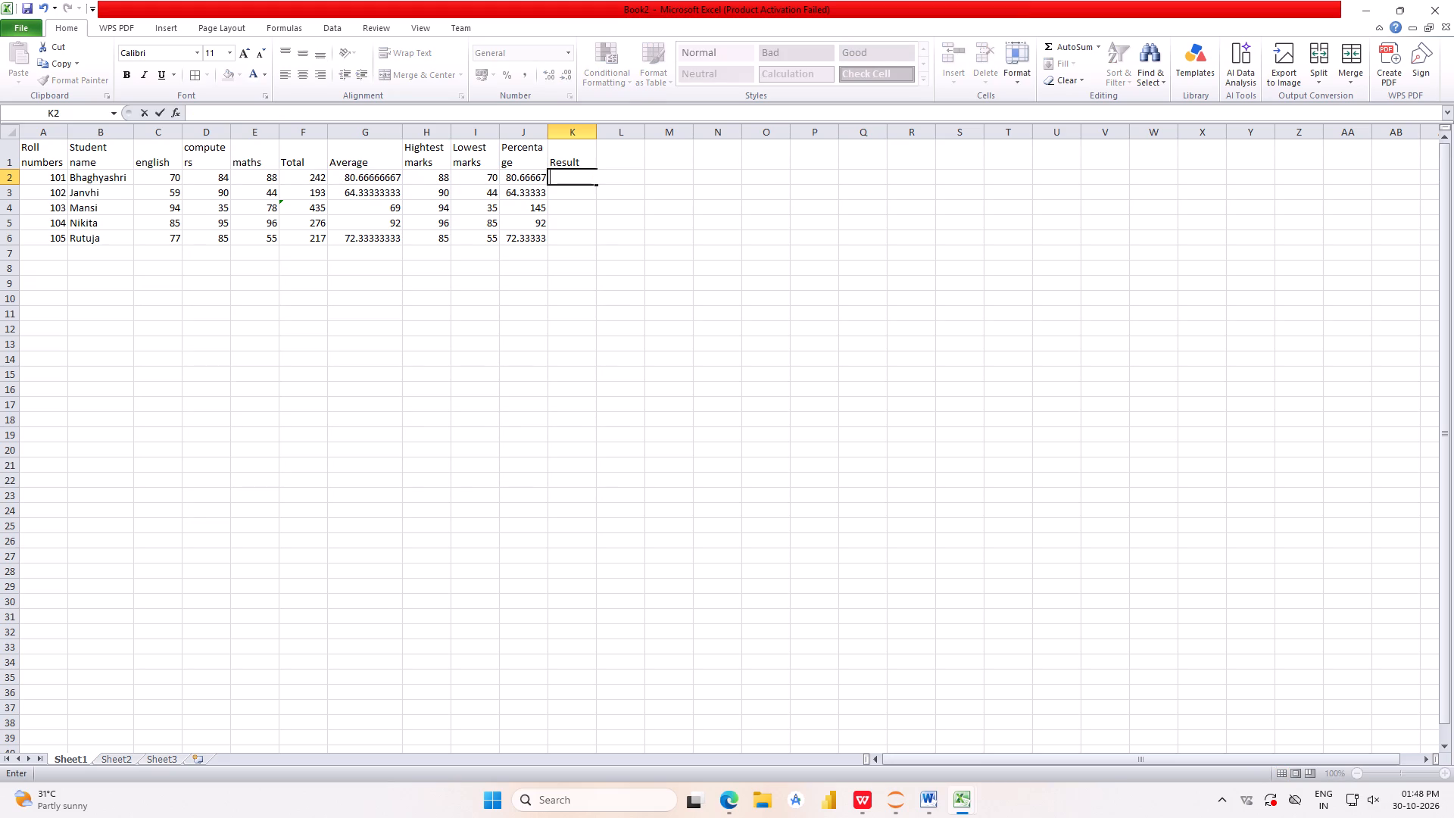
Insert an IF function in K2 and begin its logical test with =if(AND(.
{"action": "left_click", "coordinate": [174, 115]}
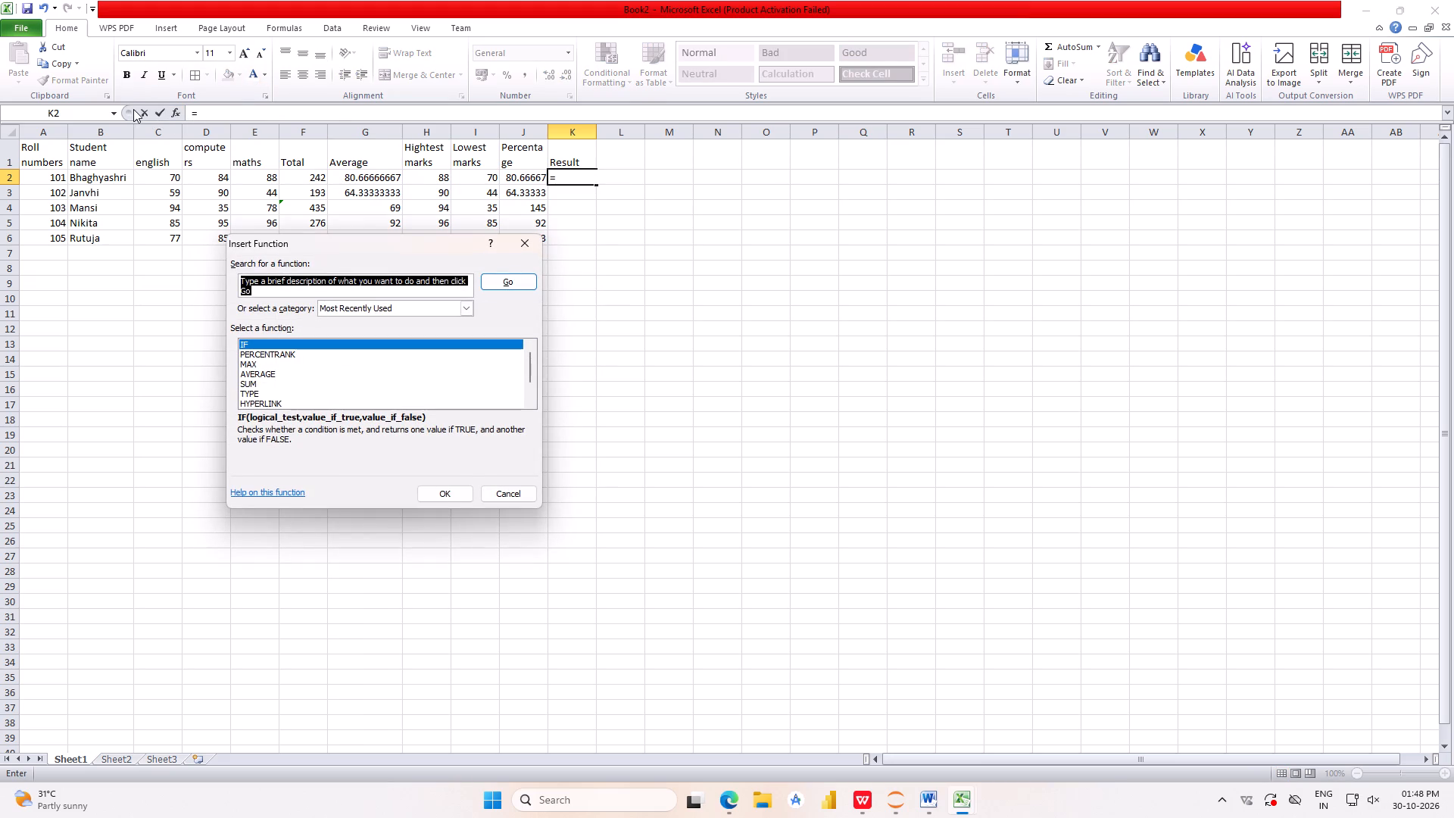
{"action": "left_click", "coordinate": [143, 114]}
{"action": "left_click", "coordinate": [143, 114]}
{"action": "left_click", "coordinate": [450, 496]}
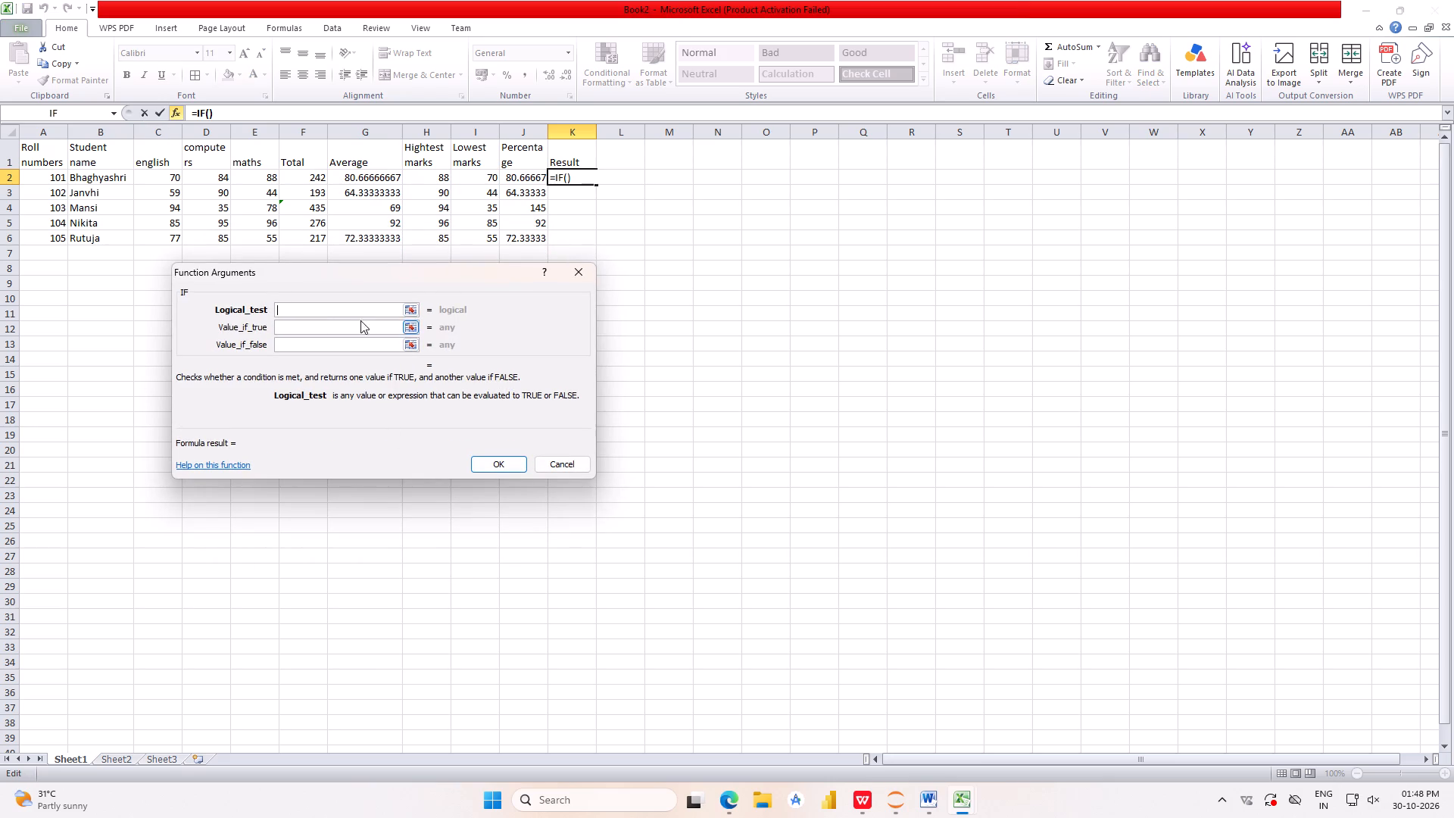
{"action": "left_click", "coordinate": [413, 311]}
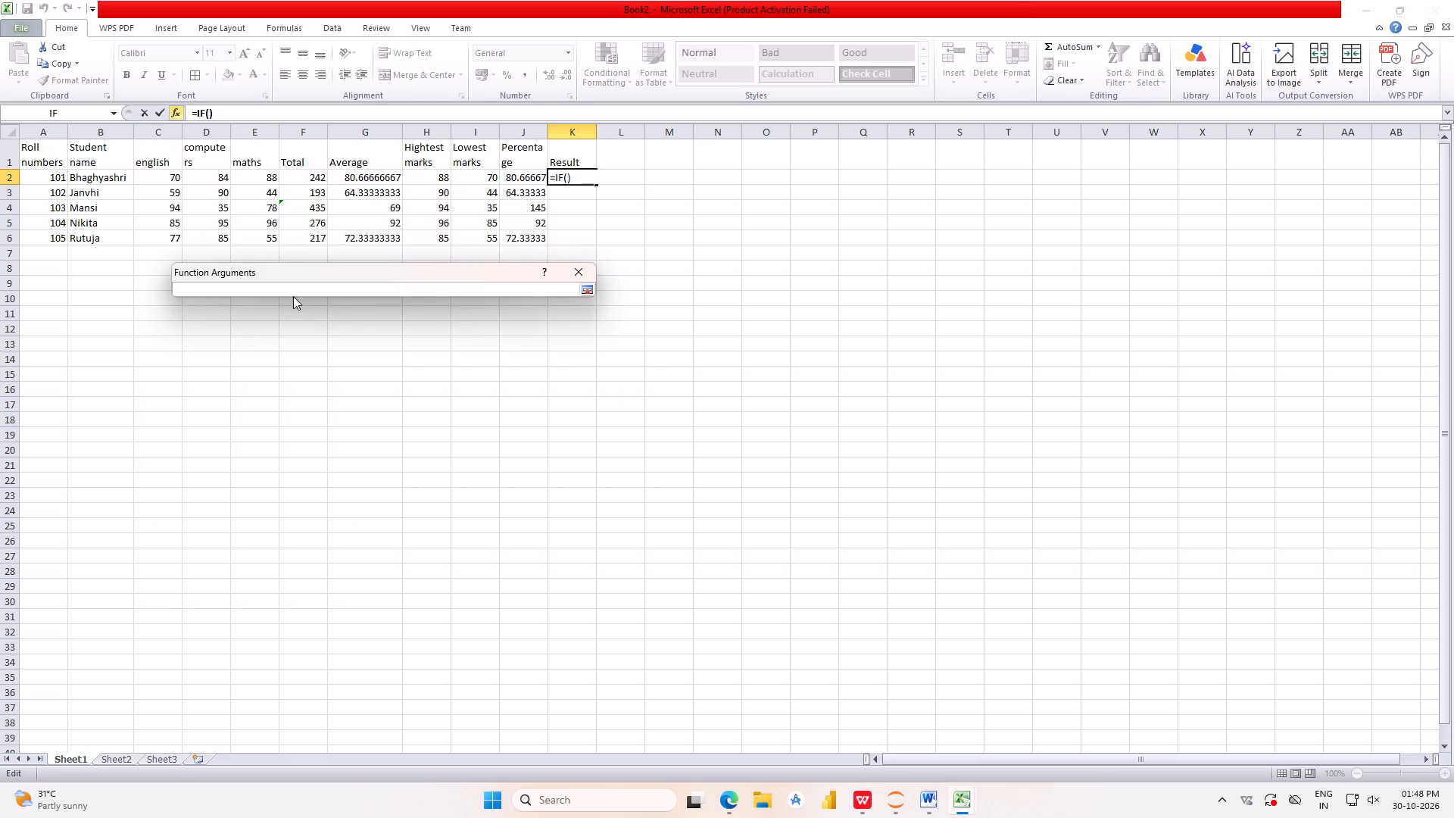
{"action": "left_click", "coordinate": [279, 292]}
{"action": "key", "text": "equal"}
{"action": "key", "text": "i"}
{"action": "key", "text": "f"}
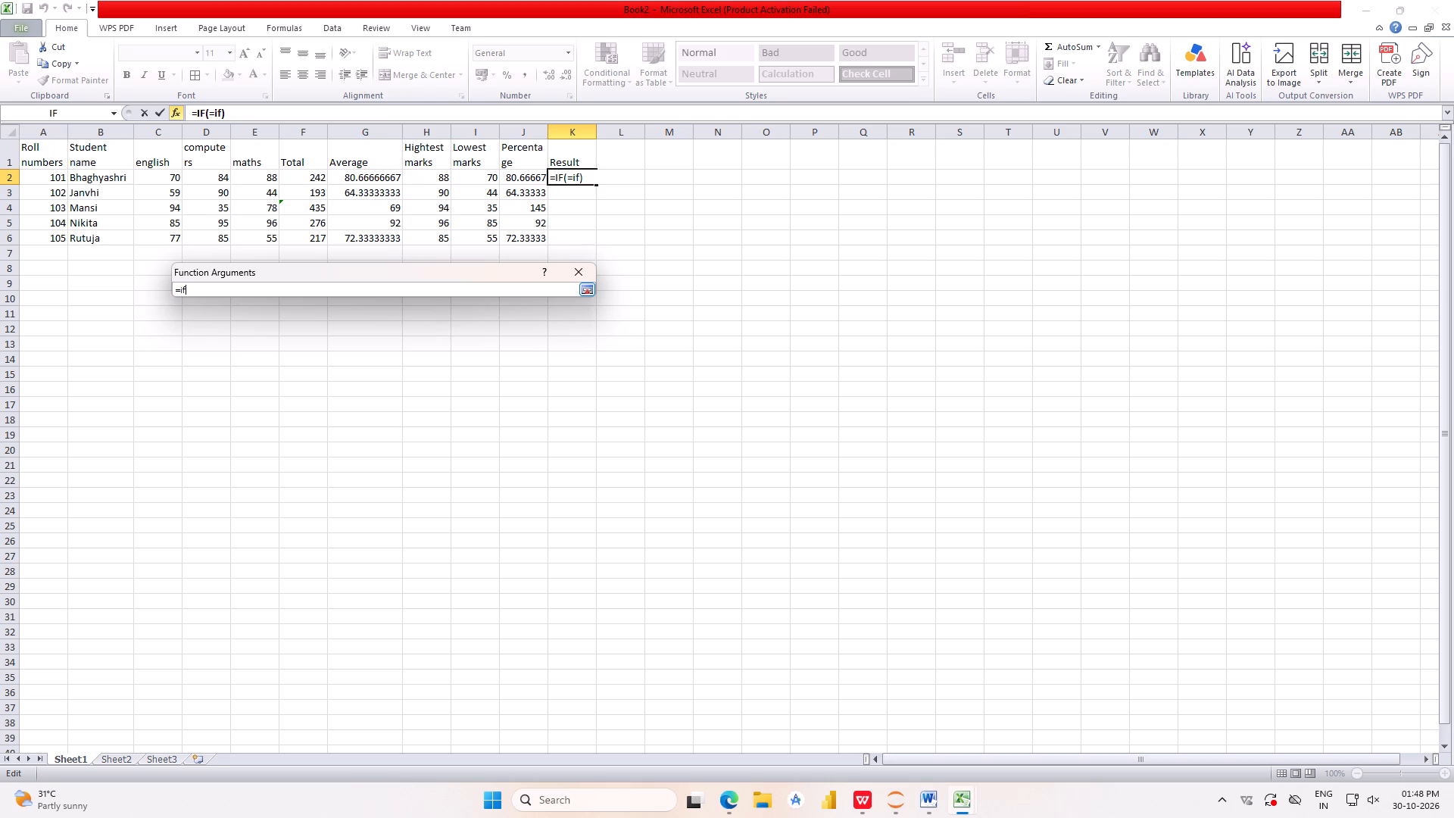
{"action": "key", "text": "9"}
{"action": "key", "text": "BackSpace"}
{"action": "key", "text": "shift+parenleft"}
{"action": "key", "text": "a"}
{"action": "type", "text": "ND"}
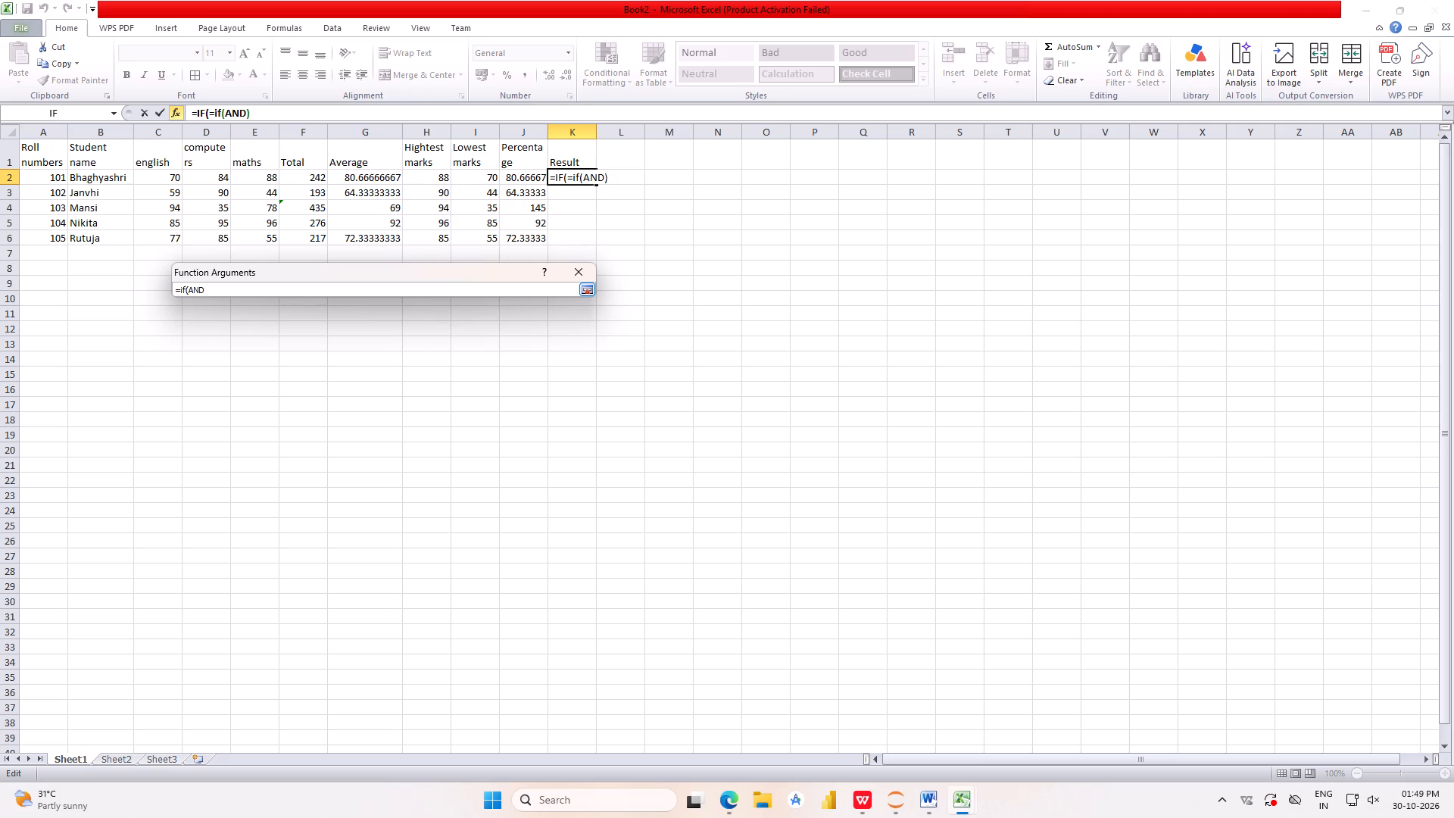
{"action": "key", "text": "shift+parenleft"}
Add C2>=55 as the first AND condition in K2's logical test, for the English marks.
{"action": "key", "text": "c"}
{"action": "key", "text": "BackSpace"}
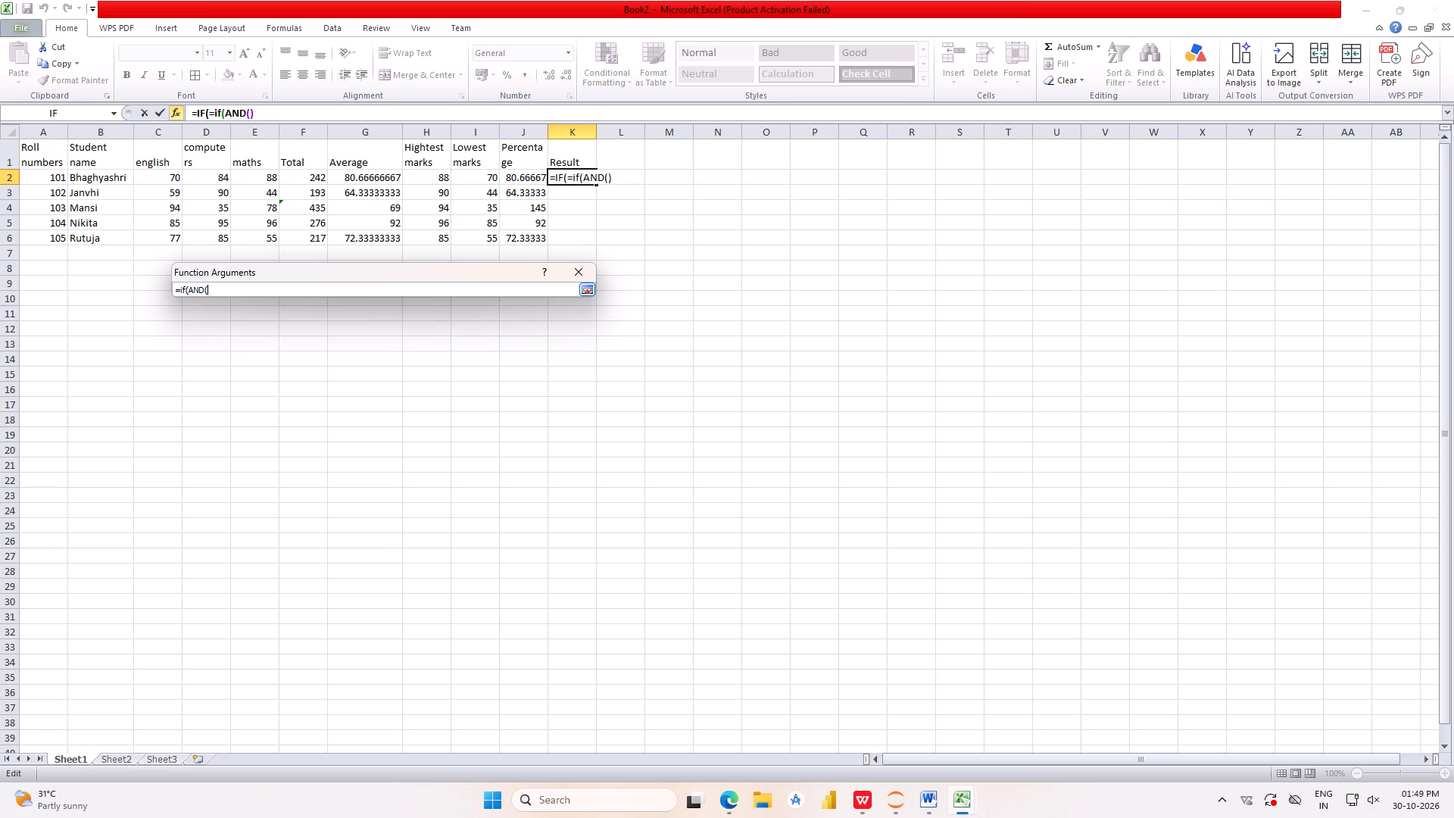
{"action": "key", "text": "c"}
{"action": "key", "text": "BackSpace"}
{"action": "key", "text": "c"}
{"action": "key", "text": "BackSpace"}
{"action": "key", "text": "c"}
{"action": "key", "text": "2"}
{"action": "key", "text": "shift+greater"}
{"action": "key", "text": "equal"}
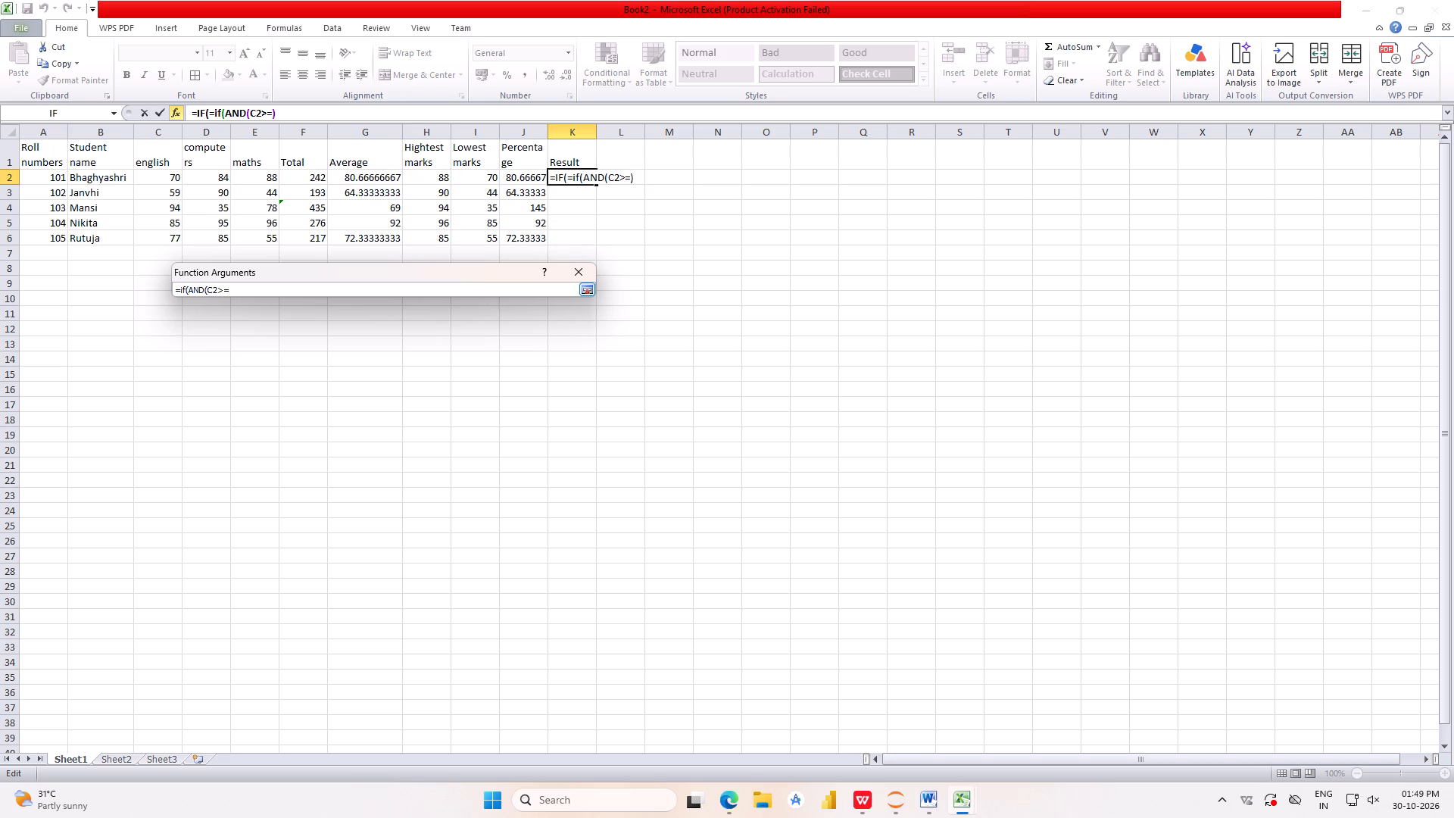
{"action": "type", "text": "55"}
Add a second AND condition after a comma, starting with D2>=, for the computer marks.
{"action": "key", "text": "comma"}
{"action": "key", "text": "d"}
{"action": "key", "text": "BackSpace"}
{"action": "key", "text": "d"}
{"action": "key", "text": "2"}
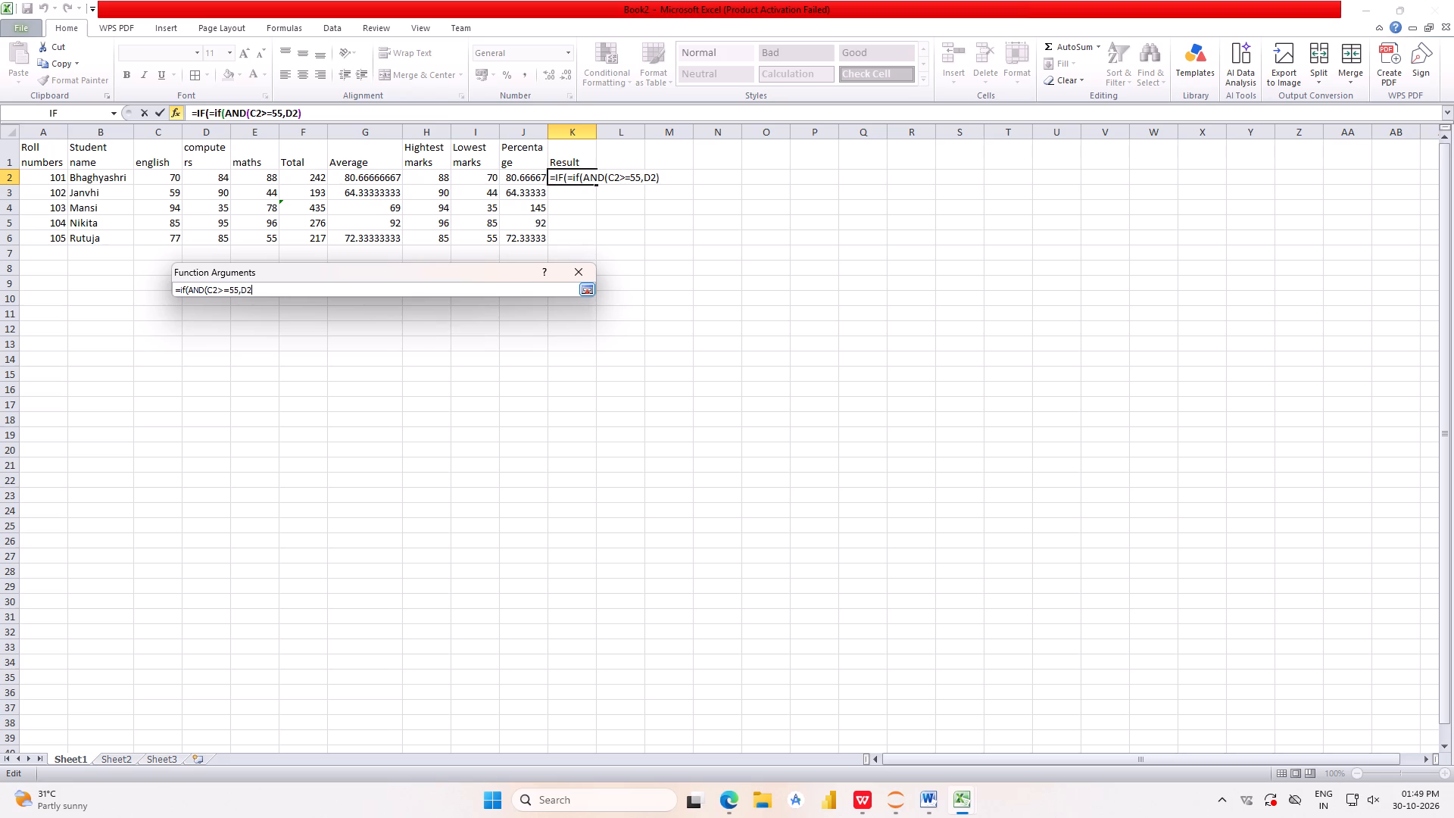
{"action": "key", "text": "shift+greater"}
{"action": "key", "text": "equal"}
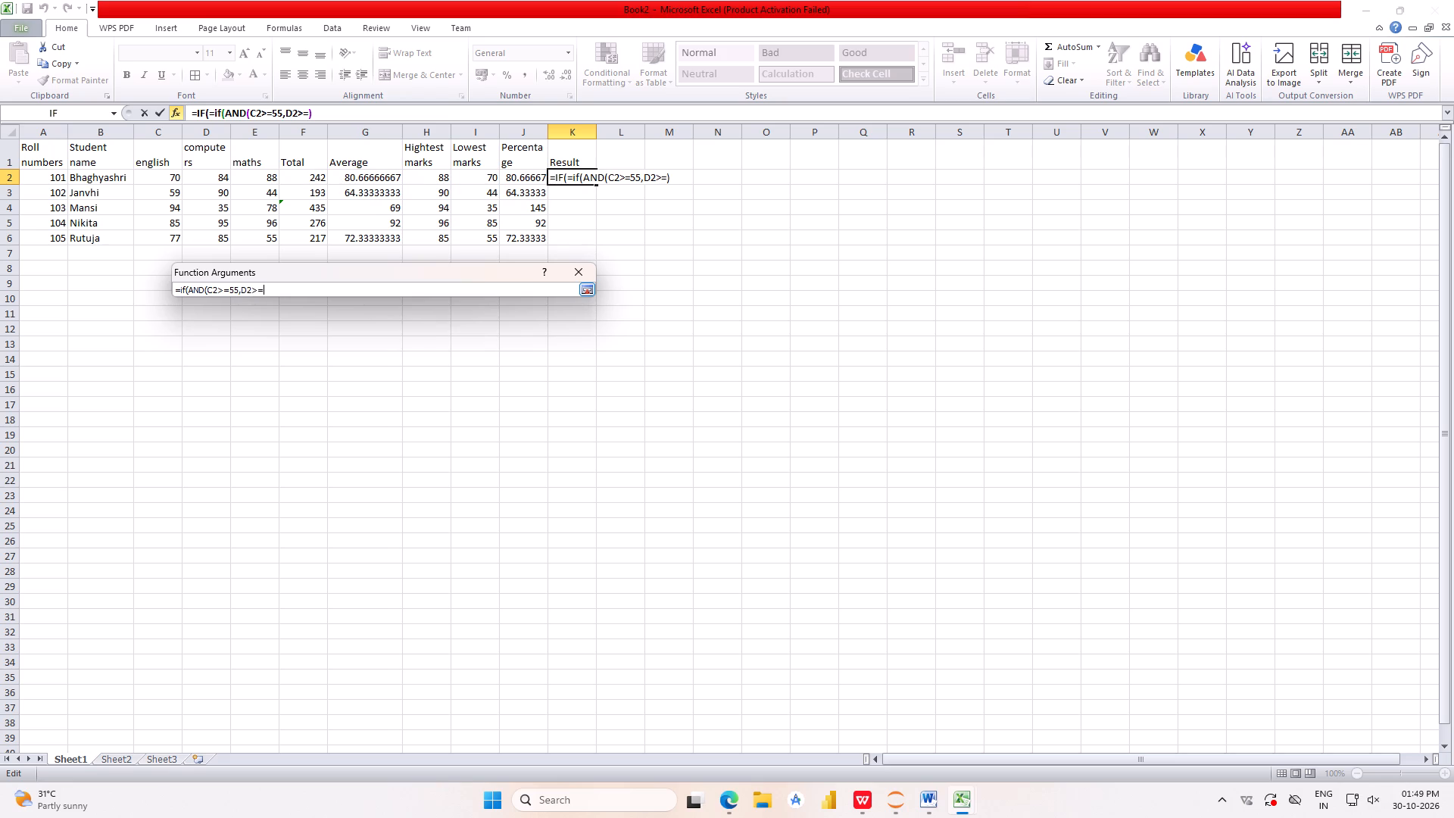
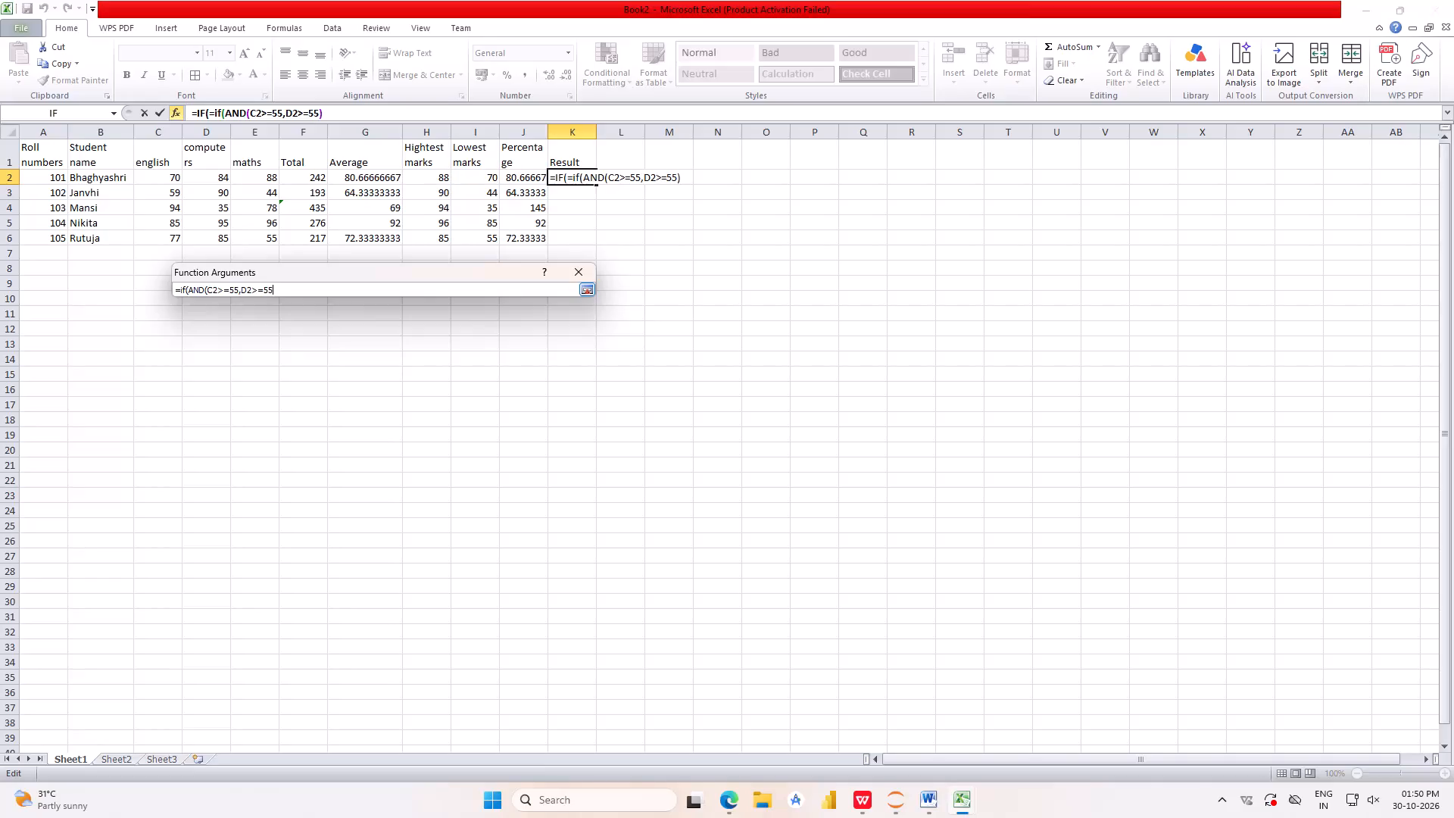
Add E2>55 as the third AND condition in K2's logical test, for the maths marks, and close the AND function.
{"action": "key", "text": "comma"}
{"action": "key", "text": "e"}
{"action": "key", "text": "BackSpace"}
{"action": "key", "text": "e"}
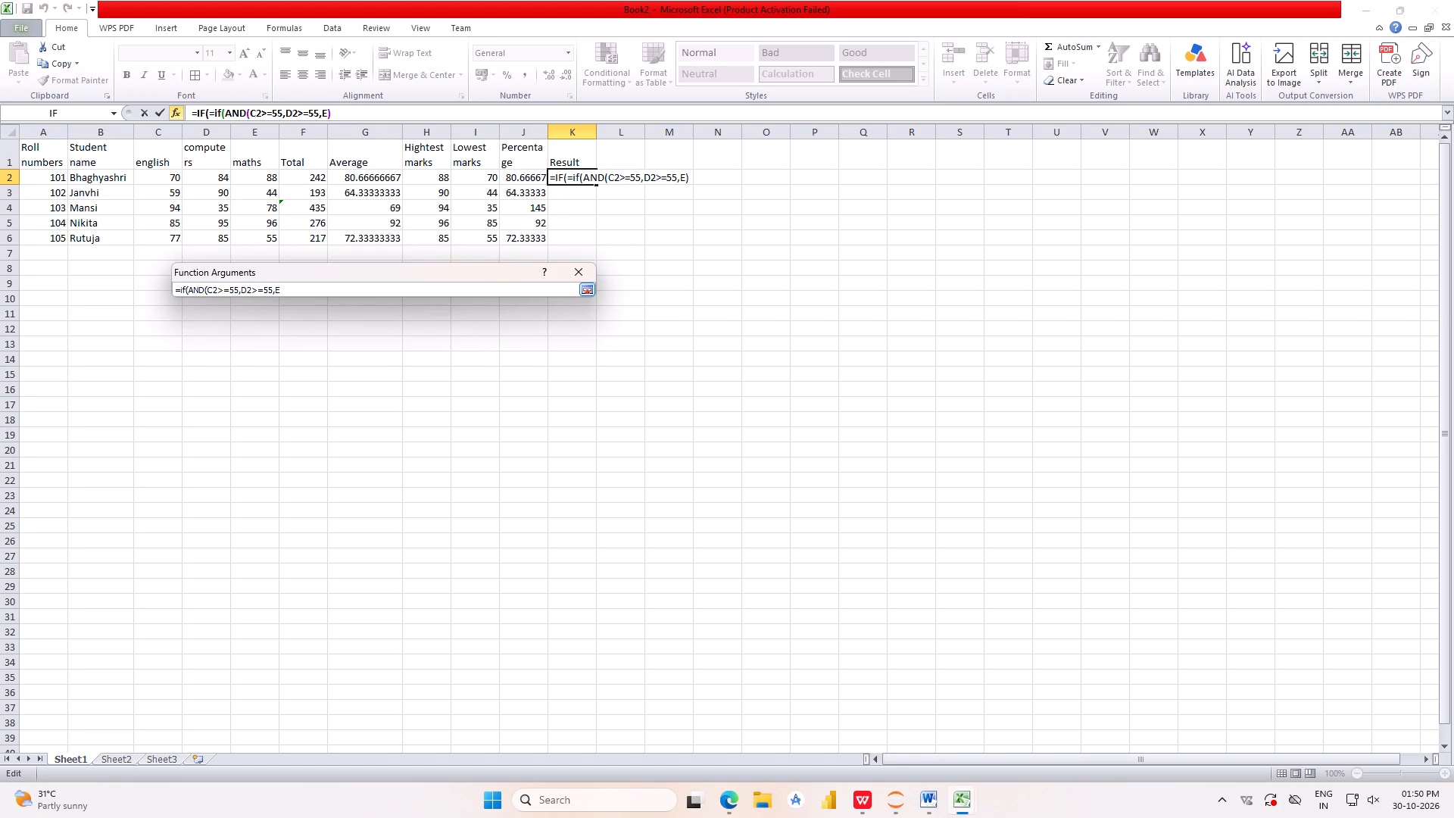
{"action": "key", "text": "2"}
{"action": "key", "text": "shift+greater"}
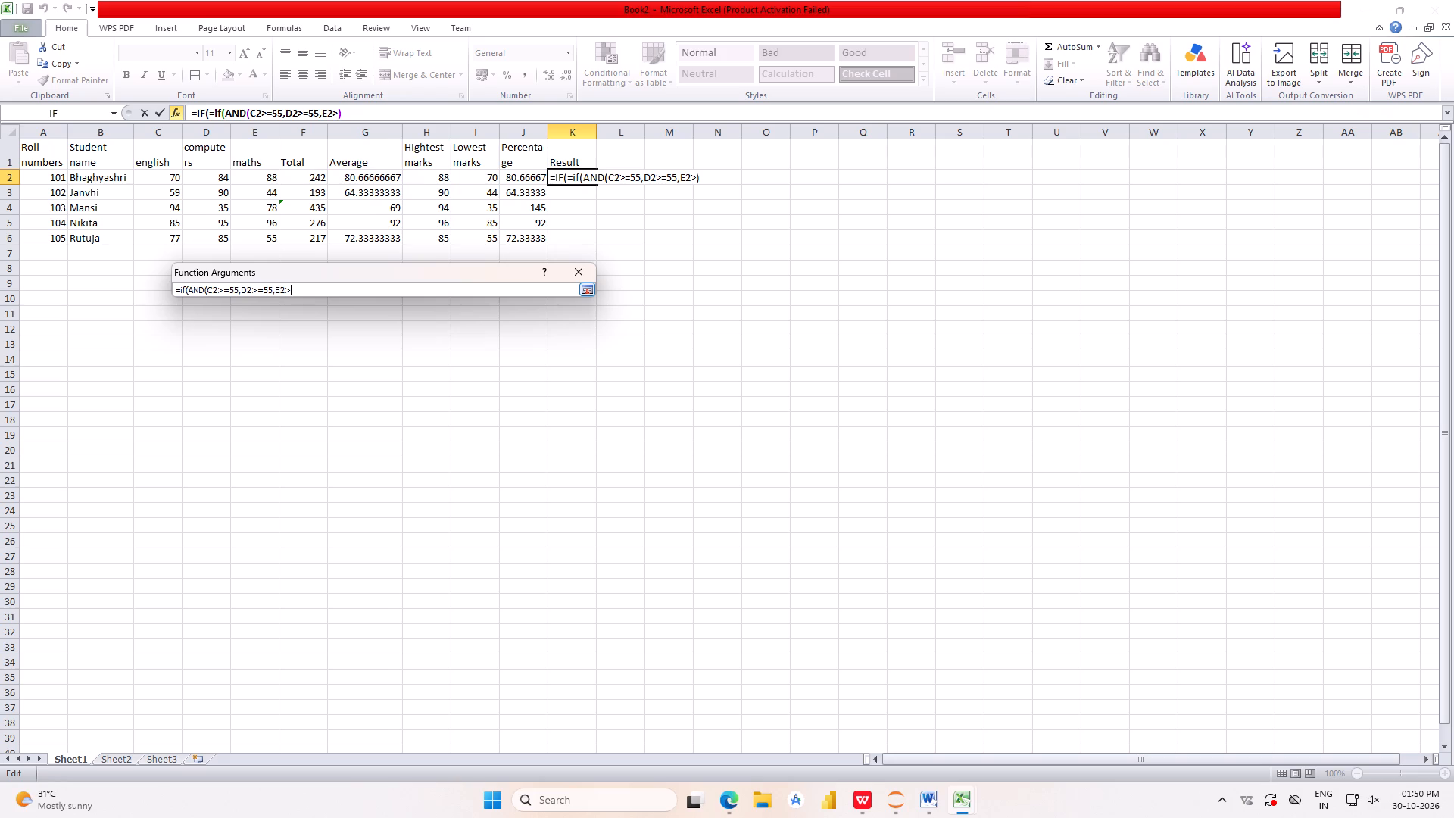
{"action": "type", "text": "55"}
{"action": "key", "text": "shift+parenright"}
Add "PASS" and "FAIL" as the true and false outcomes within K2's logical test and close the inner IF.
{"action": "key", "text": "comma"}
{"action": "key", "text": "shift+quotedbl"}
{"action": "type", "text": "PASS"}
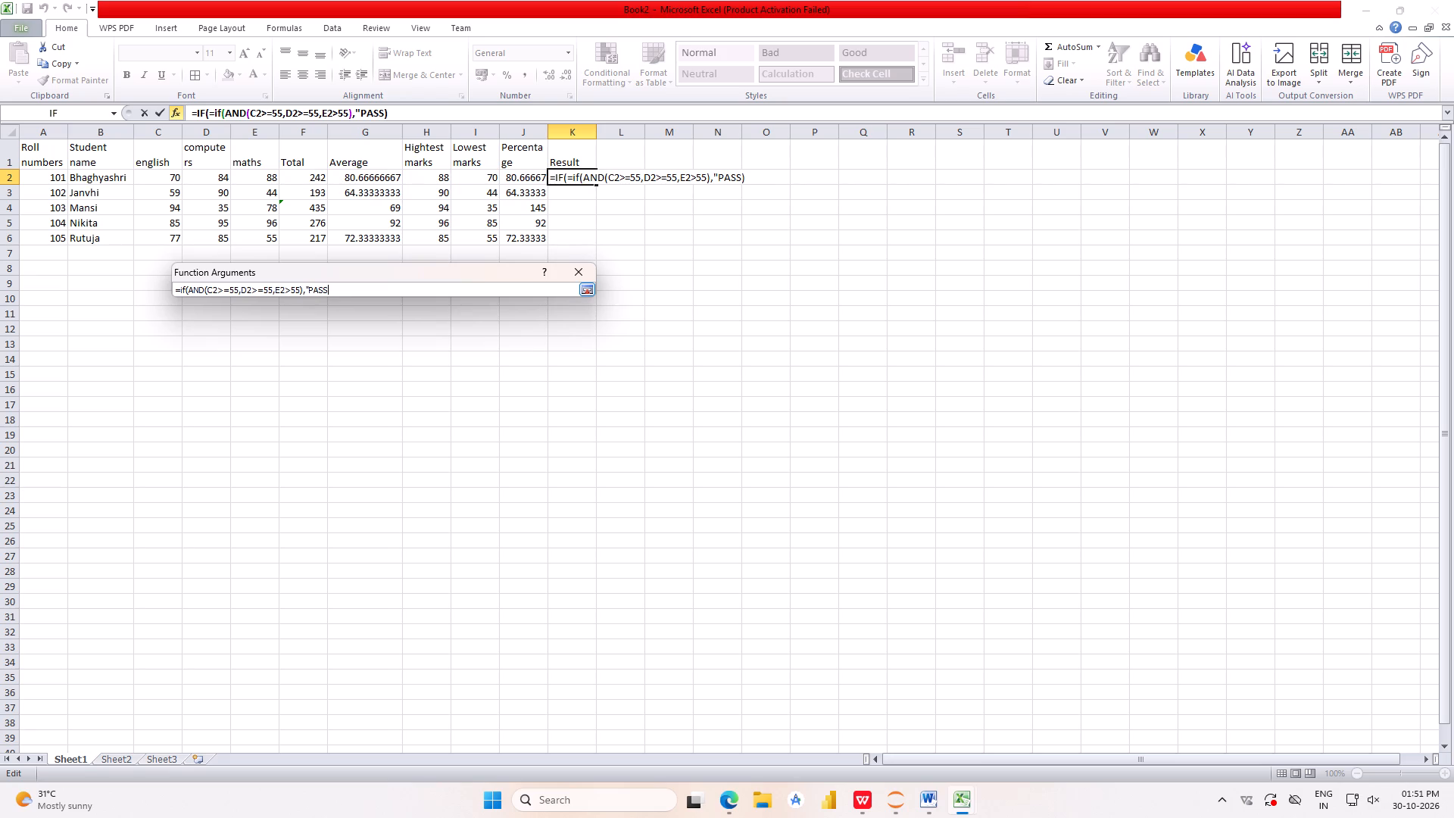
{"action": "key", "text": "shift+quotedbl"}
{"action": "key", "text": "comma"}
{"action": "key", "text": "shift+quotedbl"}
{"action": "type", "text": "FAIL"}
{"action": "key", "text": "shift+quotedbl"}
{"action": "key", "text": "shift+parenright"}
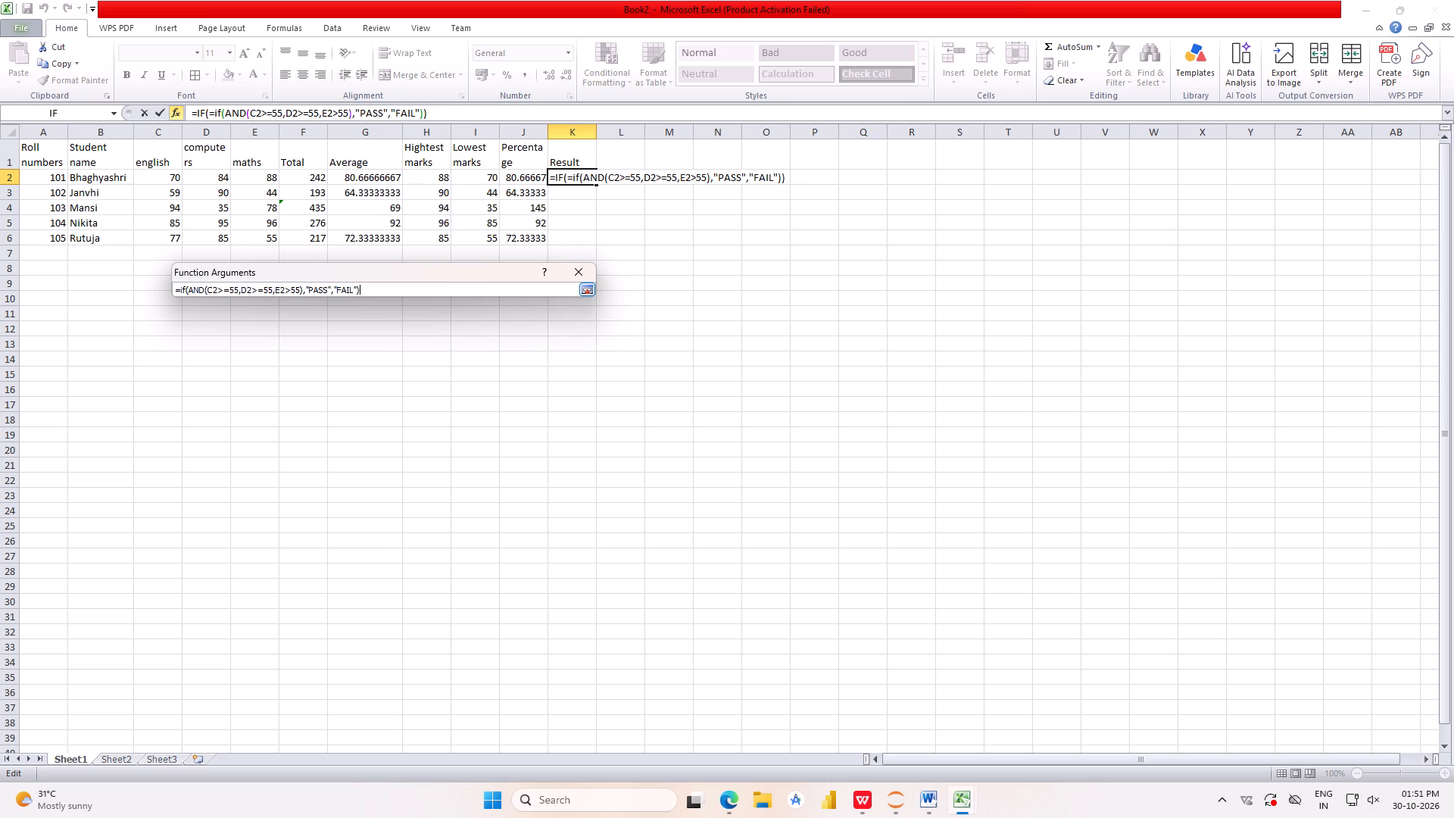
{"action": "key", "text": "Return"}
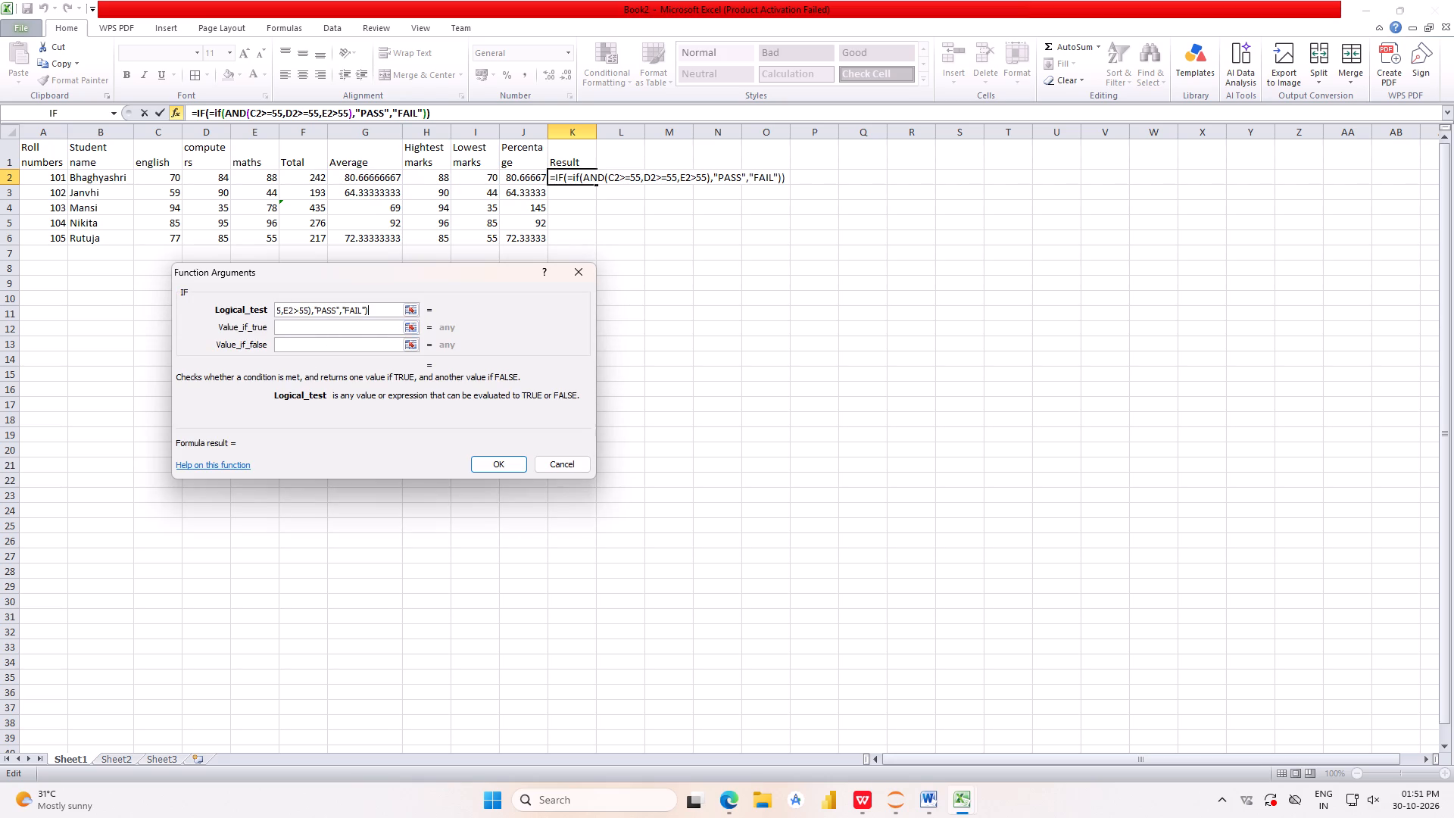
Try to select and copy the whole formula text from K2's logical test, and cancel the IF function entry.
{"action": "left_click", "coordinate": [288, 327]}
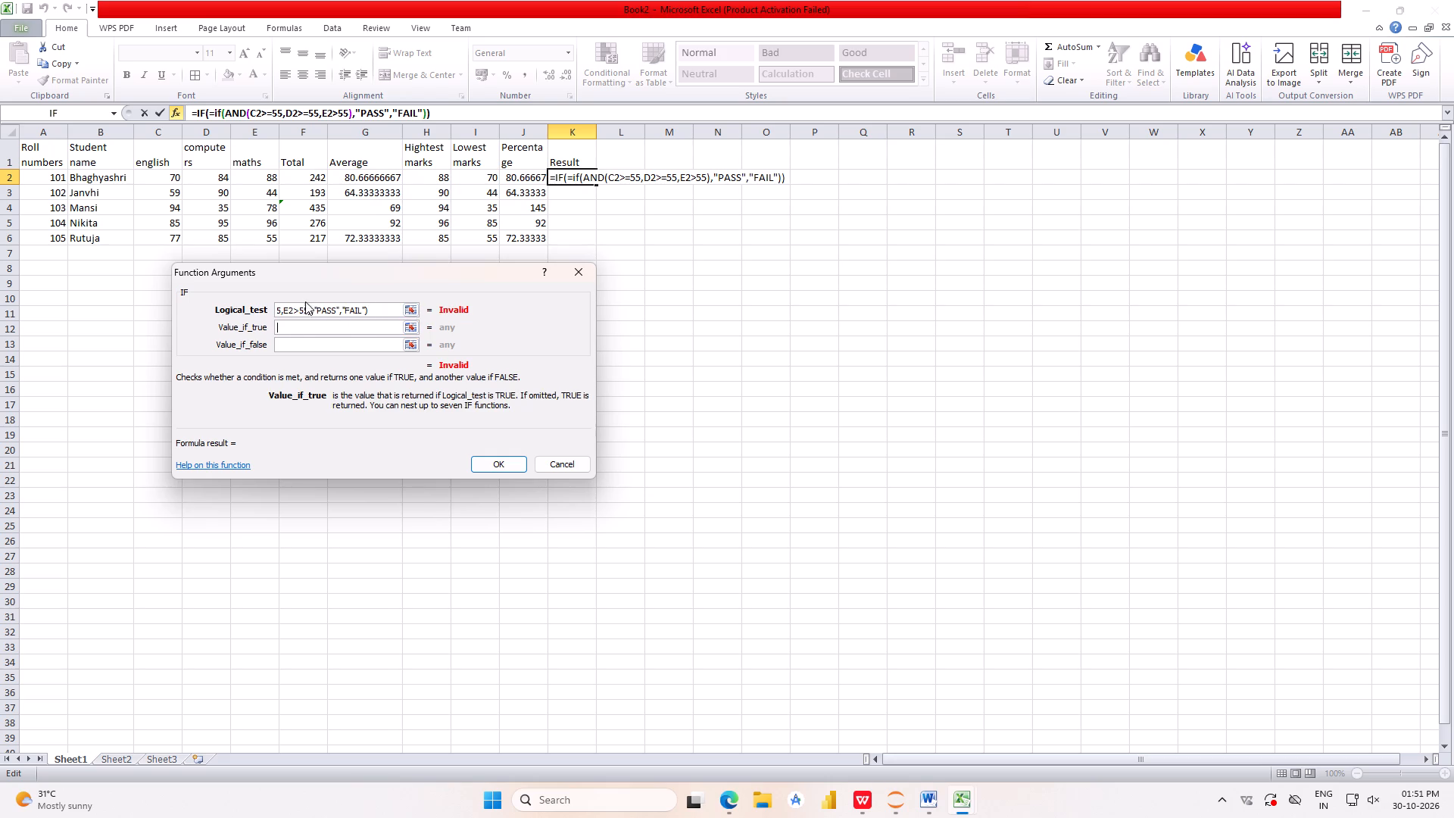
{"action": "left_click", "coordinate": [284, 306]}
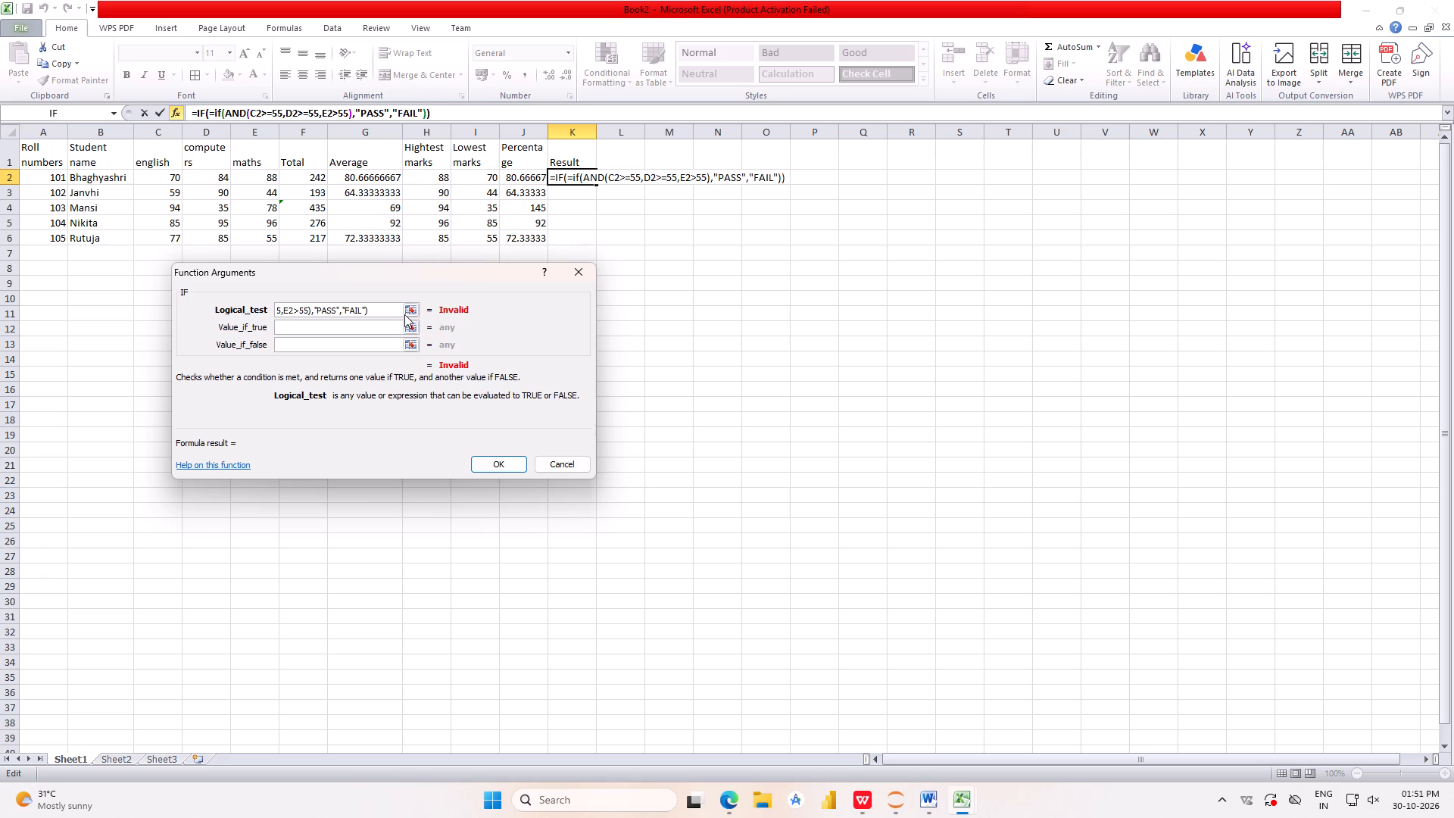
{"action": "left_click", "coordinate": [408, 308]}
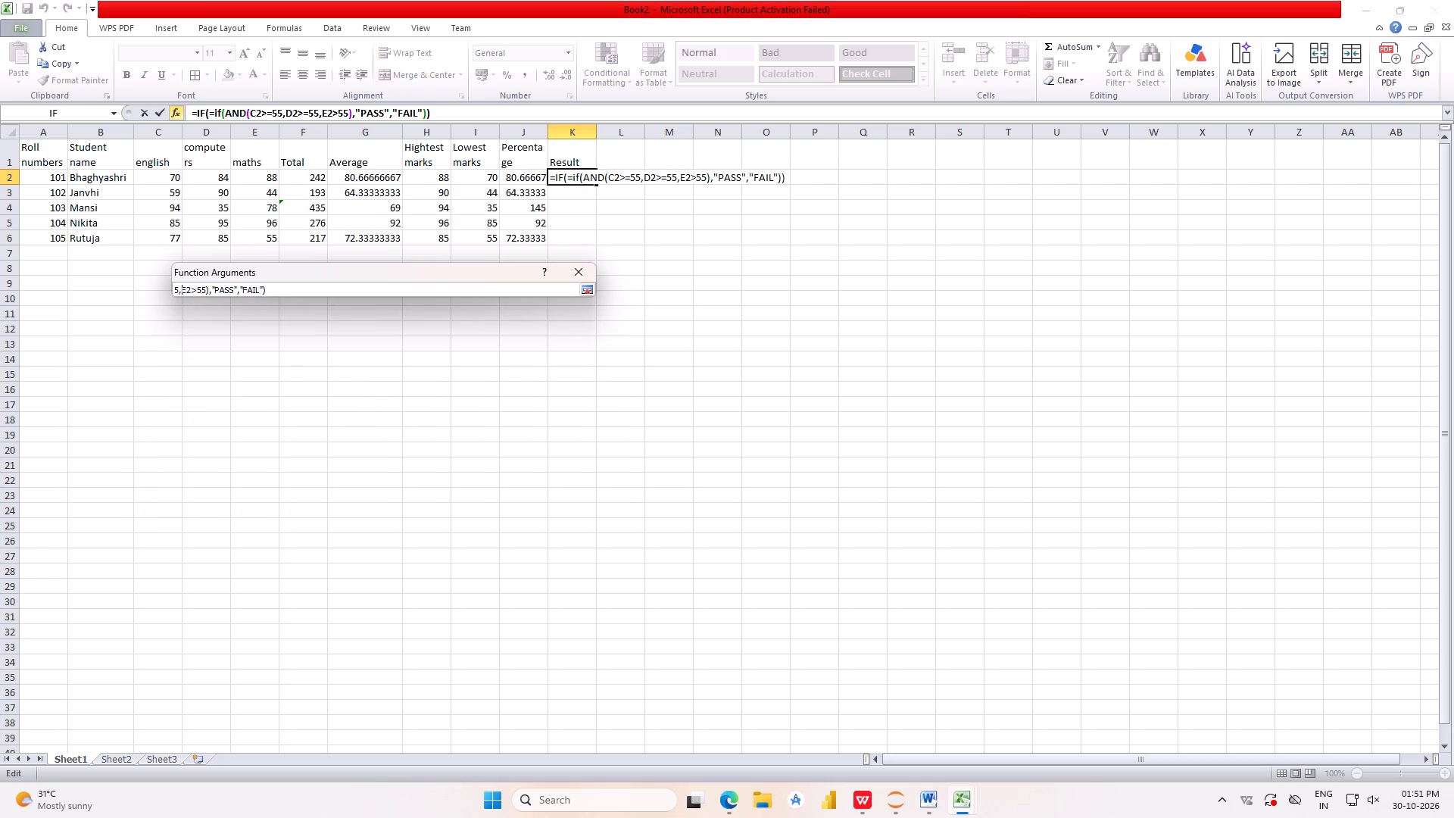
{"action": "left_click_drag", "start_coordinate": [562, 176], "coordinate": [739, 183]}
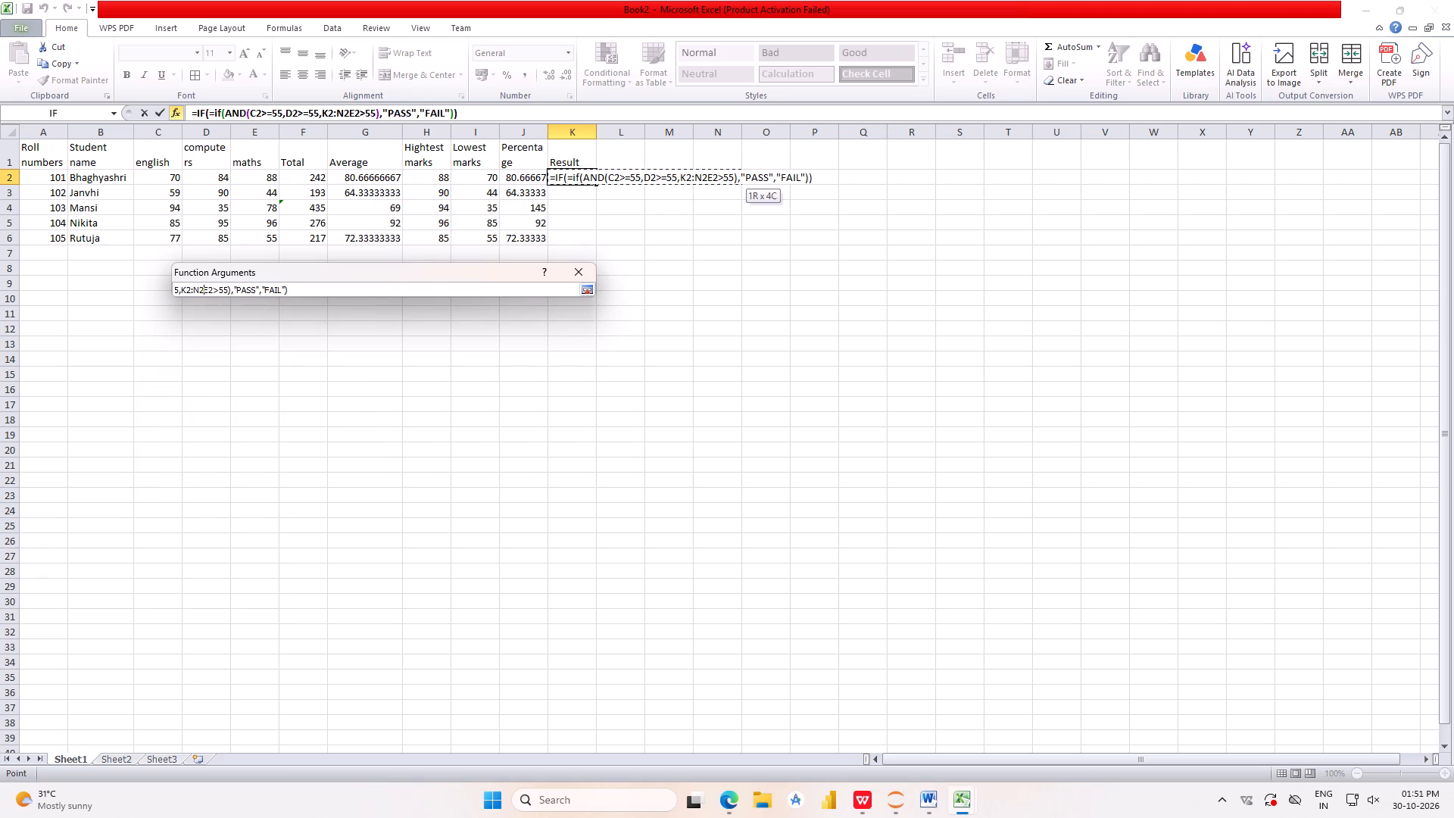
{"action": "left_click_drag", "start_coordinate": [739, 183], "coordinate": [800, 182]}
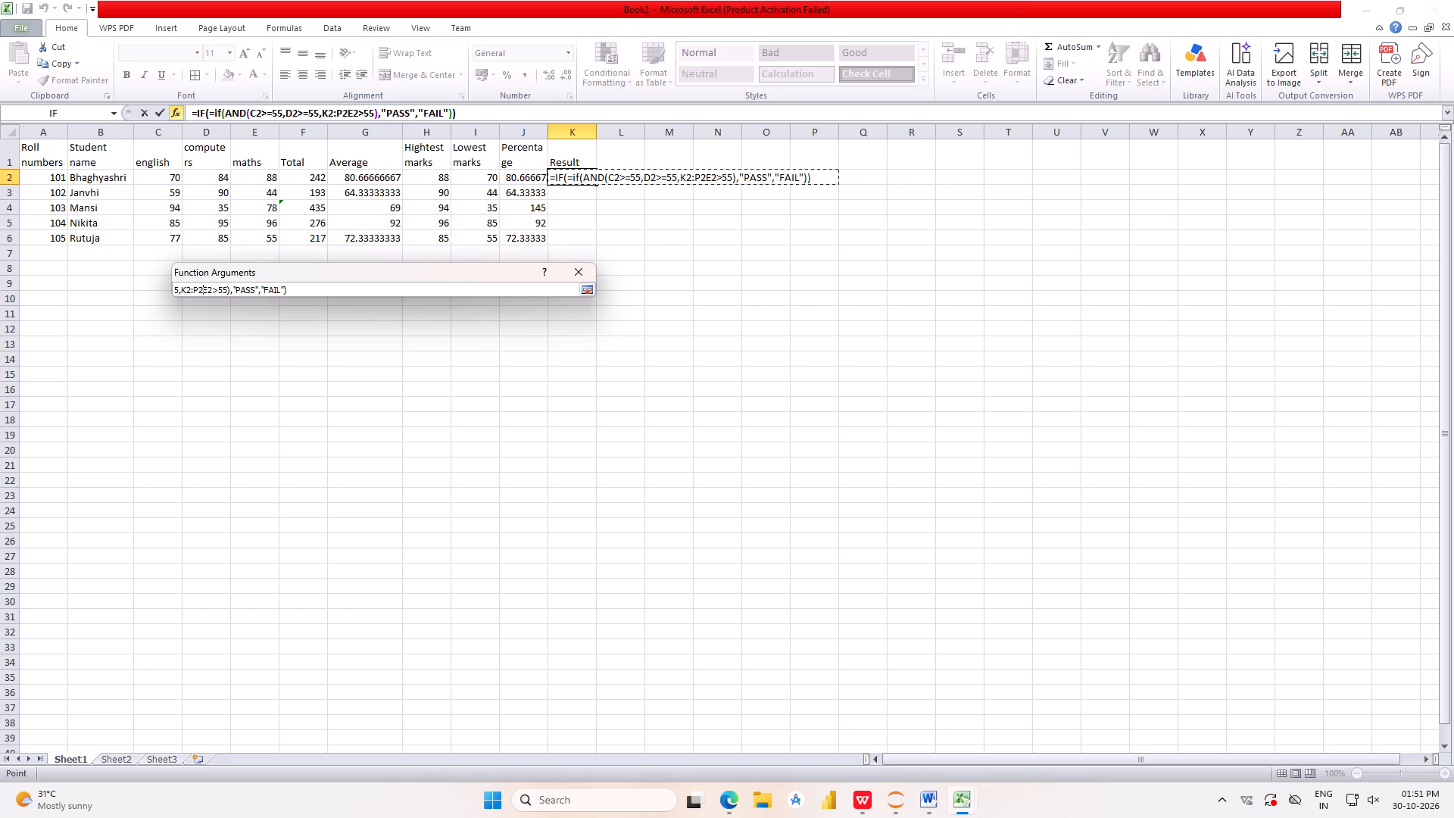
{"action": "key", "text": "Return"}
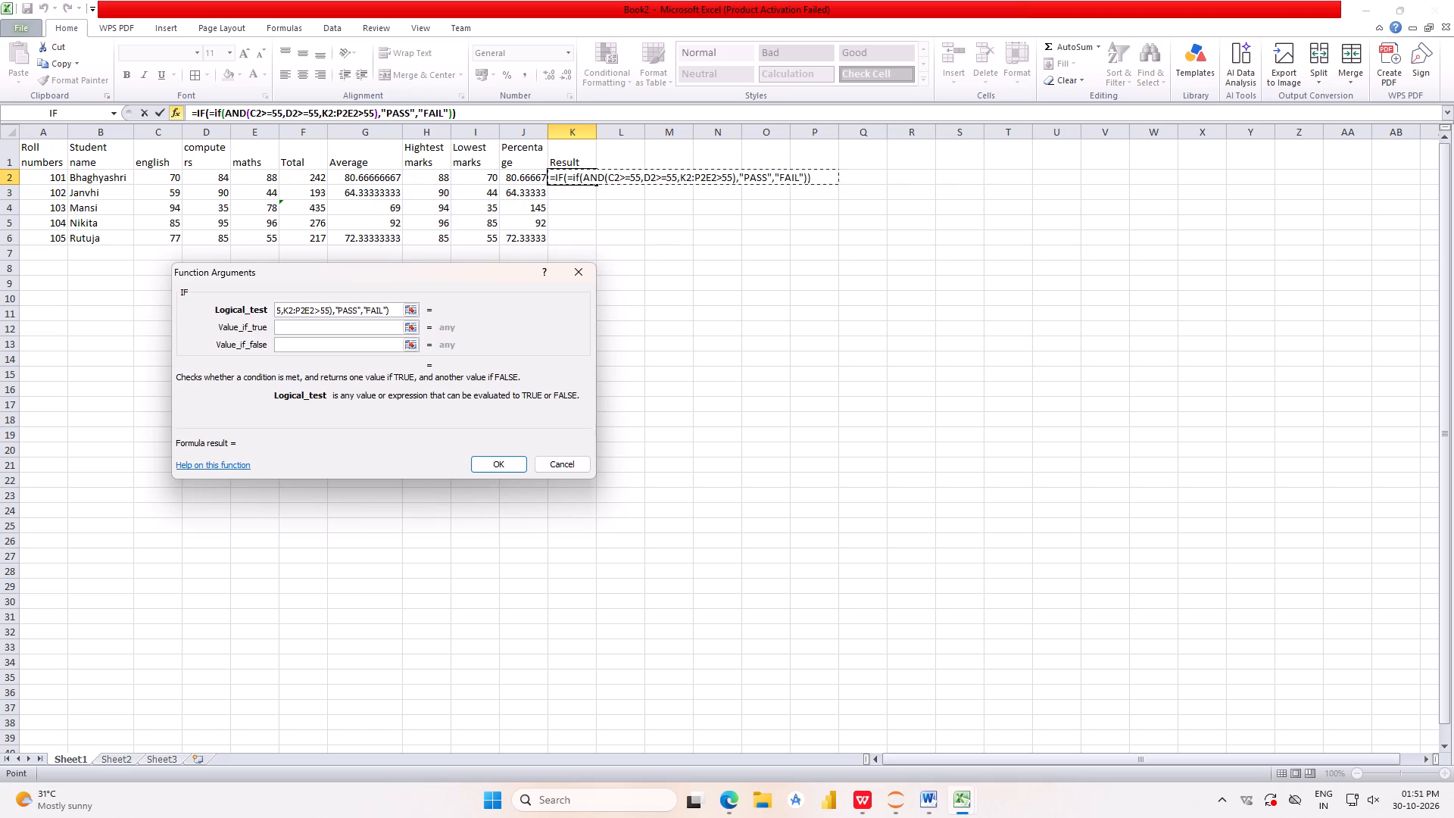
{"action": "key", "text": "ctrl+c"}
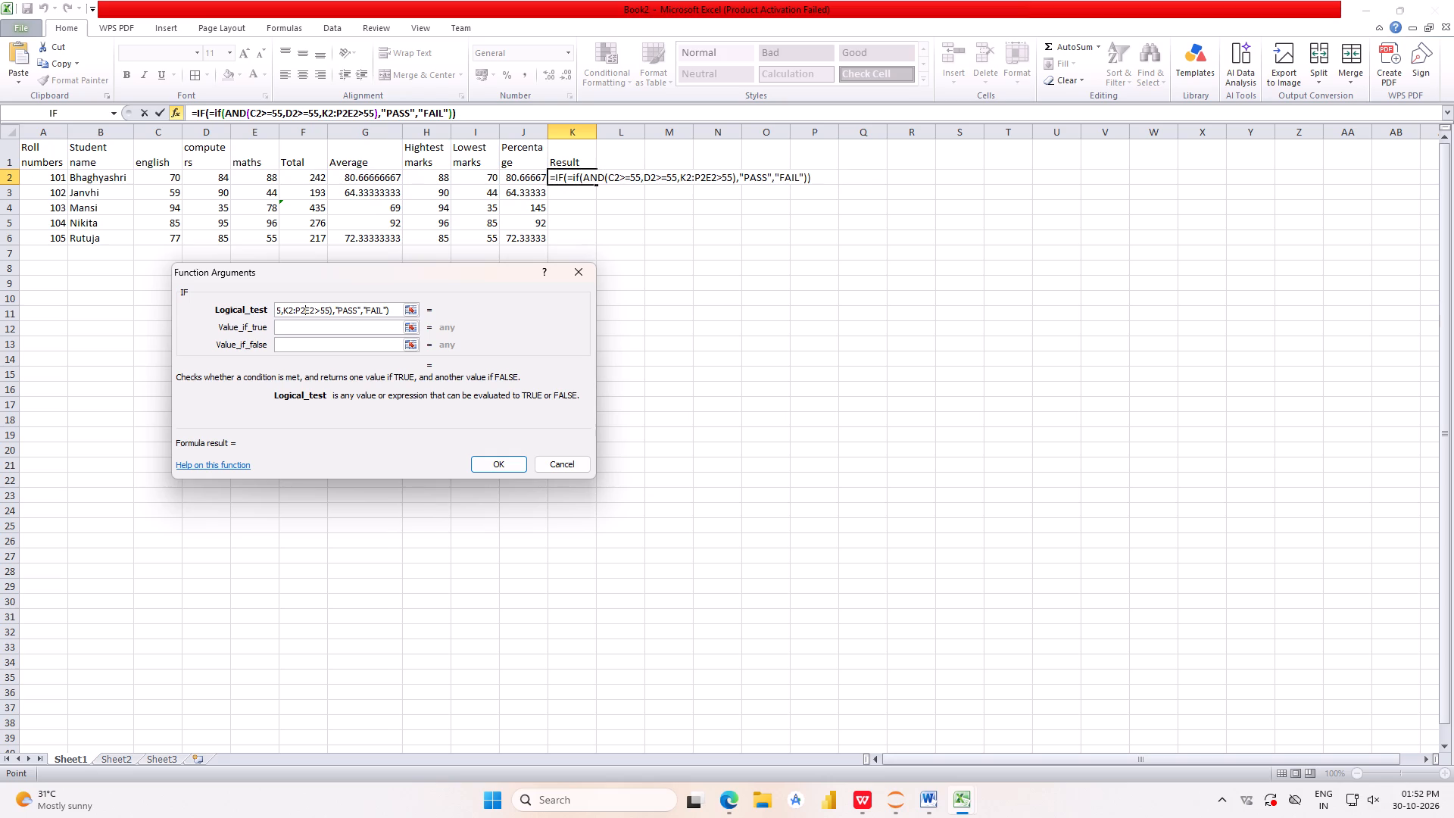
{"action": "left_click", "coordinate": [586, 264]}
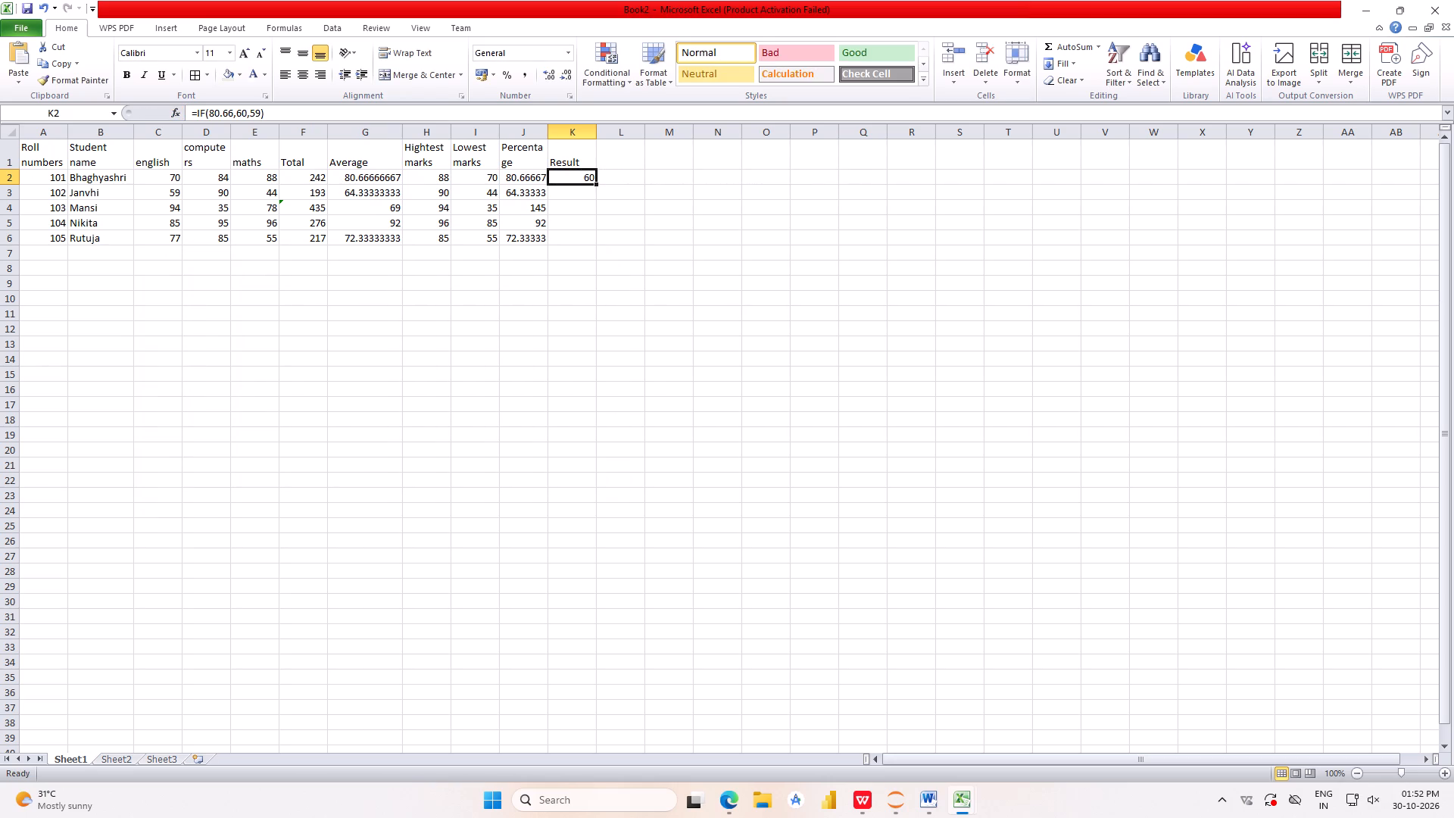
Clear the existing formula from K2 and try to paste the copied formula there.
{"action": "left_click", "coordinate": [582, 181]}
{"action": "left_click", "coordinate": [590, 180]}
{"action": "key", "text": "BackSpace"}
{"action": "key", "text": "ctrl+v"}
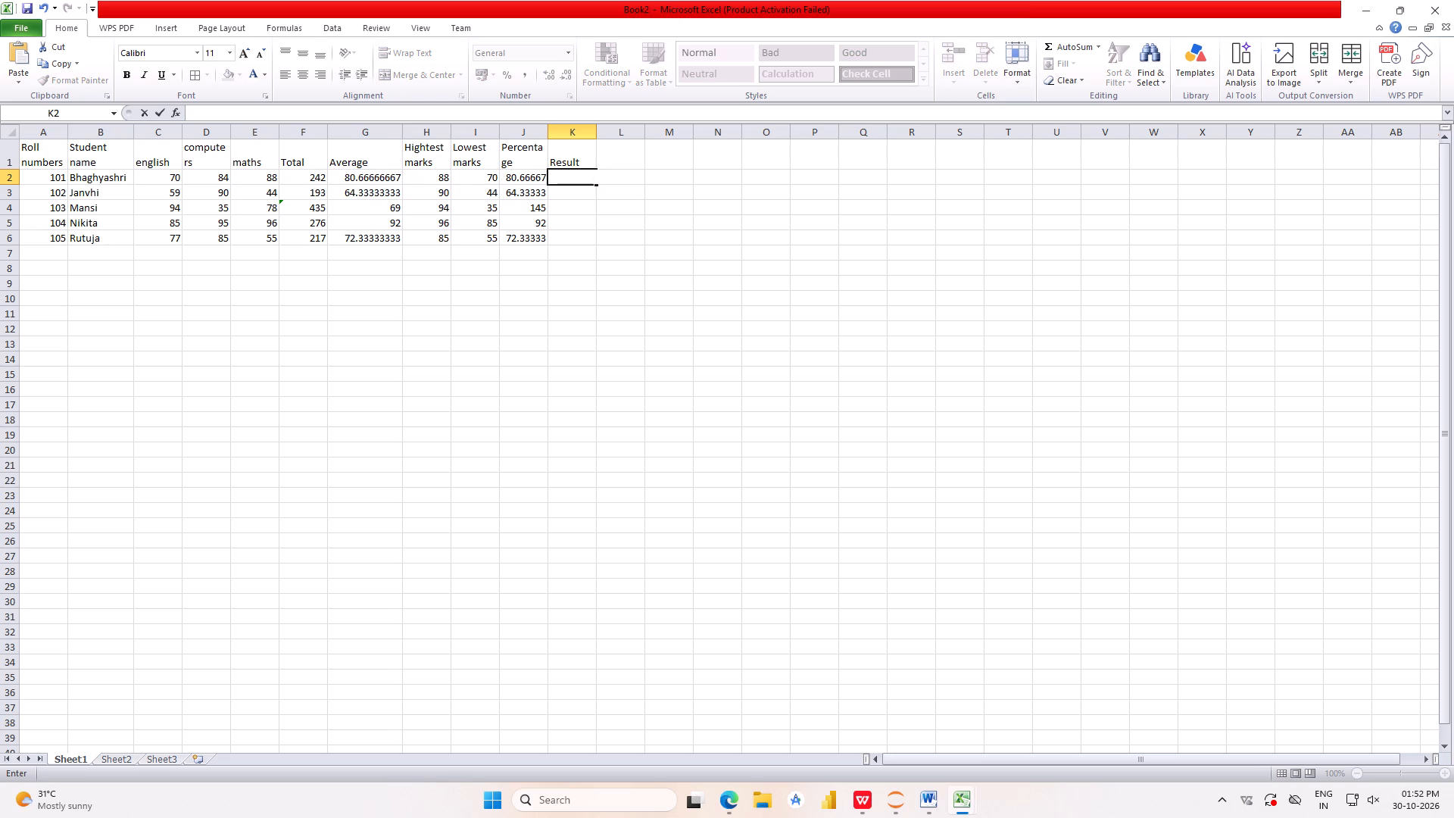
Start a new formula in K2 with an IF function whose logical test opens an AND function.
{"action": "key", "text": "equal"}
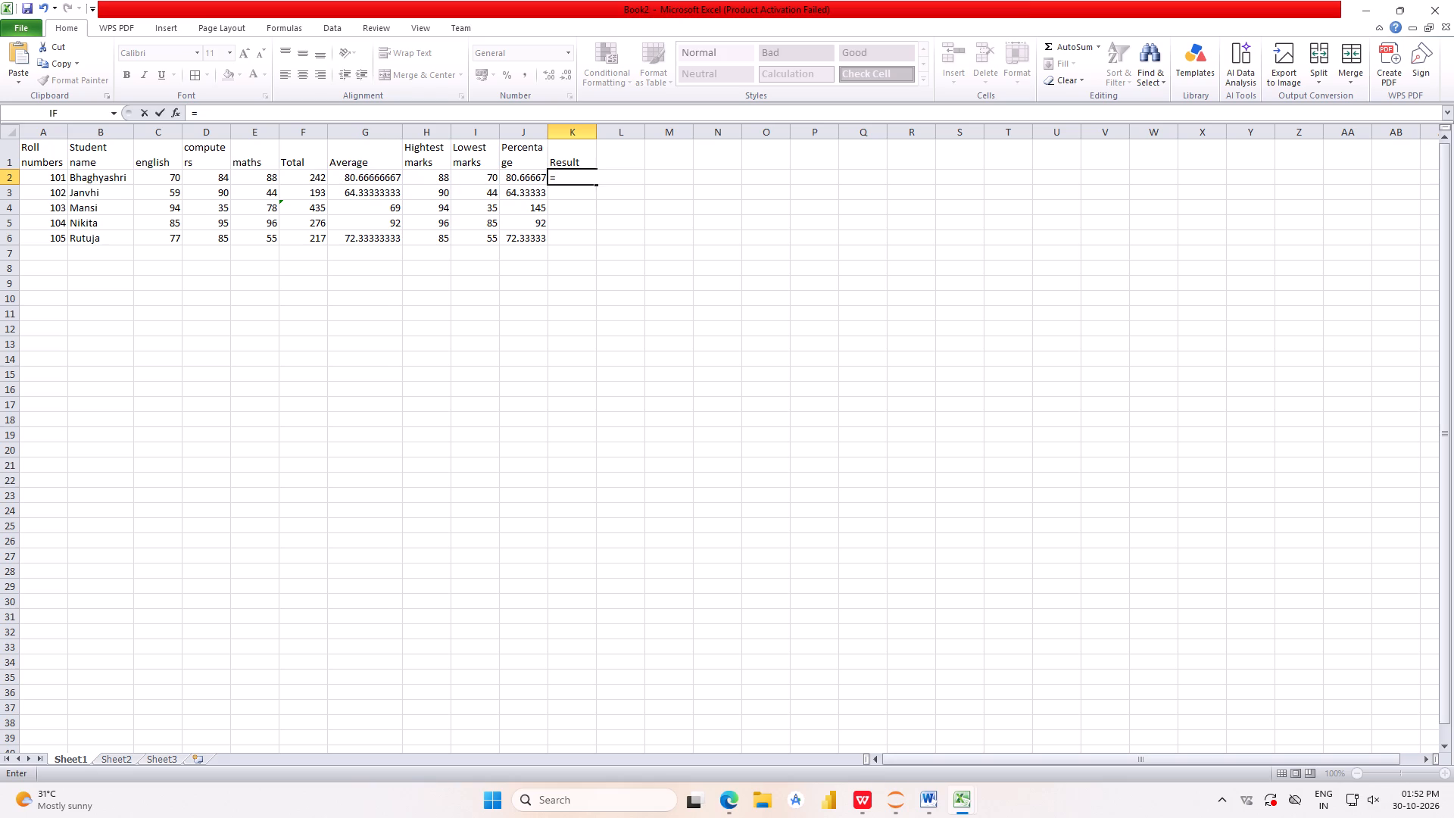
{"action": "key", "text": "shift+parenleft"}
{"action": "key", "text": "BackSpace"}
{"action": "type", "text": "IF"}
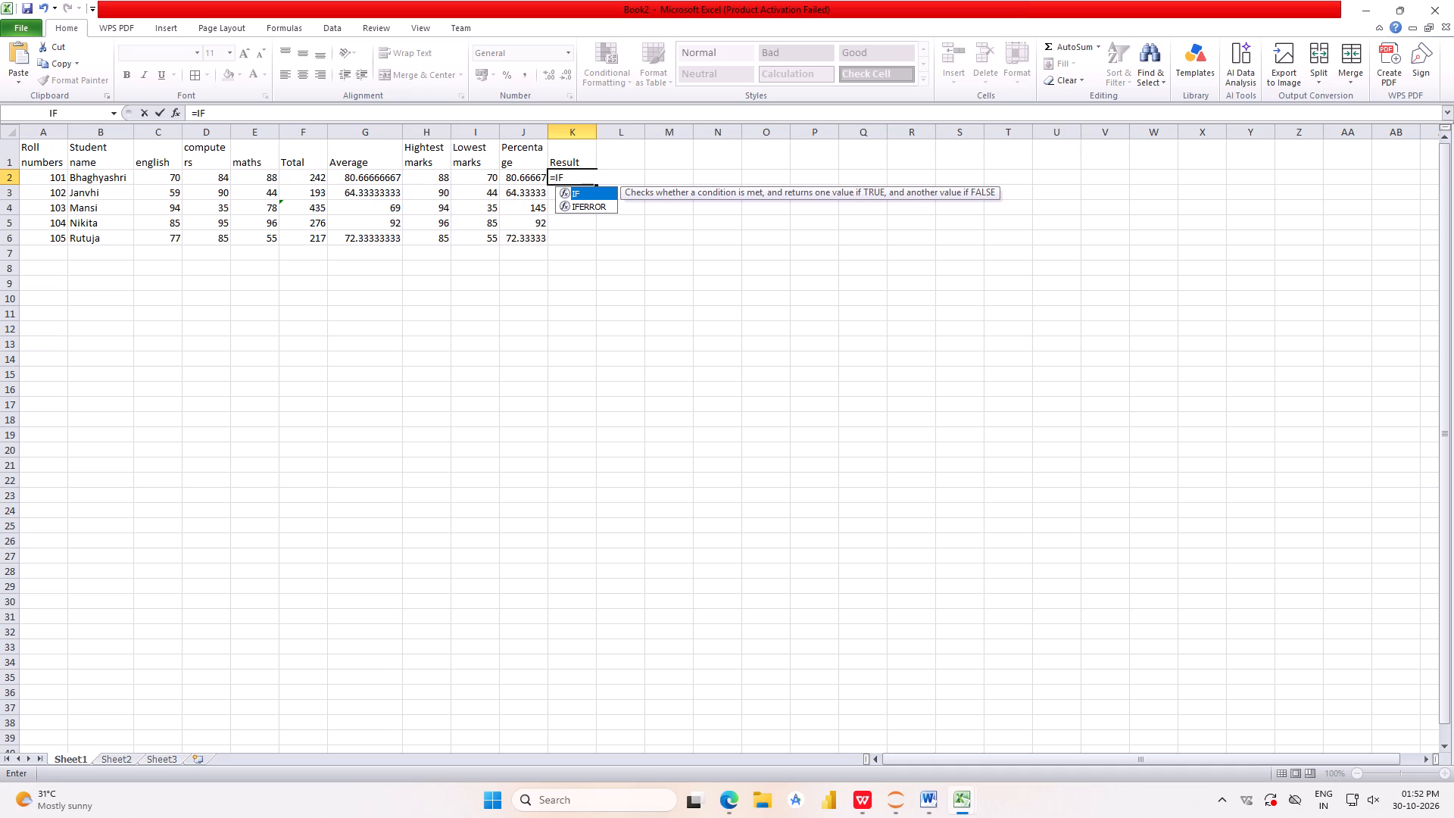
{"action": "key", "text": "shift+parenleft"}
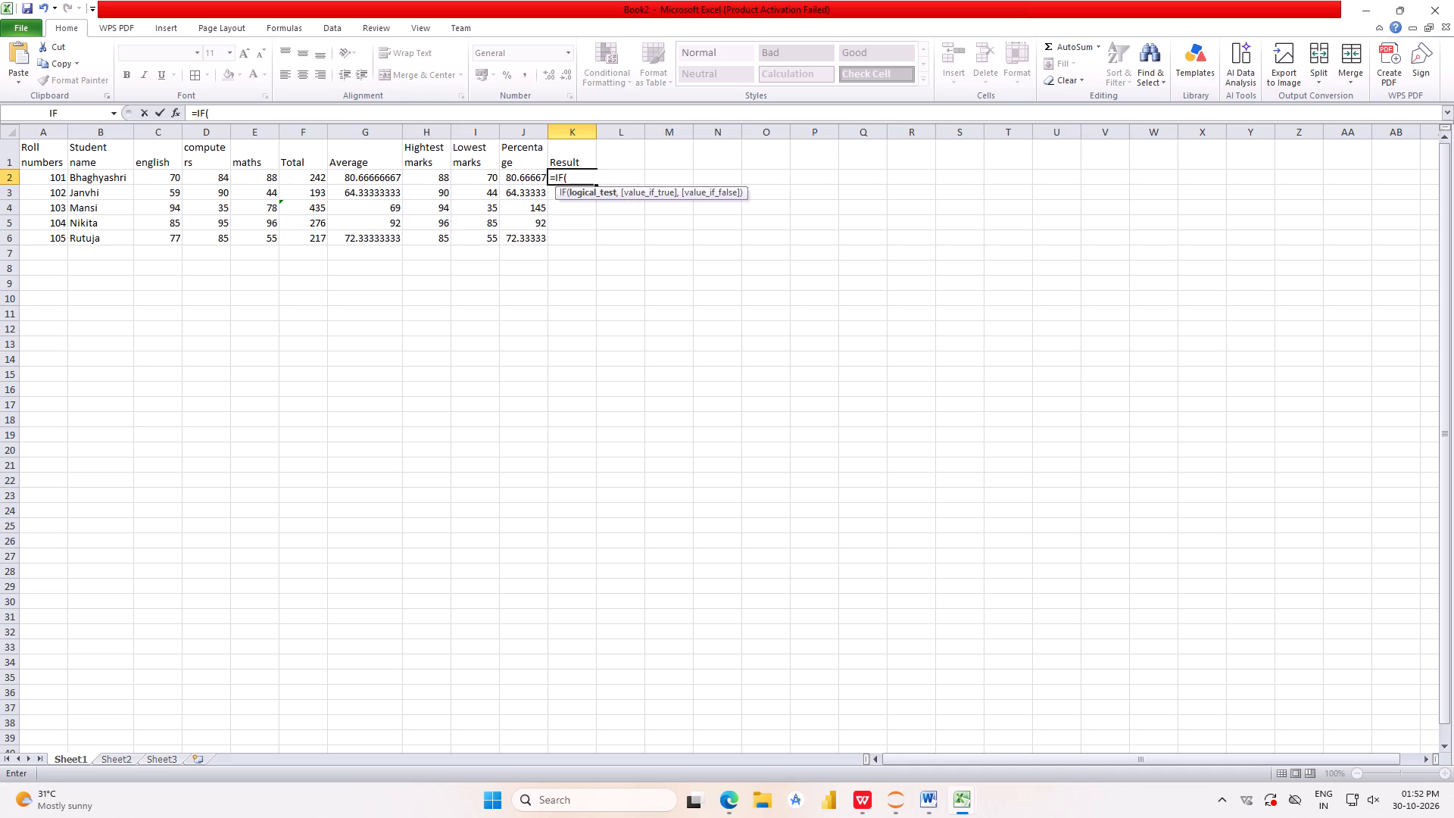
{"action": "type", "text": "AND"}
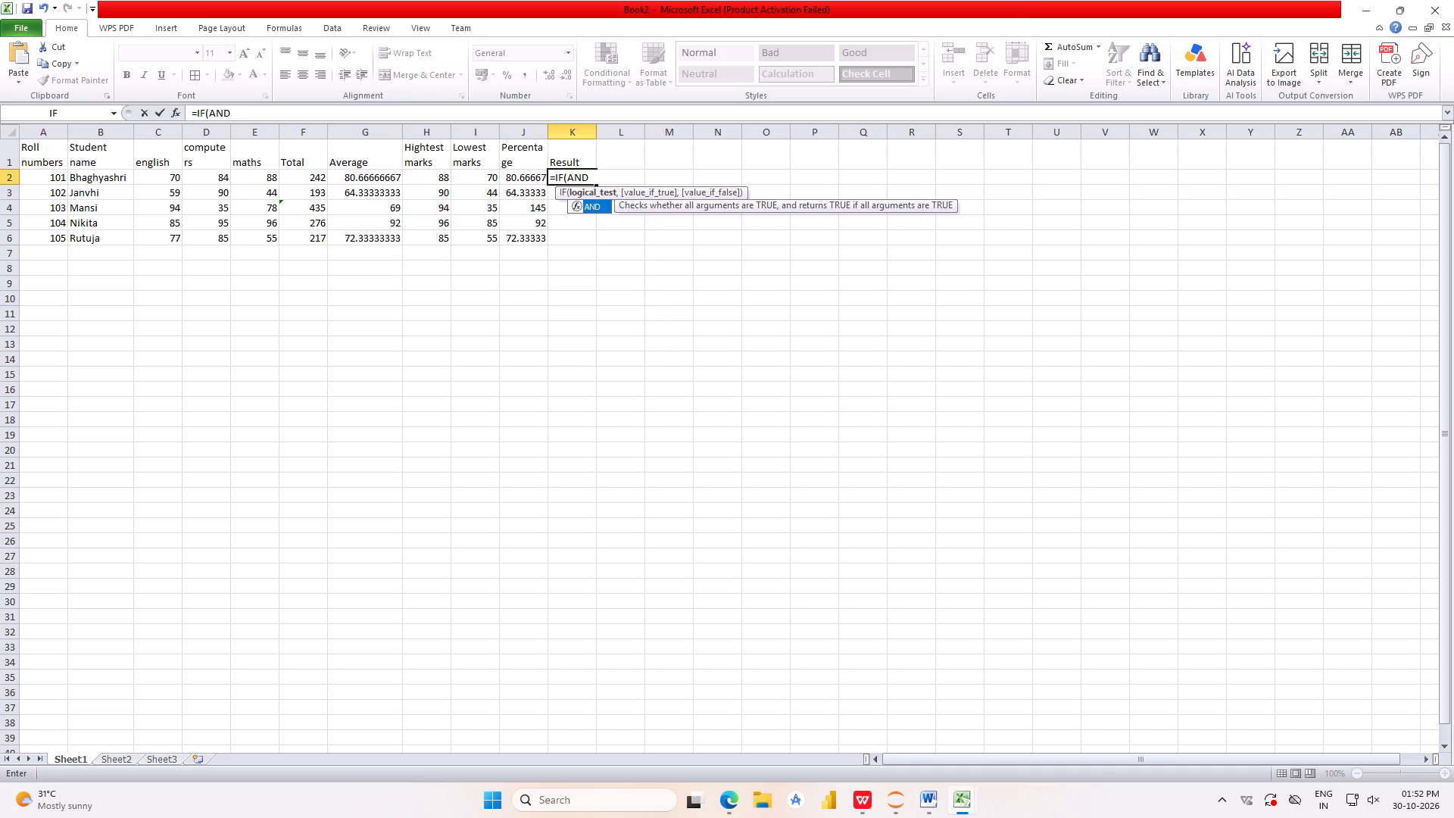
{"action": "left_click", "coordinate": [598, 189]}
{"action": "left_click", "coordinate": [617, 191]}
{"action": "left_click", "coordinate": [594, 193]}
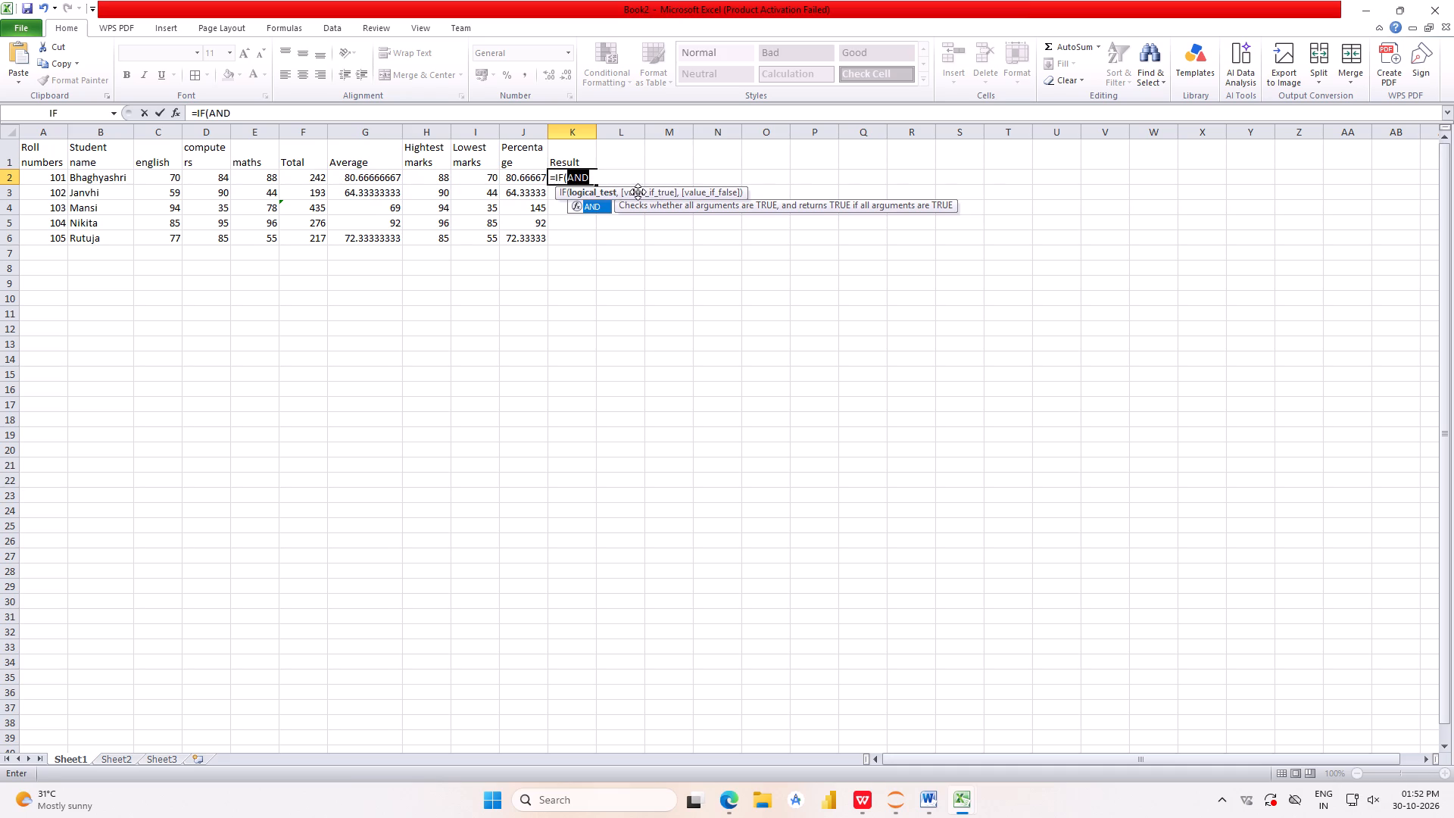
{"action": "left_click", "coordinate": [638, 192]}
{"action": "left_click", "coordinate": [657, 192]}
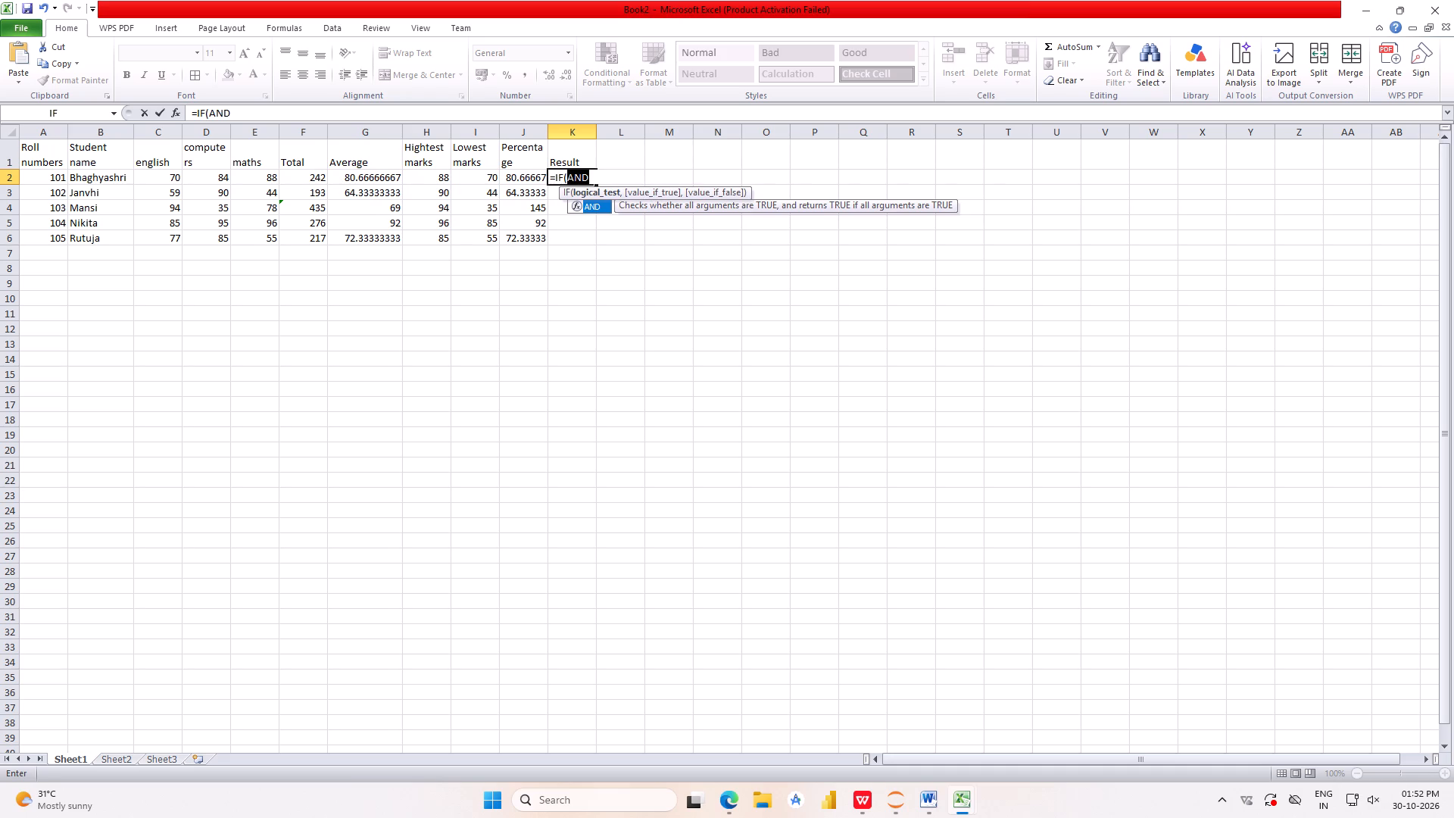
{"action": "left_click", "coordinate": [588, 178]}
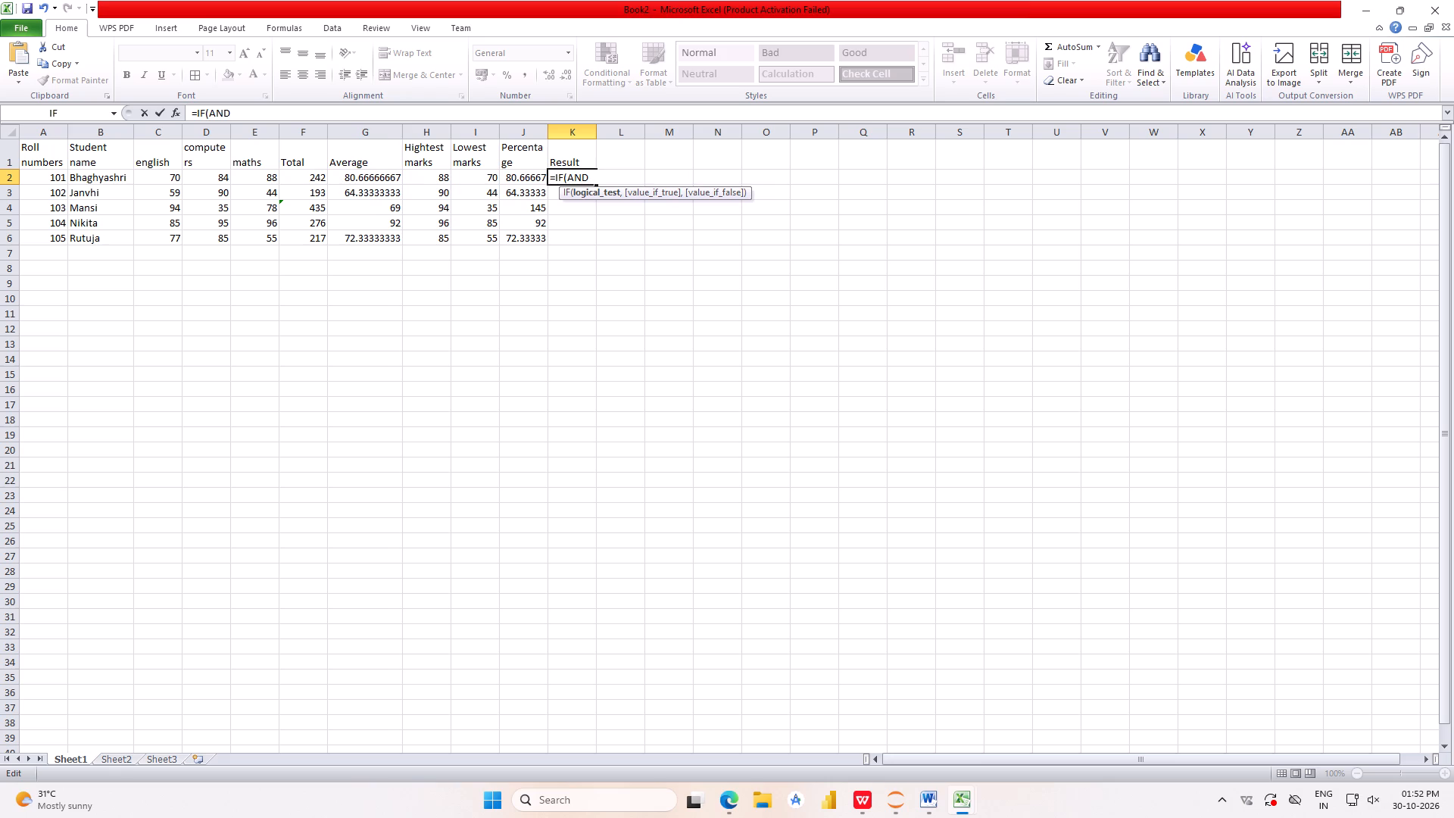
{"action": "key", "text": "shift+parenleft"}
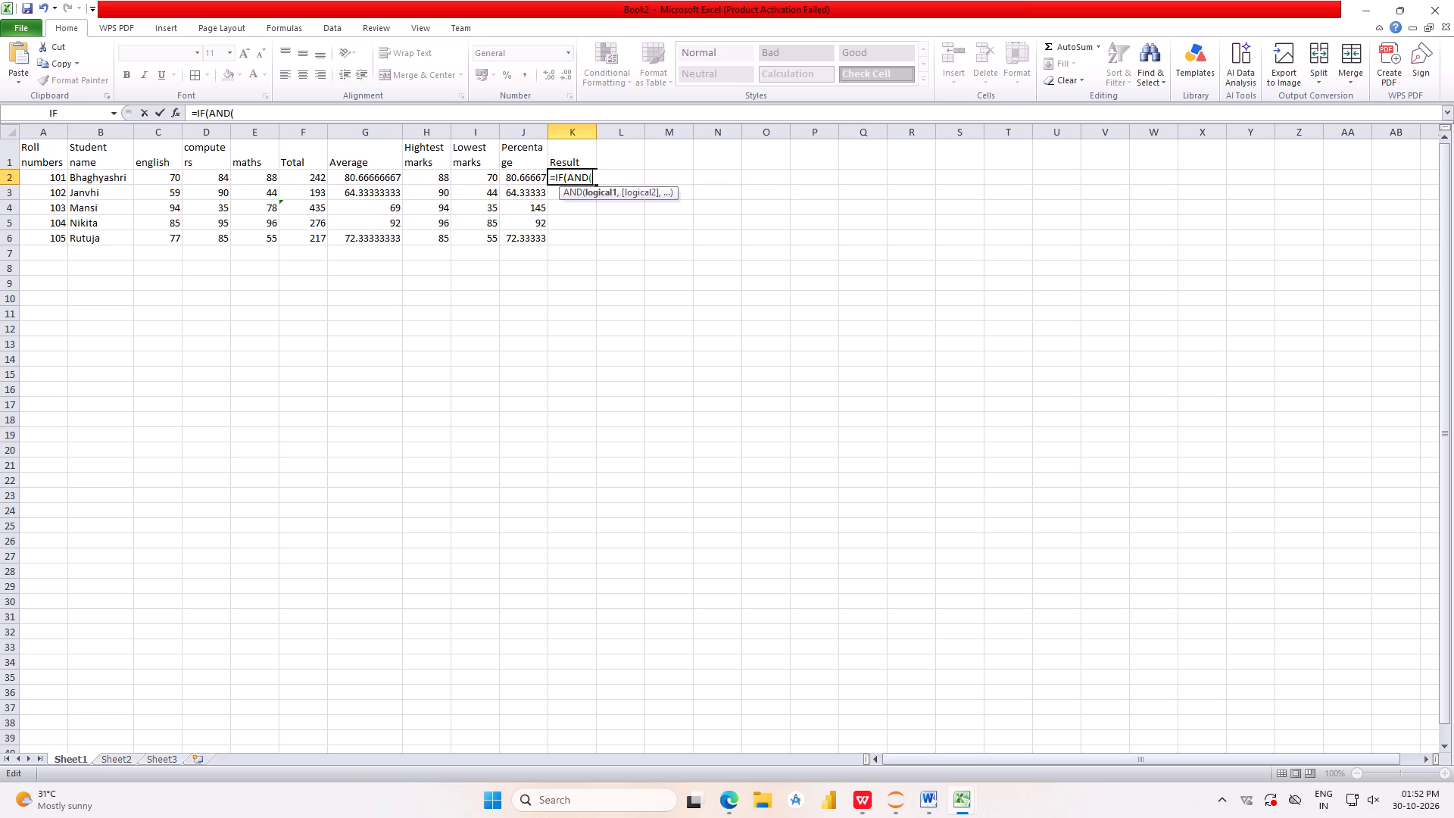
Open an inner parenthesis in K2's AND function and enter C2>55 as the first condition, for the english marks.
{"action": "key", "text": "c"}
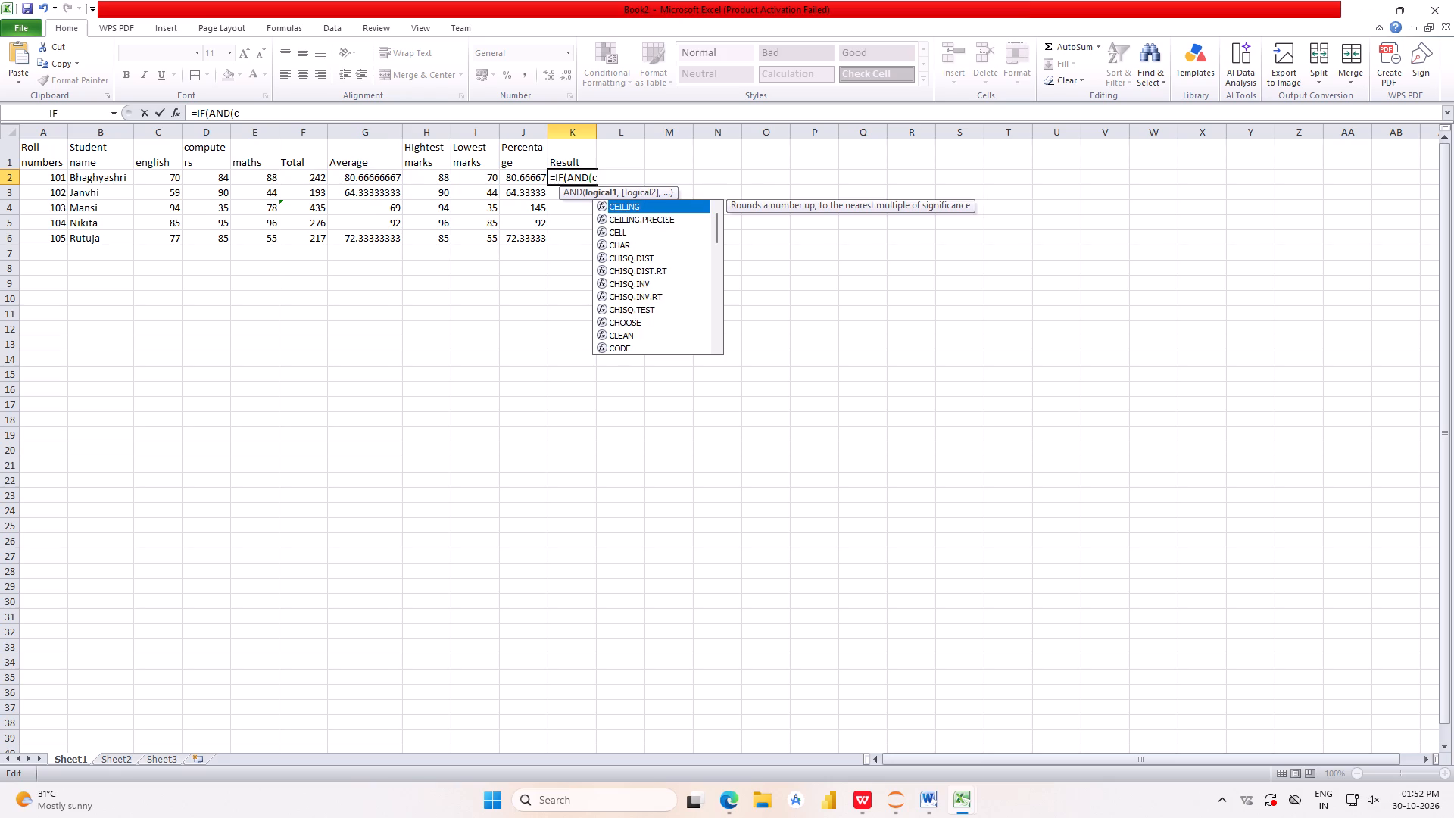
{"action": "key", "text": "BackSpace"}
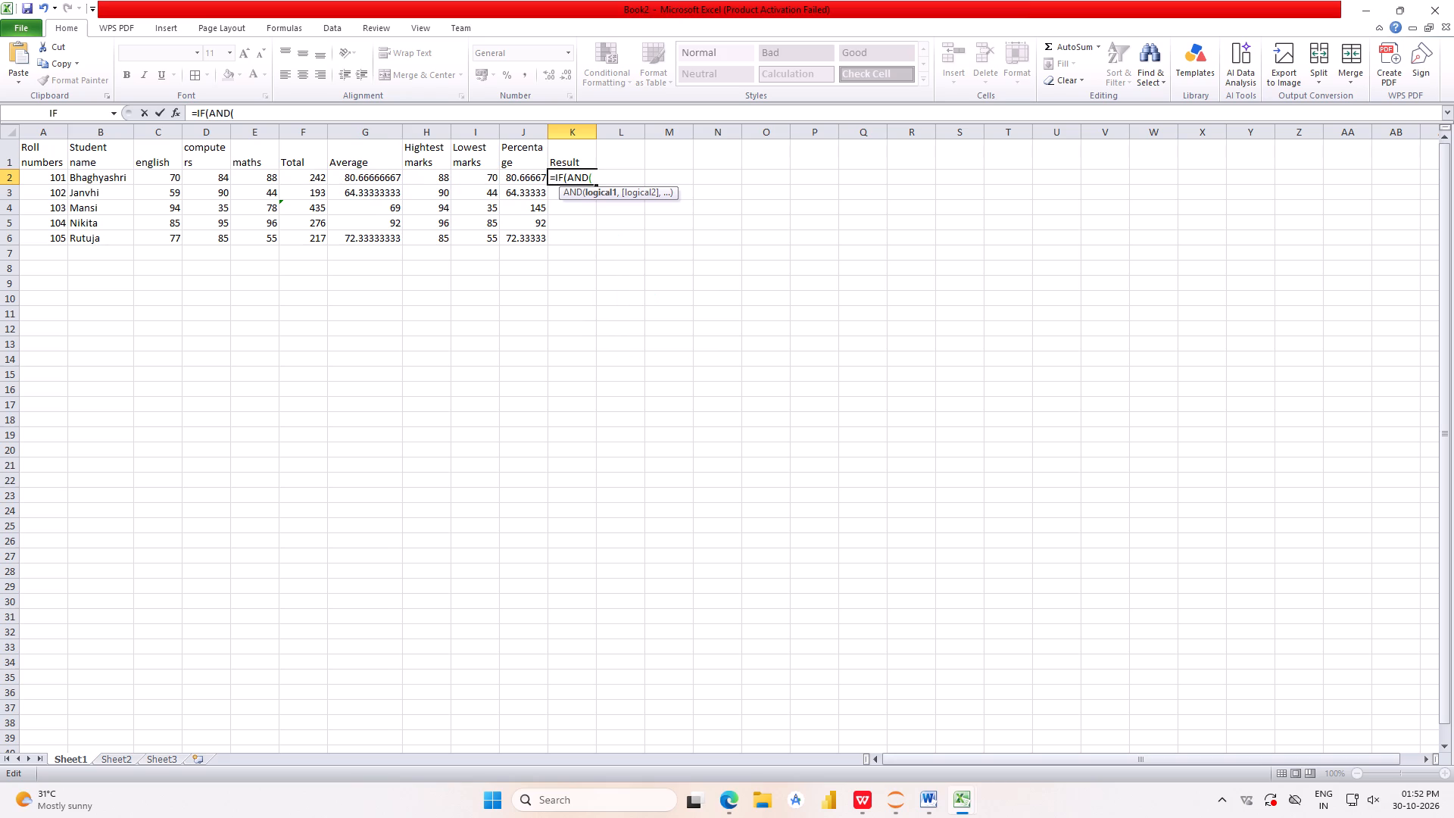
{"action": "key", "text": "shift+parenleft"}
{"action": "key", "text": "c"}
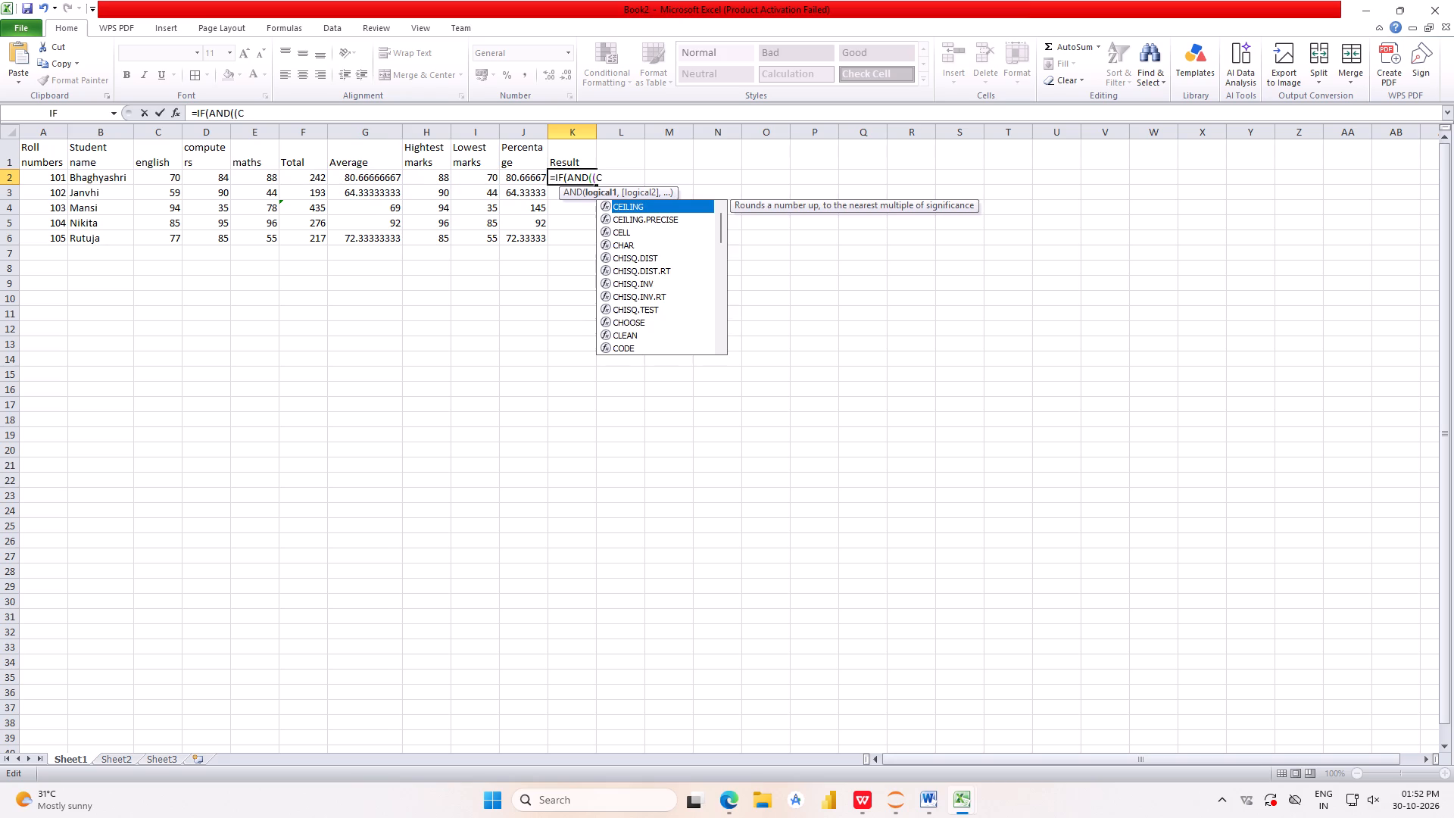
{"action": "key", "text": "2"}
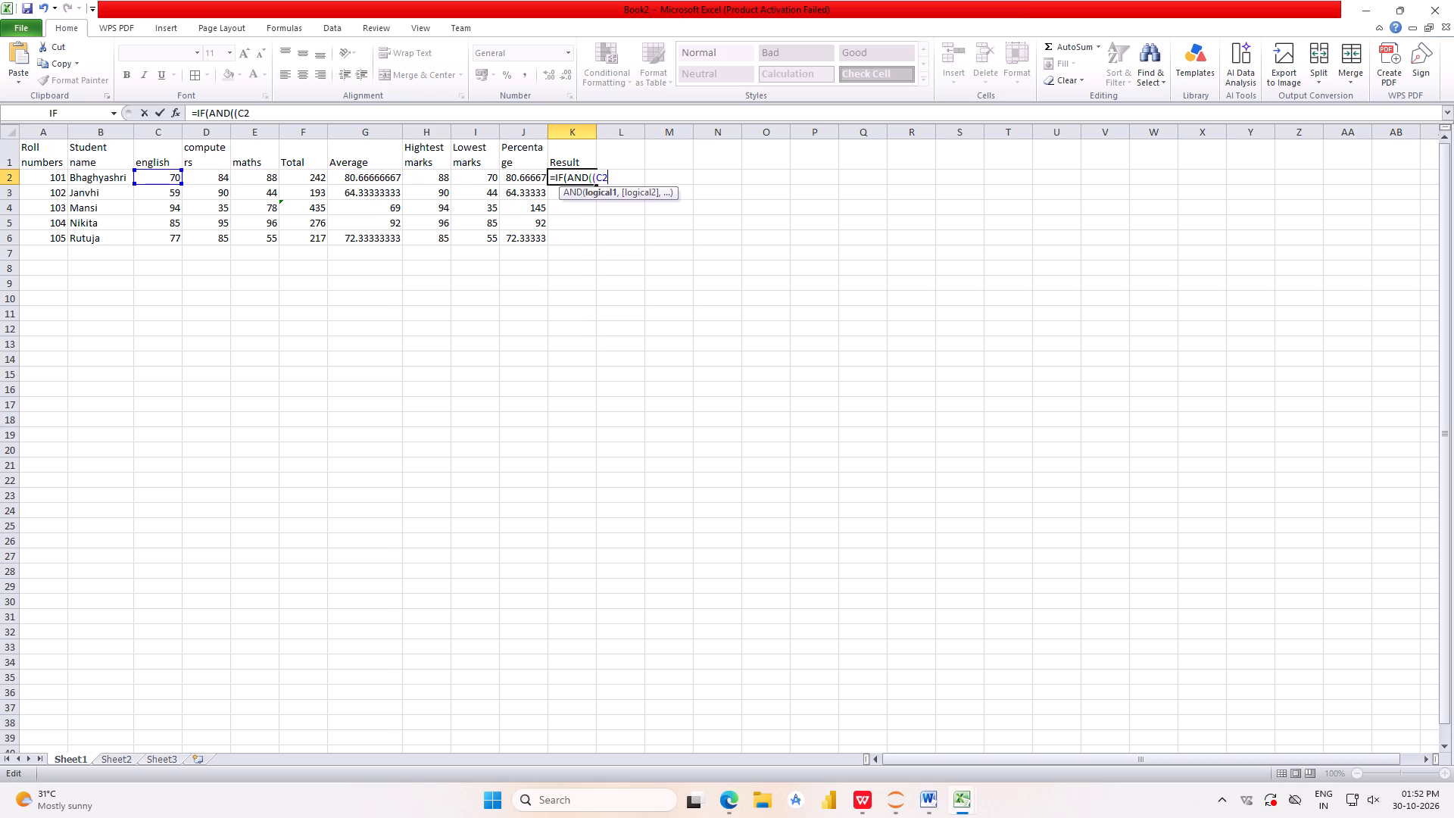
{"action": "key", "text": "shift+greater"}
{"action": "key", "text": "5"}
{"action": "key", "text": "5"}
{"action": "key", "text": "comma"}
Add D2>=55 as the second condition in K2's AND function, for the computers marks.
{"action": "key", "text": "d"}
{"action": "key", "text": "2"}
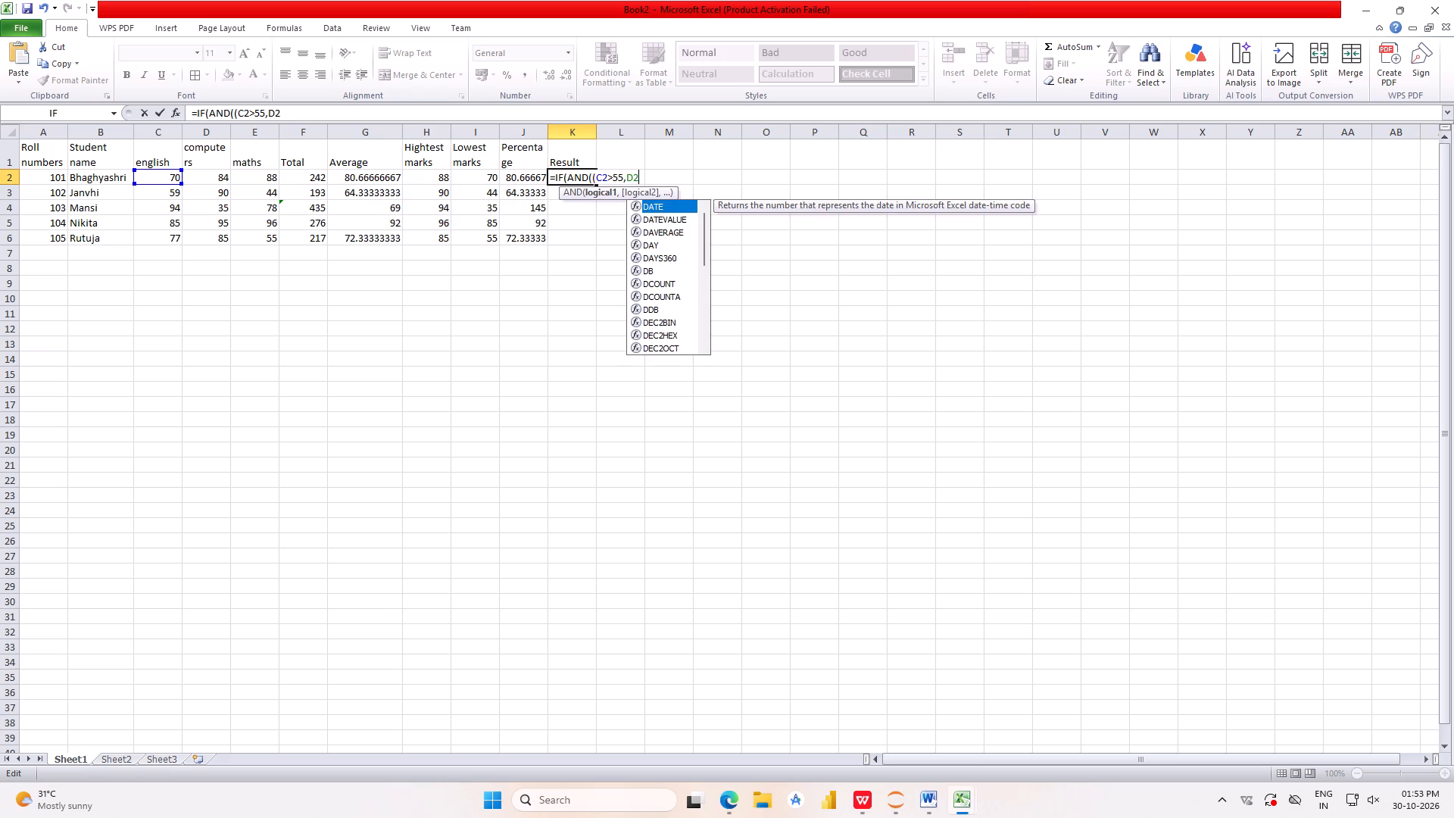
{"action": "key", "text": "shift+greater"}
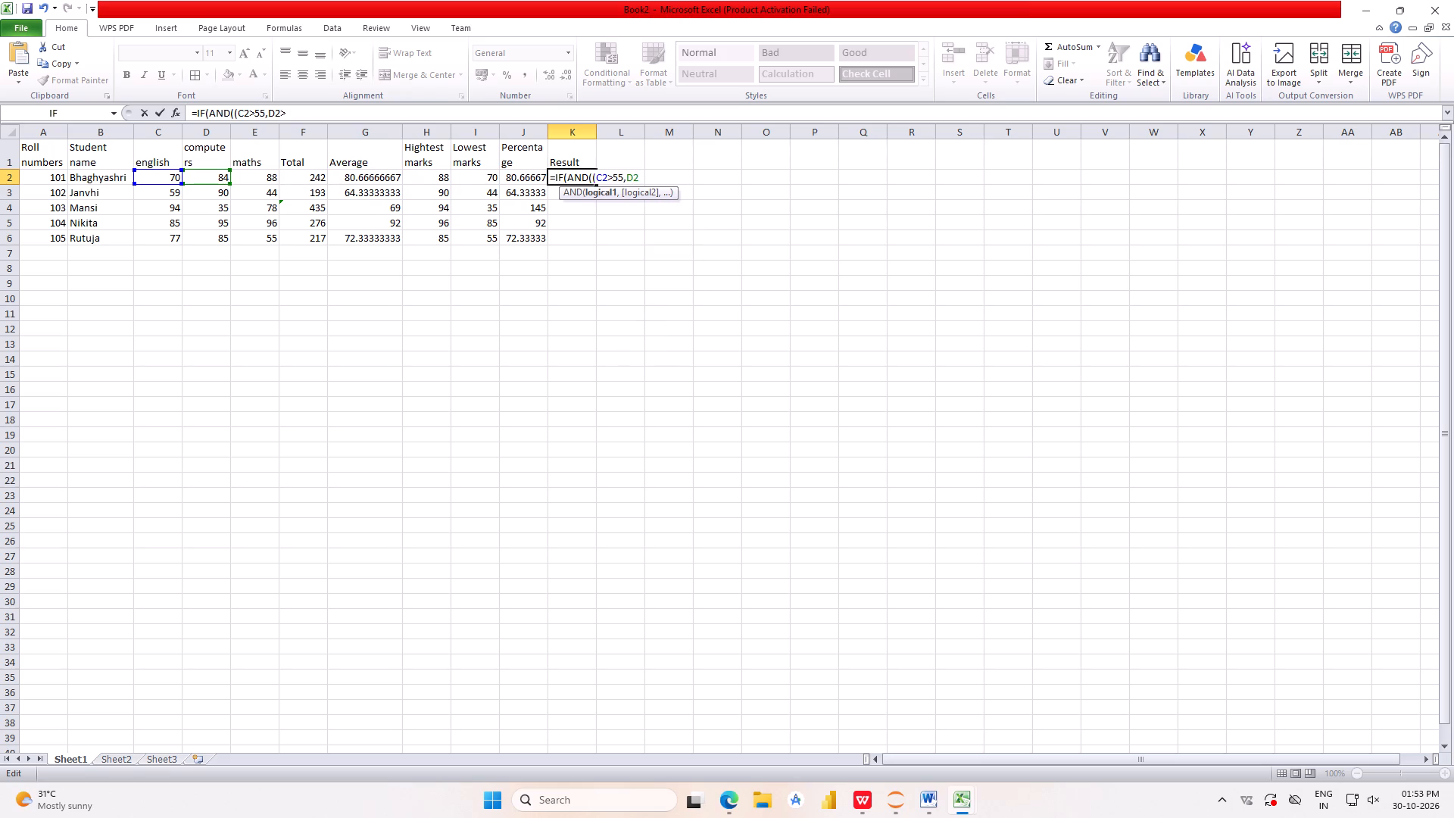
{"action": "key", "text": "equal"}
{"action": "type", "text": "55"}
{"action": "key", "text": "comma"}
Add E2>=55 as the third condition in K2's formula, for the maths marks, and close the inner parenthesis.
{"action": "type", "text": "E2"}
{"action": "key", "text": "shift+greater"}
{"action": "key", "text": "equal"}
{"action": "type", "text": "55"}
{"action": "key", "text": "shift+parenright"}
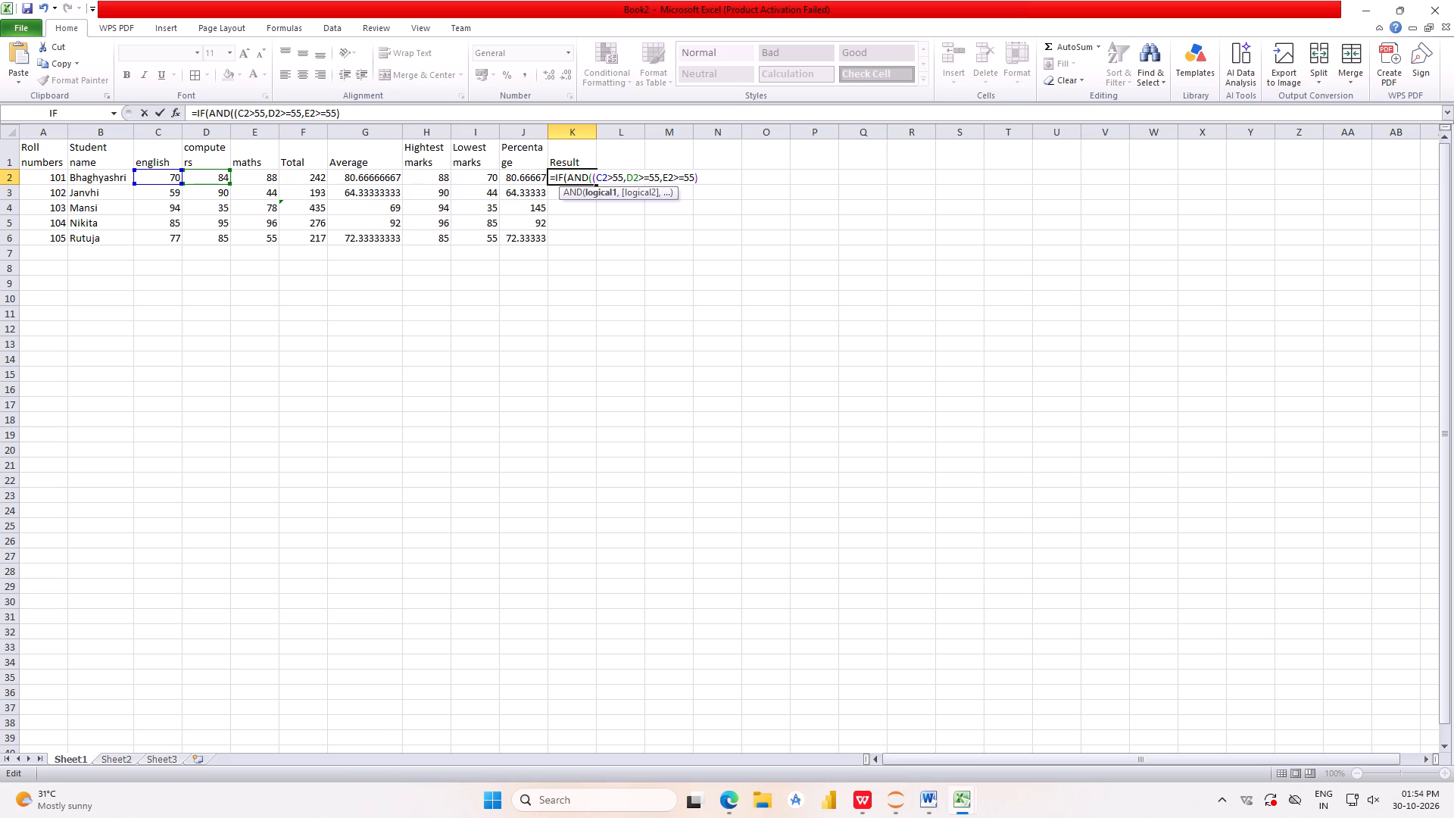
{"action": "key", "text": "comma"}
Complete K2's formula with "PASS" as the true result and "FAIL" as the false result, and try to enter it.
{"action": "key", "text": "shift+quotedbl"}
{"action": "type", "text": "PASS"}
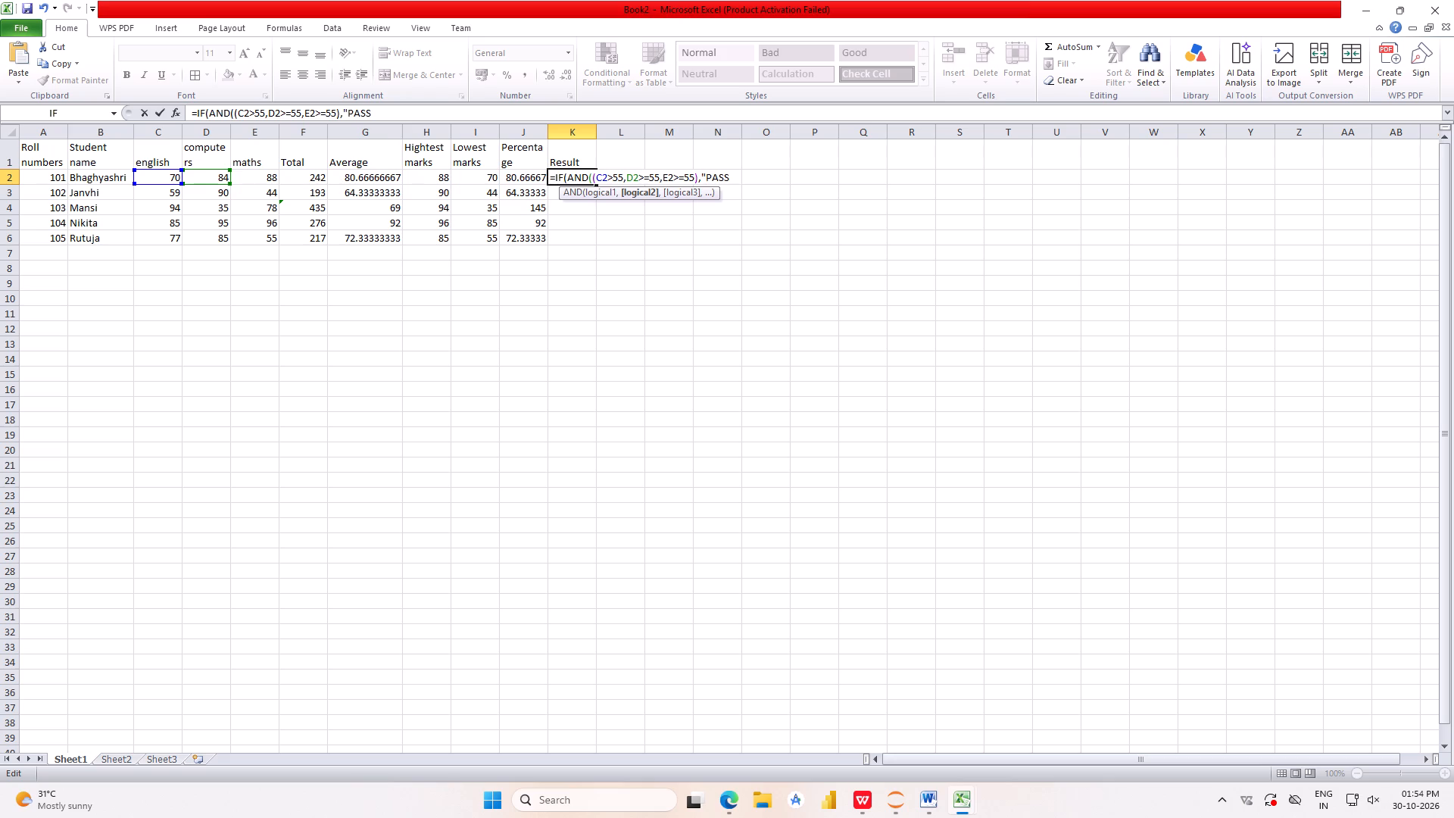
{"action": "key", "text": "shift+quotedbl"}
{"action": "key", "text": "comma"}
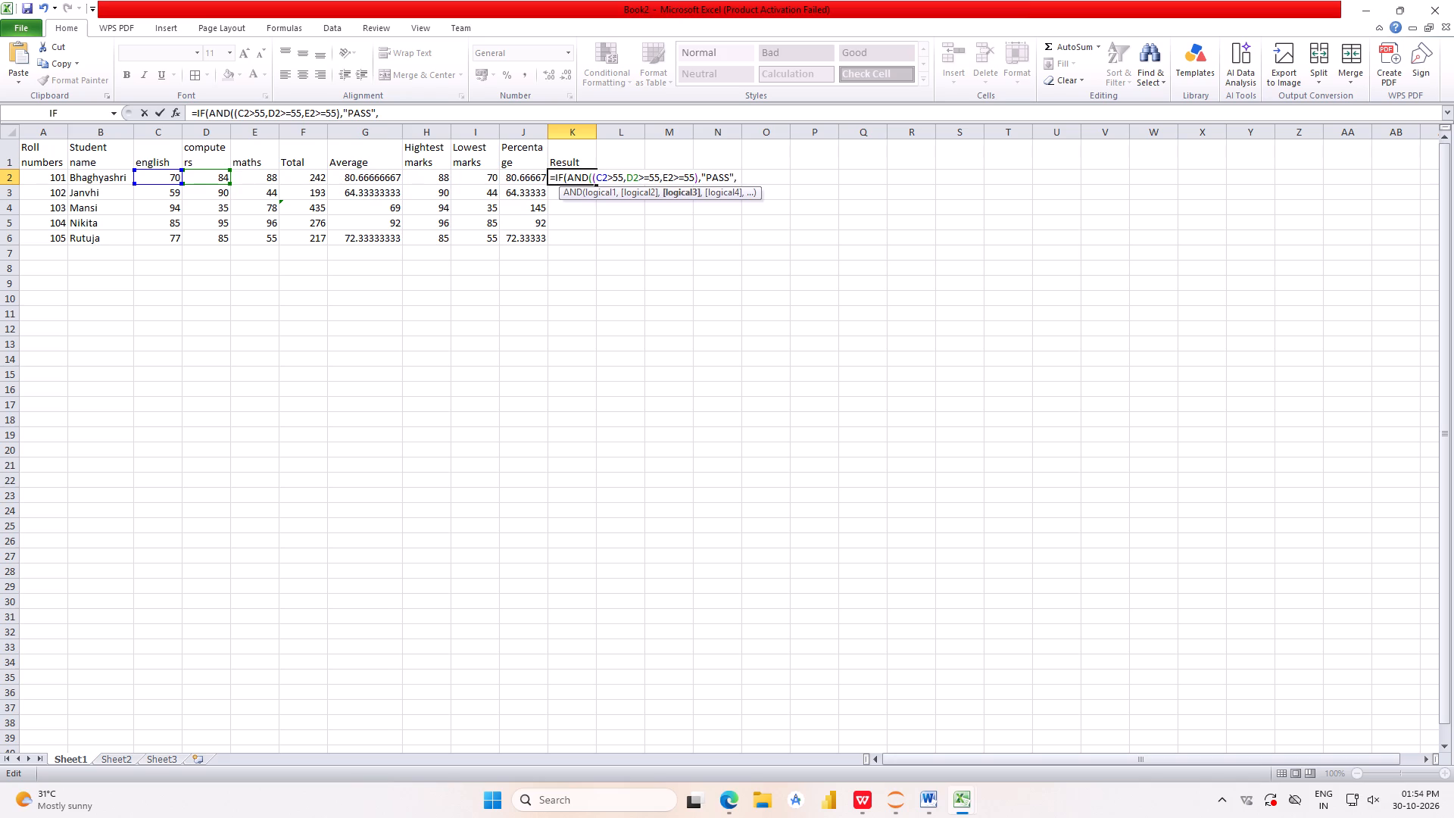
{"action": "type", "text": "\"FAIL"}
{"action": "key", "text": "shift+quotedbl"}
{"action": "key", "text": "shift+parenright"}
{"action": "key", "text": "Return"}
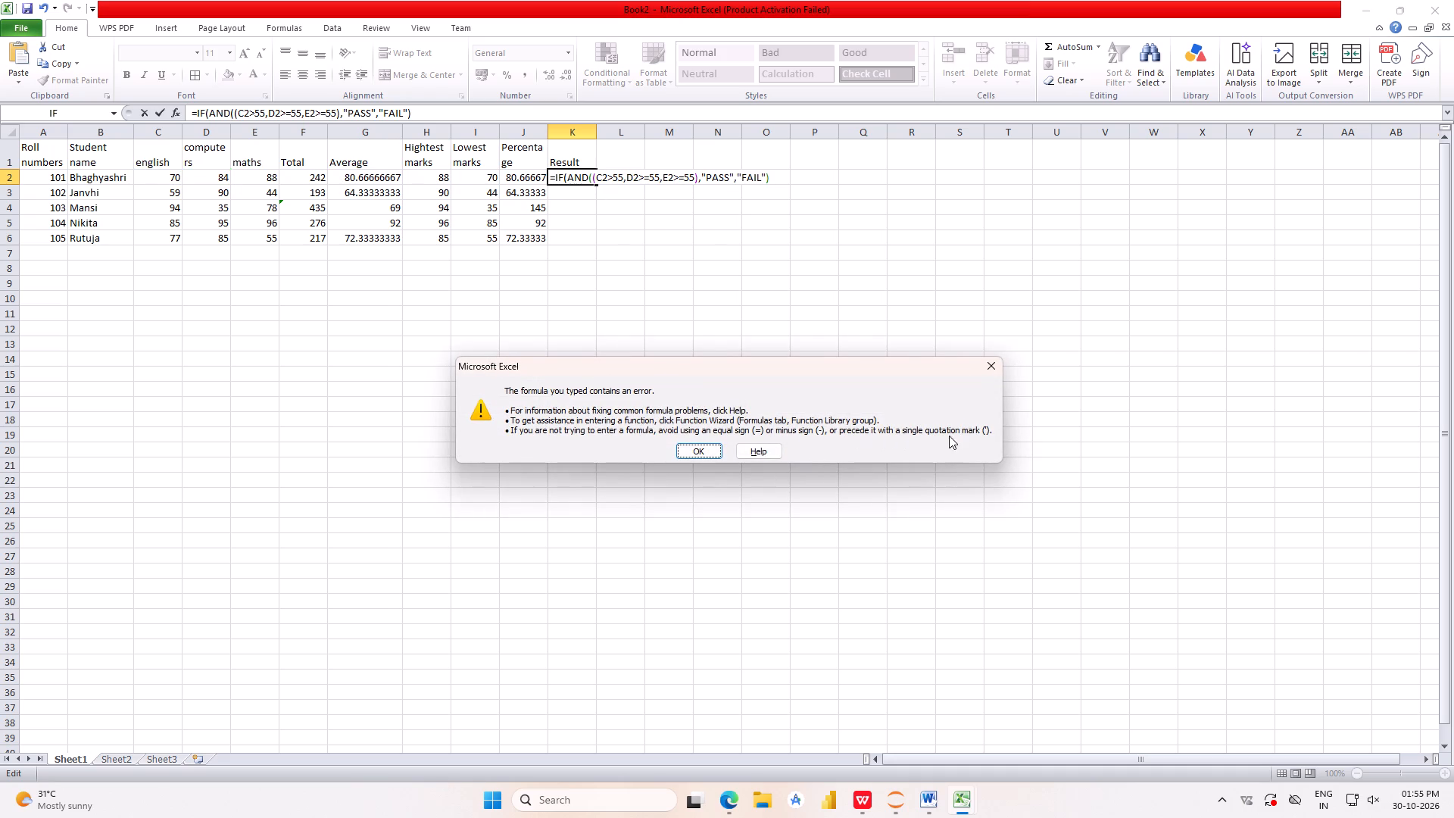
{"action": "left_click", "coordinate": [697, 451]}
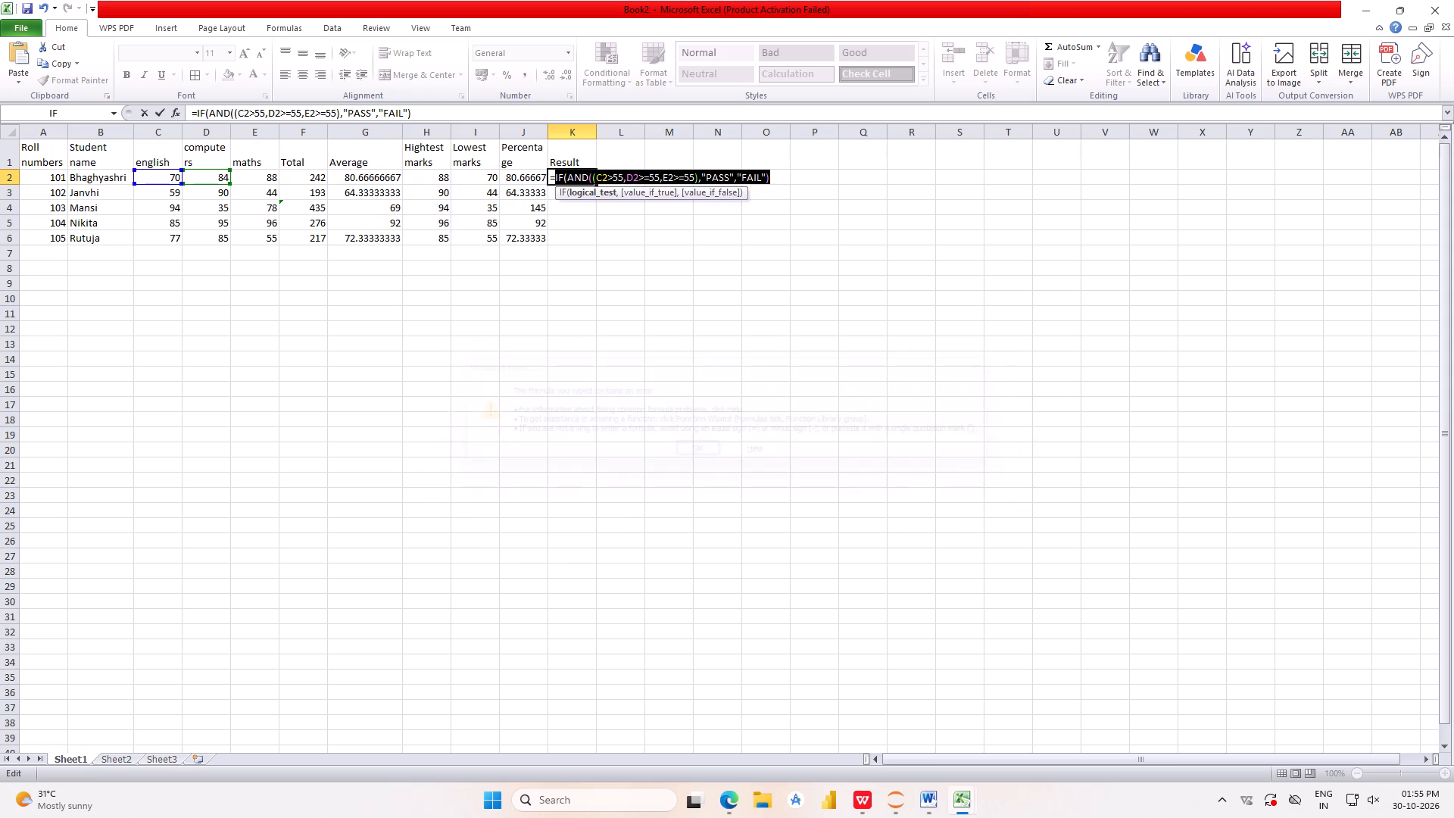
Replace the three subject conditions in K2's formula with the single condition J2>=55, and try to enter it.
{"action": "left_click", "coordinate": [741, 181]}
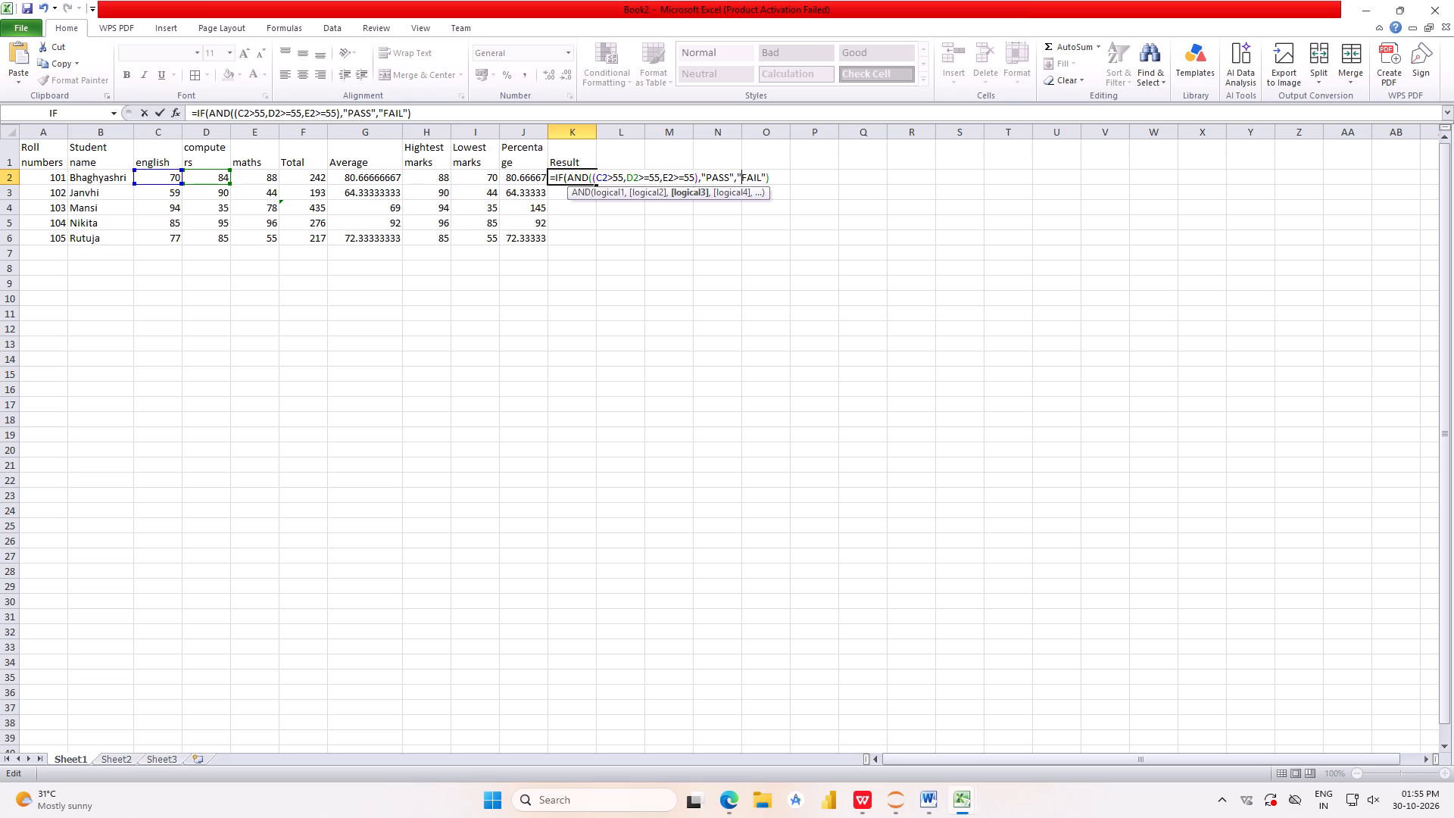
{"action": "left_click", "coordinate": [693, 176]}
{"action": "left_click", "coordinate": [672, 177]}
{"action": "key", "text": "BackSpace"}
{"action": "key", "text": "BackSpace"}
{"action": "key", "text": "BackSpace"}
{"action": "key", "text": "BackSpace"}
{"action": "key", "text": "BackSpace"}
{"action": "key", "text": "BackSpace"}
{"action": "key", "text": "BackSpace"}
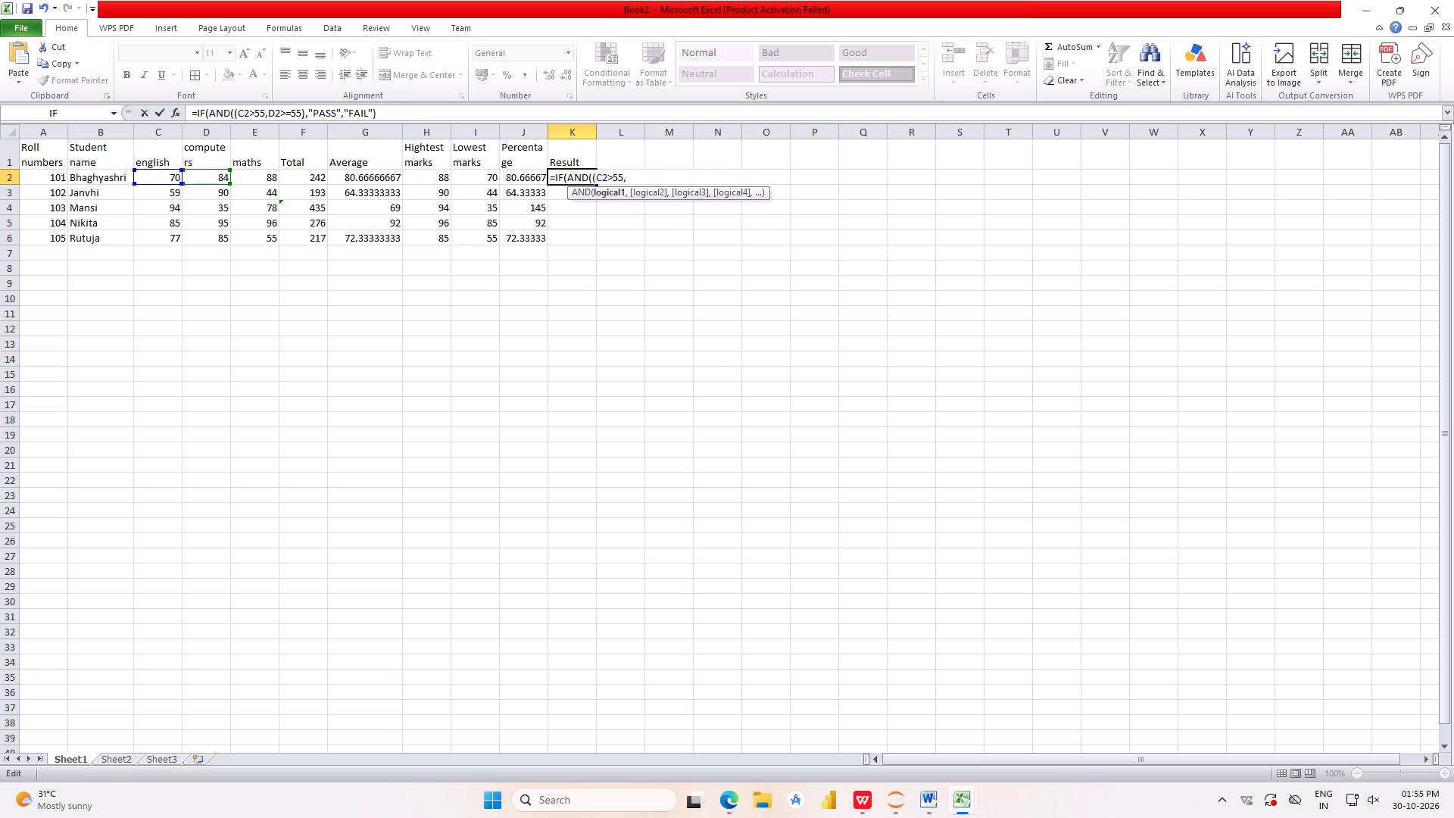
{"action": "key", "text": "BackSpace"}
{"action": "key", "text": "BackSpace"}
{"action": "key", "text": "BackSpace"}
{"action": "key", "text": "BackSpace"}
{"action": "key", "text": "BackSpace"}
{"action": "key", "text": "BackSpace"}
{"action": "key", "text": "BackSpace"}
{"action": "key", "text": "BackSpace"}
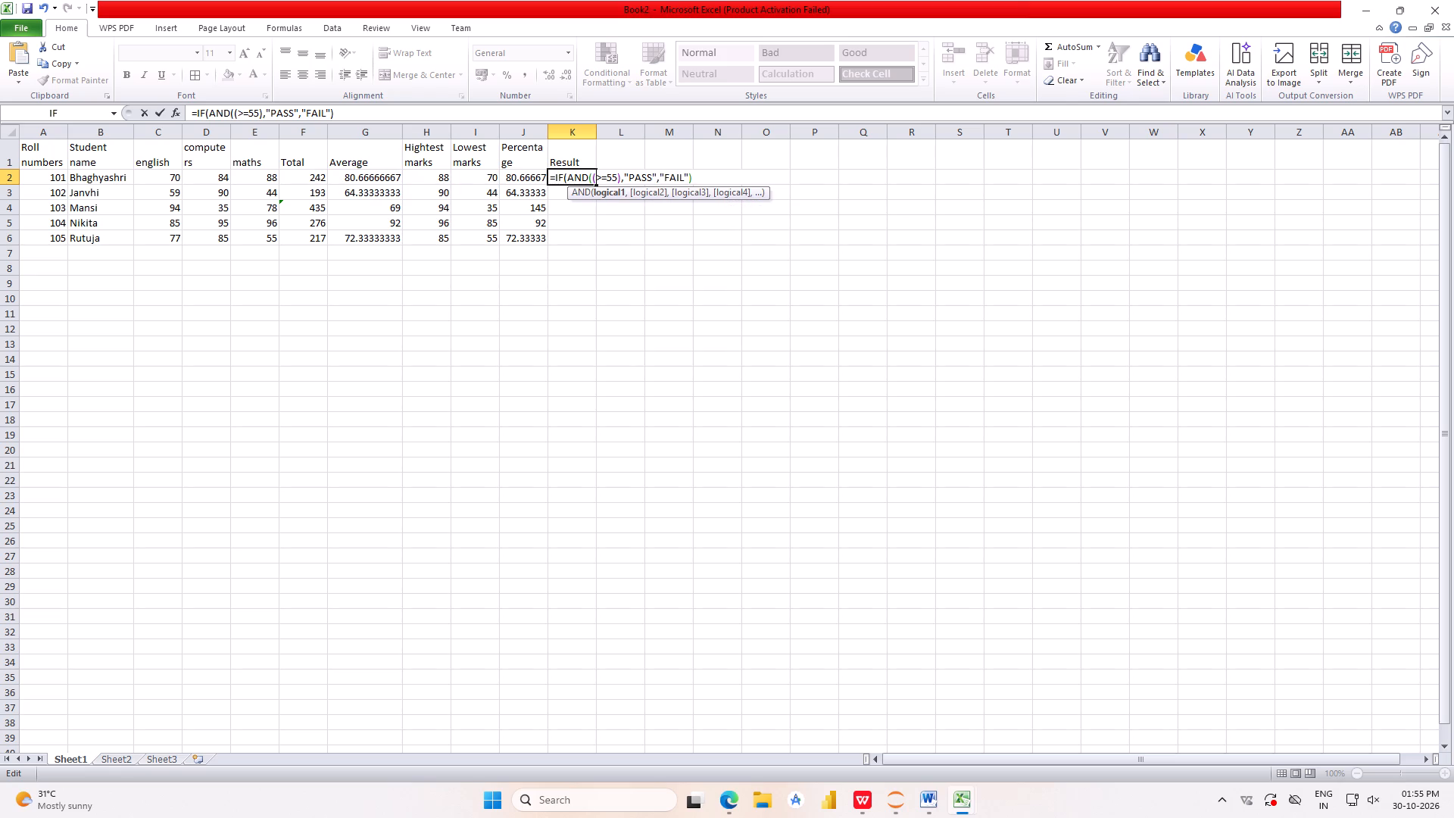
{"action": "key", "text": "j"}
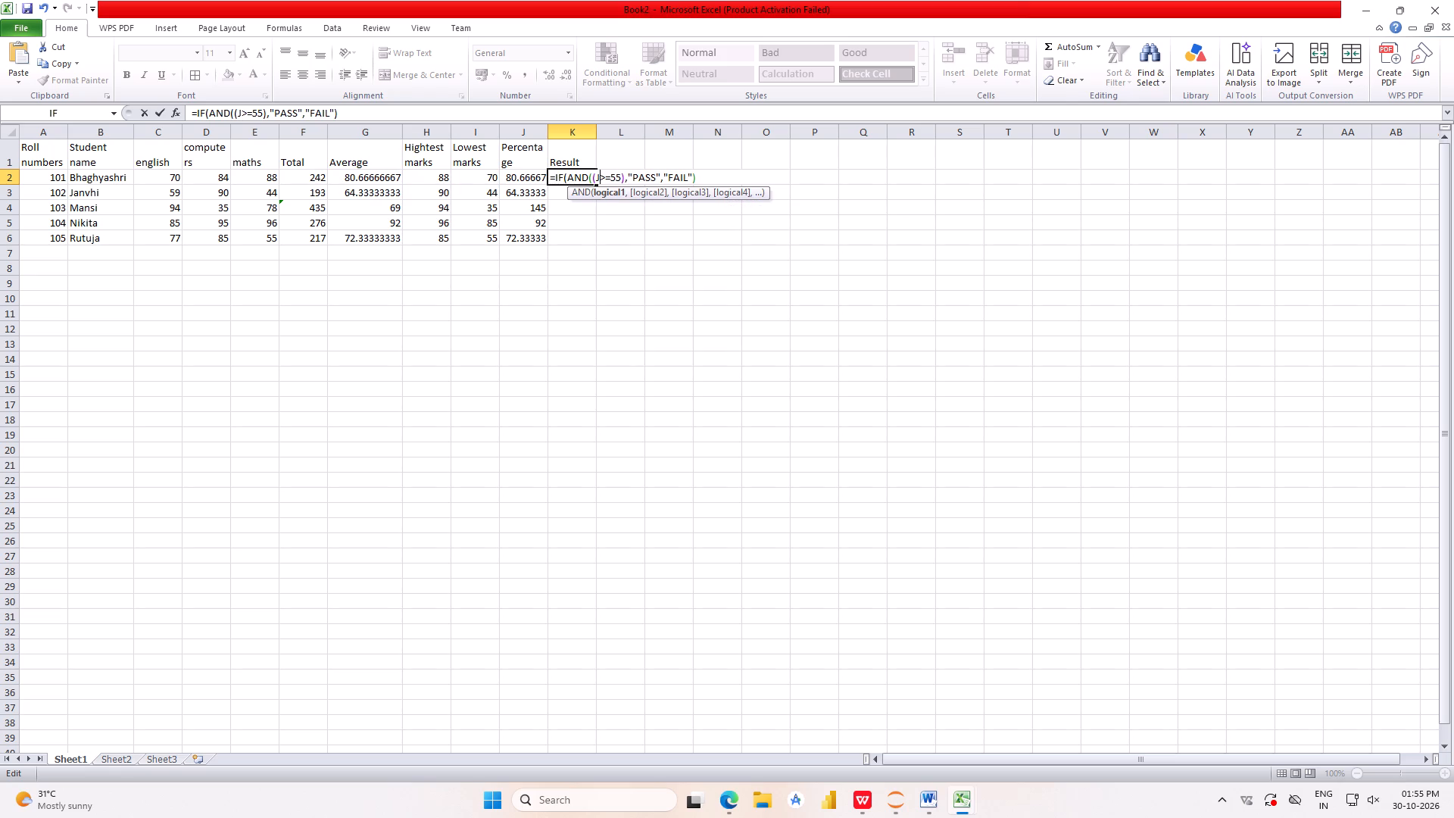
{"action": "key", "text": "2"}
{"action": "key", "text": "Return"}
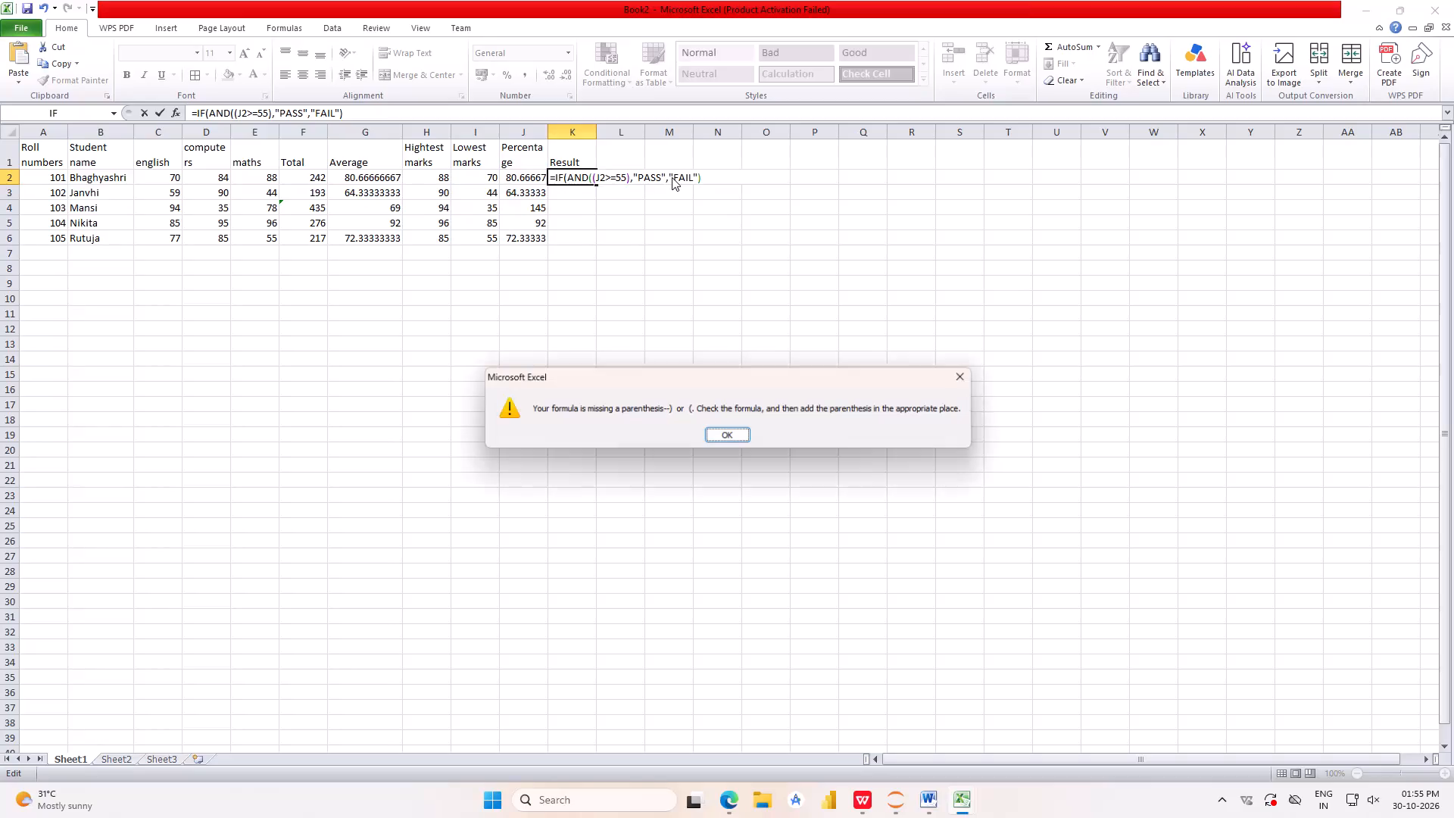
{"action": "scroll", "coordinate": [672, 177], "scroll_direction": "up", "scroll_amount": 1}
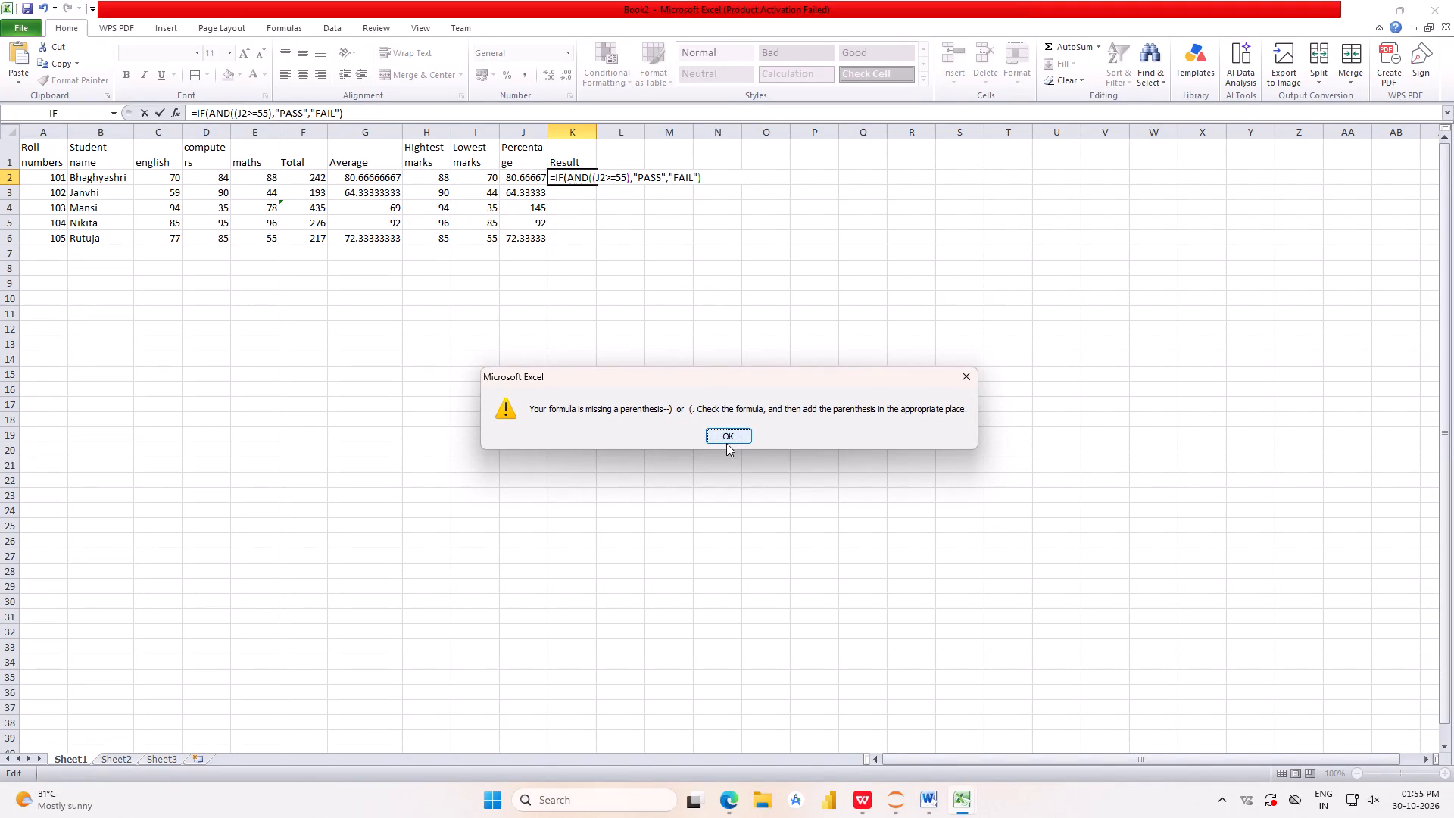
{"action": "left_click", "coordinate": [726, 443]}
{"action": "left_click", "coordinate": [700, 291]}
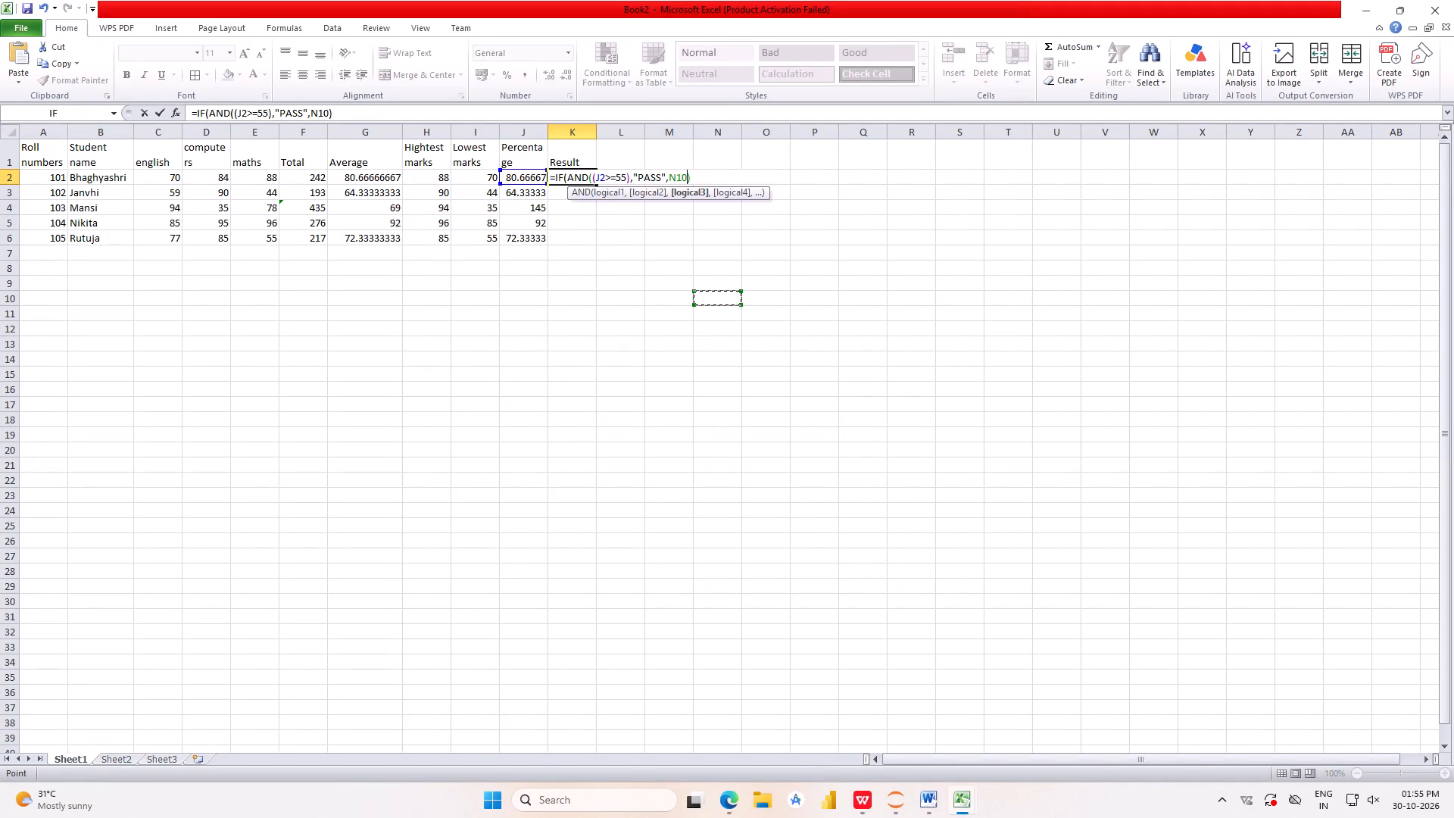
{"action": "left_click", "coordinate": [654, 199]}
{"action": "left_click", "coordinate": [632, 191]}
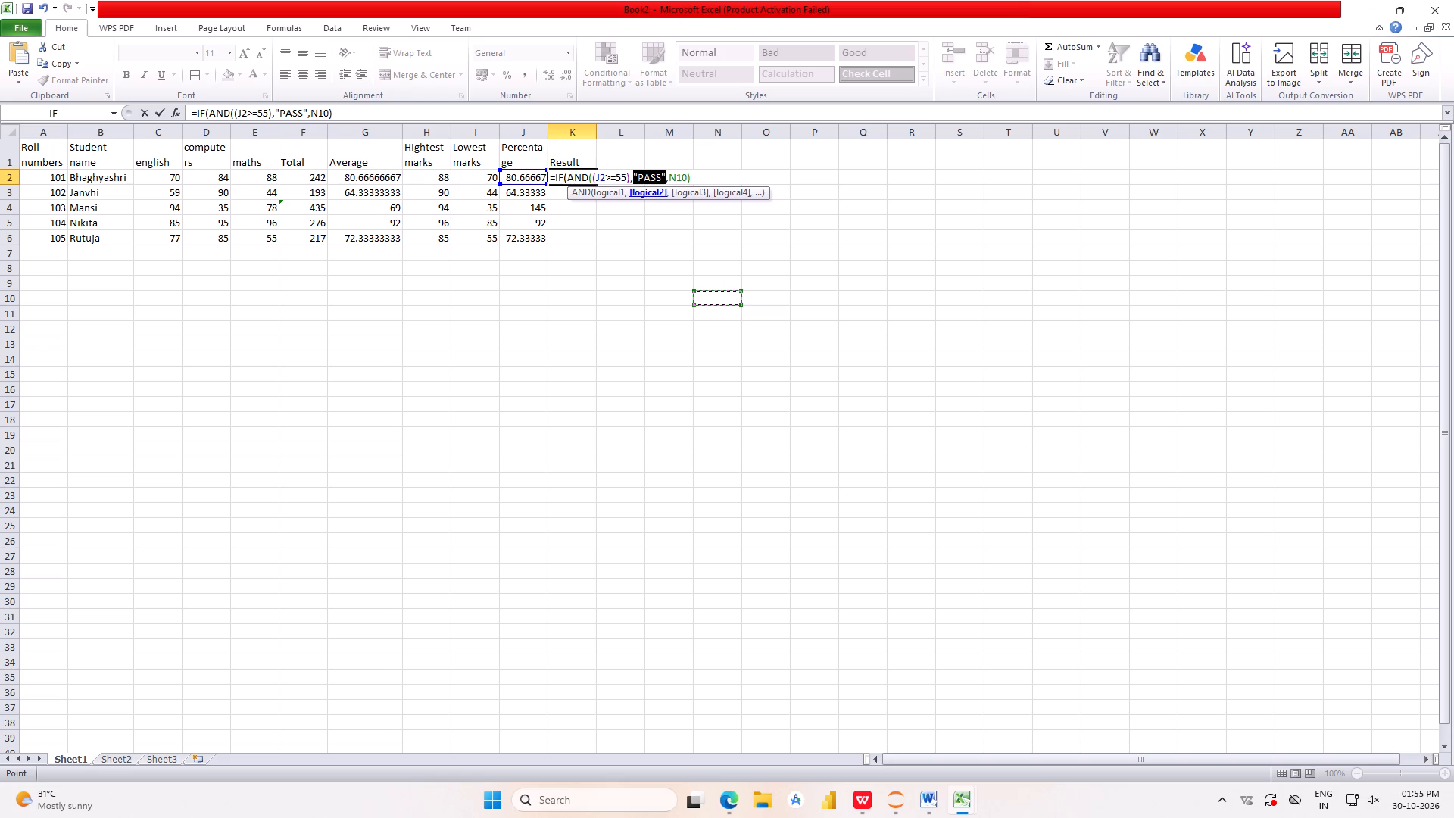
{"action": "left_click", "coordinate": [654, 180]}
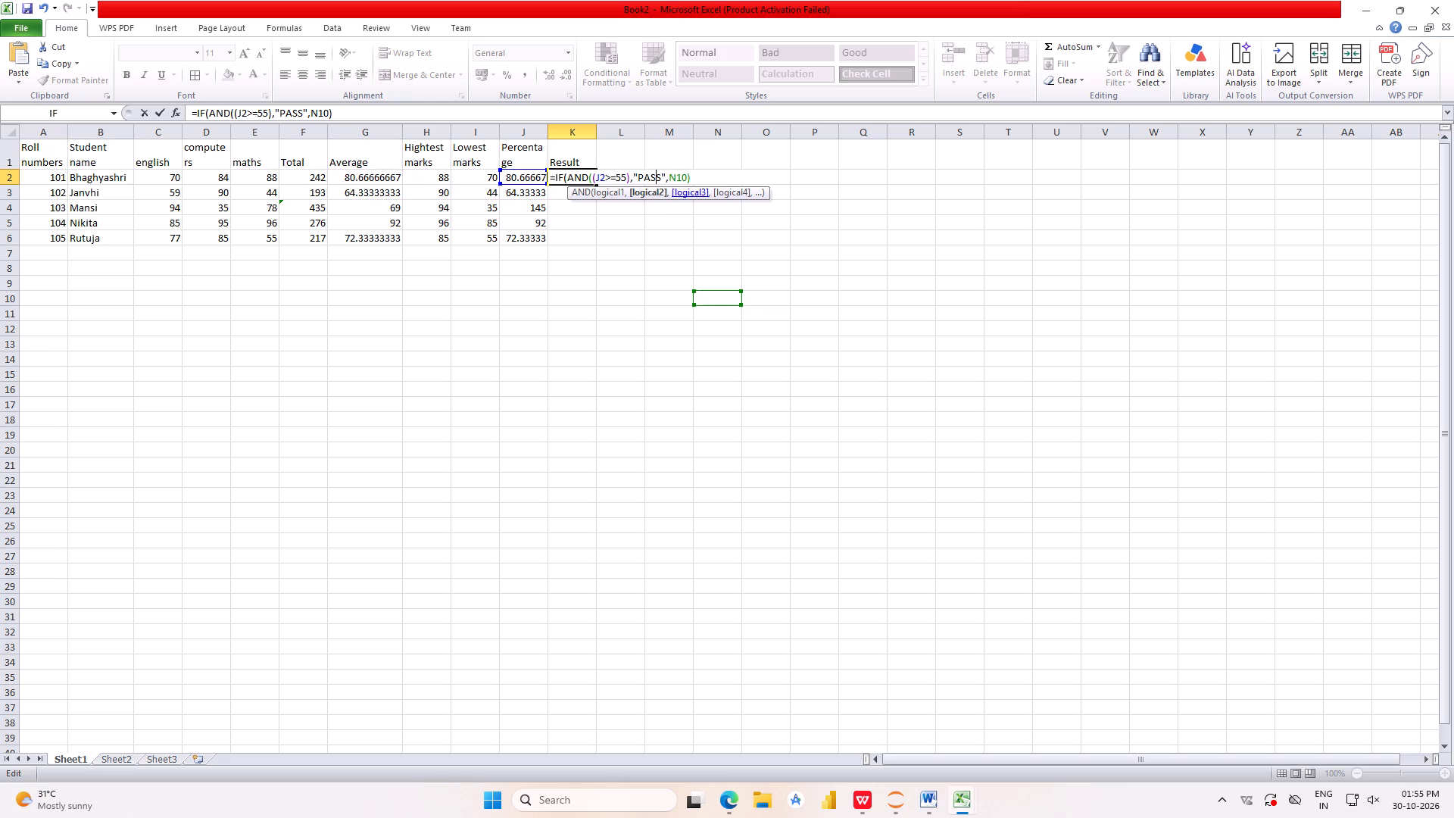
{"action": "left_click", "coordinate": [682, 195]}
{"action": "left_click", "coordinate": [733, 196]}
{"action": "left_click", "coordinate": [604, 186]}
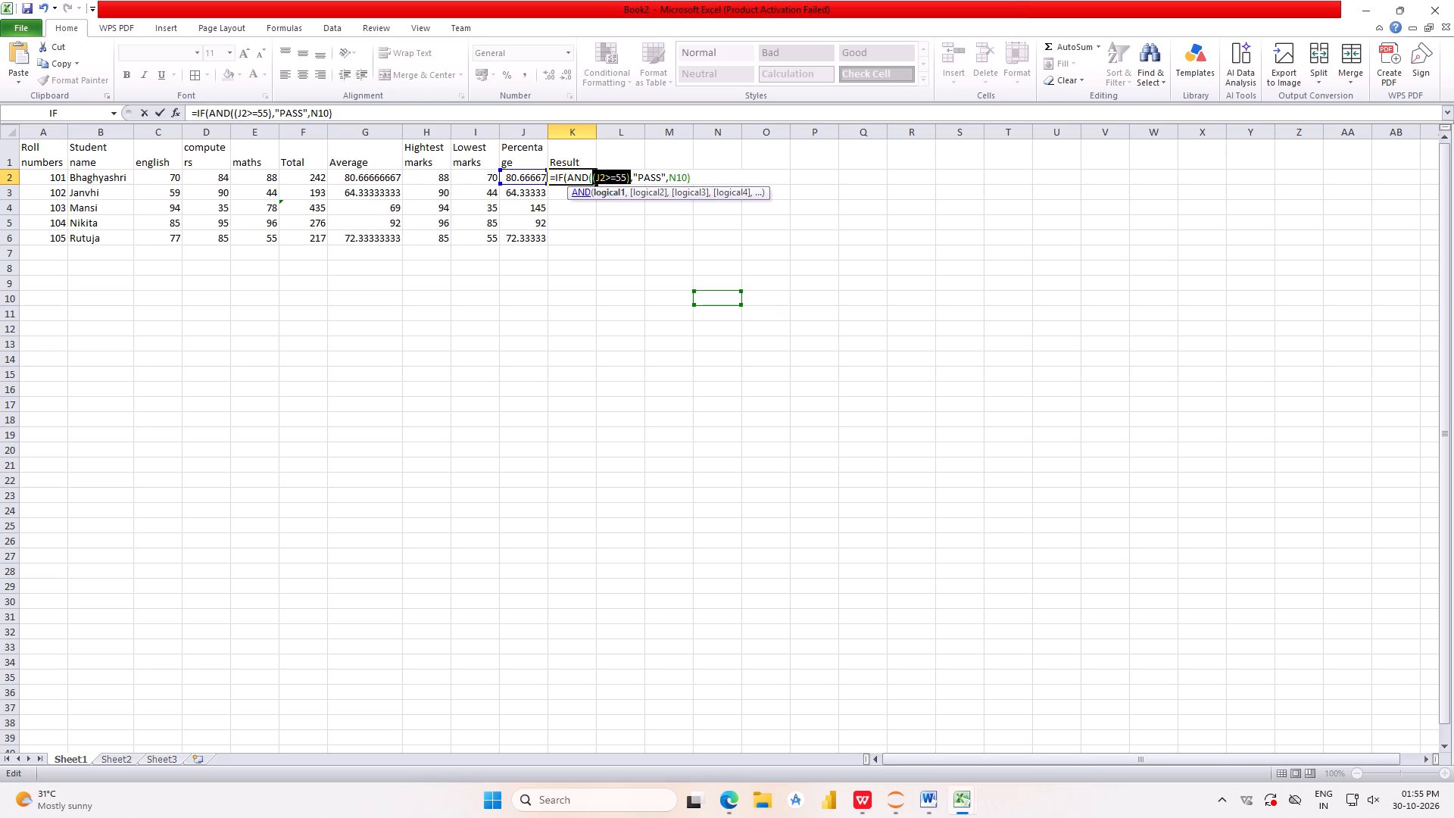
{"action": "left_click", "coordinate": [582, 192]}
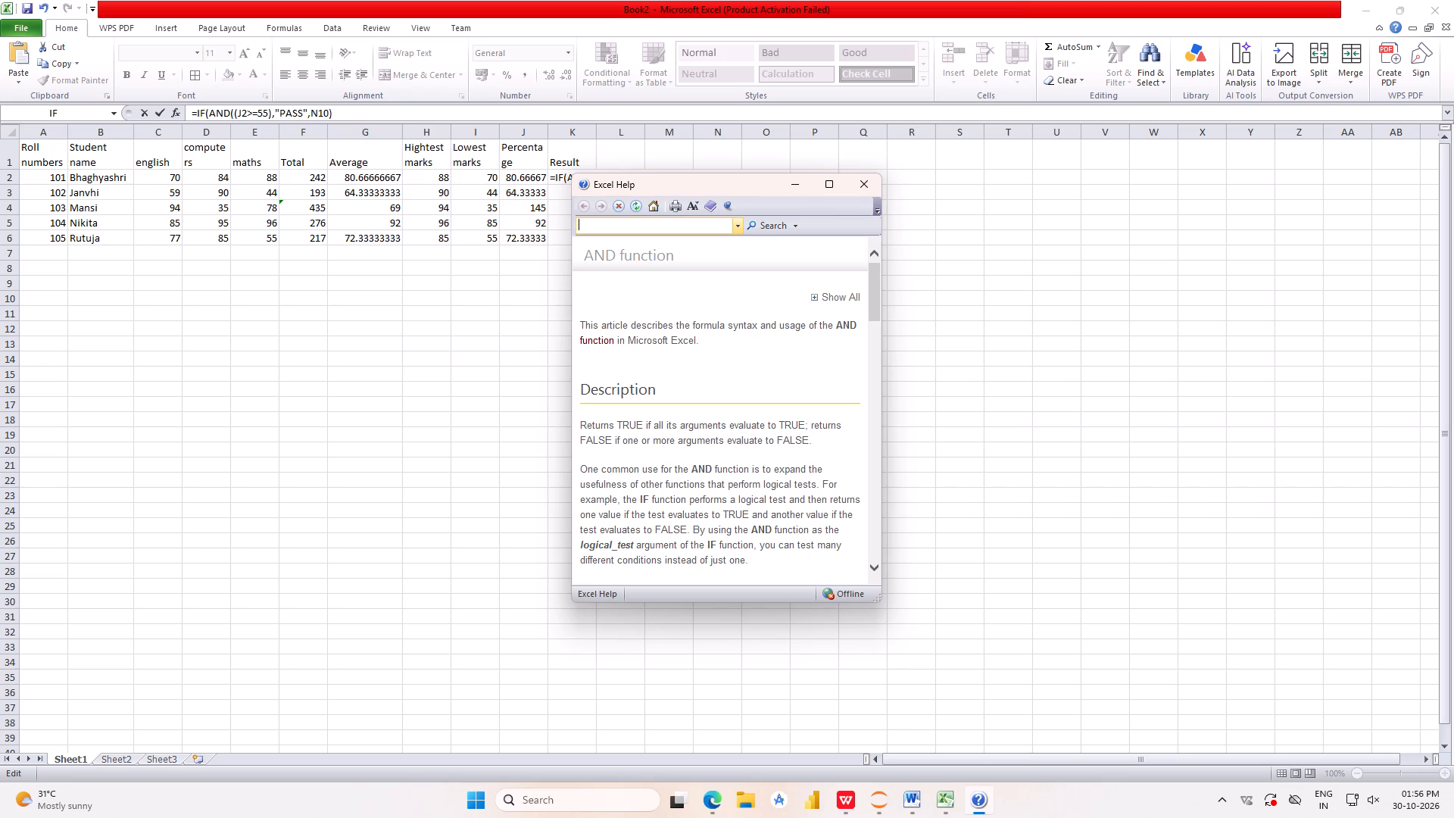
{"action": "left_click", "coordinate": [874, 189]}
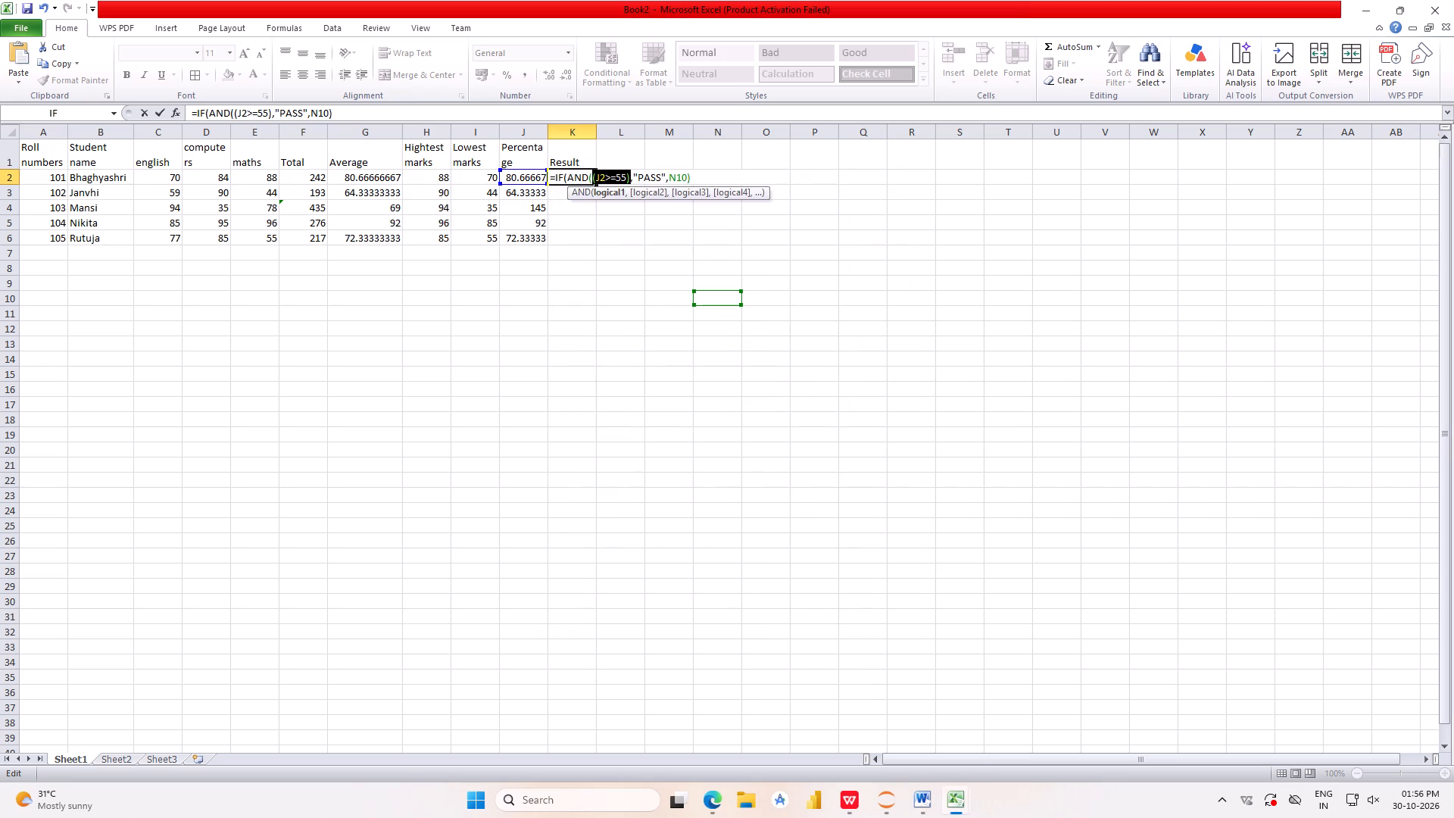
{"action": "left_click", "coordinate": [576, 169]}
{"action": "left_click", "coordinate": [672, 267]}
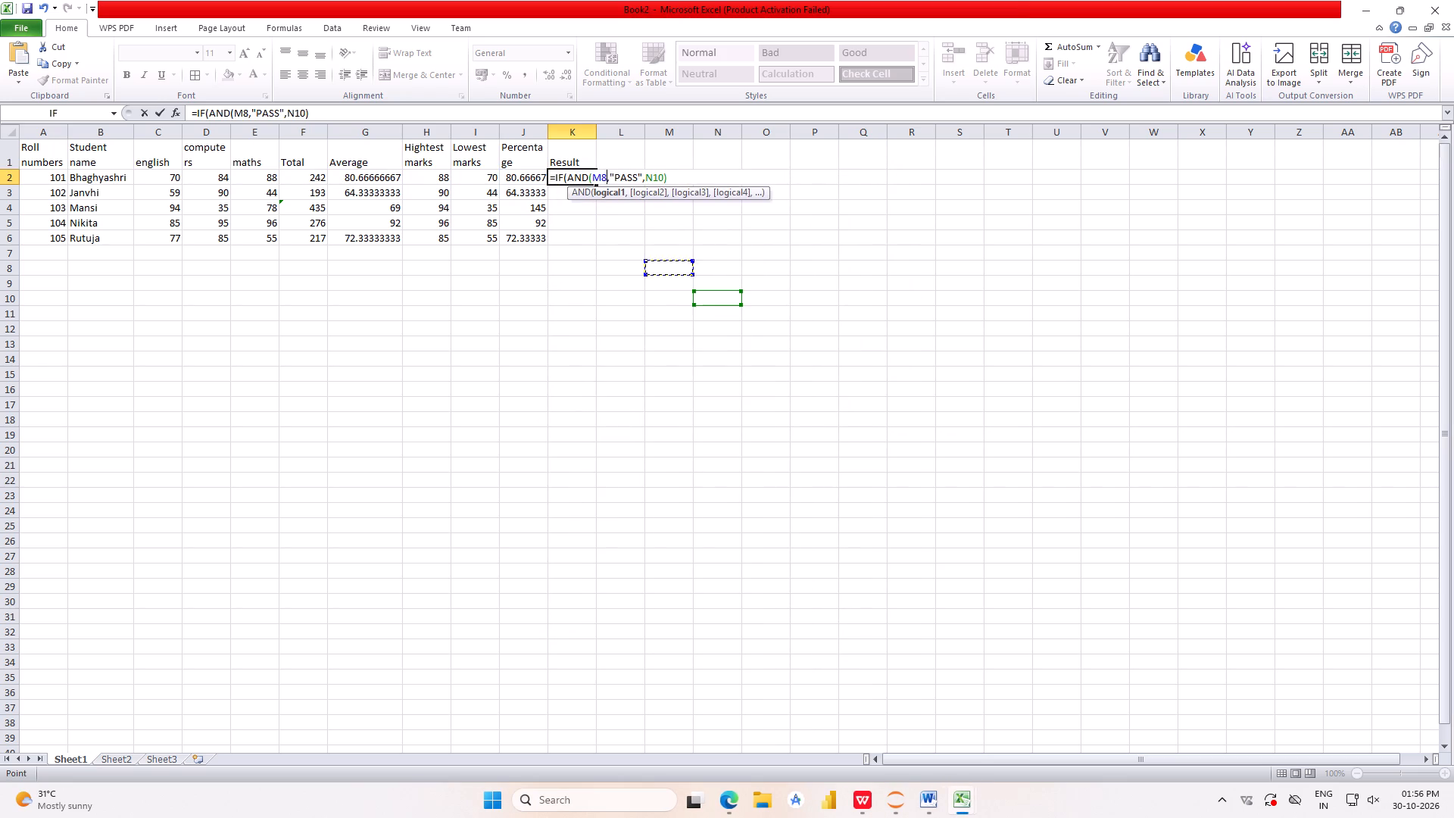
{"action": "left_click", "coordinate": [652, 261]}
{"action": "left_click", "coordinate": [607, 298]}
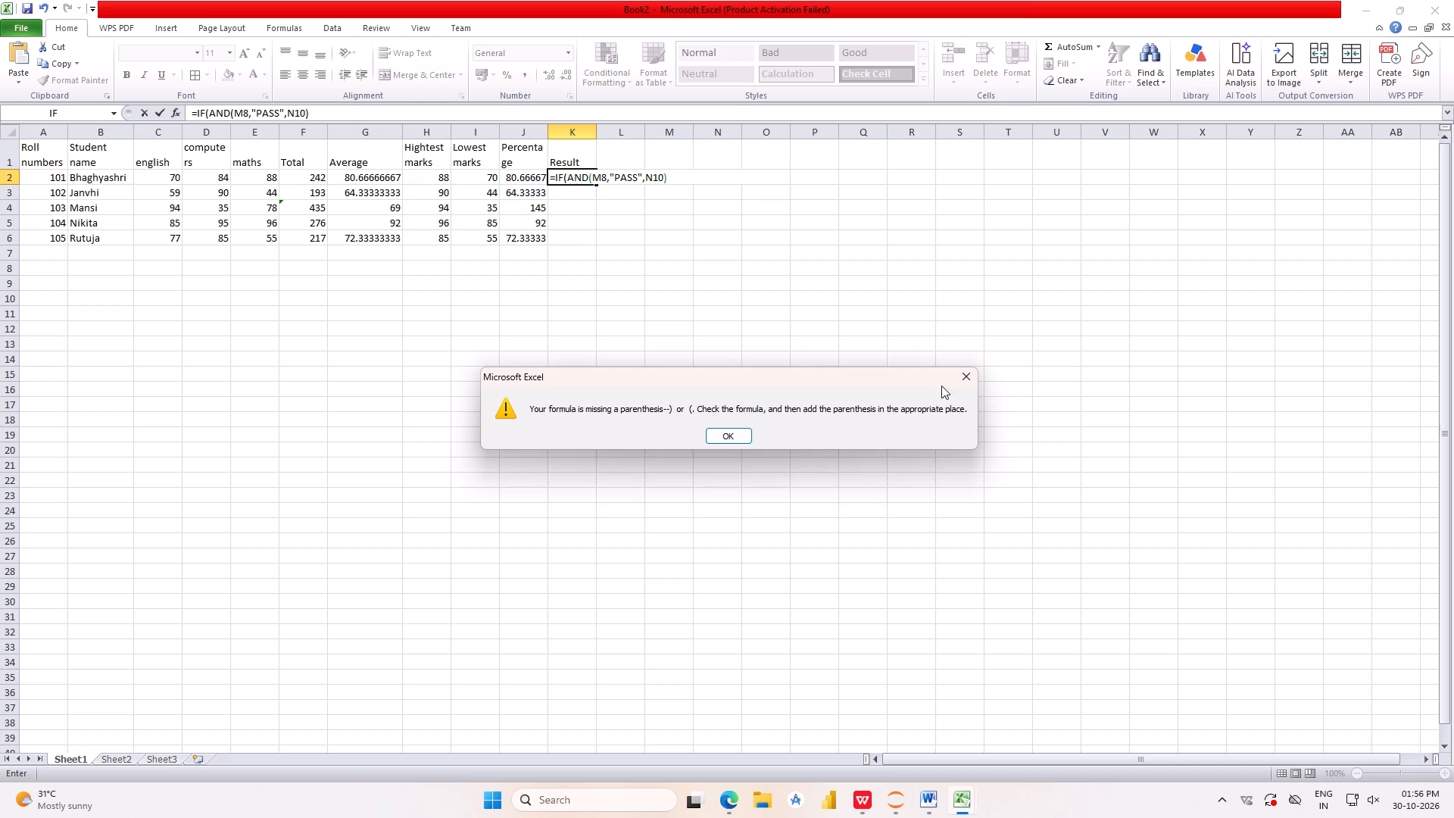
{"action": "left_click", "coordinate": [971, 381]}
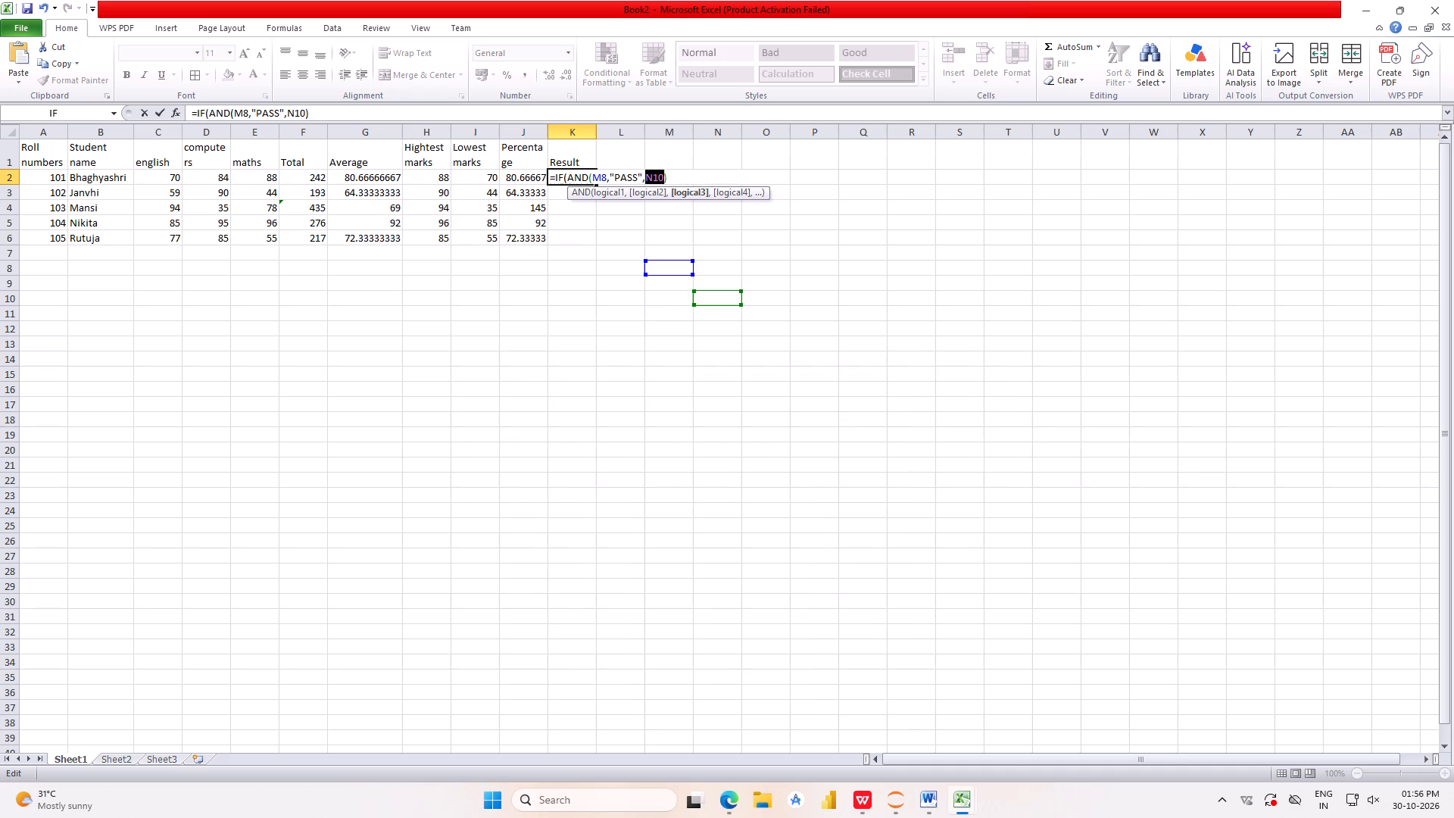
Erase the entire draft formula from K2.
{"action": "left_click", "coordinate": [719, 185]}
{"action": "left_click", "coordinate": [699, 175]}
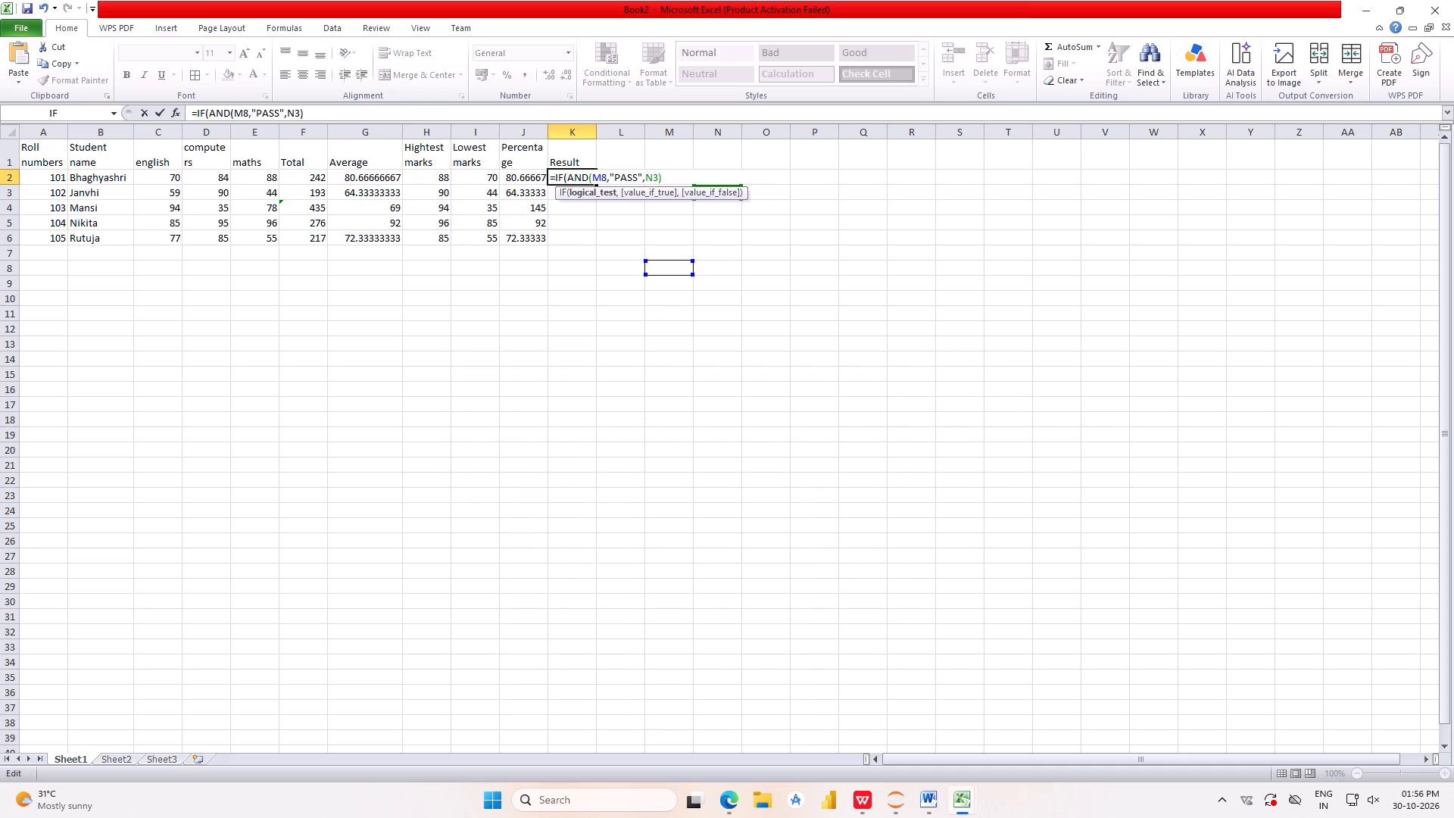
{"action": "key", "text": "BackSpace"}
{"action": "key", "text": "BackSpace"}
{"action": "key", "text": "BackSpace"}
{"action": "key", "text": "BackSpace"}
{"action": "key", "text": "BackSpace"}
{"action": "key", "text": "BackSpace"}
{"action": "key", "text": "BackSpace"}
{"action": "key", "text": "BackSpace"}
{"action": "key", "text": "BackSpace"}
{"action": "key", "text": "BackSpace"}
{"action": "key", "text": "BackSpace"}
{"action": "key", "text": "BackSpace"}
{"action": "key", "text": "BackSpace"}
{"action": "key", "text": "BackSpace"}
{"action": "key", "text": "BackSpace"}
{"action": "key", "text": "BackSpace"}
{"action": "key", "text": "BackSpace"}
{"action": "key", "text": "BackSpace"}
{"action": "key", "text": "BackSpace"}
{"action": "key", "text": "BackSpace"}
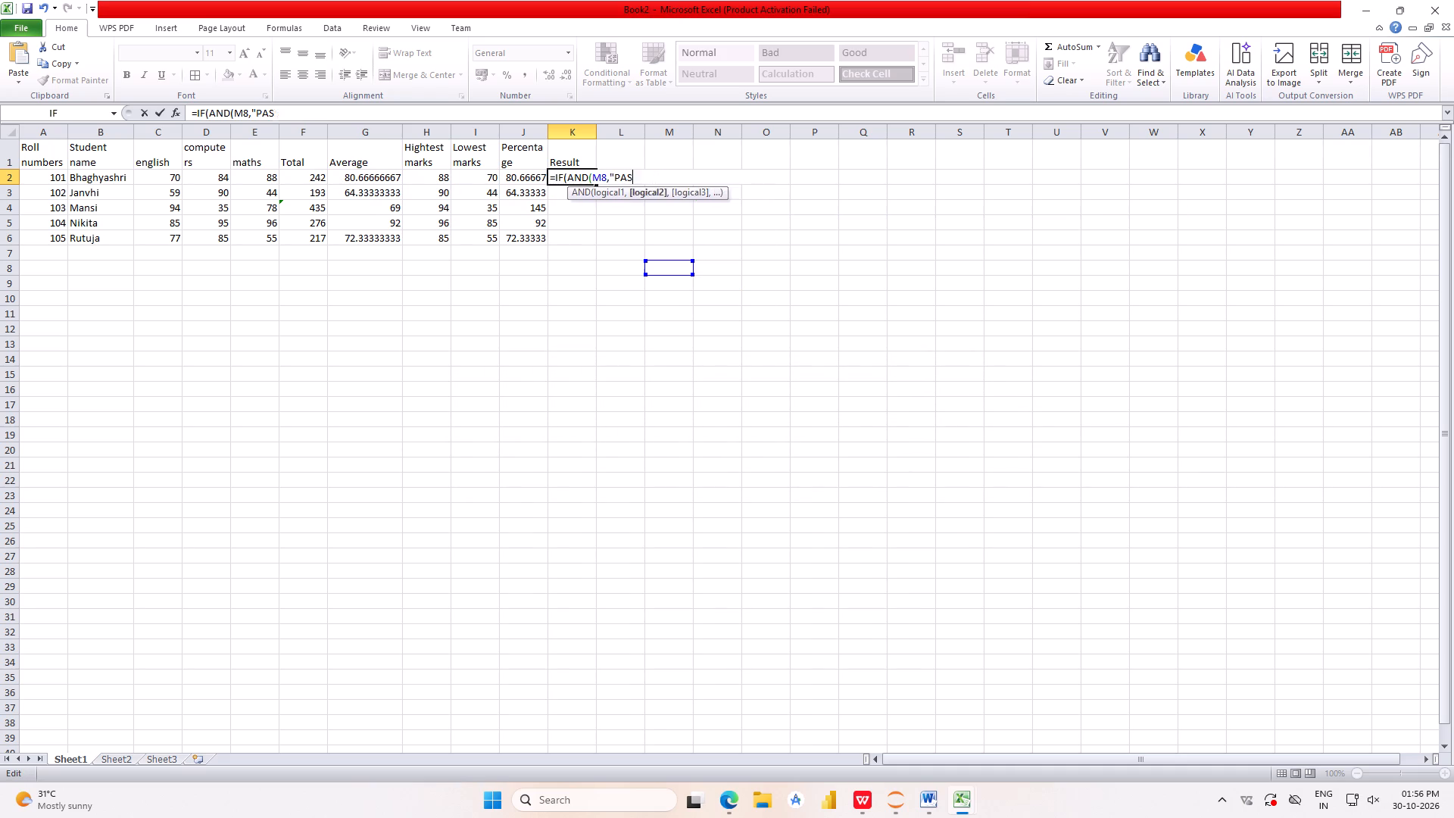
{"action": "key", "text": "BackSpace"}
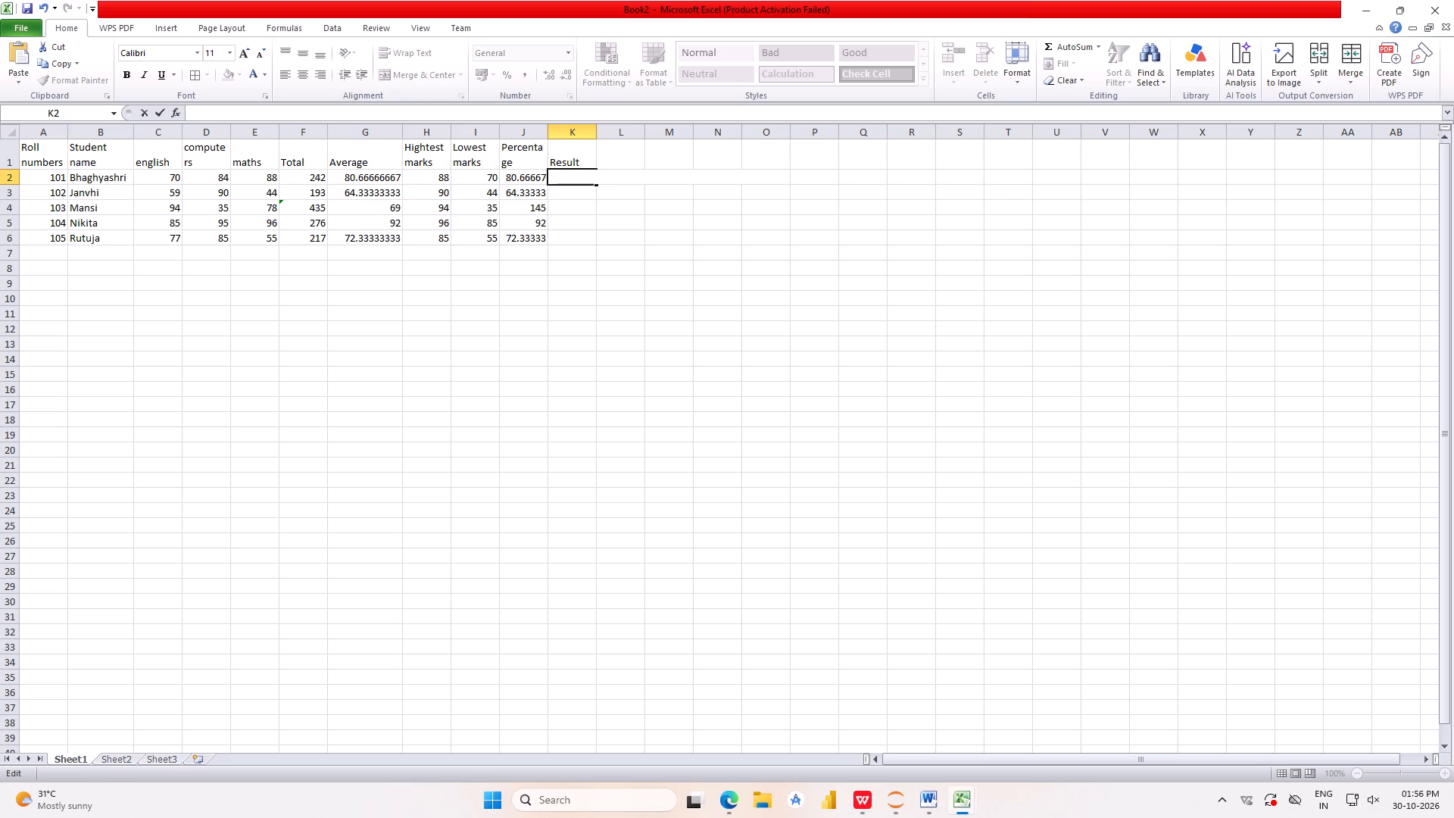
Widen columns A through E so the Roll numbers, Student name, english, computers and maths headings each fit on one line.
{"action": "left_click", "coordinate": [53, 135]}
{"action": "left_click_drag", "start_coordinate": [69, 137], "coordinate": [140, 151]}
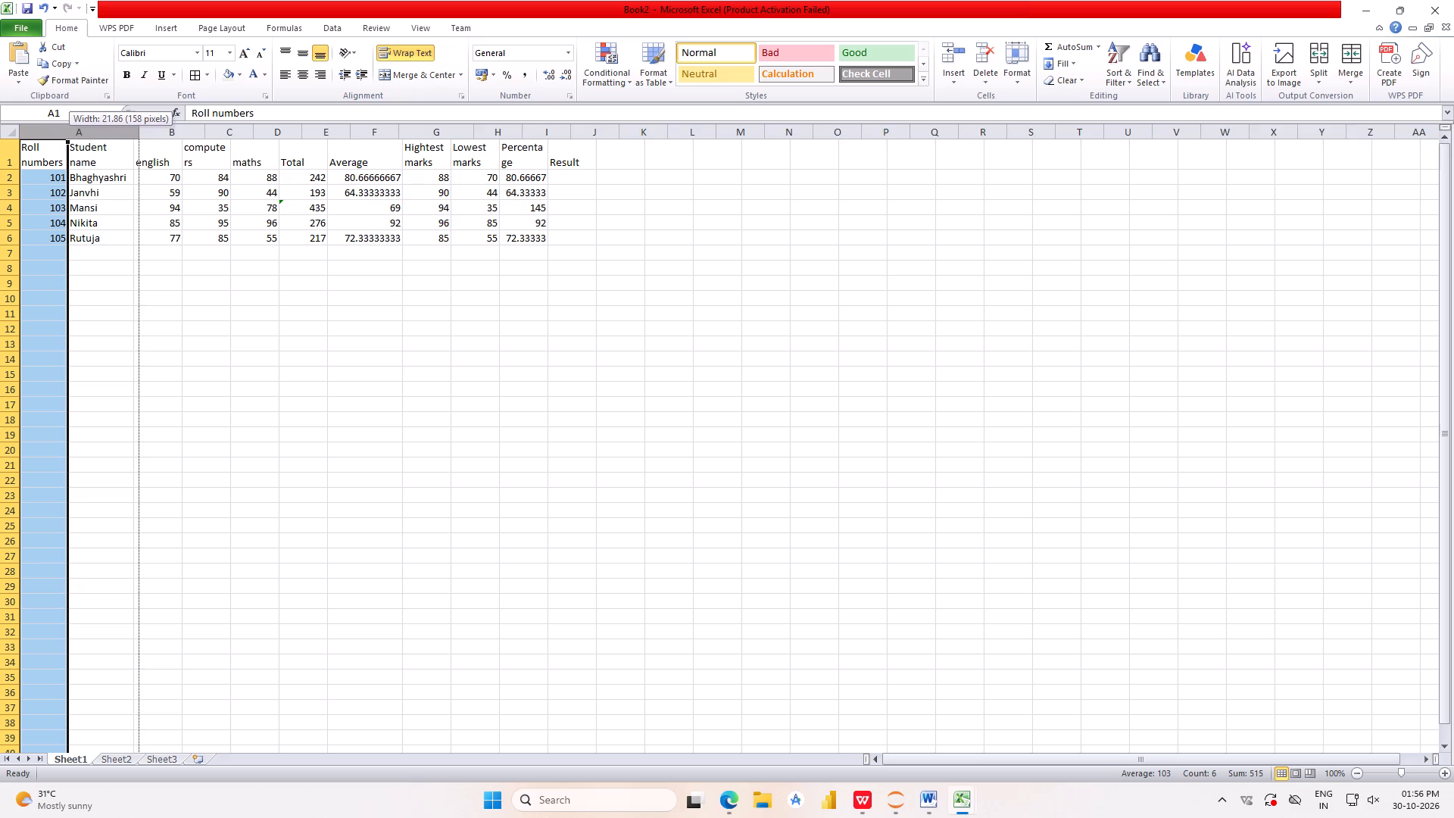
{"action": "left_click_drag", "start_coordinate": [140, 151], "coordinate": [108, 151]}
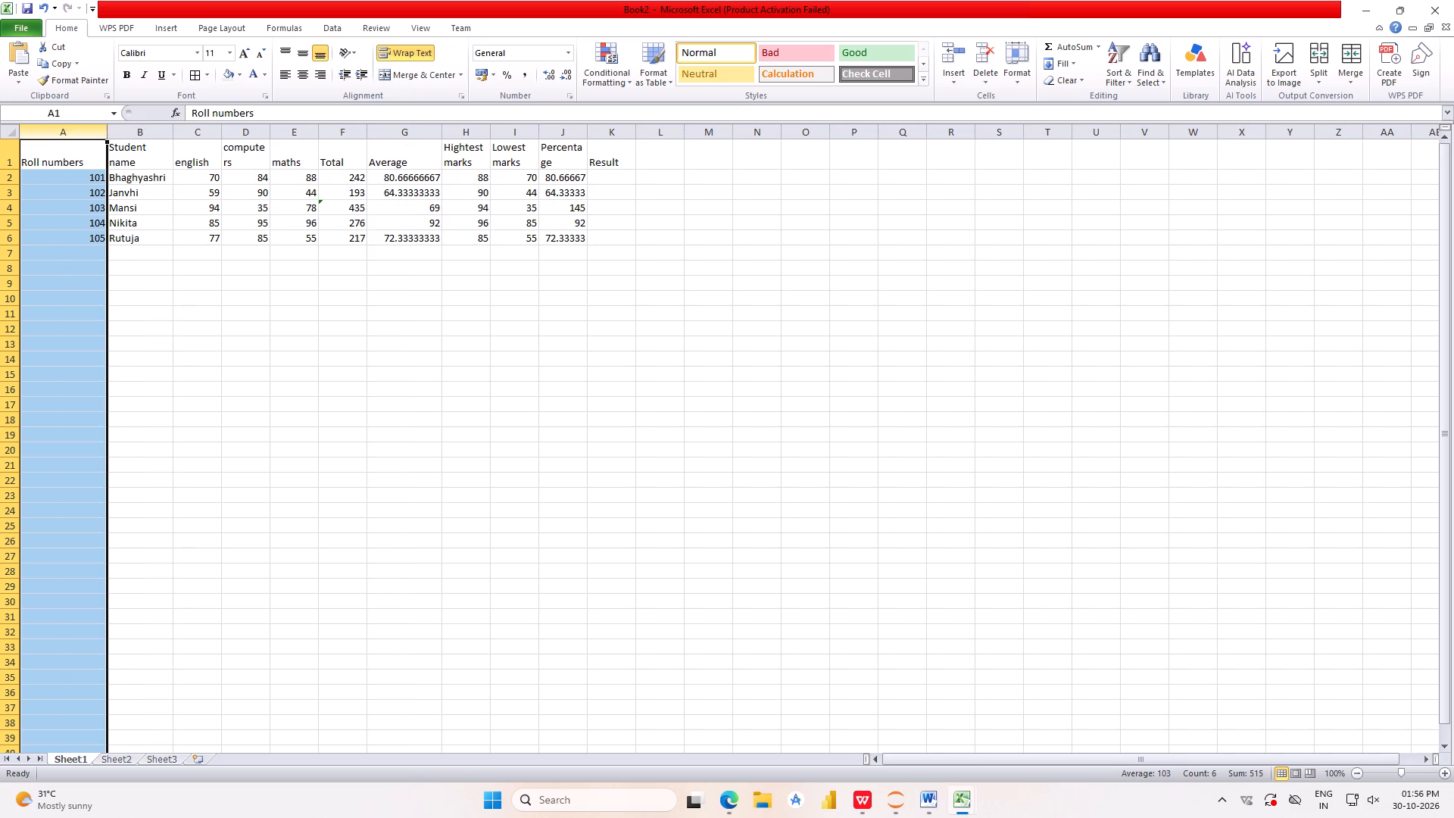
{"action": "left_click_drag", "start_coordinate": [173, 138], "coordinate": [211, 137]}
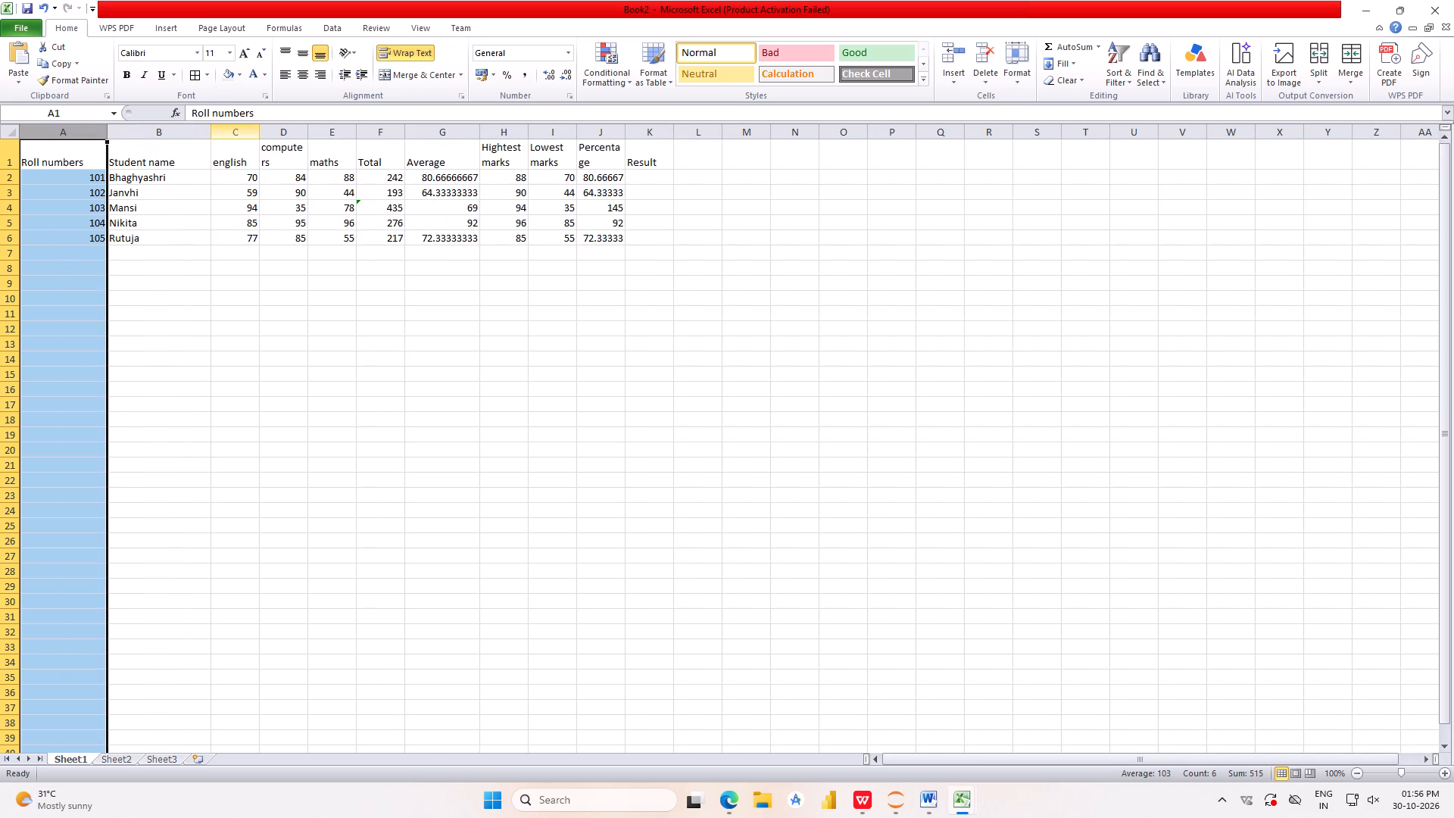
{"action": "left_click_drag", "start_coordinate": [257, 133], "coordinate": [299, 134]}
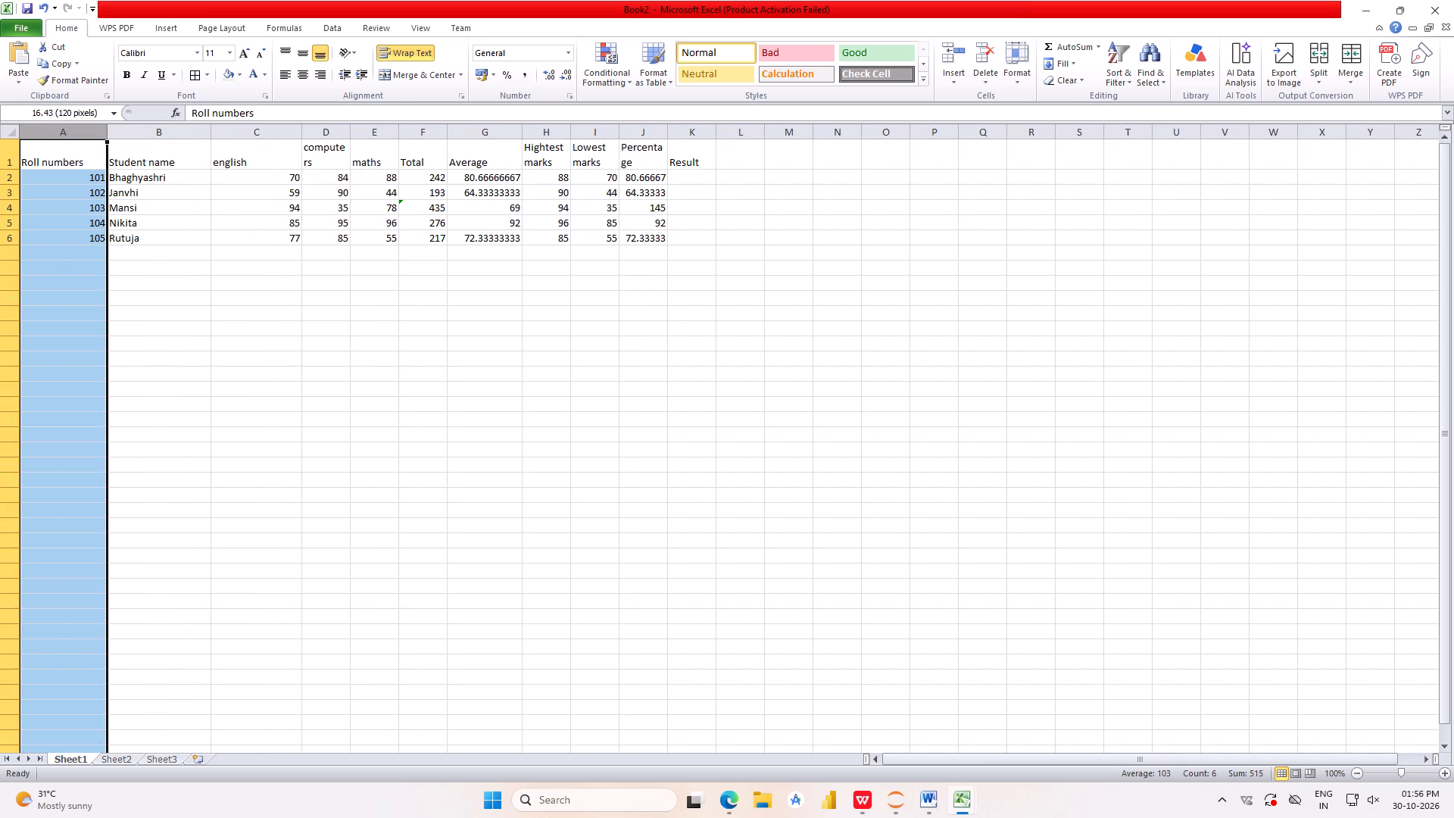
{"action": "left_click_drag", "start_coordinate": [345, 136], "coordinate": [349, 136]}
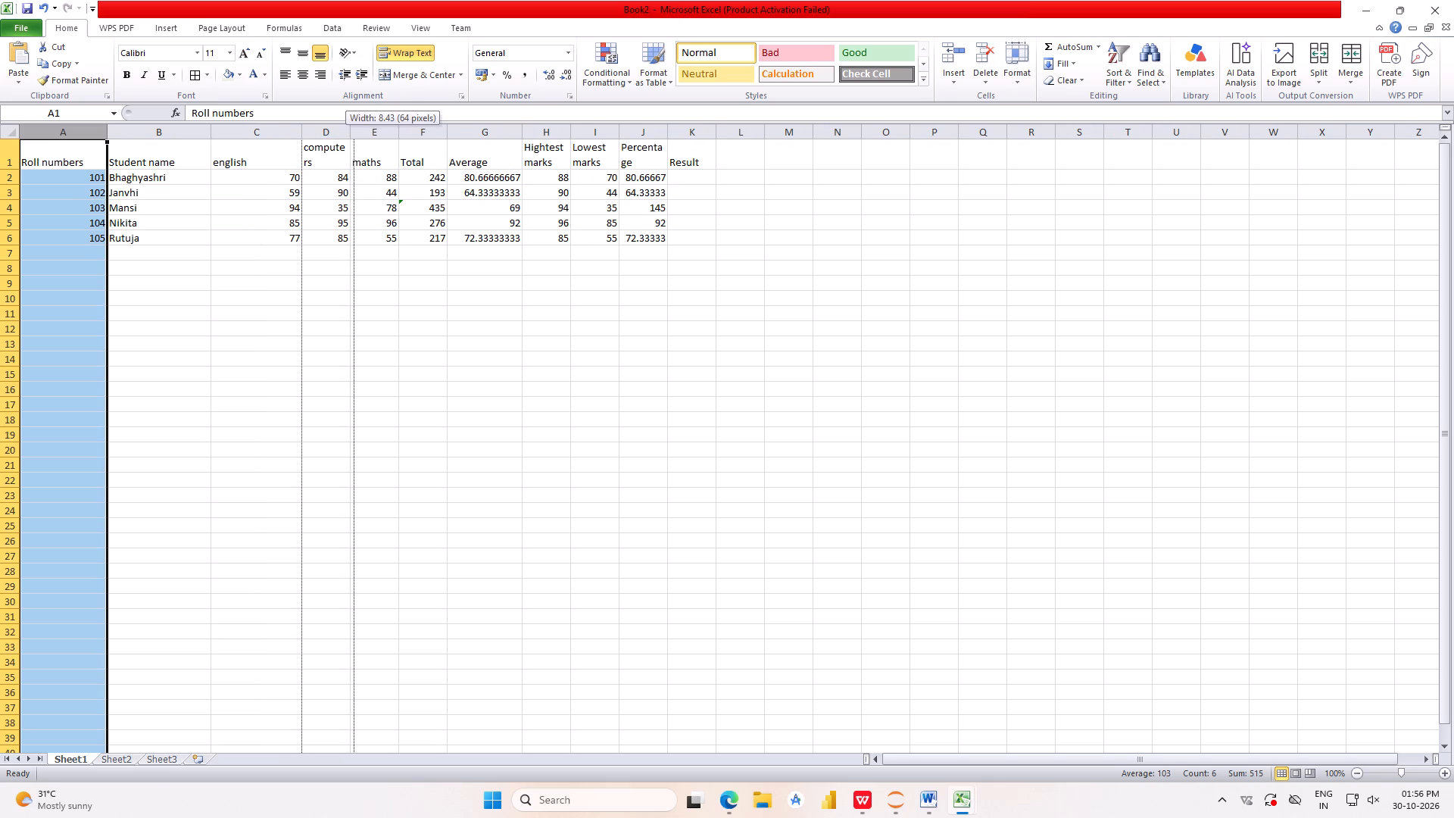
{"action": "left_click_drag", "start_coordinate": [349, 136], "coordinate": [391, 147]}
{"action": "left_click_drag", "start_coordinate": [440, 135], "coordinate": [449, 133]}
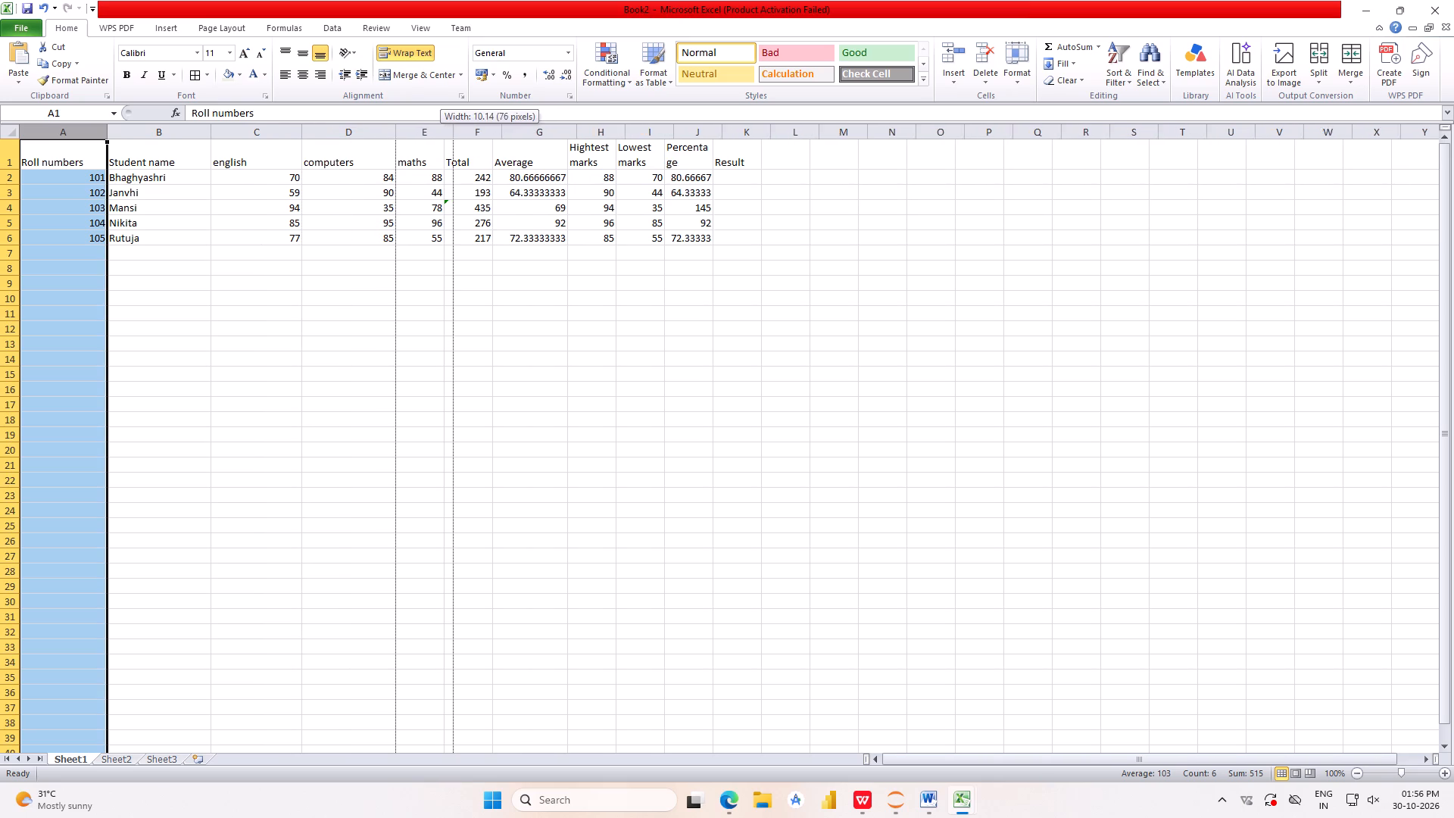
{"action": "left_click_drag", "start_coordinate": [449, 133], "coordinate": [478, 134]}
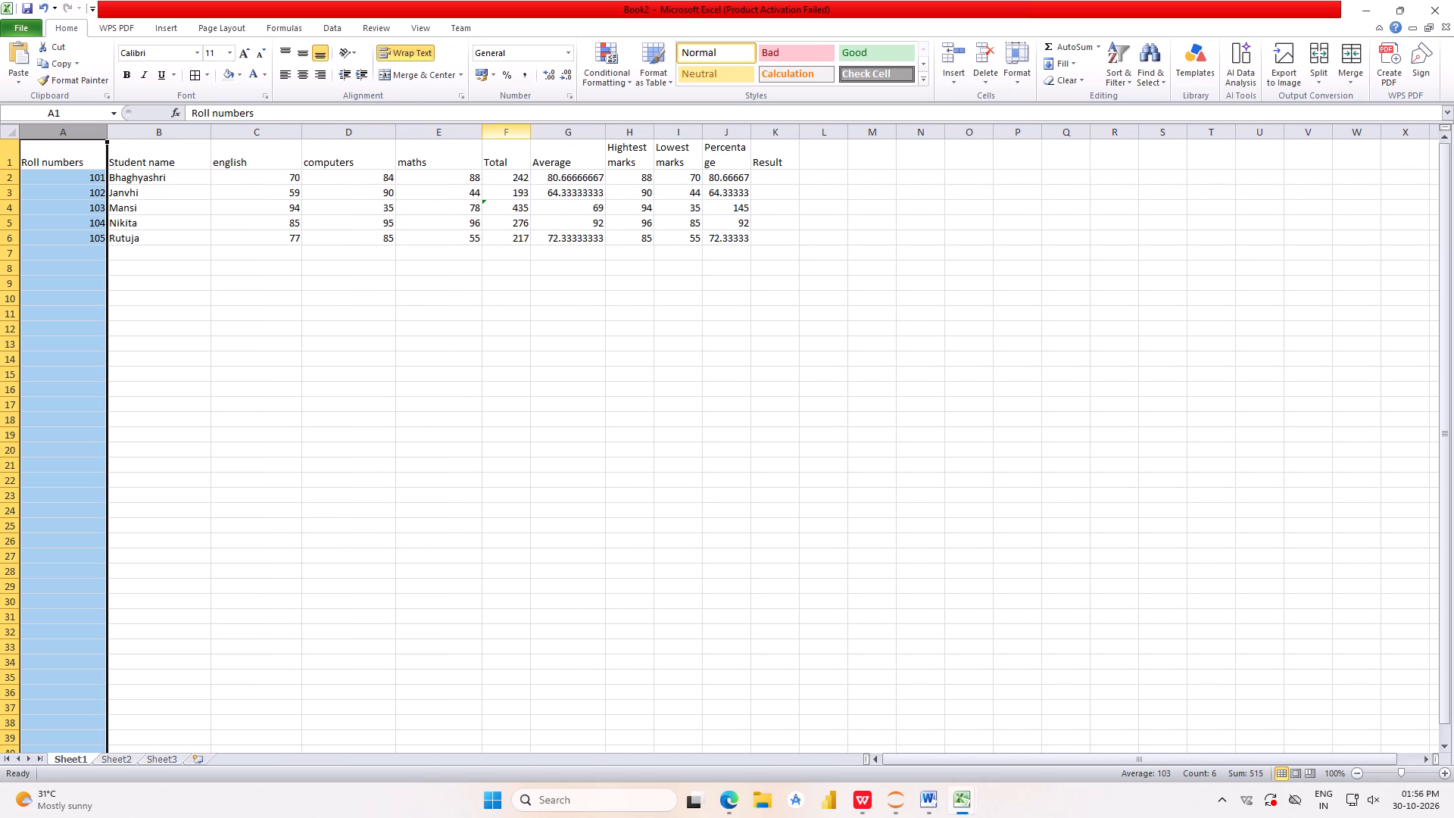
Widen columns F through K so the Total, Average, Hightest marks, Lowest marks, Percentage and Result headings each fit on one line.
{"action": "left_click_drag", "start_coordinate": [528, 135], "coordinate": [558, 138]}
{"action": "left_click_drag", "start_coordinate": [635, 136], "coordinate": [678, 134]}
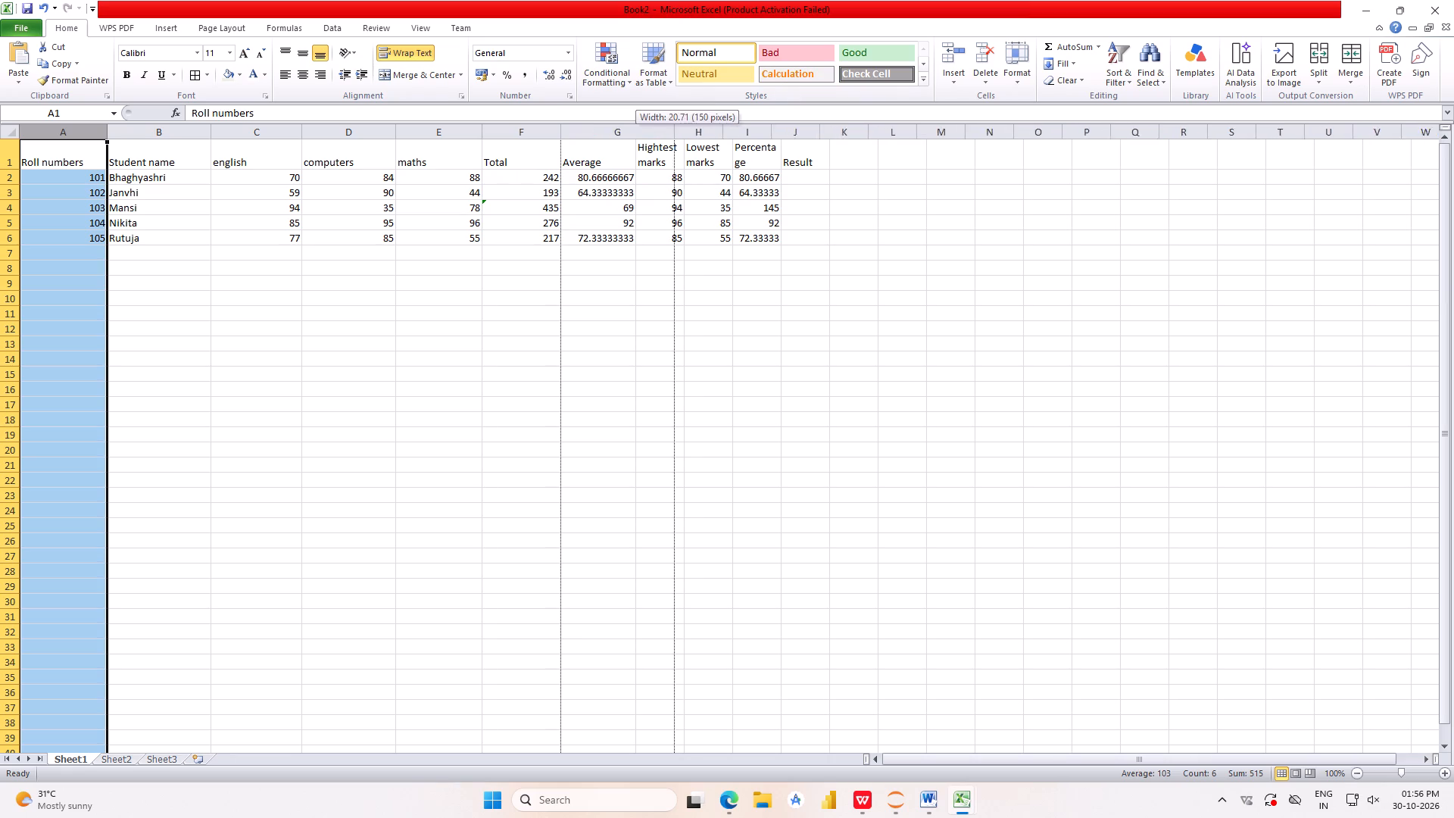
{"action": "left_click_drag", "start_coordinate": [678, 134], "coordinate": [662, 133]}
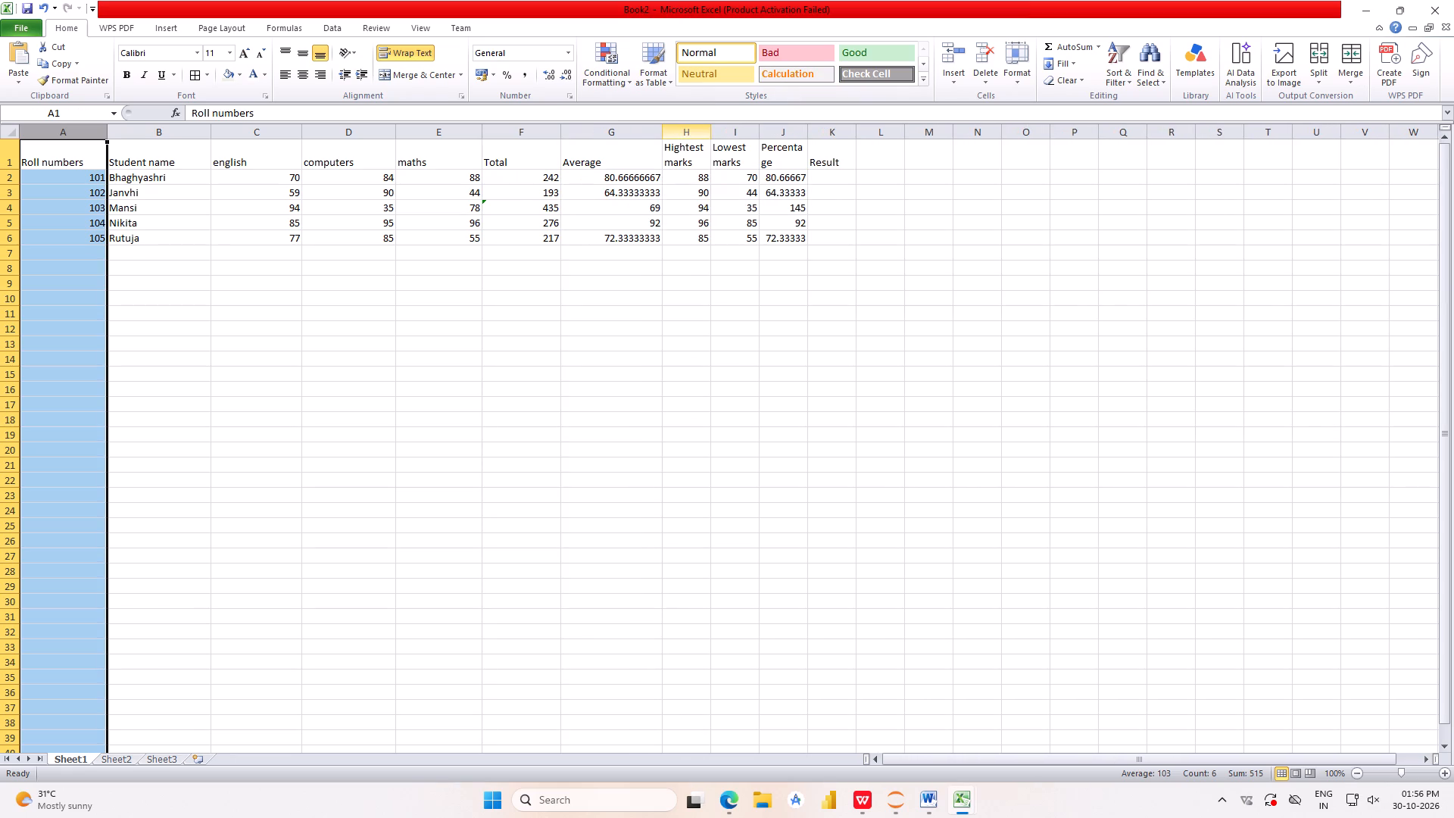
{"action": "left_click_drag", "start_coordinate": [710, 133], "coordinate": [736, 133]}
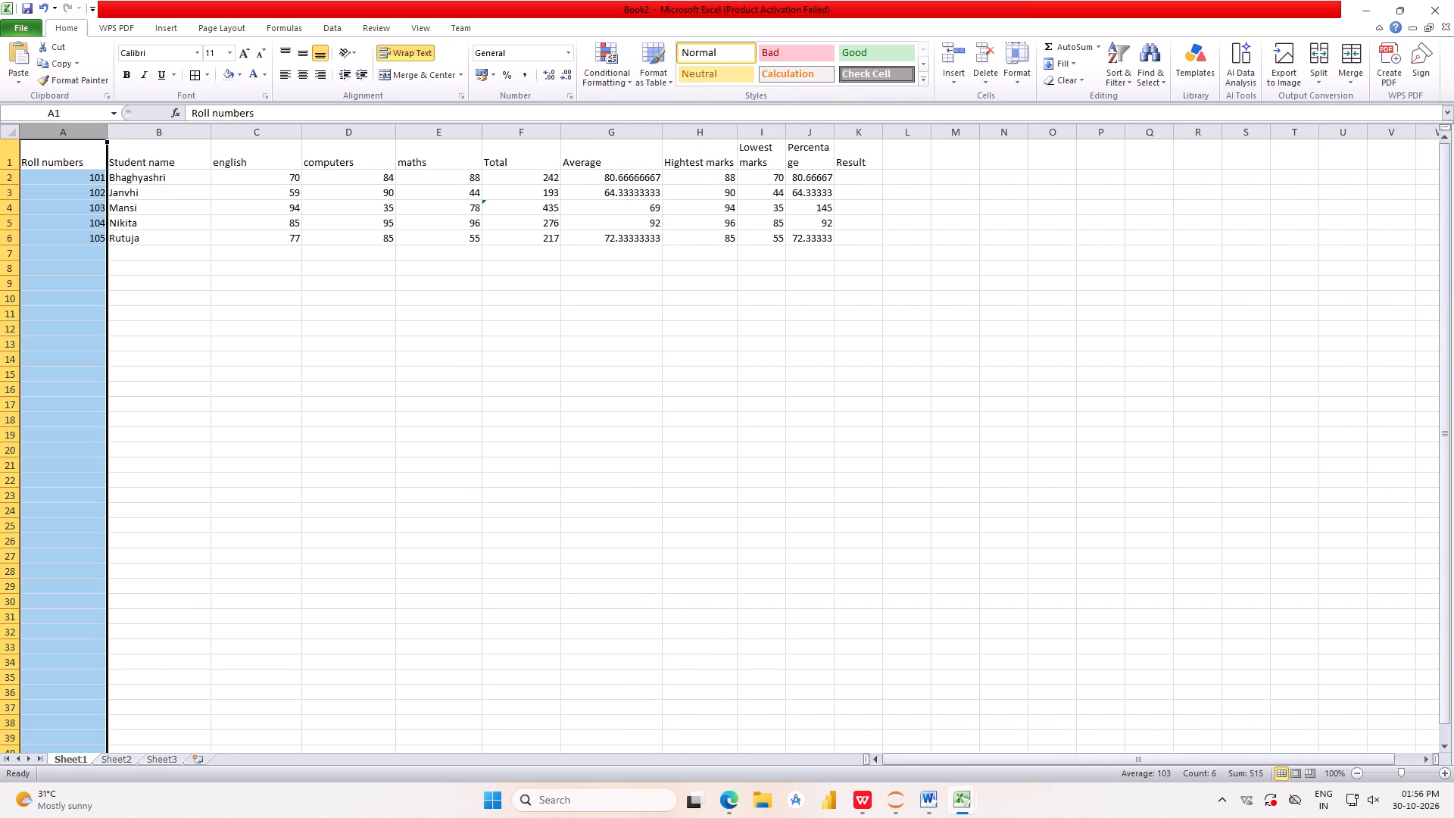
{"action": "left_click_drag", "start_coordinate": [788, 131], "coordinate": [809, 131]}
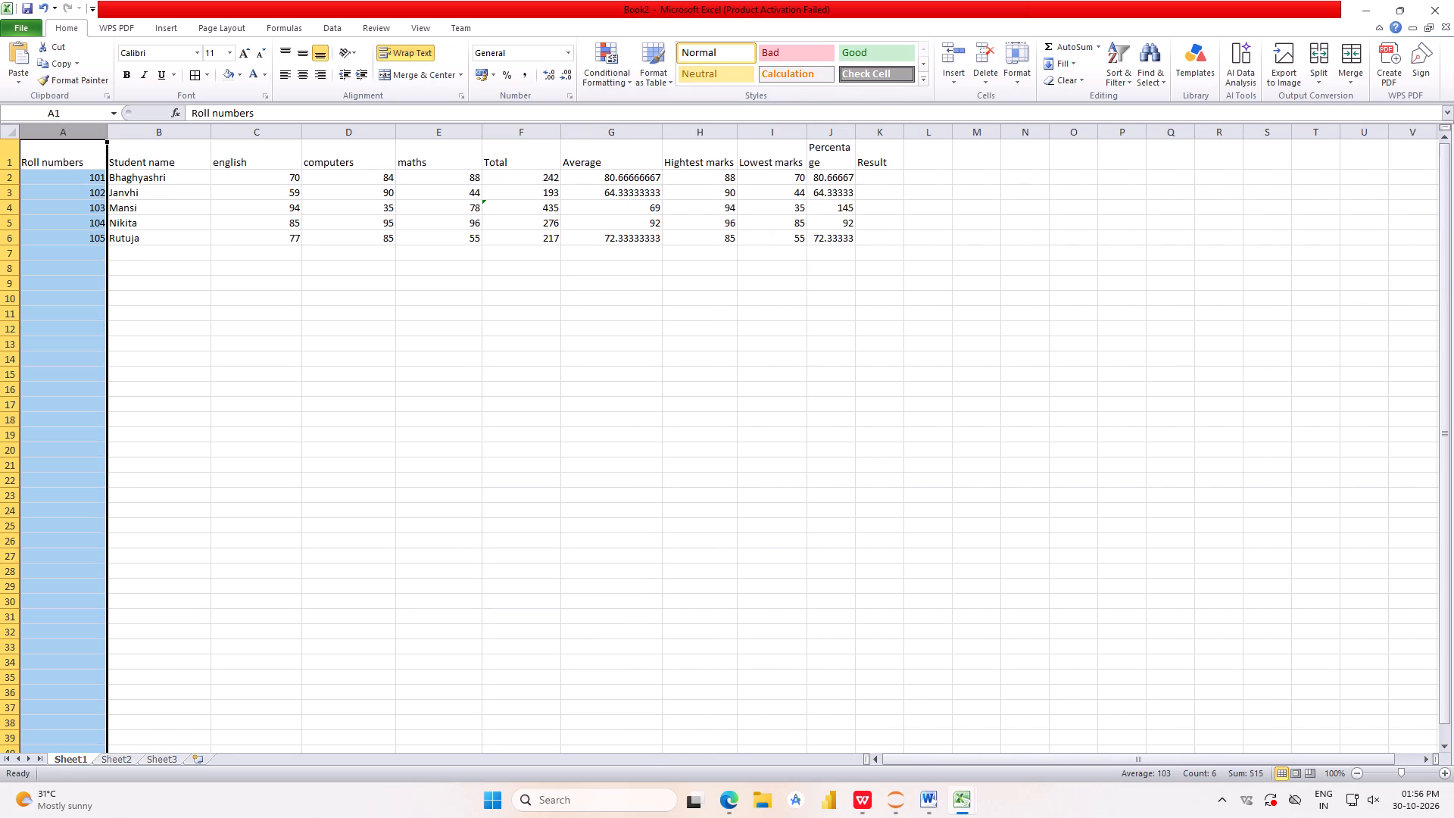
{"action": "left_click_drag", "start_coordinate": [856, 133], "coordinate": [878, 131]}
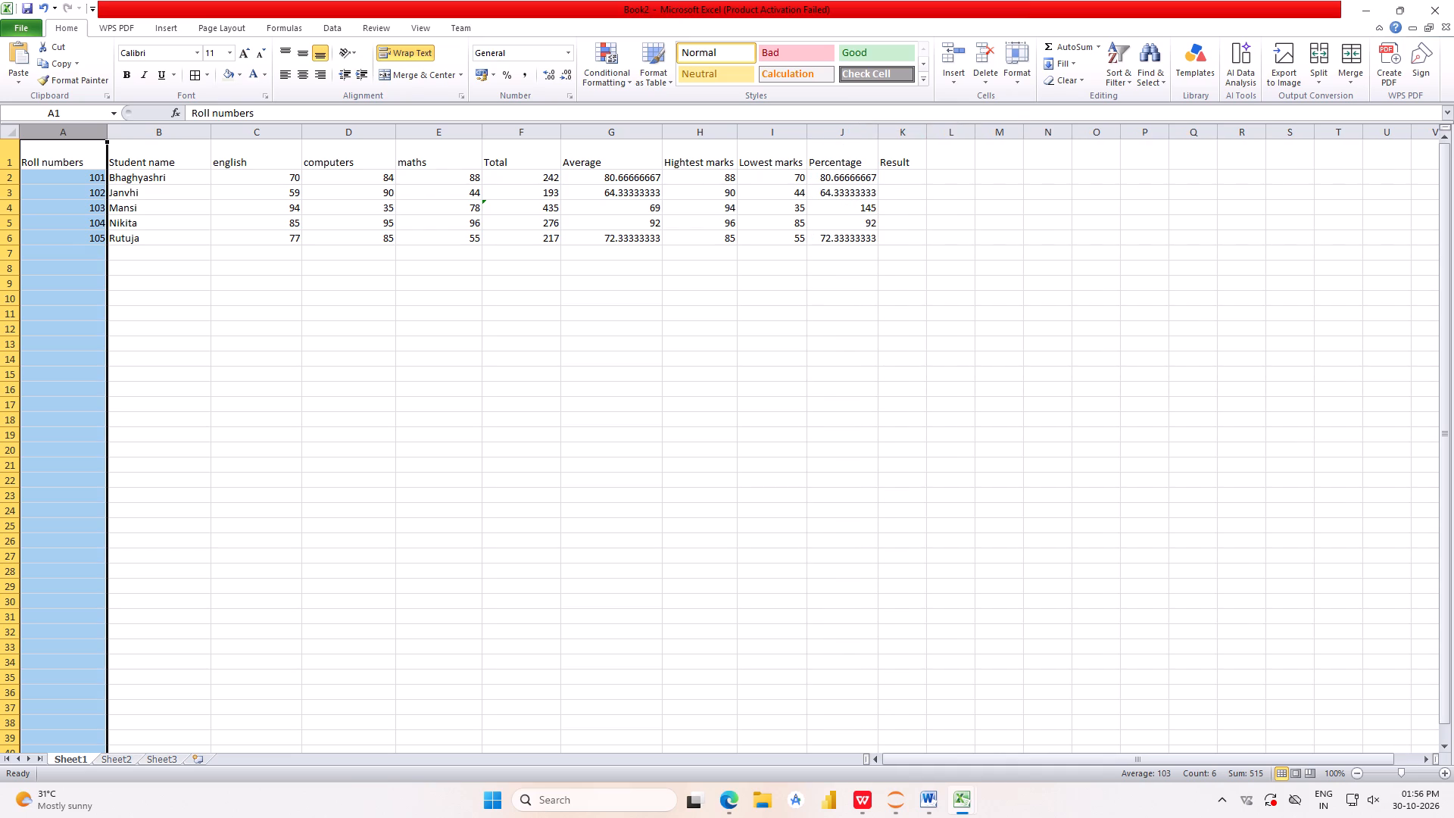
{"action": "left_click_drag", "start_coordinate": [923, 136], "coordinate": [955, 136]}
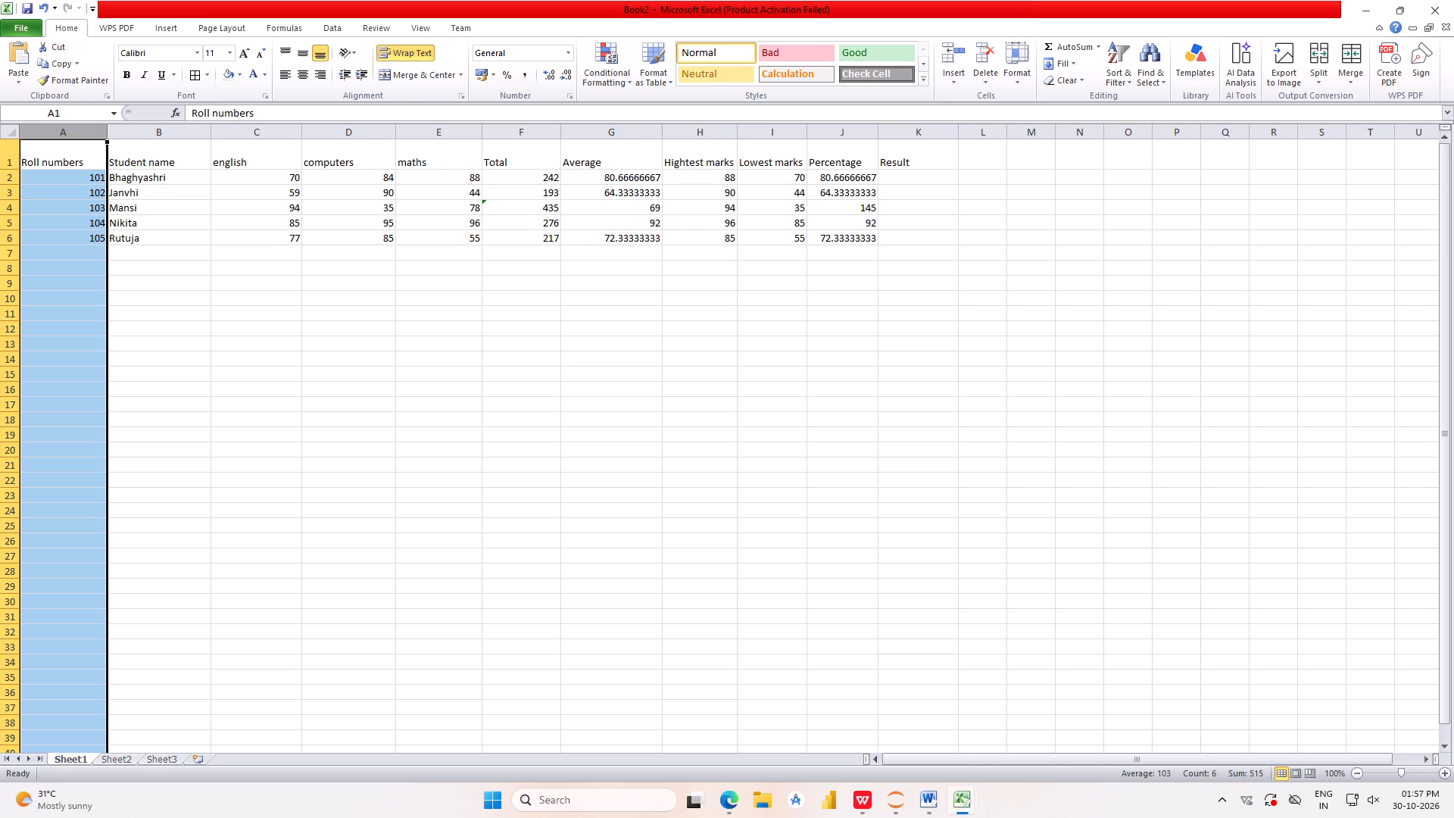
Select cell K2, the first student's cell under the Result heading.
{"action": "left_click", "coordinate": [919, 185]}
{"action": "left_click", "coordinate": [921, 180]}
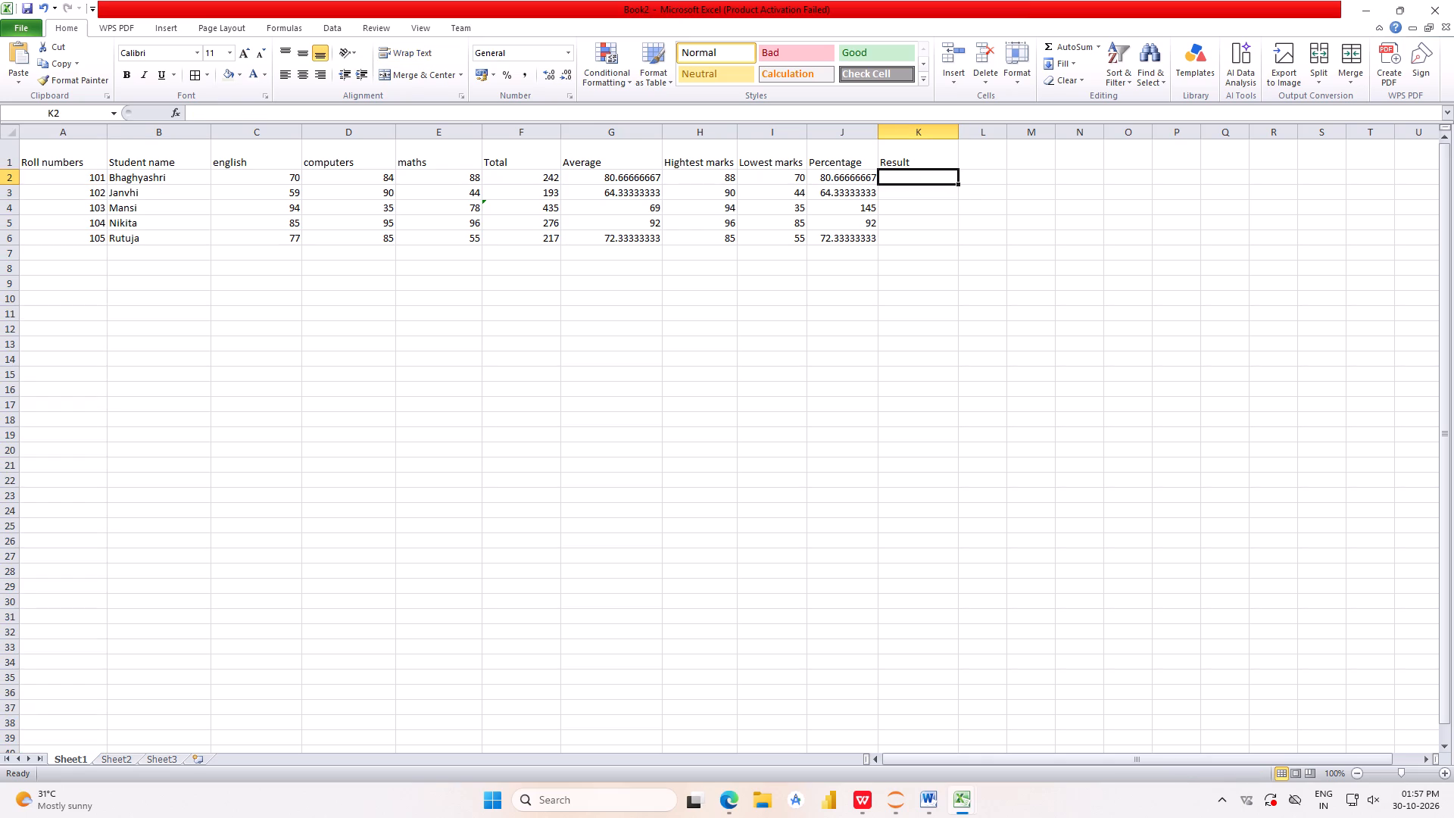
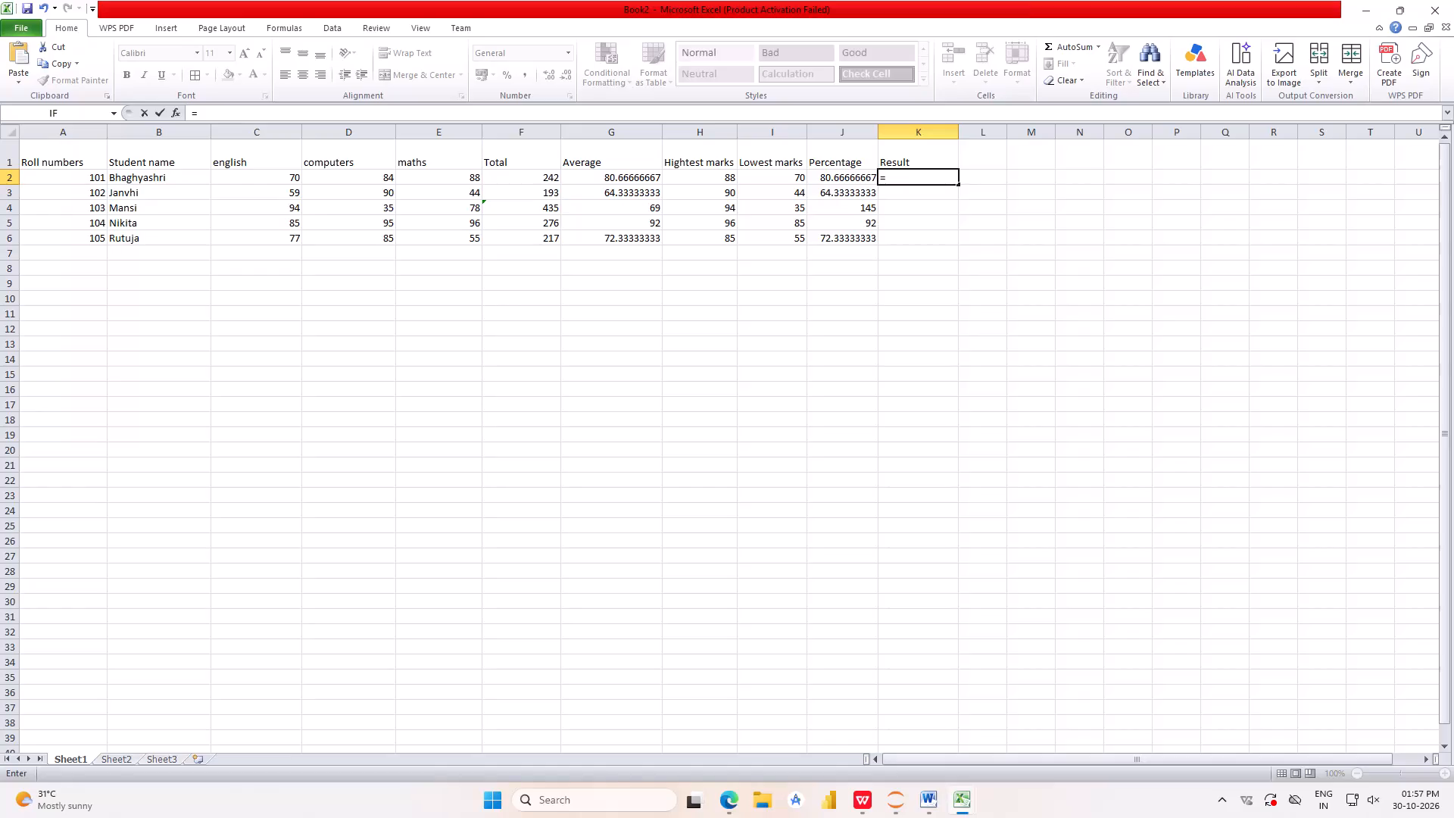
Begin an IF formula in K2 with an AND test requiring C2>=50 and D2>=50.
{"action": "type", "text": "IF"}
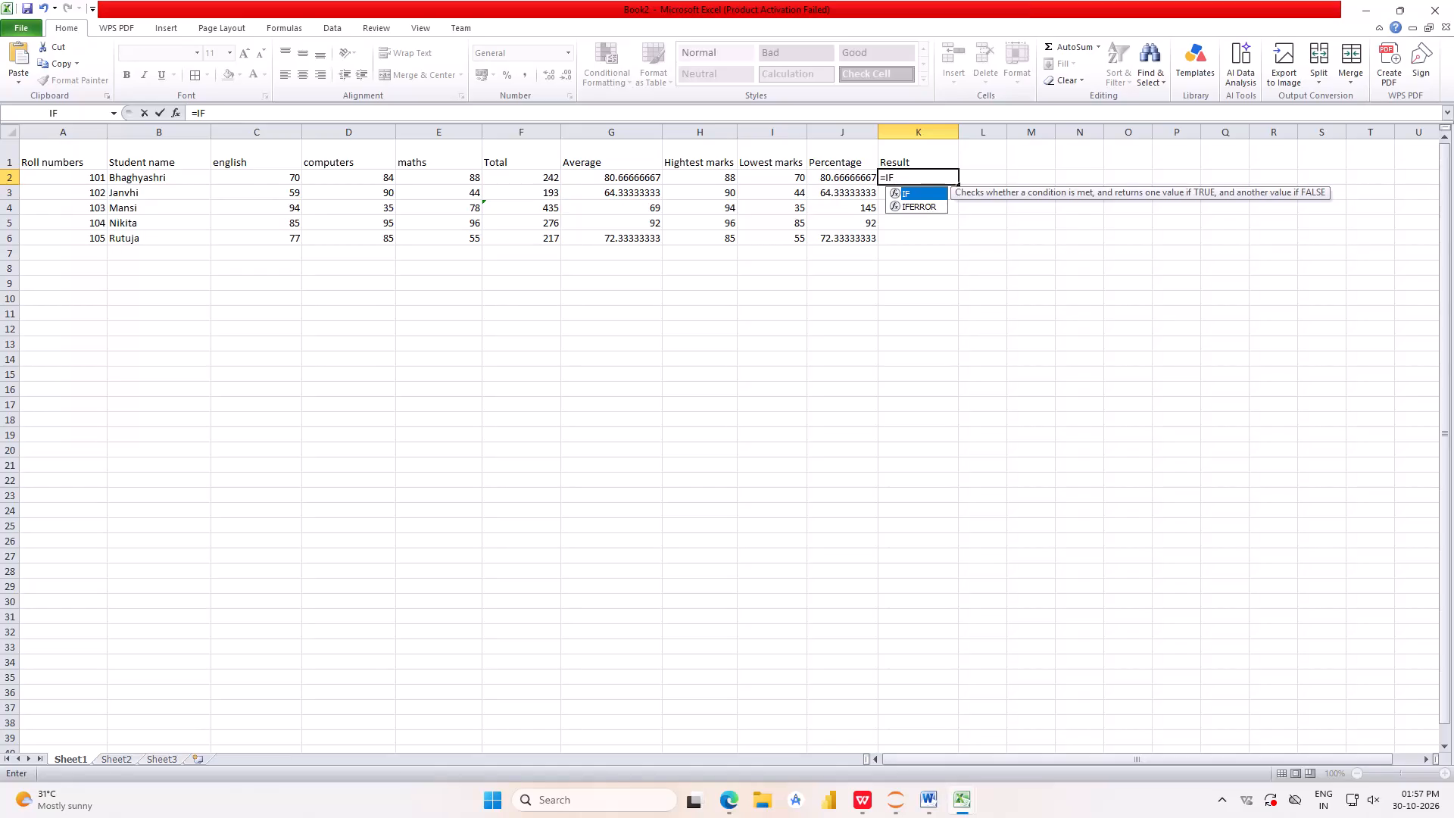
{"action": "key", "text": "shift+parenleft"}
{"action": "key", "text": "a"}
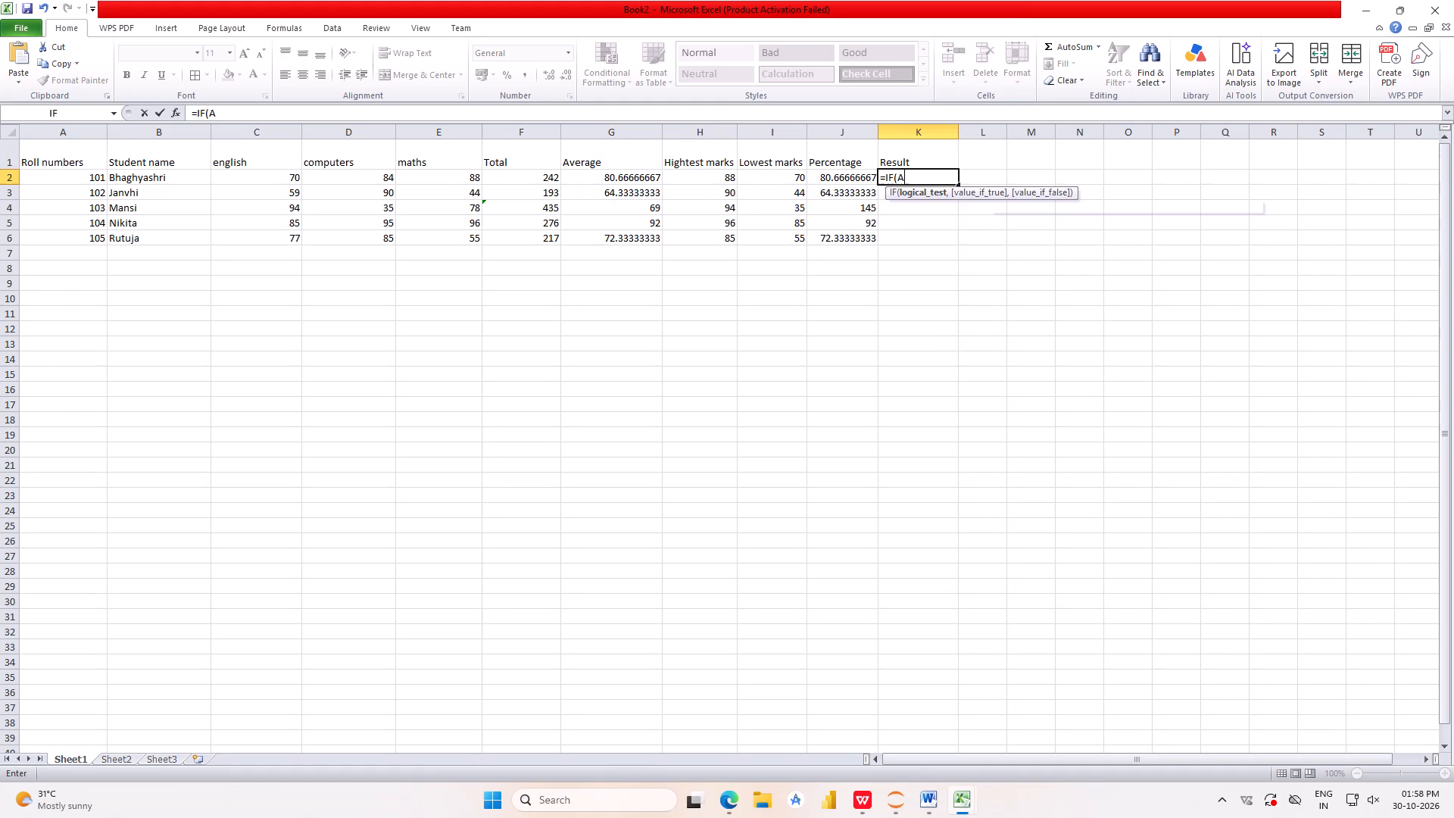
{"action": "type", "text": "ND"}
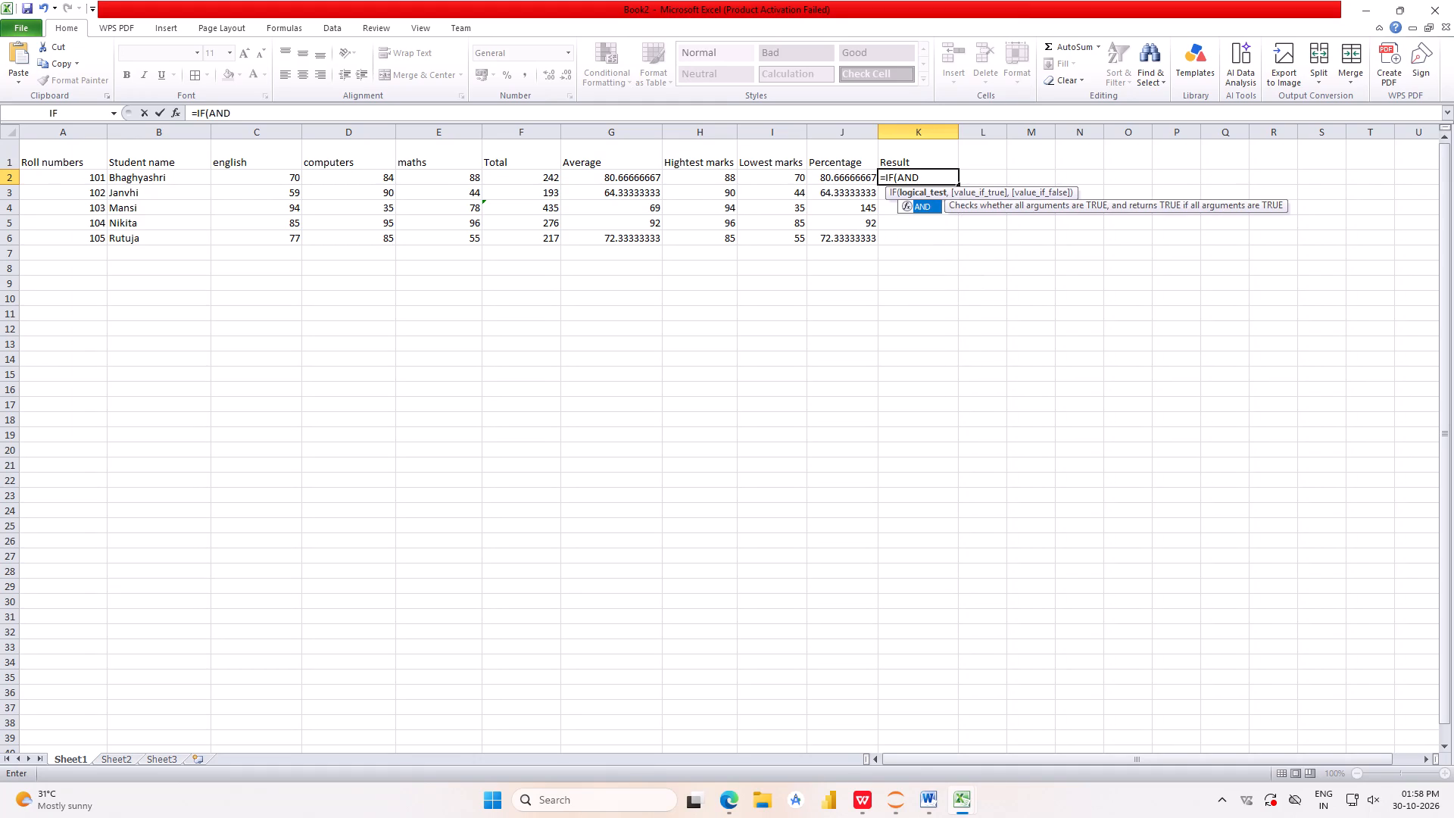
{"action": "key", "text": "shift+parenleft"}
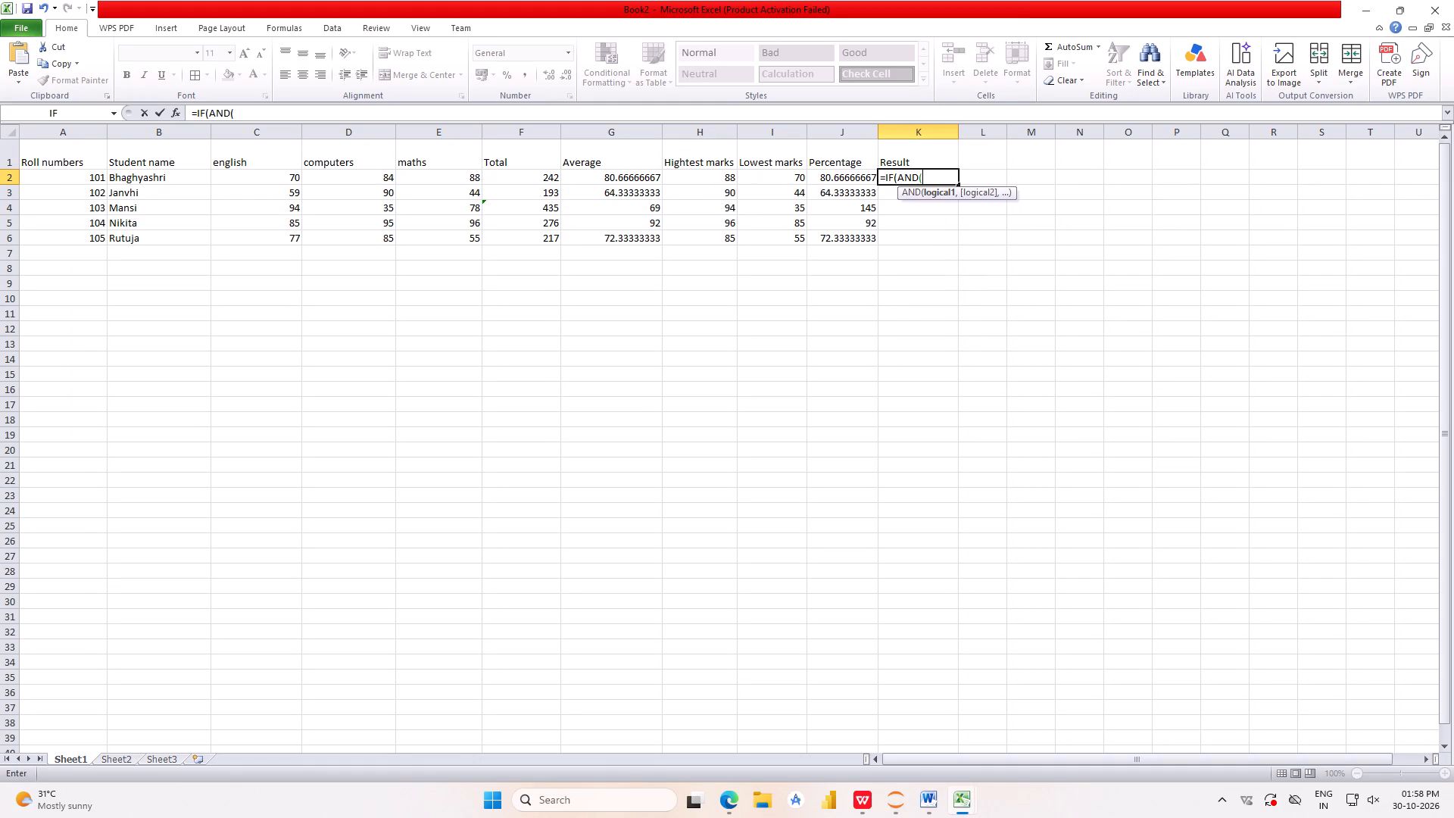
{"action": "type", "text": "C2"}
{"action": "key", "text": "shift+greater"}
{"action": "key", "text": "equal"}
{"action": "type", "text": "50"}
{"action": "key", "text": "comma"}
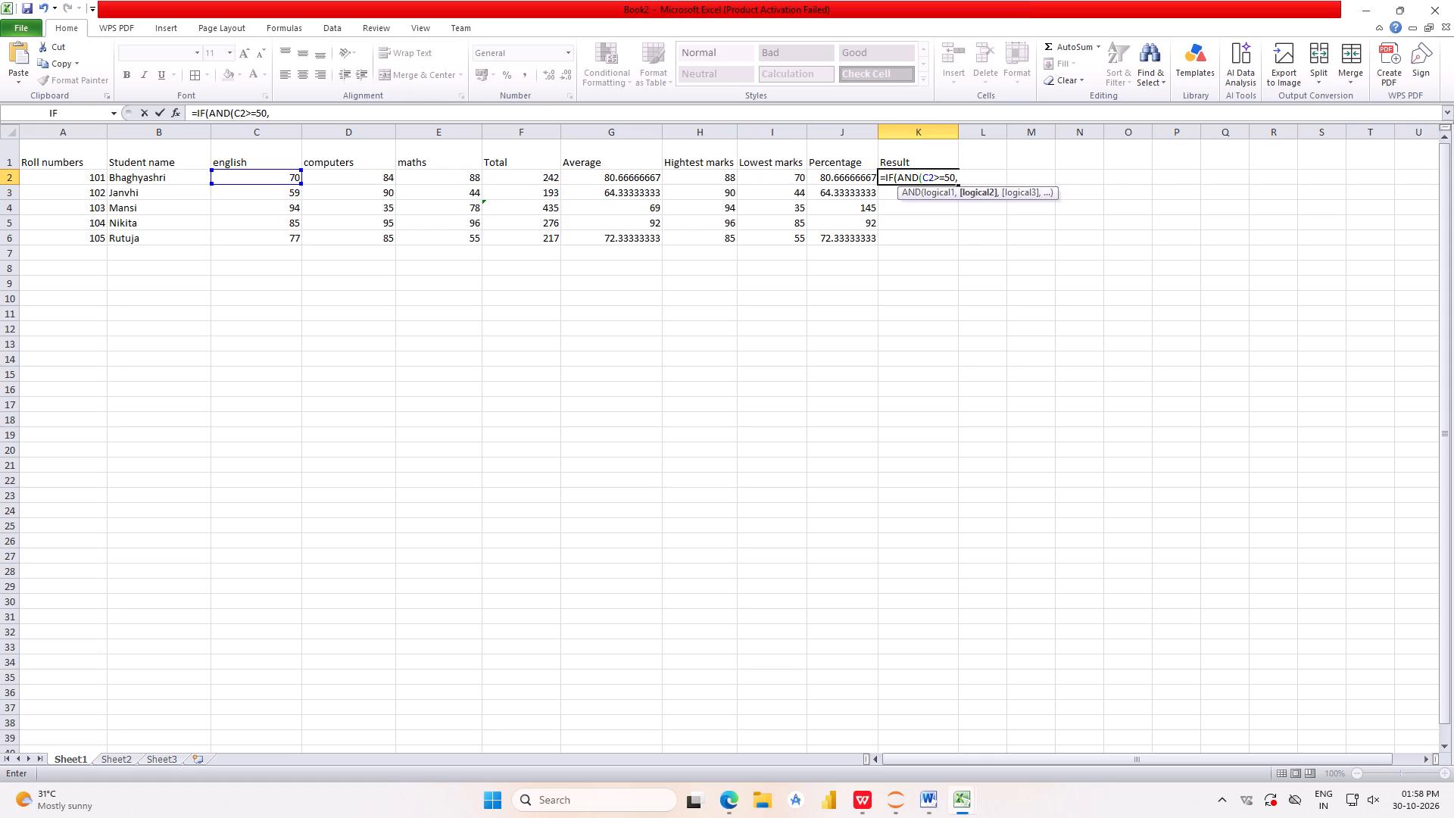
{"action": "key", "text": "d"}
{"action": "key", "text": "2"}
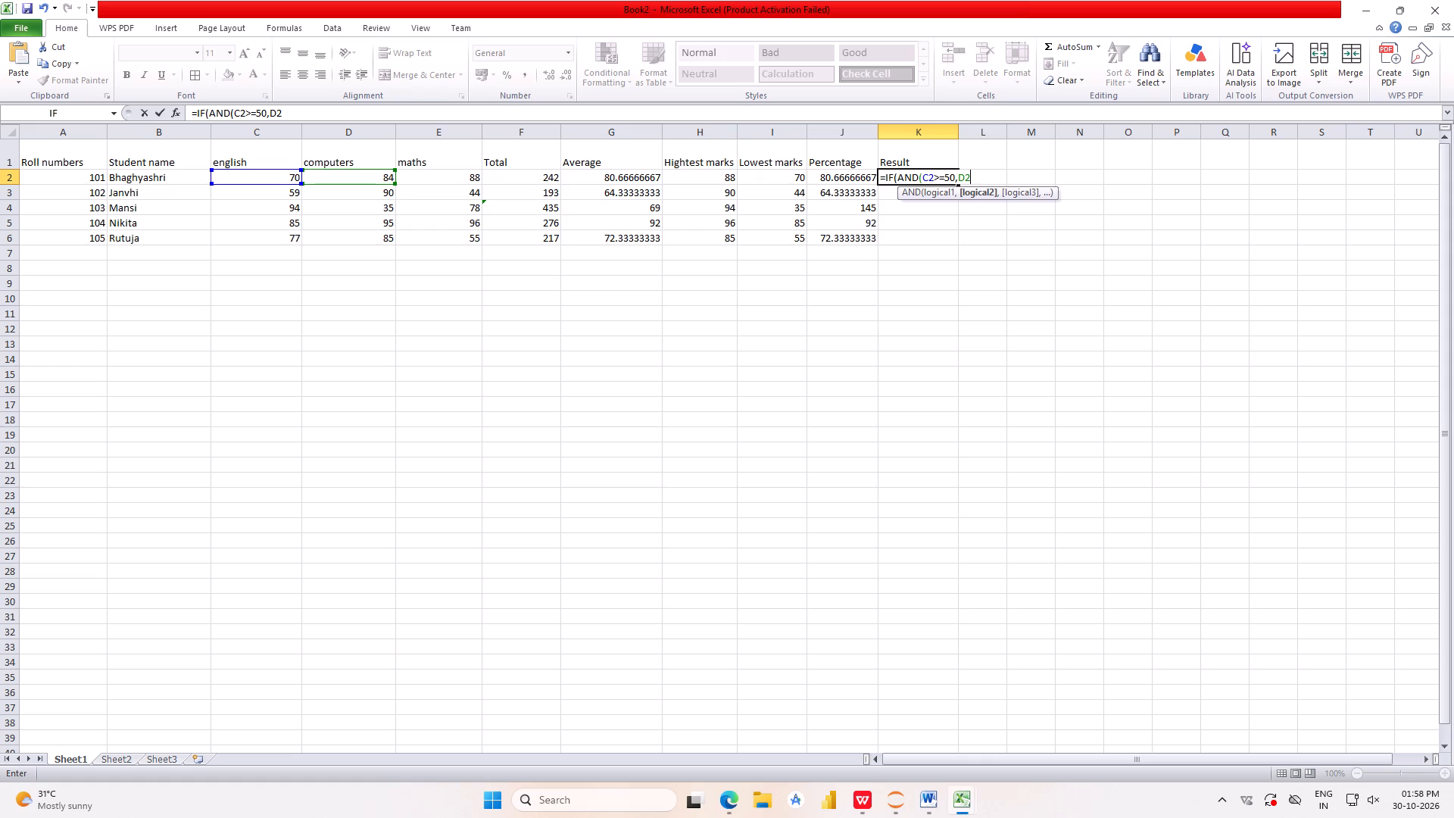
{"action": "key", "text": "shift+greater"}
{"action": "key", "text": "equal"}
{"action": "type", "text": "50"}
Add E2>= without a number as the third AND condition and close the AND parenthesis.
{"action": "key", "text": "comma"}
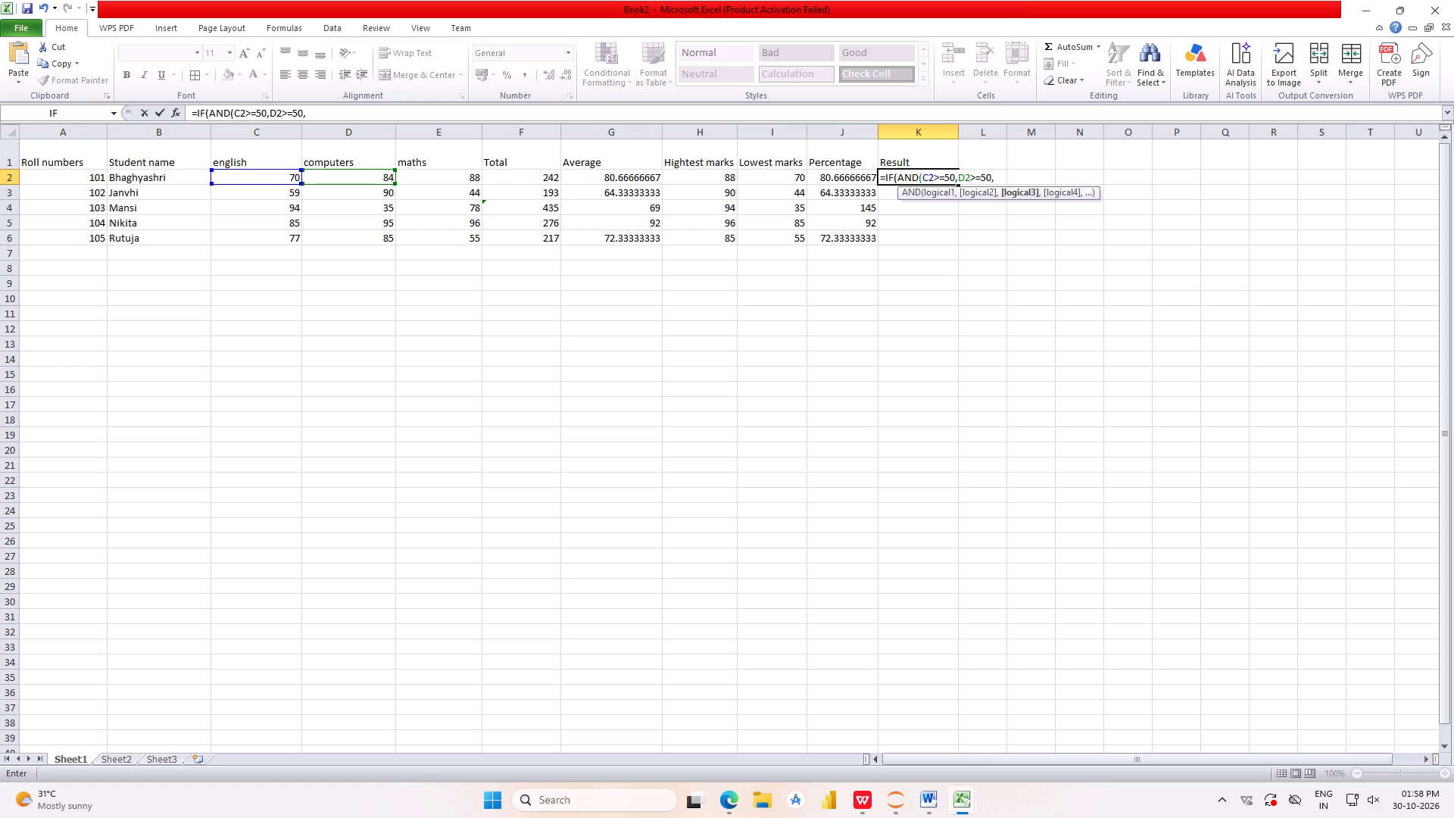
{"action": "key", "text": "e"}
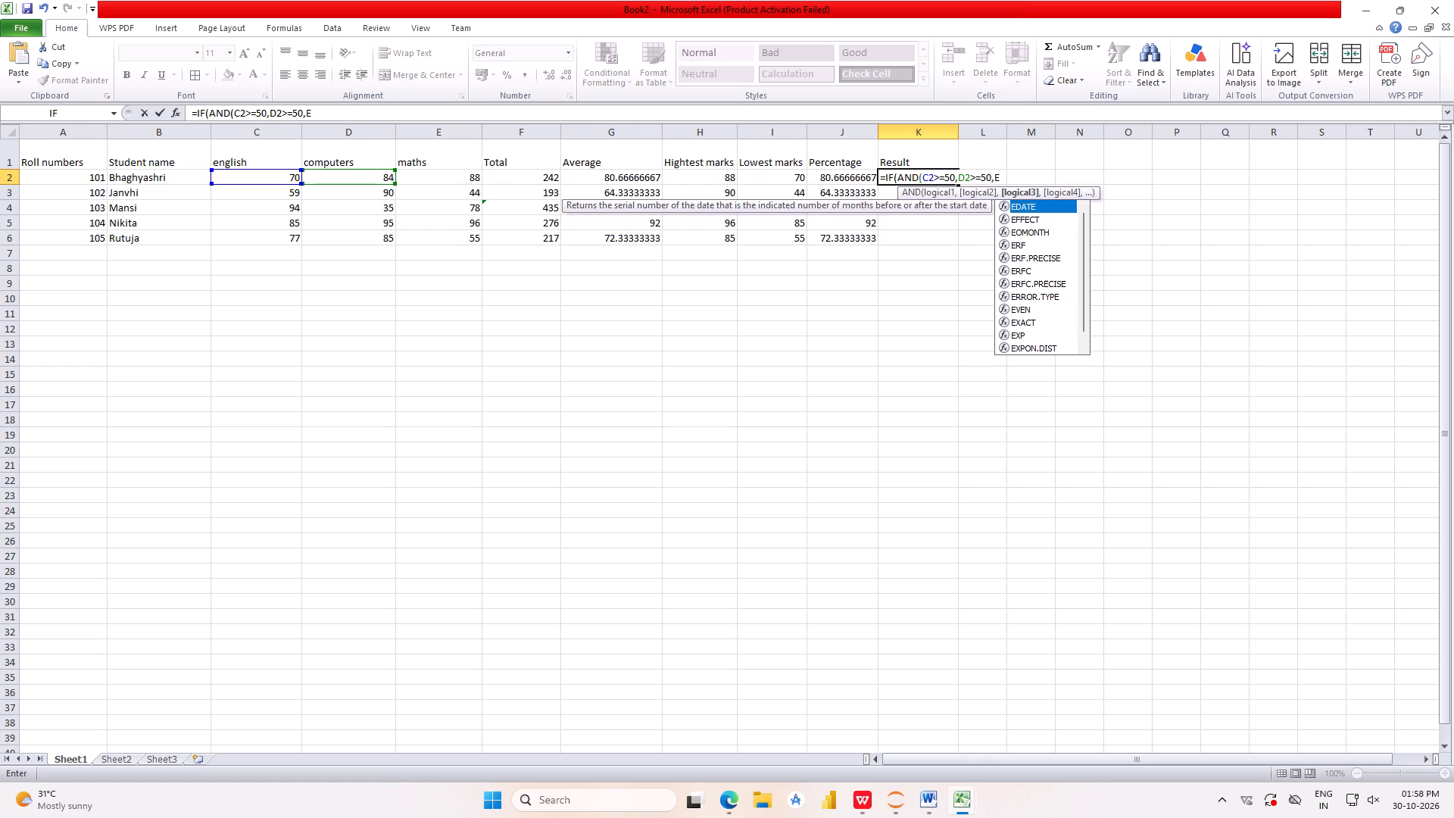
{"action": "key", "text": "2"}
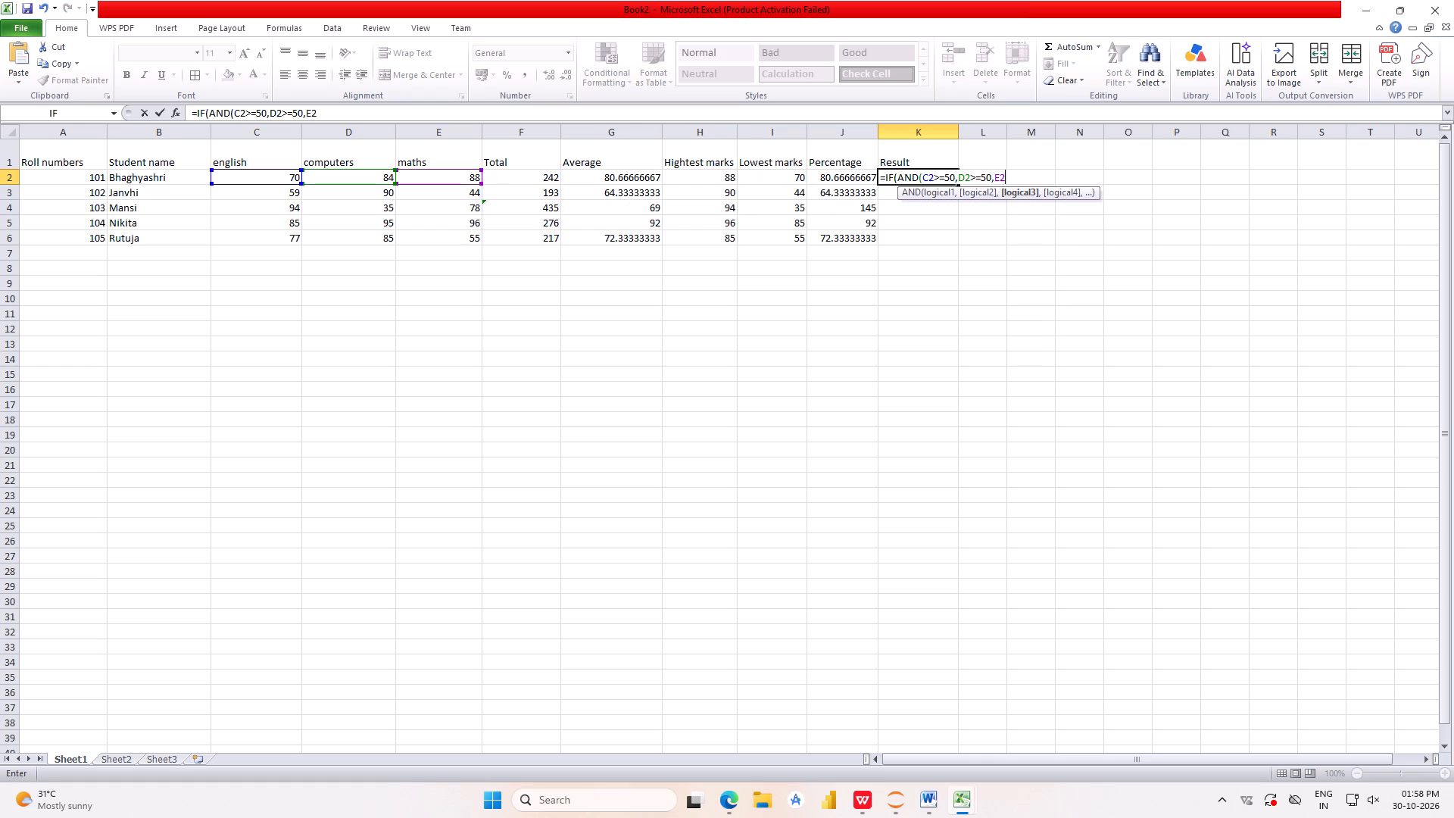
{"action": "key", "text": "shift+greater"}
{"action": "key", "text": "equal"}
{"action": "key", "text": "shift+parenright"}
Add "Pass" as the value-if-true argument of the IF formula in K2.
{"action": "key", "text": "comma"}
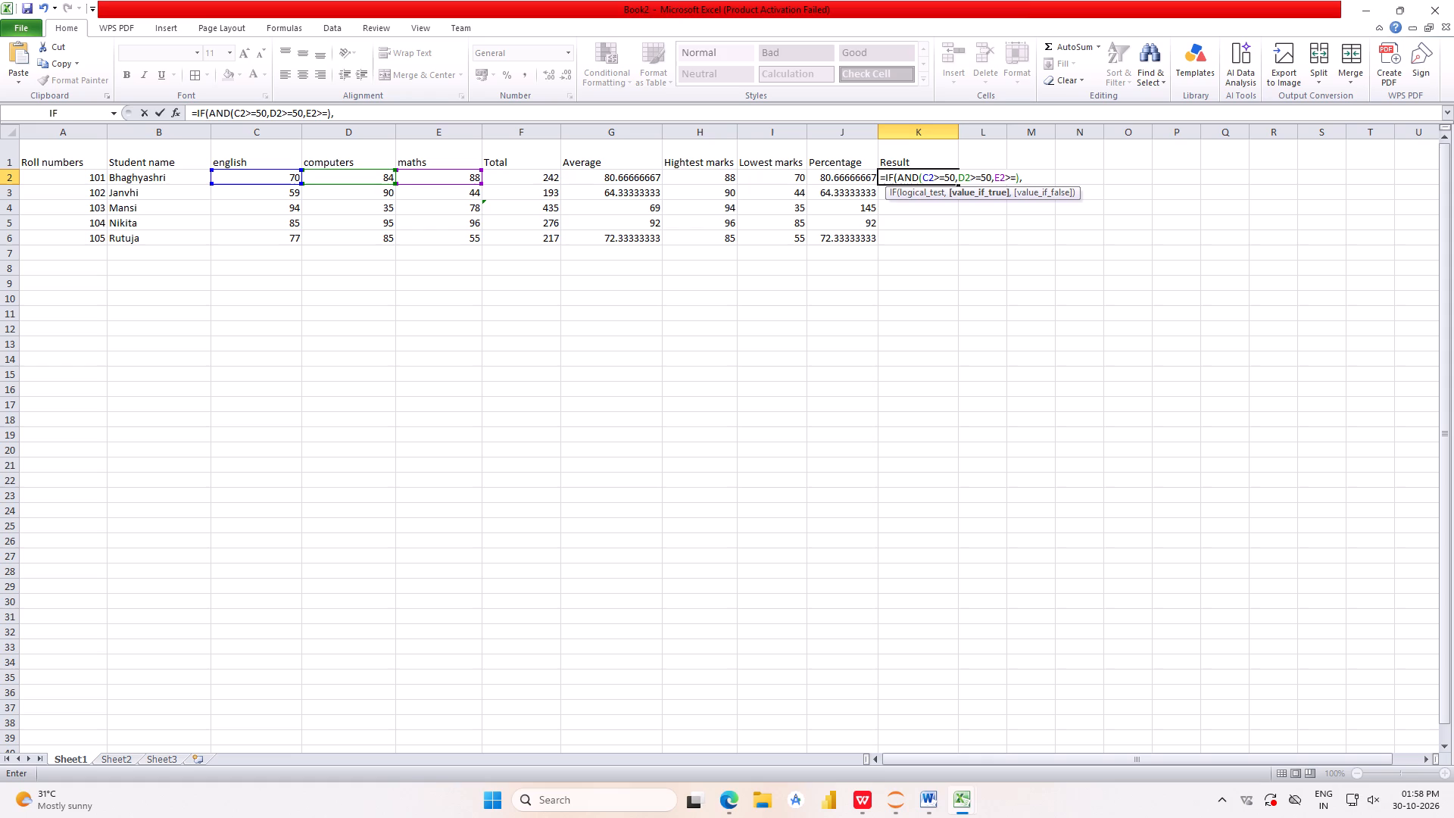
{"action": "key", "text": "shift+quotedbl"}
{"action": "key", "text": "o"}
{"action": "key", "text": "BackSpace"}
{"action": "key", "text": "p"}
{"action": "type", "text": "ASS"}
{"action": "key", "text": "BackSpace"}
{"action": "key", "text": "BackSpace"}
{"action": "key", "text": "BackSpace"}
{"action": "key", "text": "a"}
{"action": "type", "text": "ss"}
{"action": "key", "text": "shift+quotedbl"}
Add "Fail" as the value-if-false argument, close the IF parenthesis and try to enter the formula in K2.
{"action": "key", "text": "comma"}
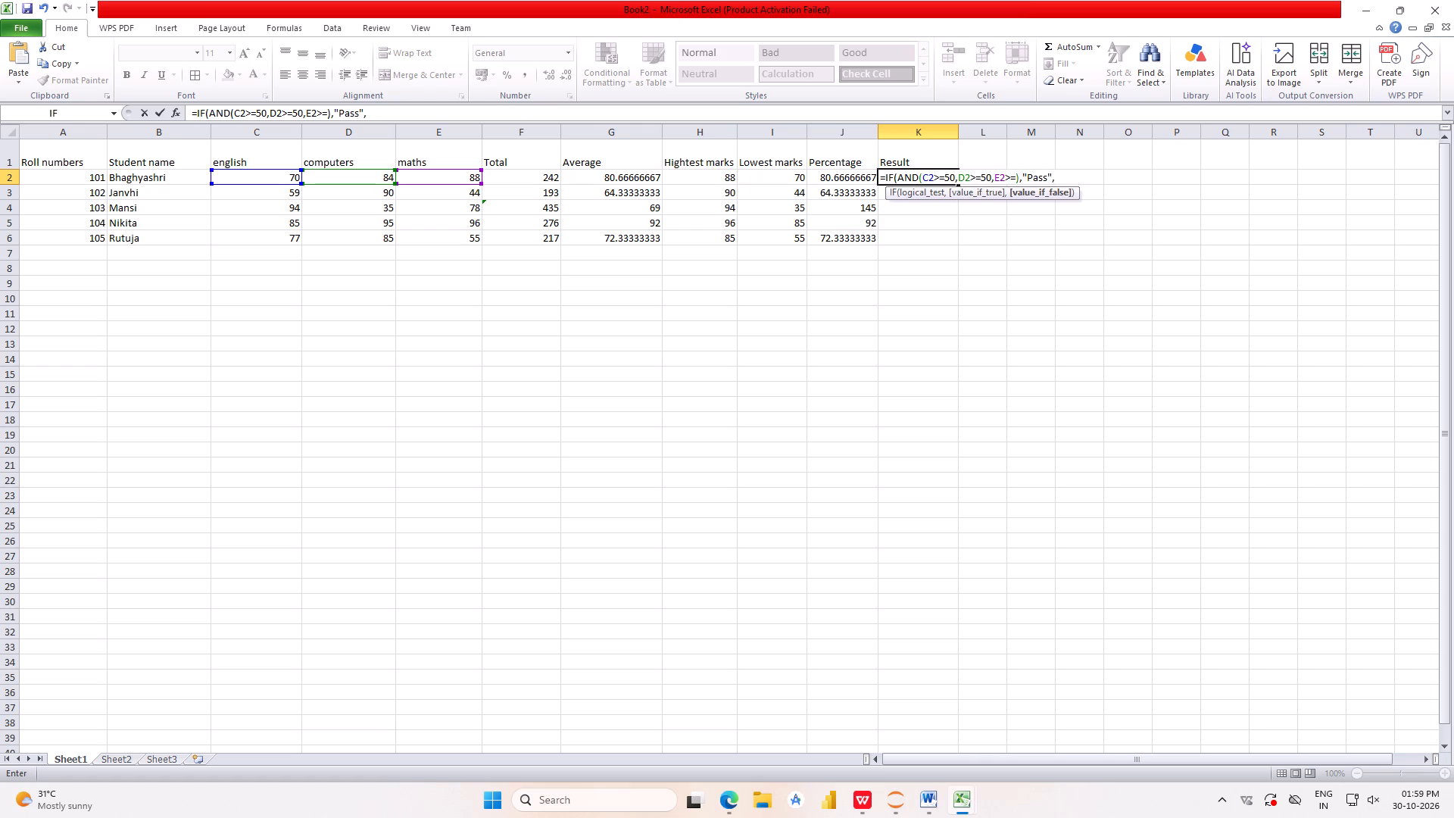
{"action": "key", "text": "shift+quotedbl"}
{"action": "key", "text": "f"}
{"action": "type", "text": "ail"}
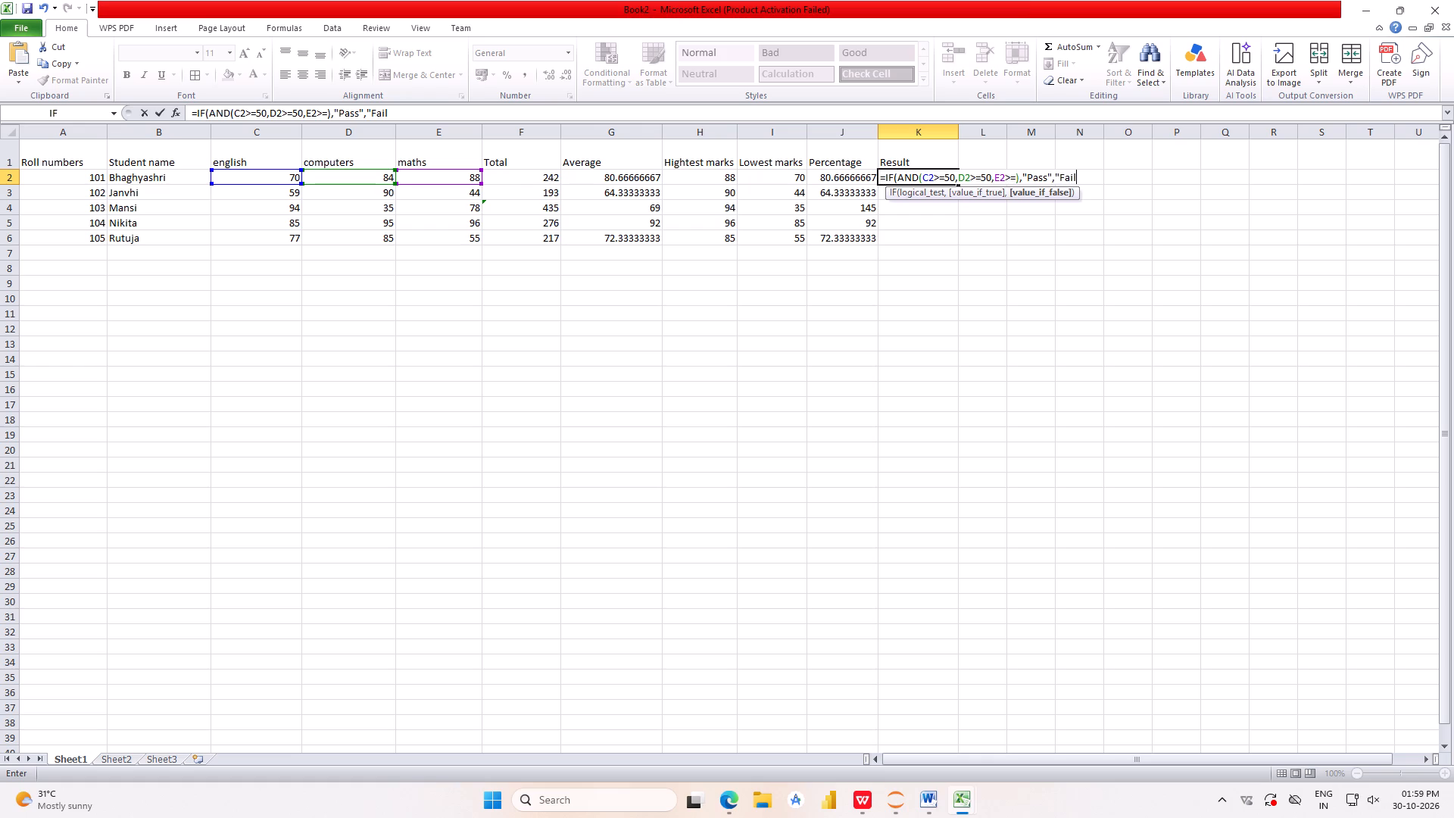
{"action": "key", "text": "shift+quotedbl"}
{"action": "key", "text": "shift+parenright"}
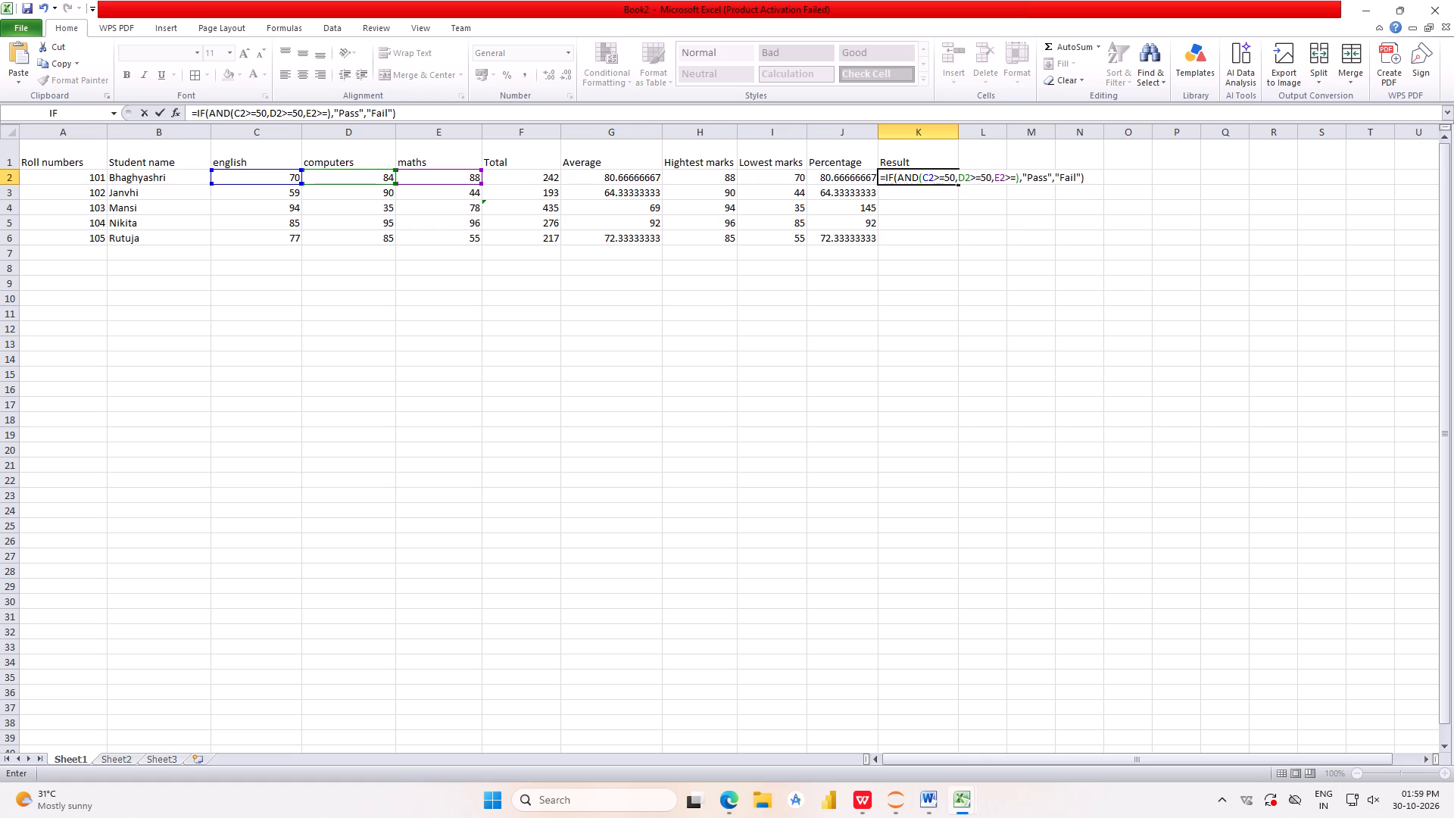
{"action": "key", "text": "Return"}
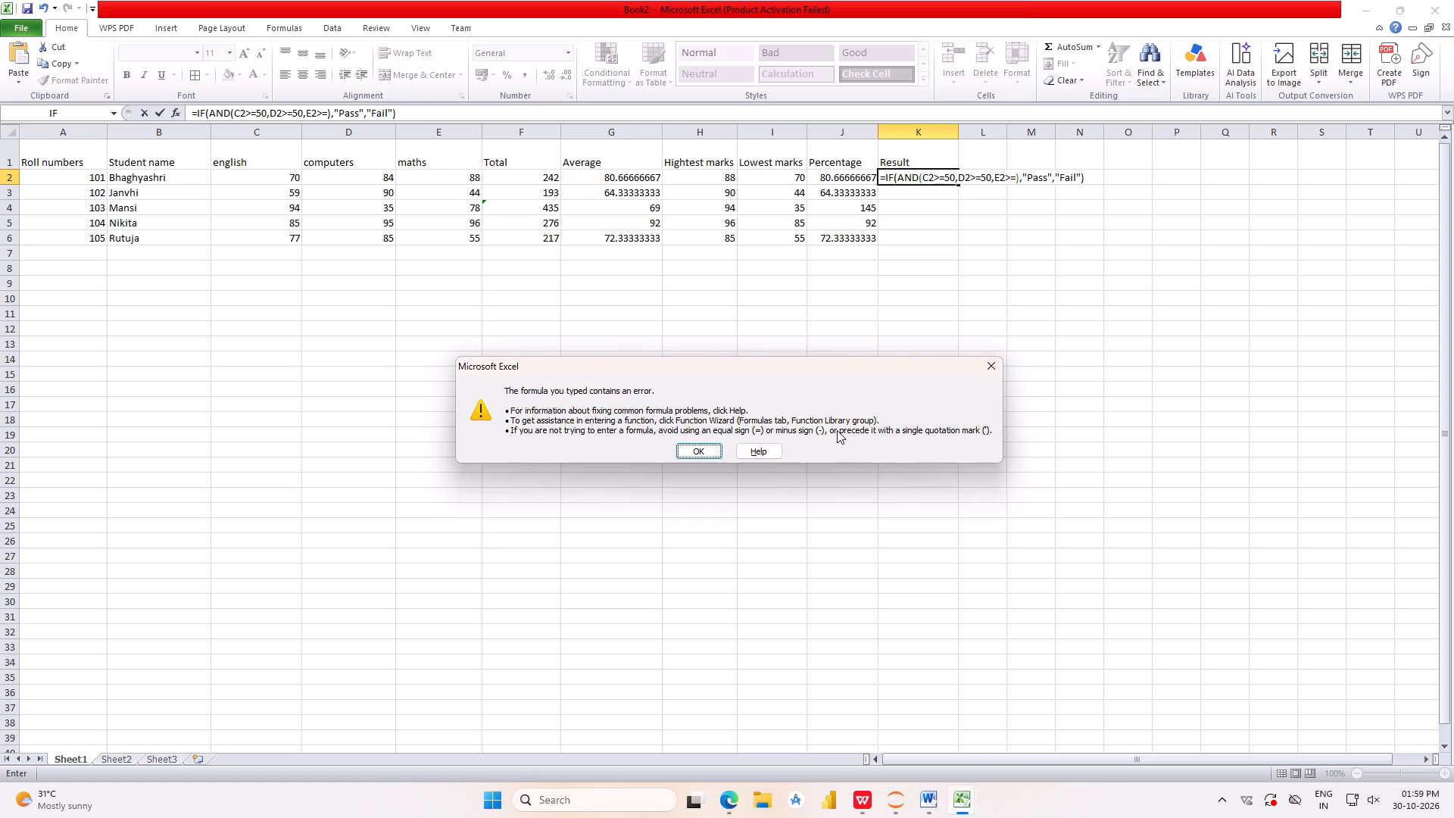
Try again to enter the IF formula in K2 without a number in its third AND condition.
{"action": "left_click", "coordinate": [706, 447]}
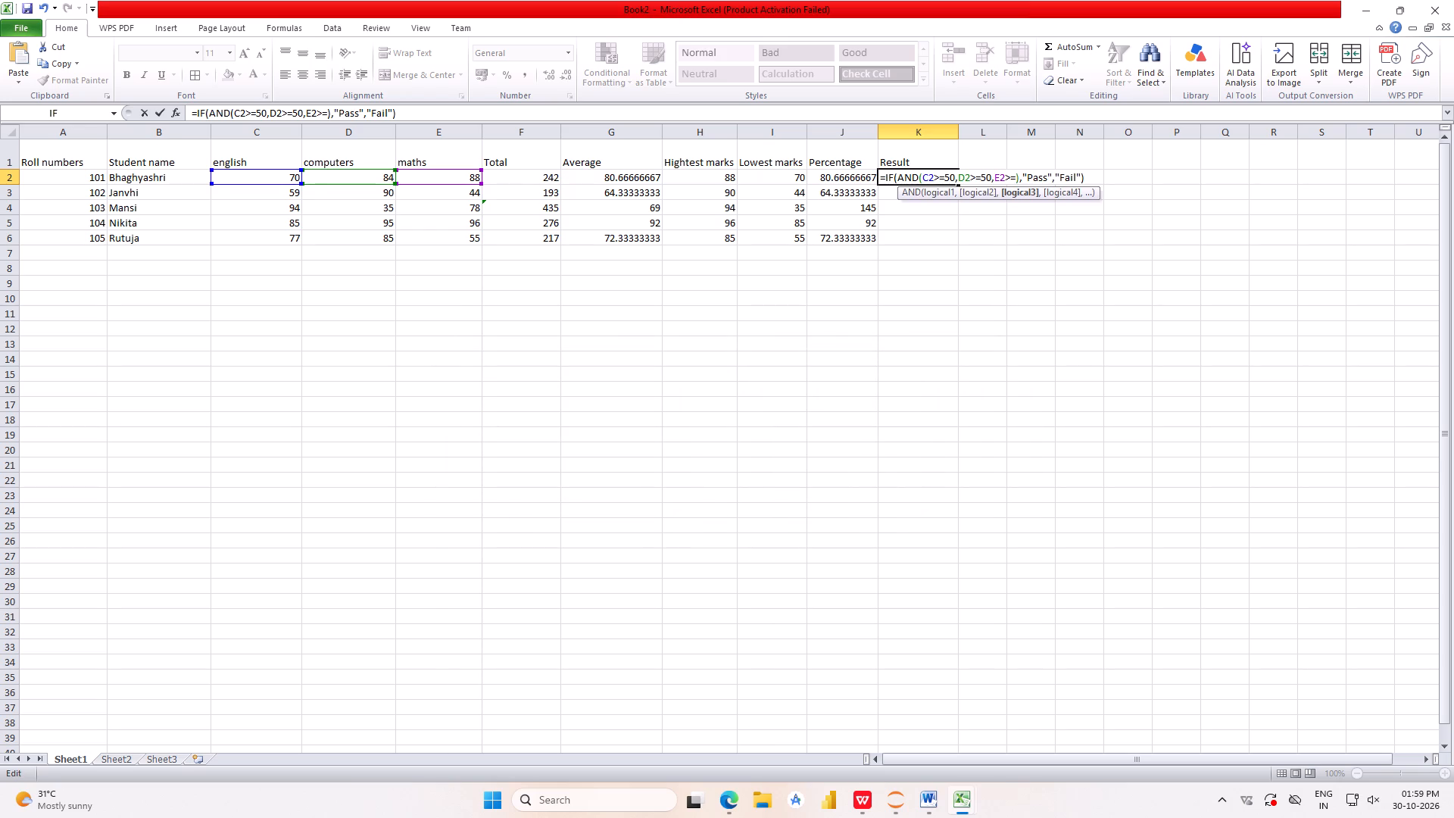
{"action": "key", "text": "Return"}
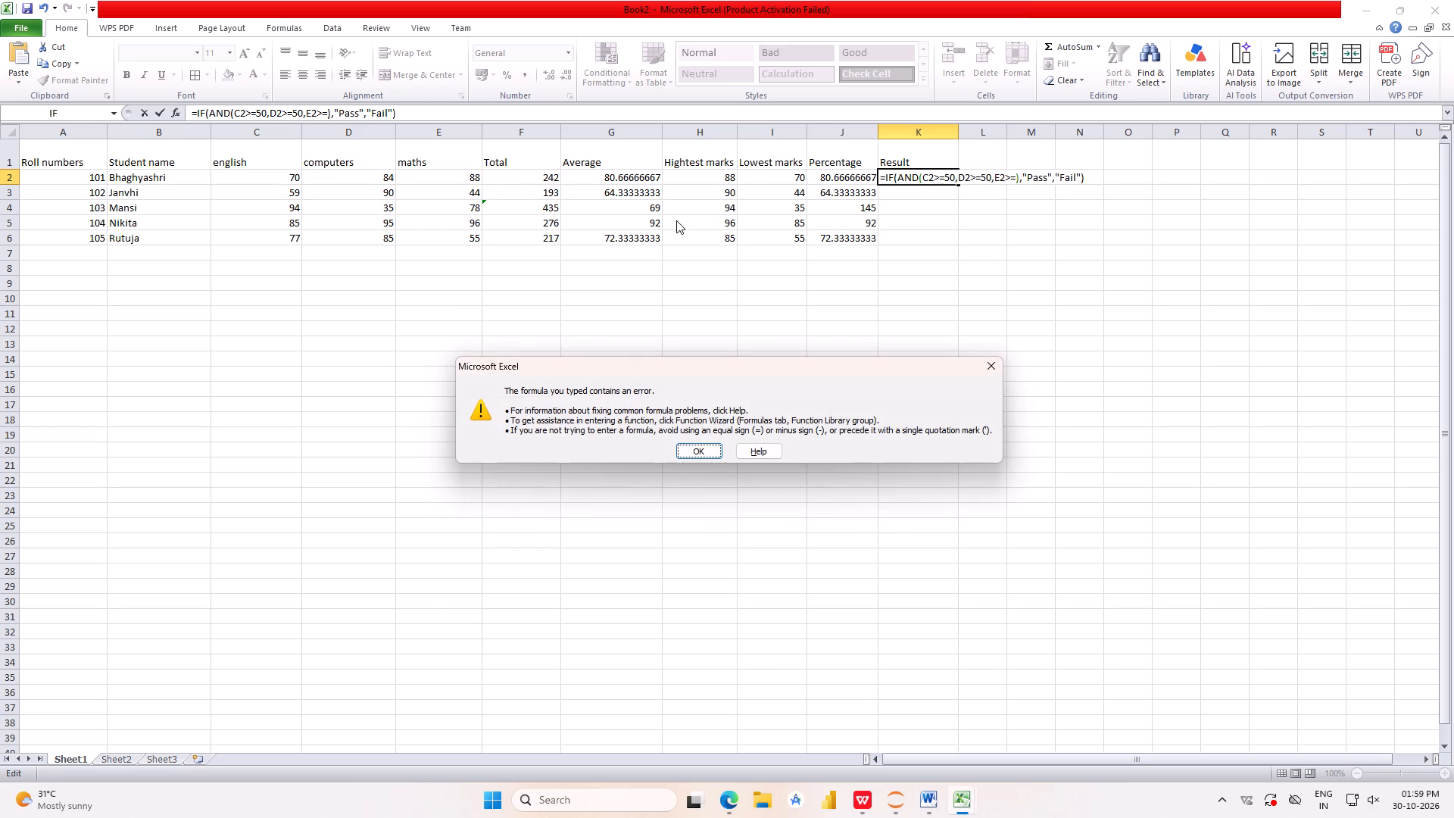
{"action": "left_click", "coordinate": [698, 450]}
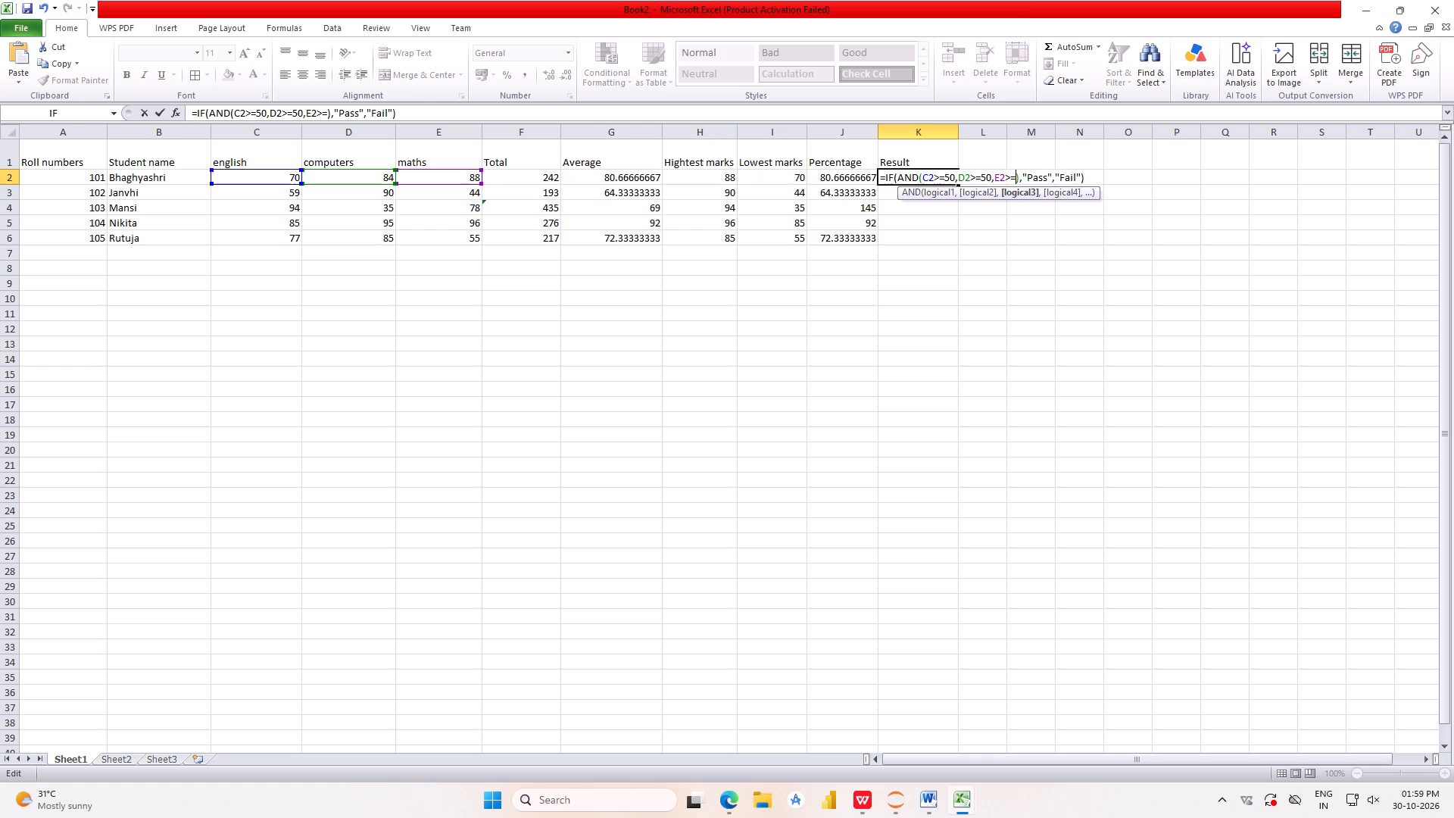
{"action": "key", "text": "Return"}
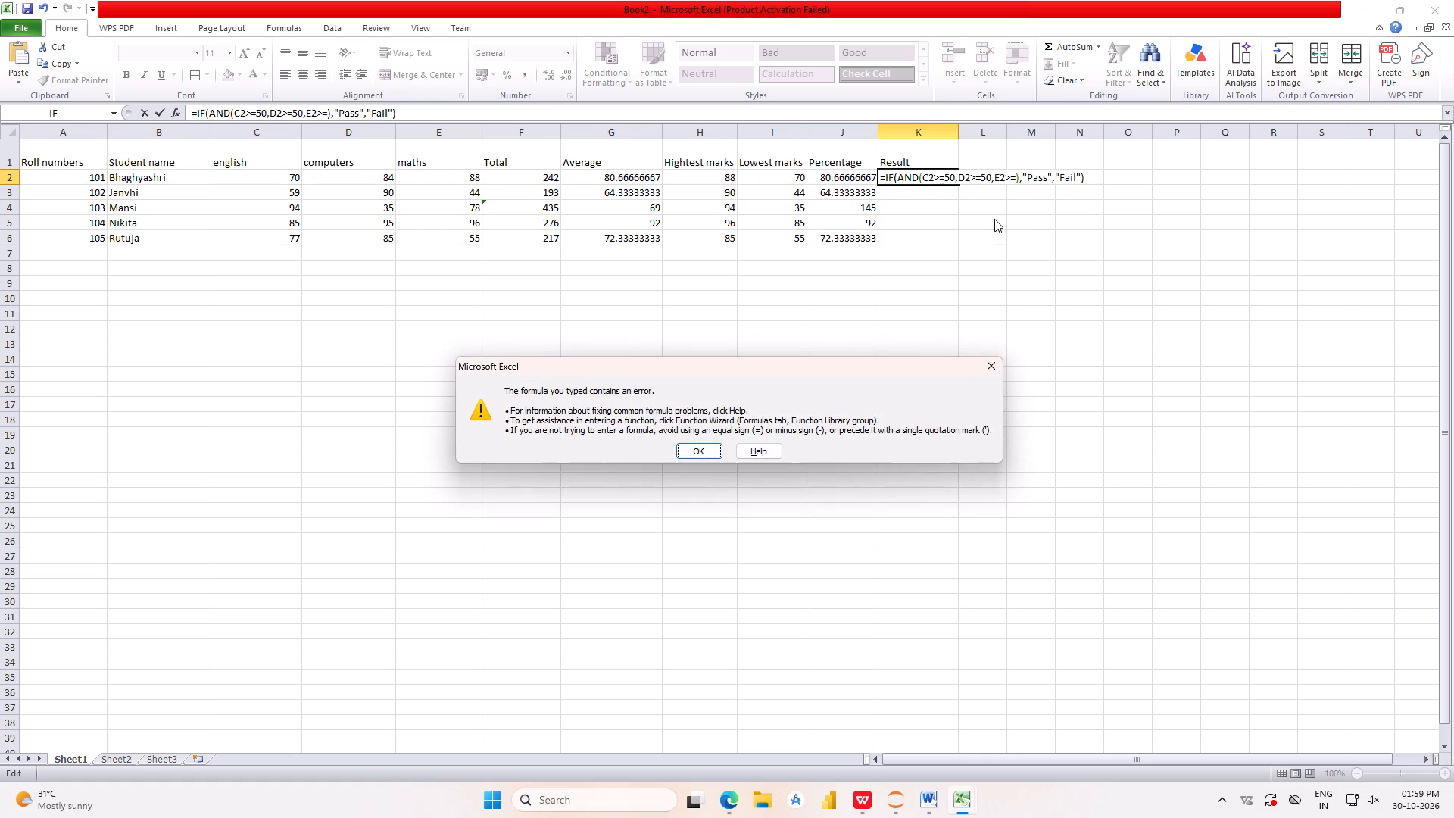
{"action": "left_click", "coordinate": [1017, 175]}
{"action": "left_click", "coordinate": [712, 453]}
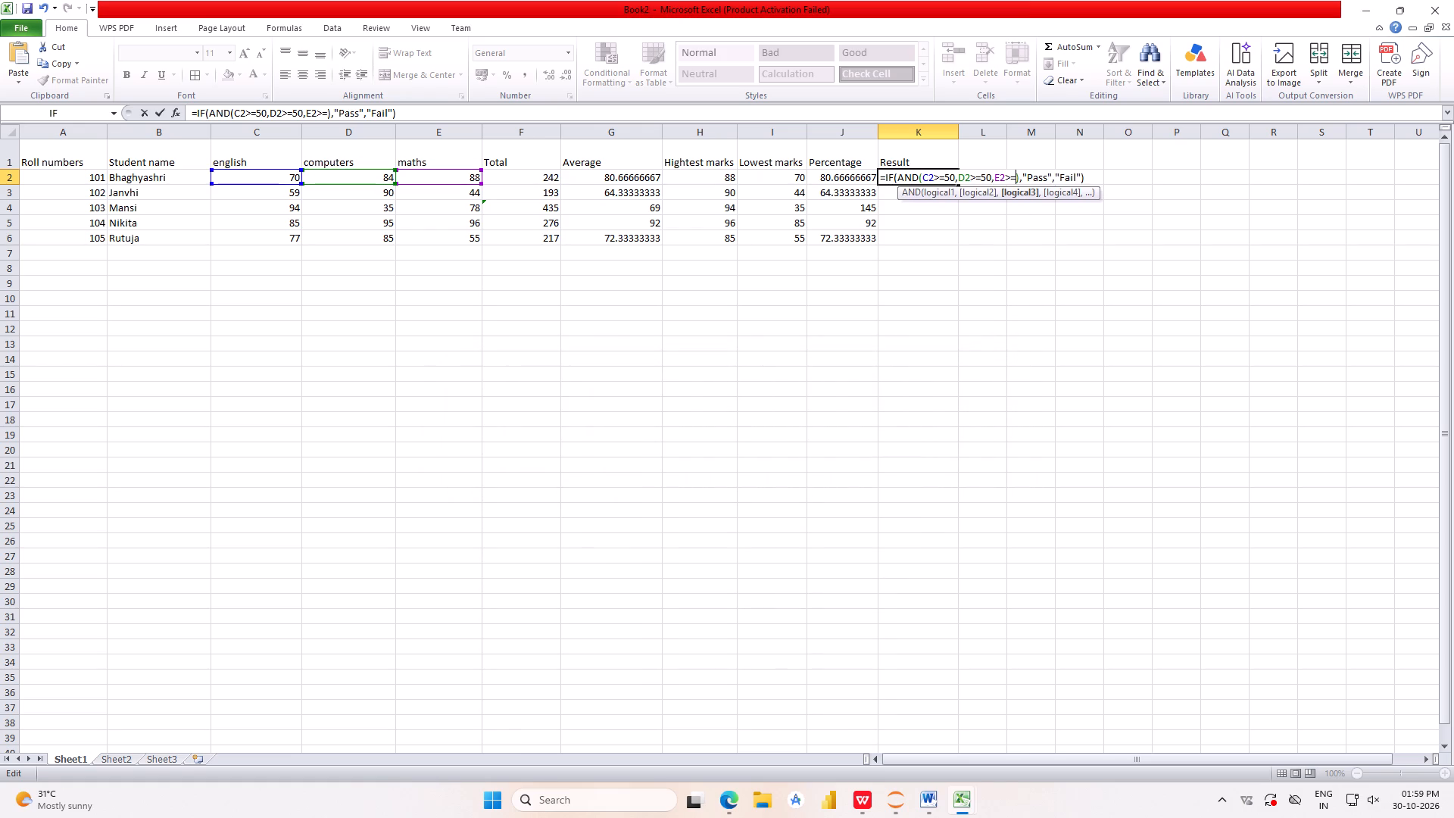
Complete the third AND condition as E2>=50 and enter the IF formula in K2.
{"action": "key", "text": "BackSpace"}
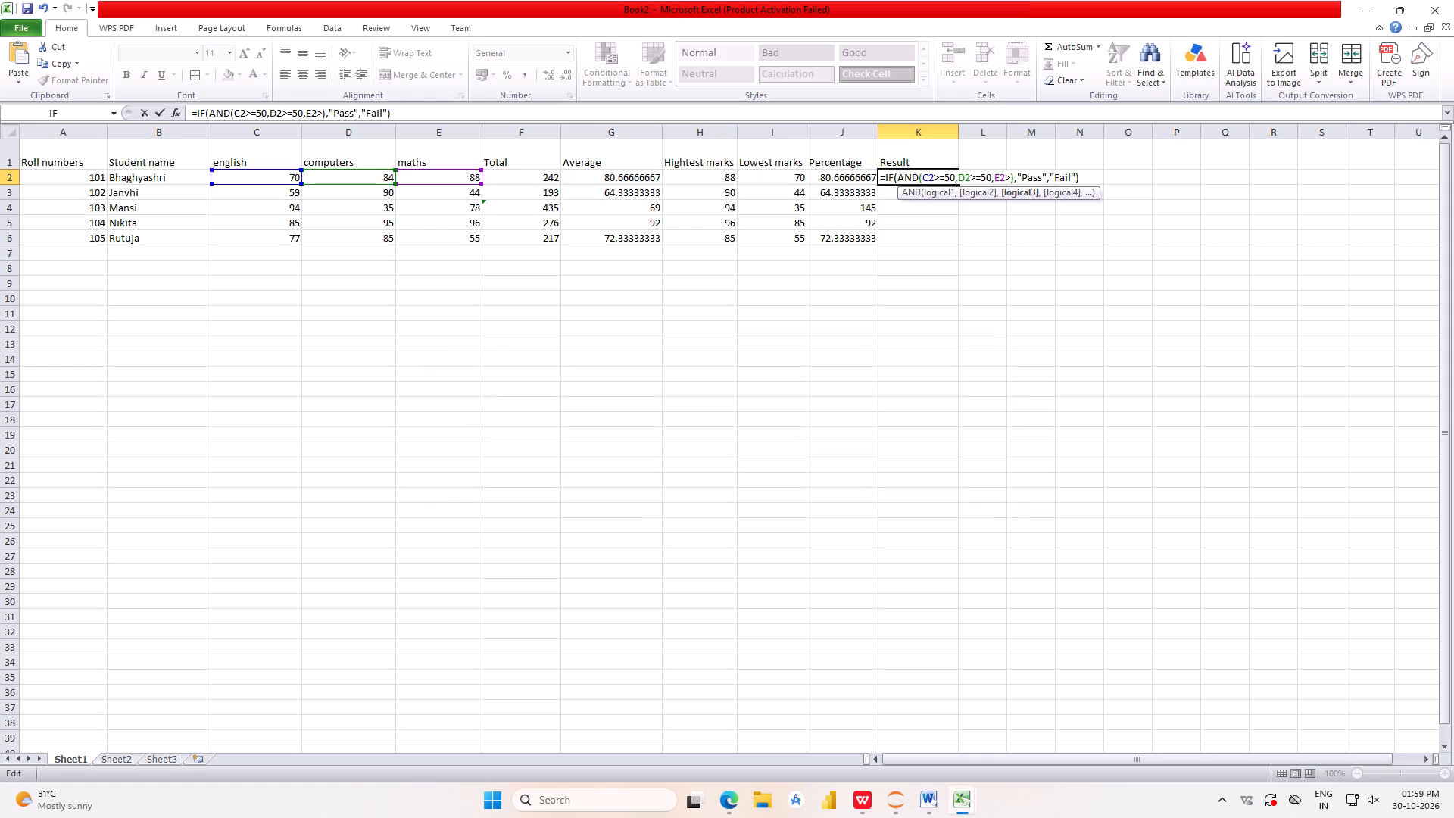
{"action": "key", "text": "equal"}
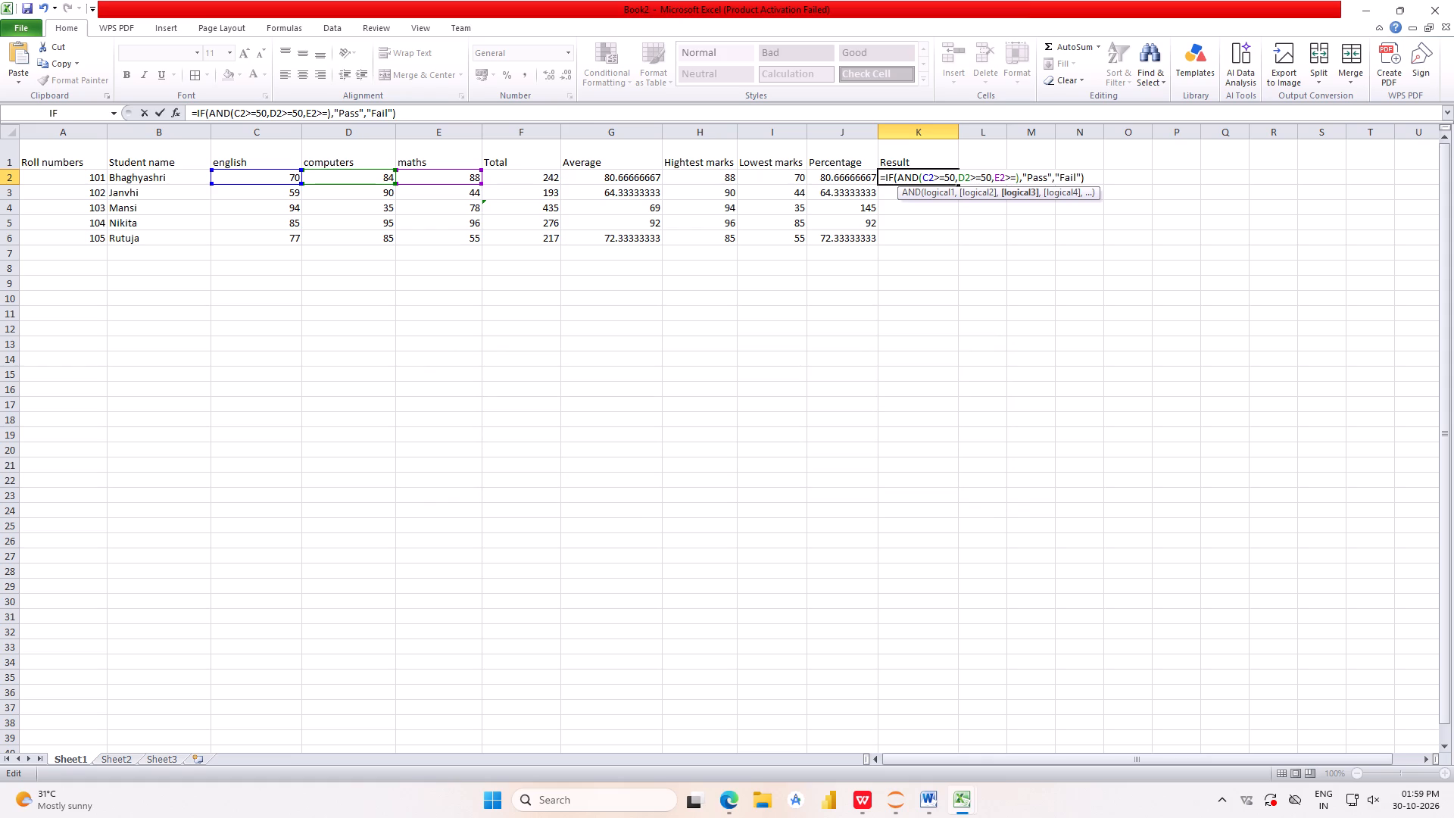
{"action": "type", "text": "50"}
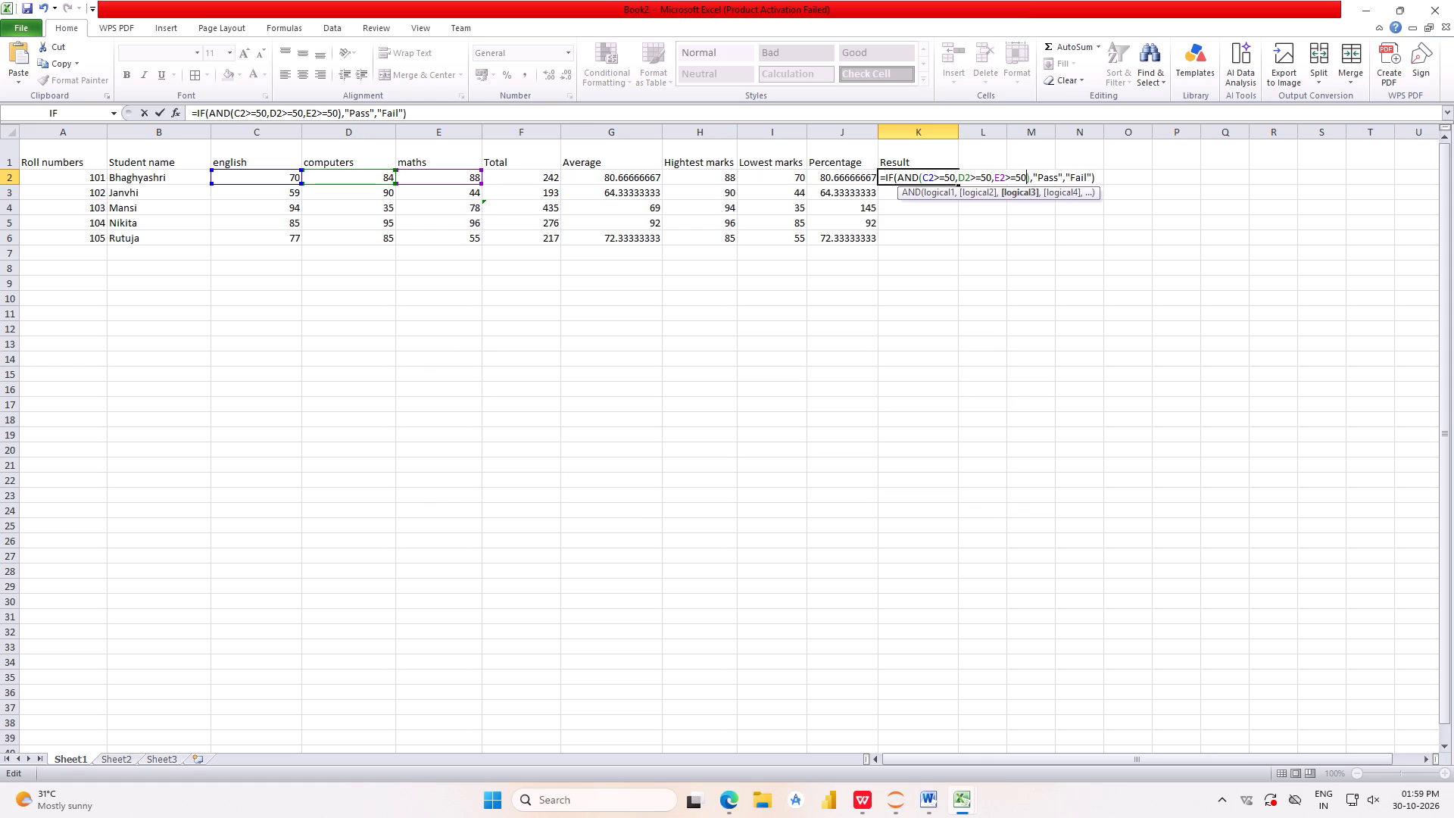
{"action": "key", "text": "Return"}
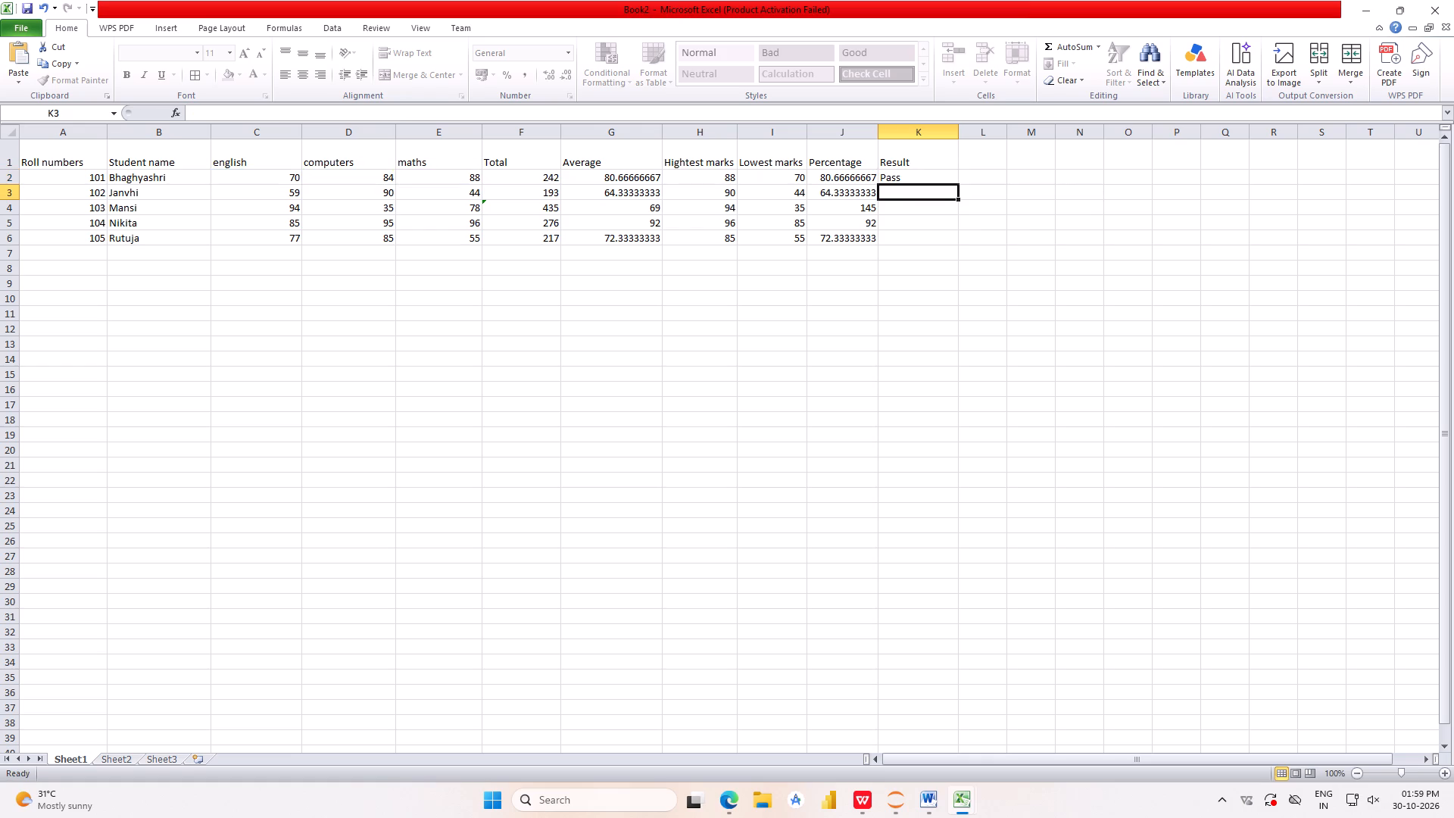
Move the Pass/Fail formula from K2 to K6 in the Result column.
{"action": "left_click", "coordinate": [956, 201]}
{"action": "left_click", "coordinate": [934, 178]}
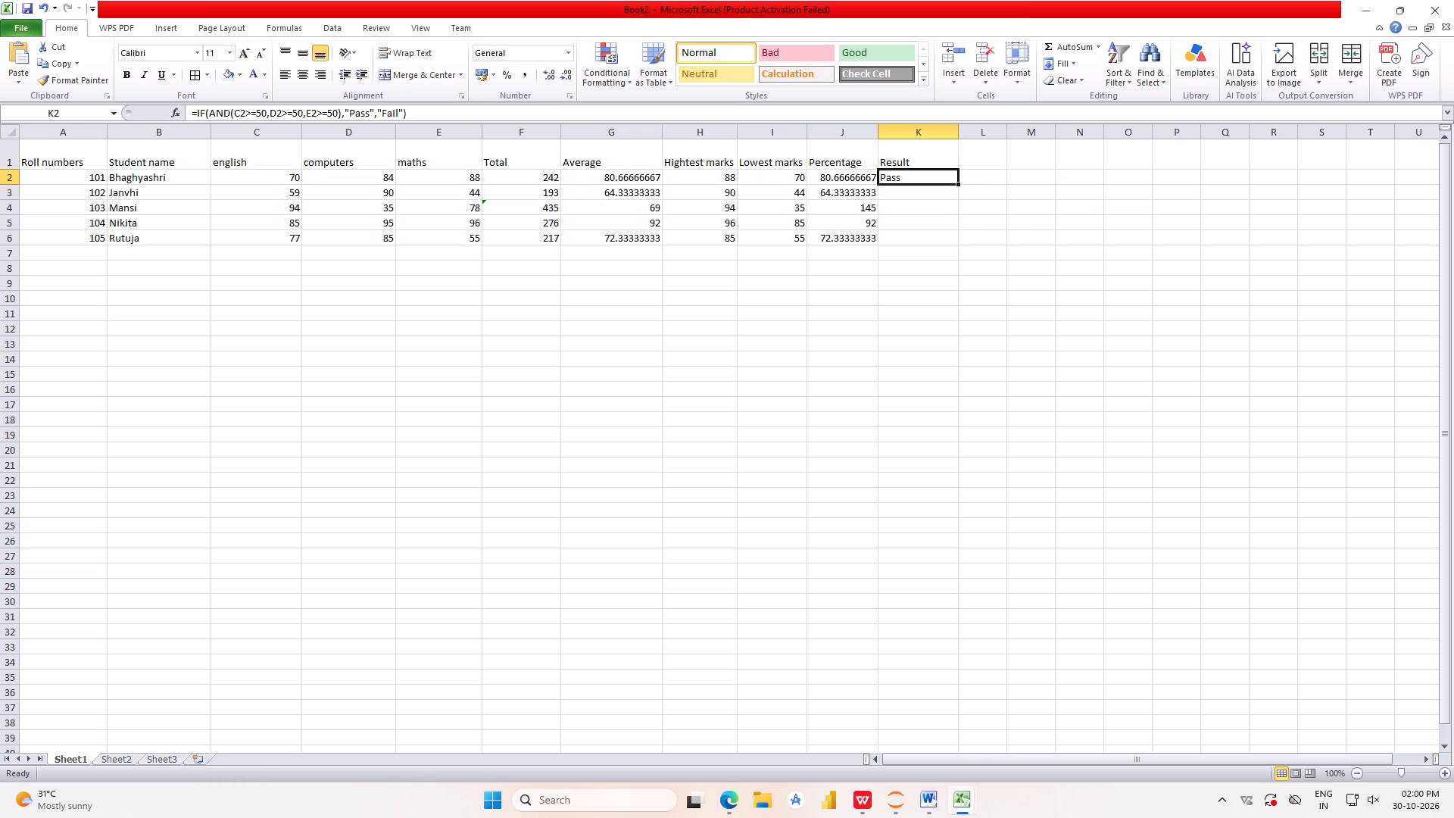
{"action": "left_click_drag", "start_coordinate": [953, 182], "coordinate": [948, 233]}
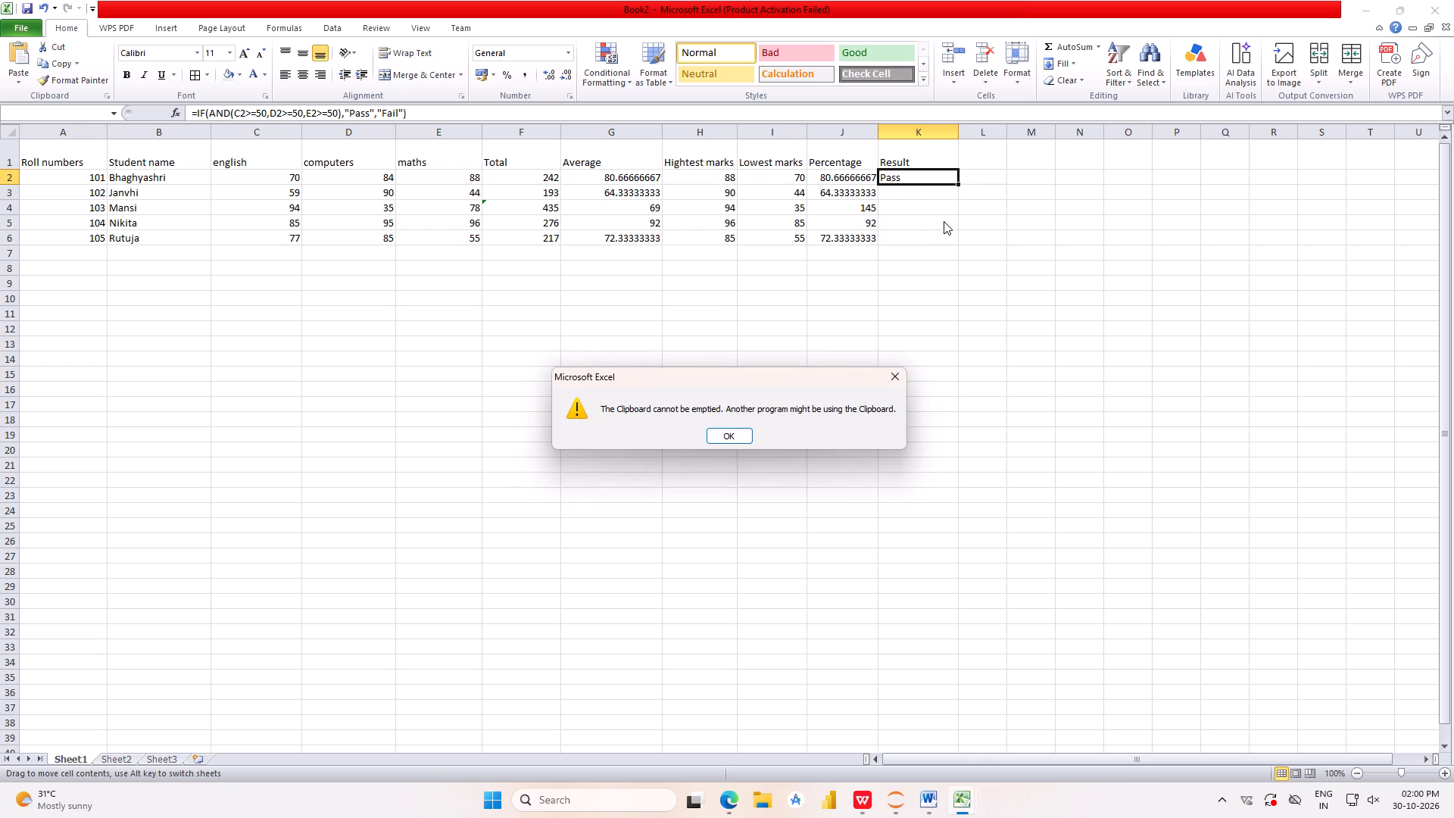
{"action": "left_click", "coordinate": [897, 370]}
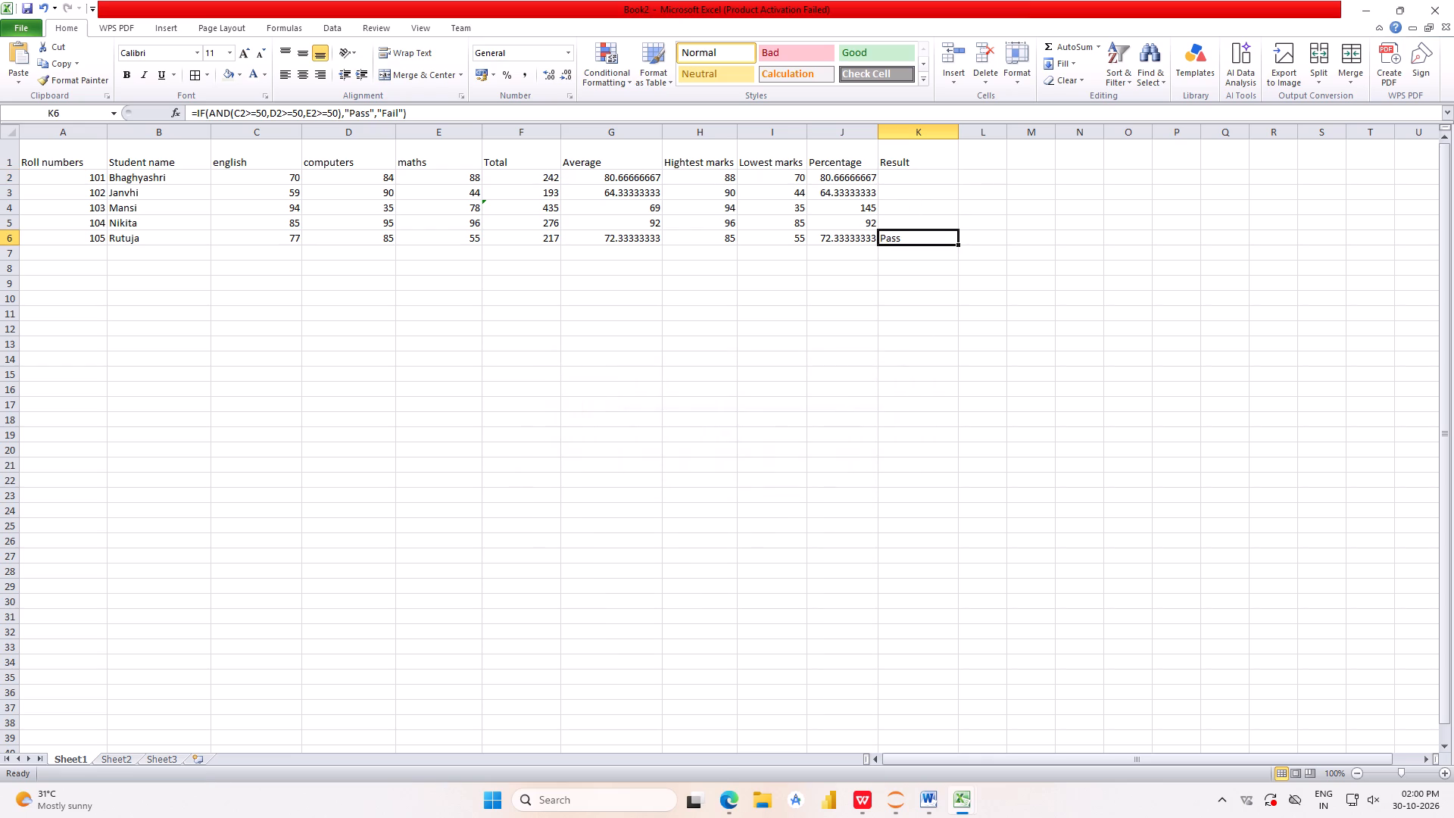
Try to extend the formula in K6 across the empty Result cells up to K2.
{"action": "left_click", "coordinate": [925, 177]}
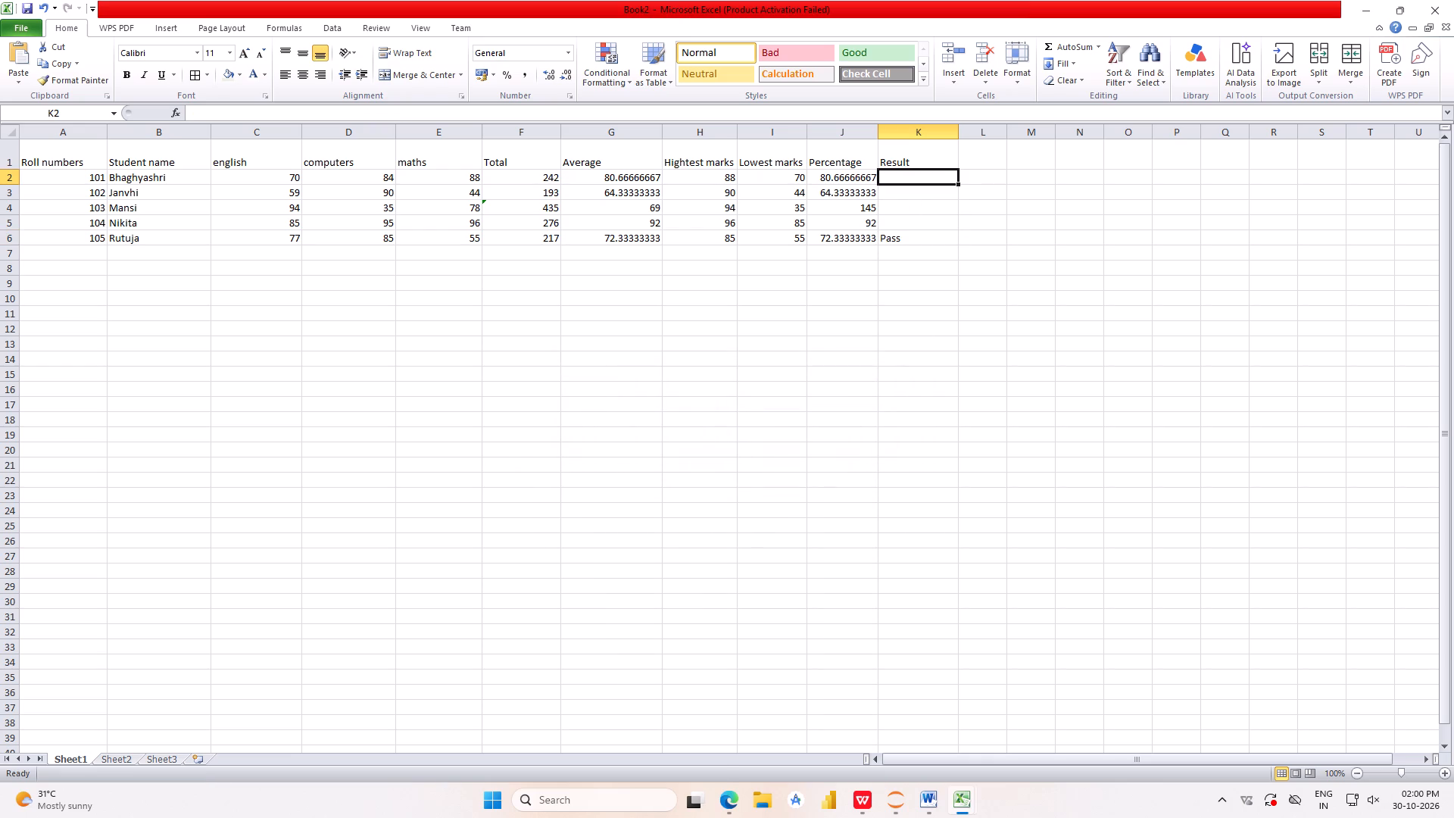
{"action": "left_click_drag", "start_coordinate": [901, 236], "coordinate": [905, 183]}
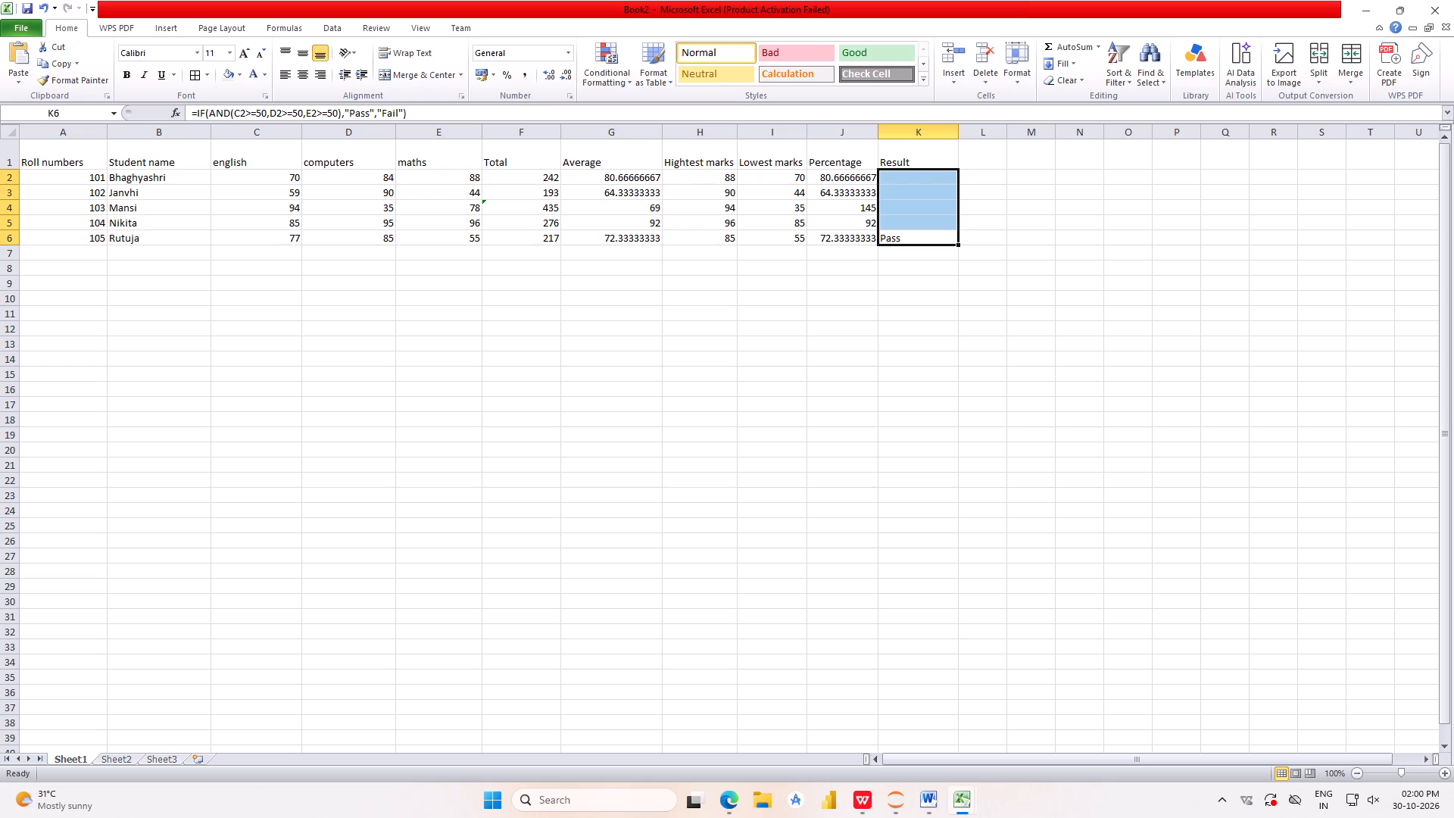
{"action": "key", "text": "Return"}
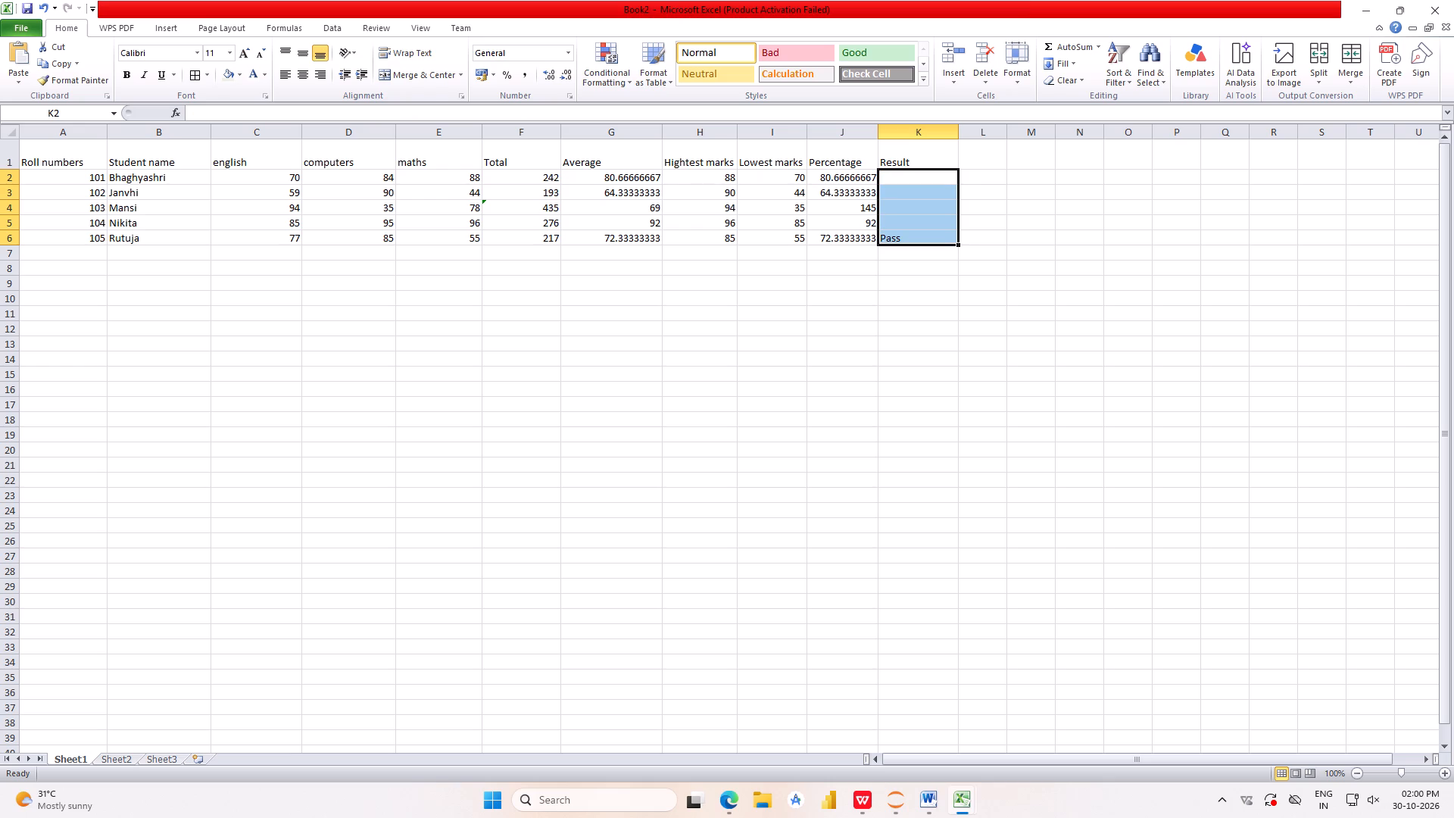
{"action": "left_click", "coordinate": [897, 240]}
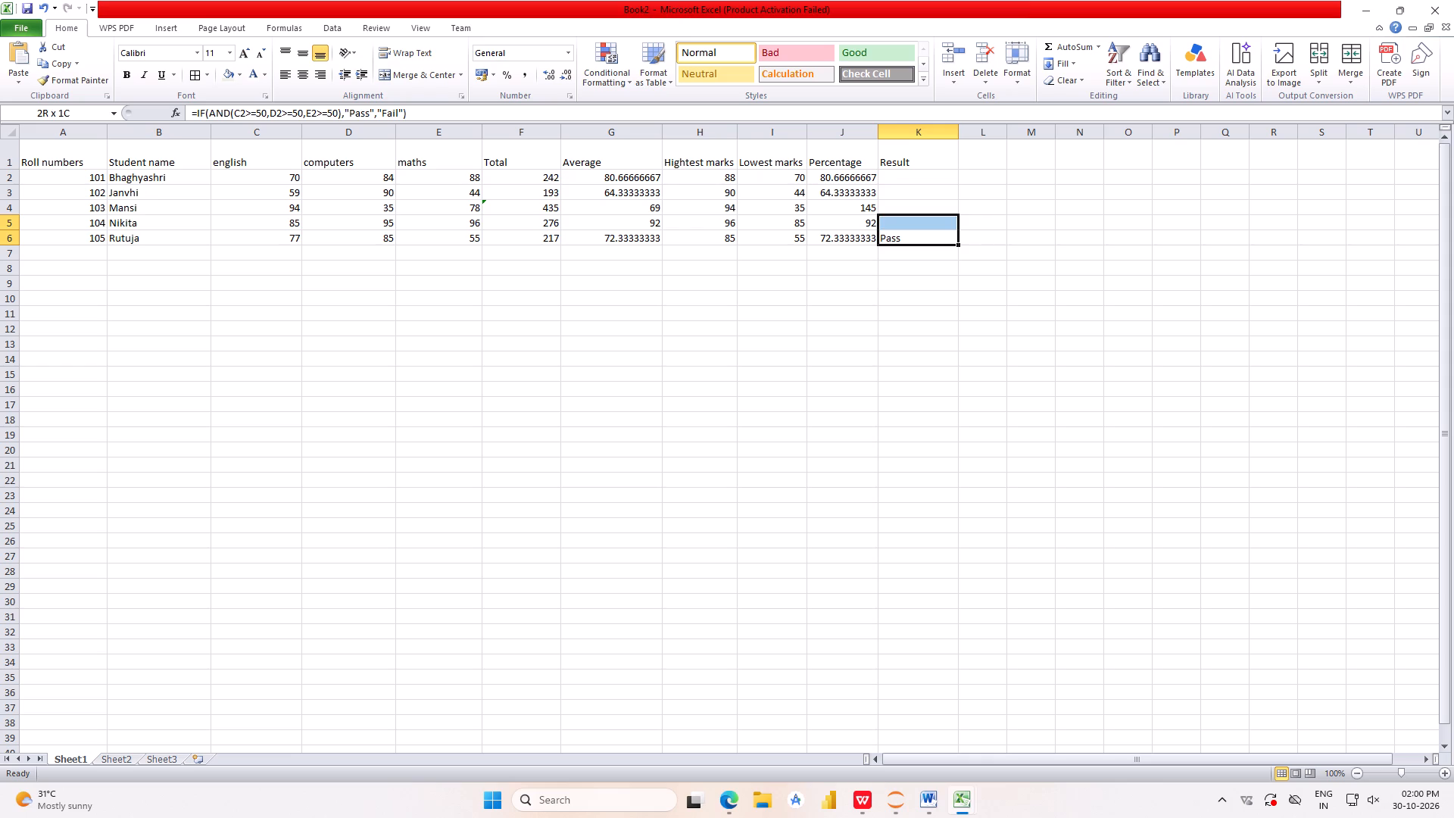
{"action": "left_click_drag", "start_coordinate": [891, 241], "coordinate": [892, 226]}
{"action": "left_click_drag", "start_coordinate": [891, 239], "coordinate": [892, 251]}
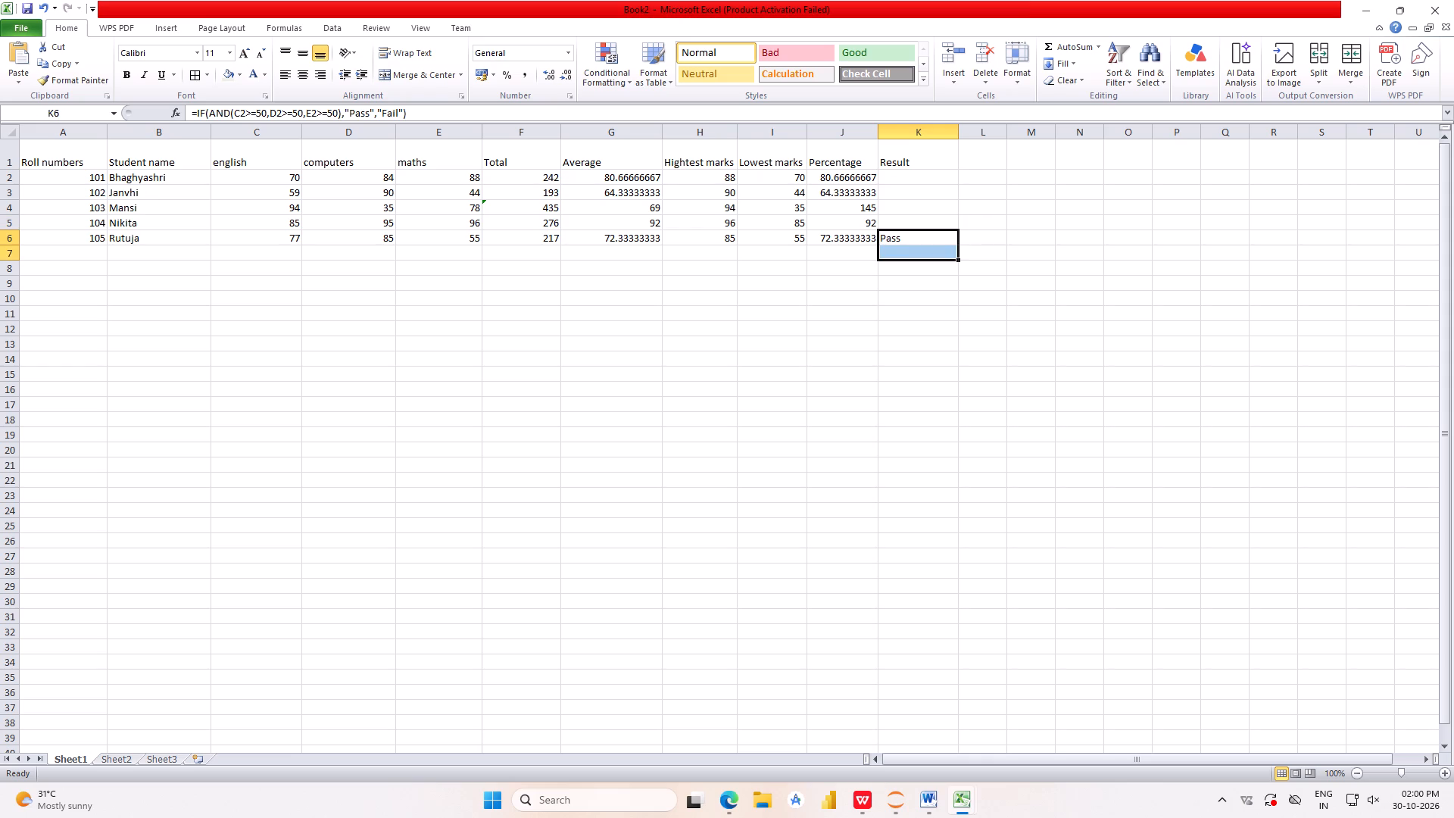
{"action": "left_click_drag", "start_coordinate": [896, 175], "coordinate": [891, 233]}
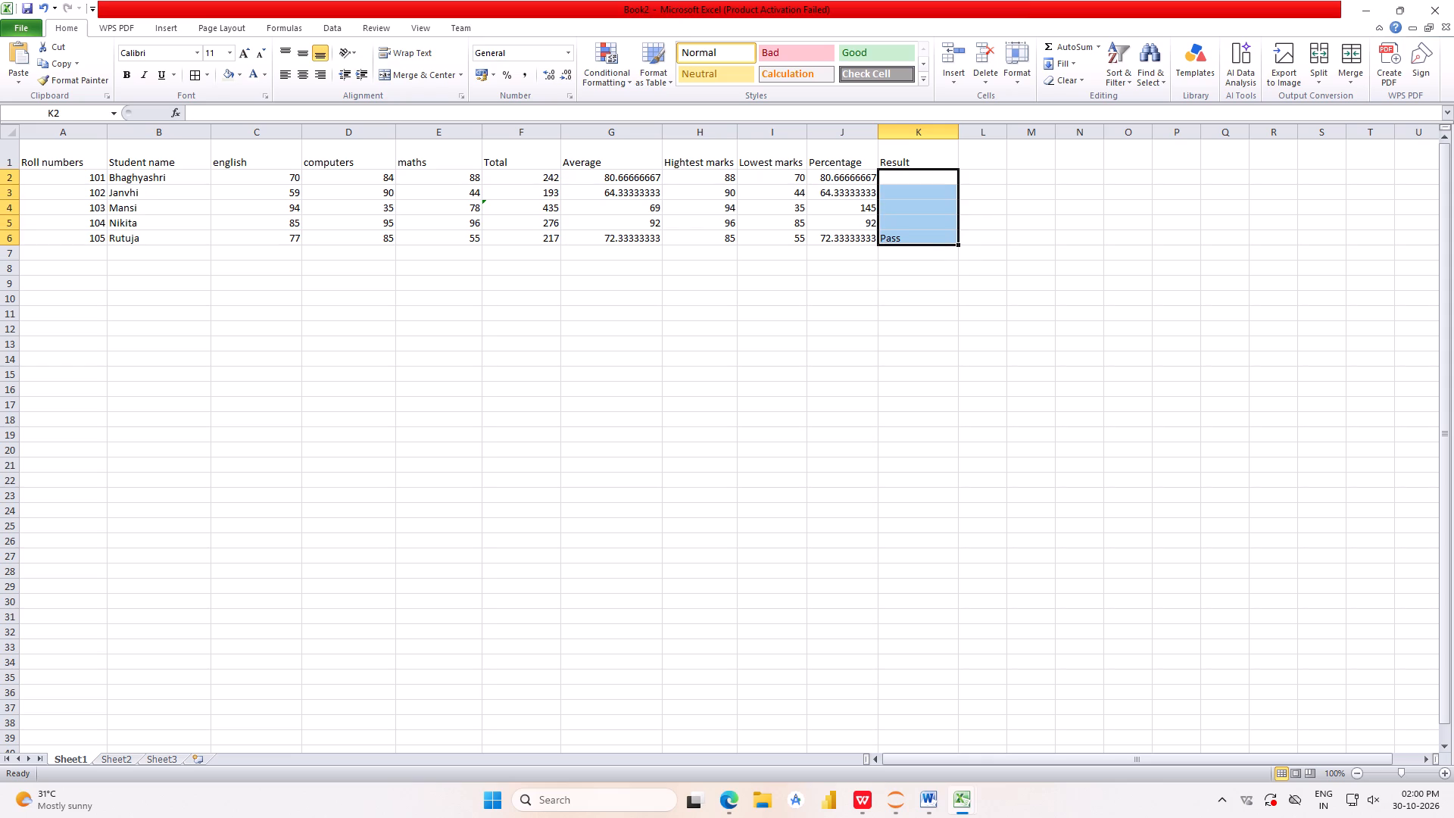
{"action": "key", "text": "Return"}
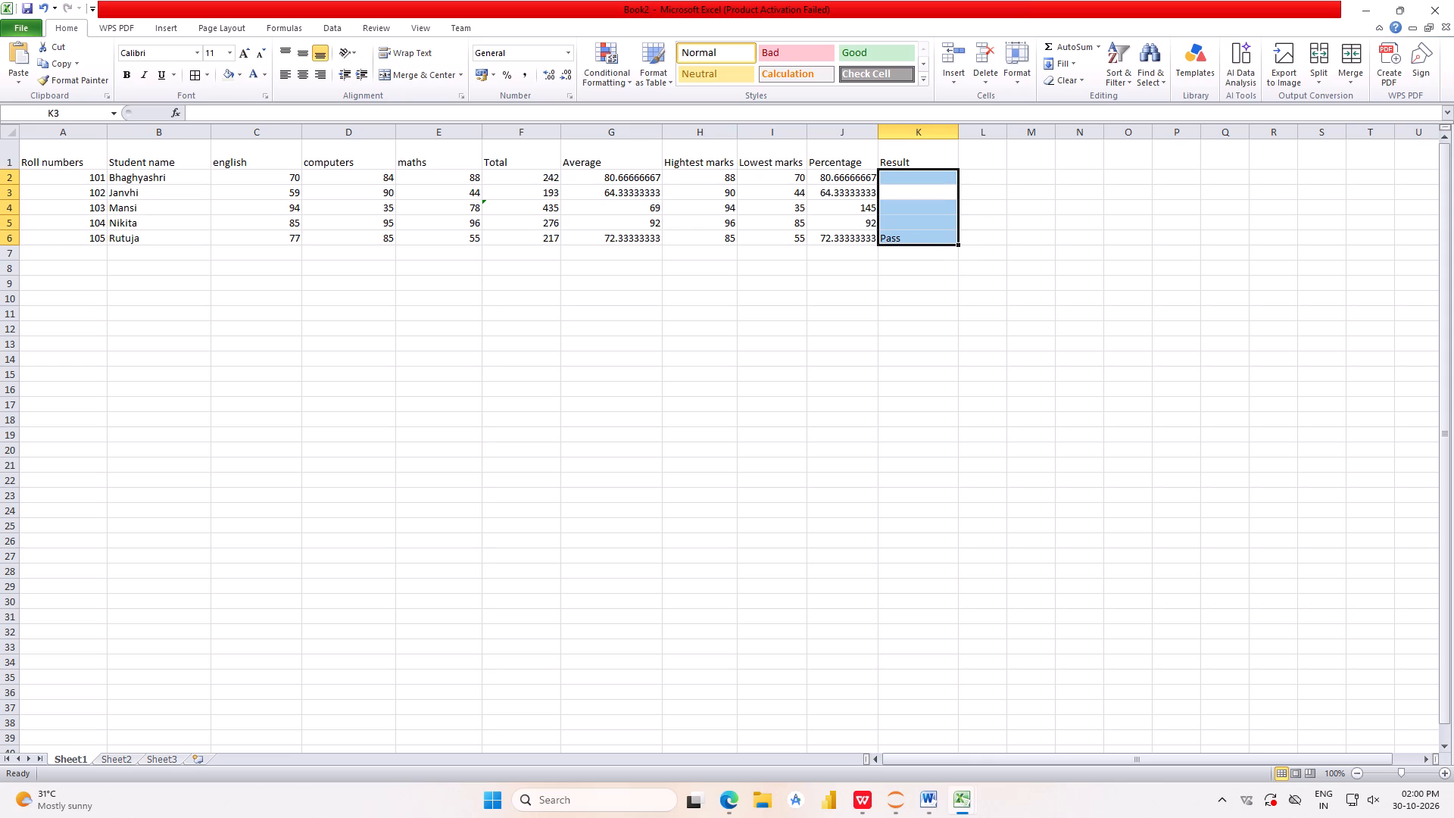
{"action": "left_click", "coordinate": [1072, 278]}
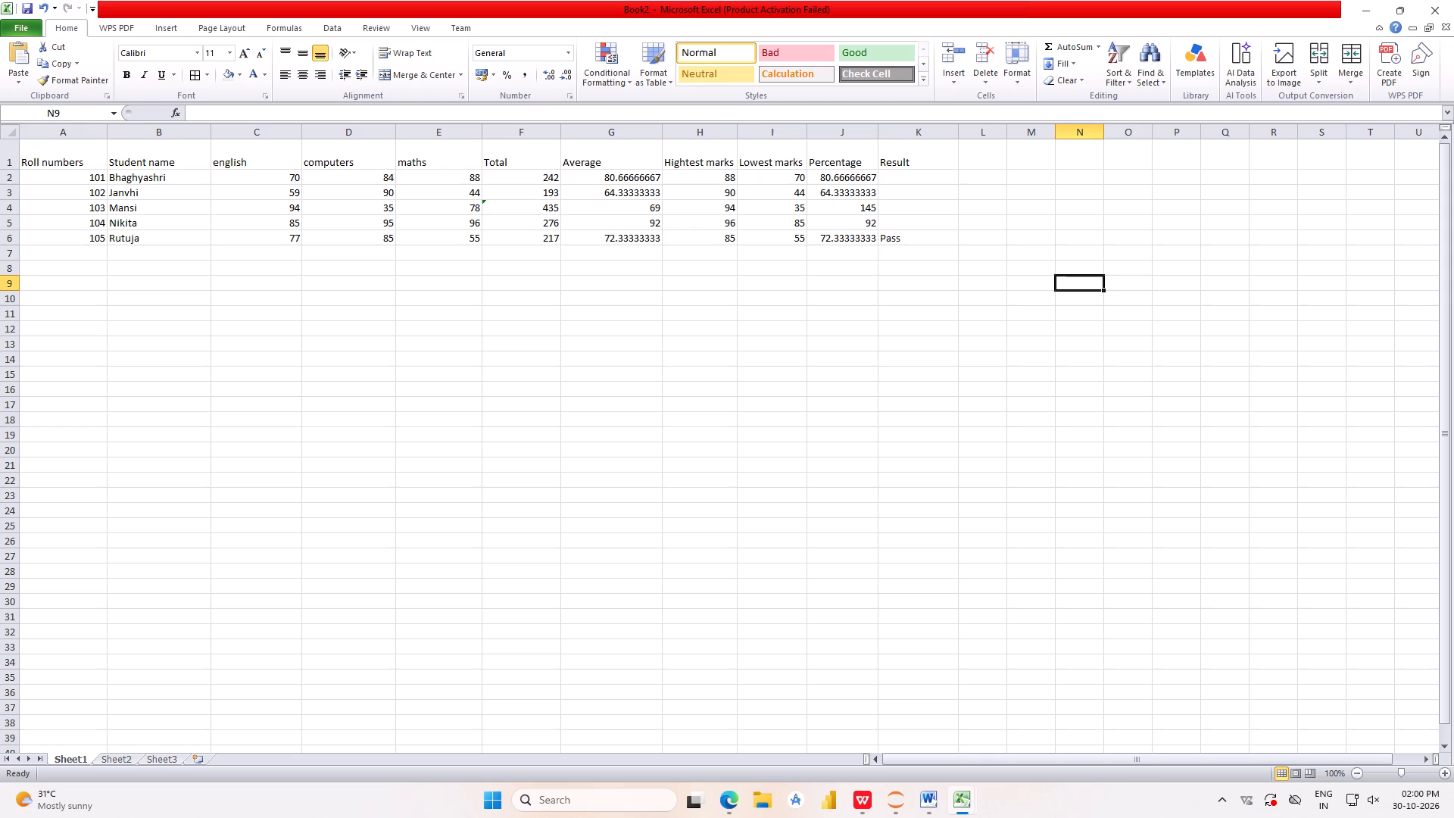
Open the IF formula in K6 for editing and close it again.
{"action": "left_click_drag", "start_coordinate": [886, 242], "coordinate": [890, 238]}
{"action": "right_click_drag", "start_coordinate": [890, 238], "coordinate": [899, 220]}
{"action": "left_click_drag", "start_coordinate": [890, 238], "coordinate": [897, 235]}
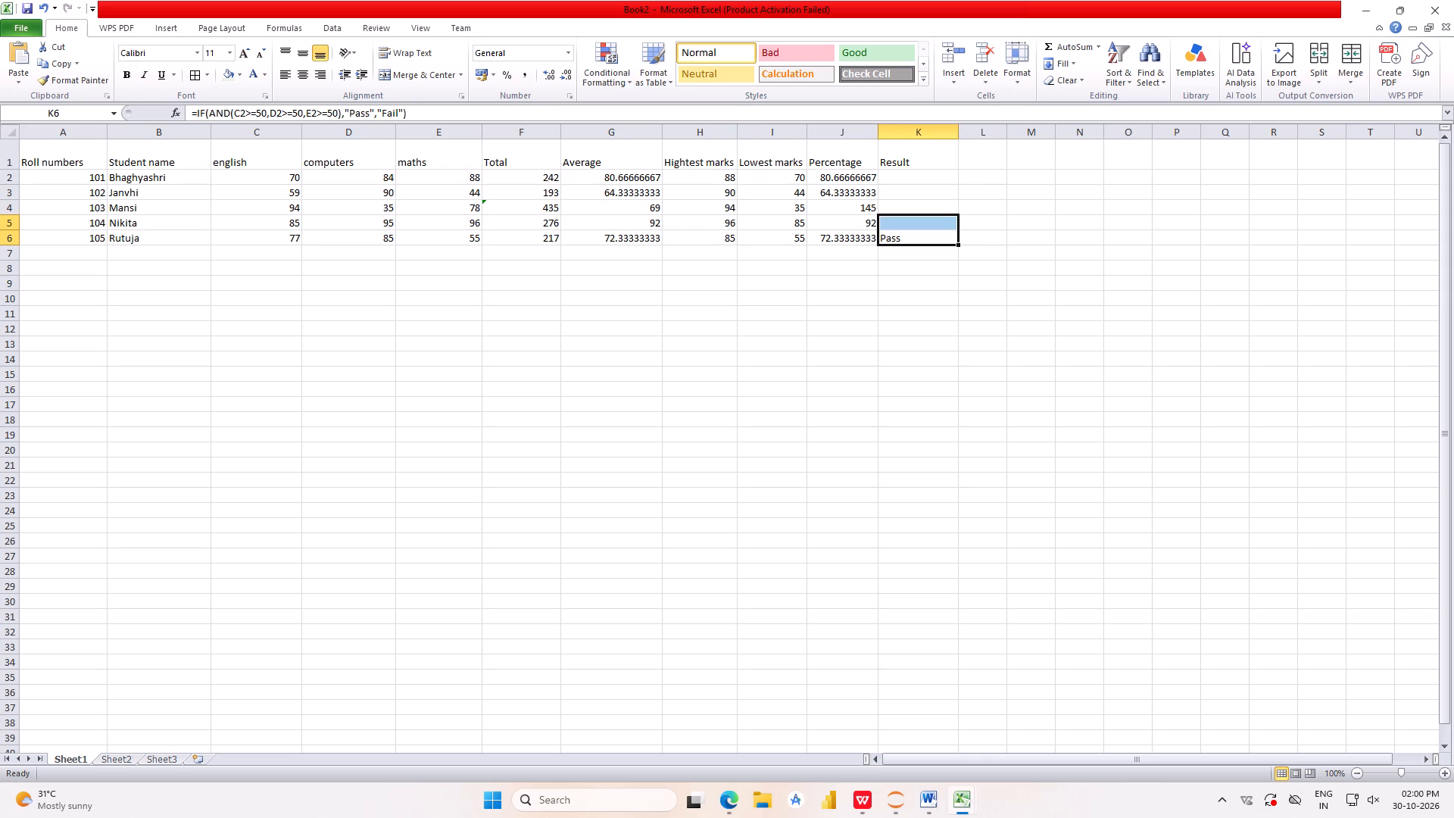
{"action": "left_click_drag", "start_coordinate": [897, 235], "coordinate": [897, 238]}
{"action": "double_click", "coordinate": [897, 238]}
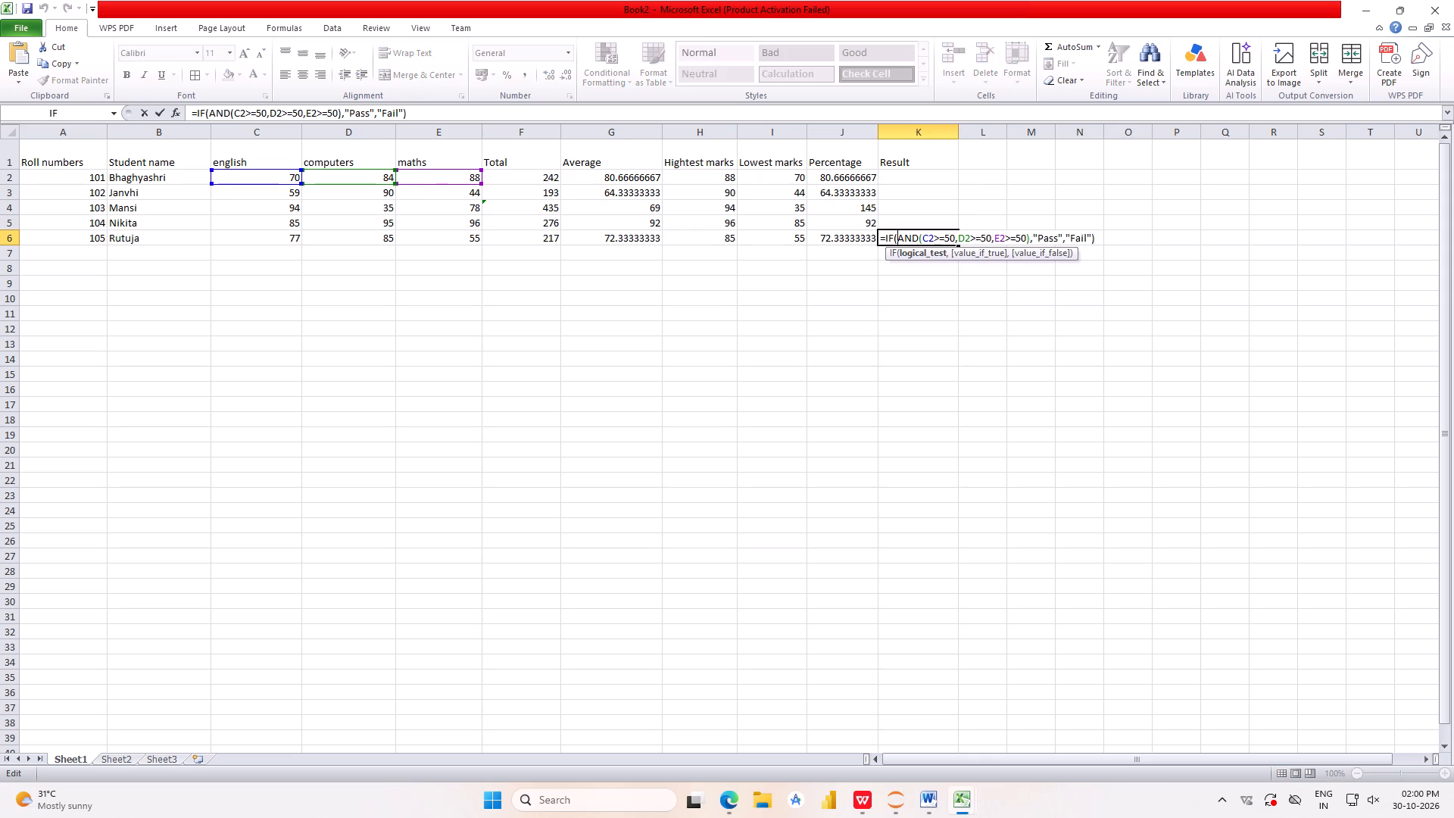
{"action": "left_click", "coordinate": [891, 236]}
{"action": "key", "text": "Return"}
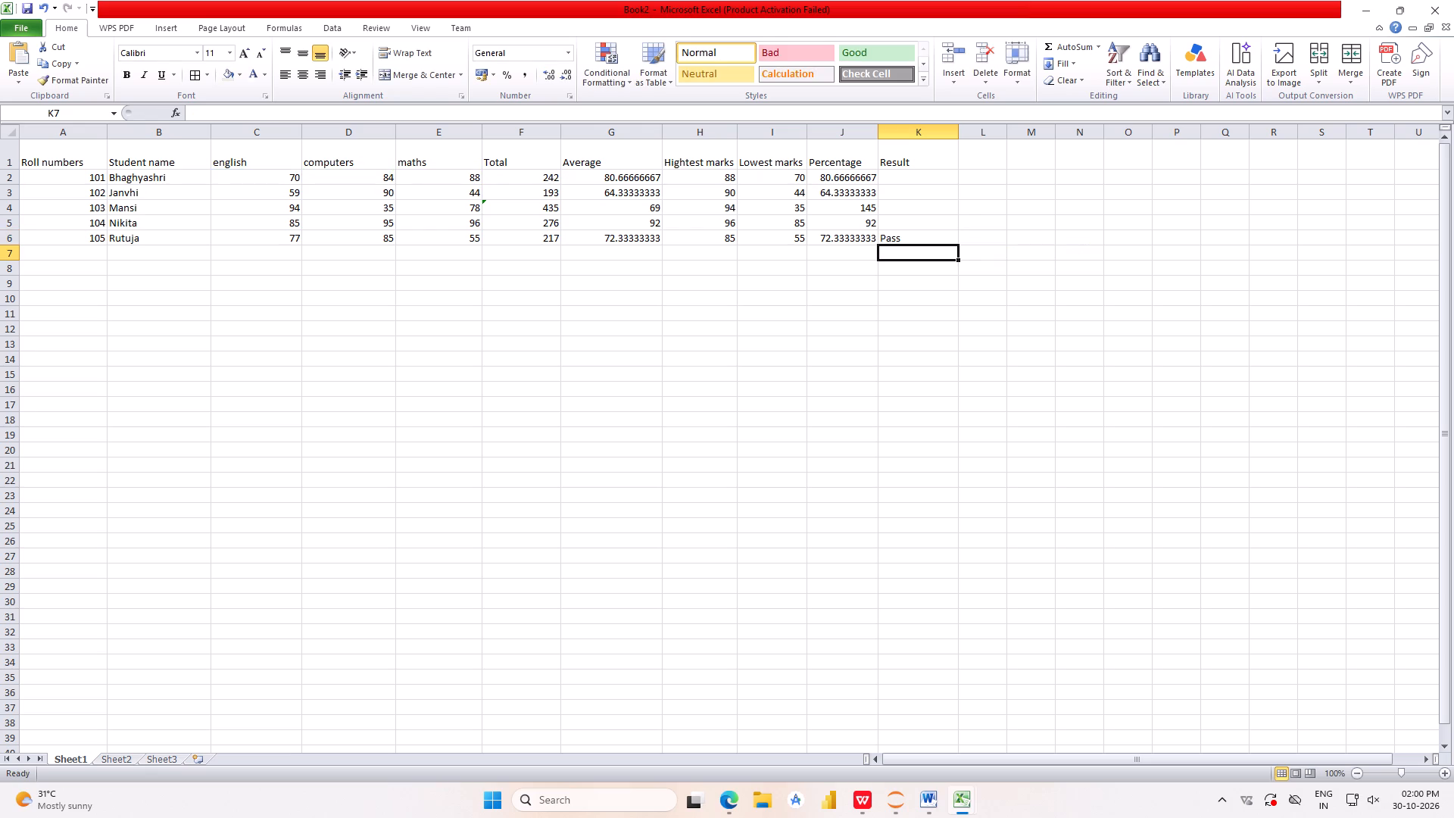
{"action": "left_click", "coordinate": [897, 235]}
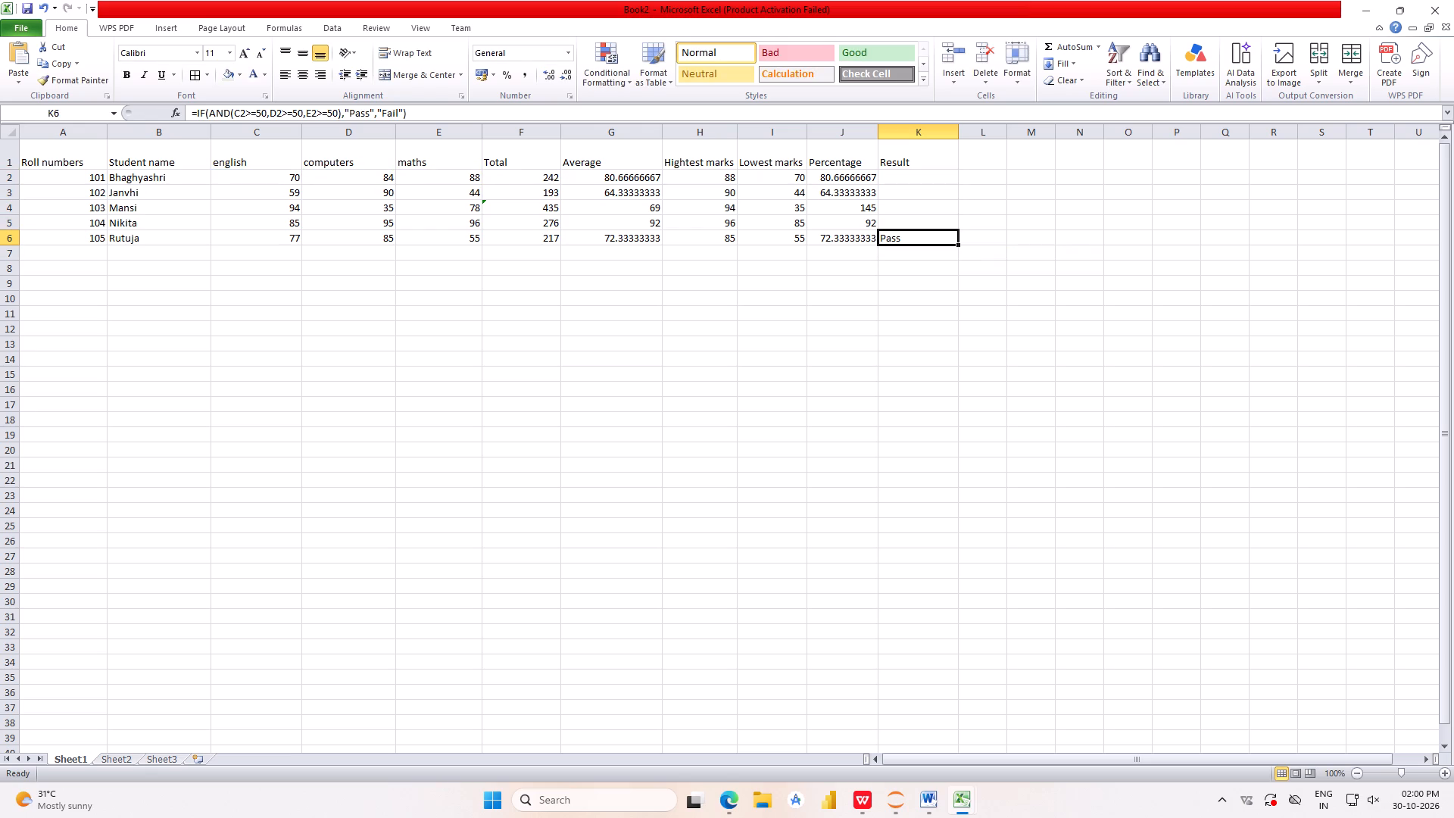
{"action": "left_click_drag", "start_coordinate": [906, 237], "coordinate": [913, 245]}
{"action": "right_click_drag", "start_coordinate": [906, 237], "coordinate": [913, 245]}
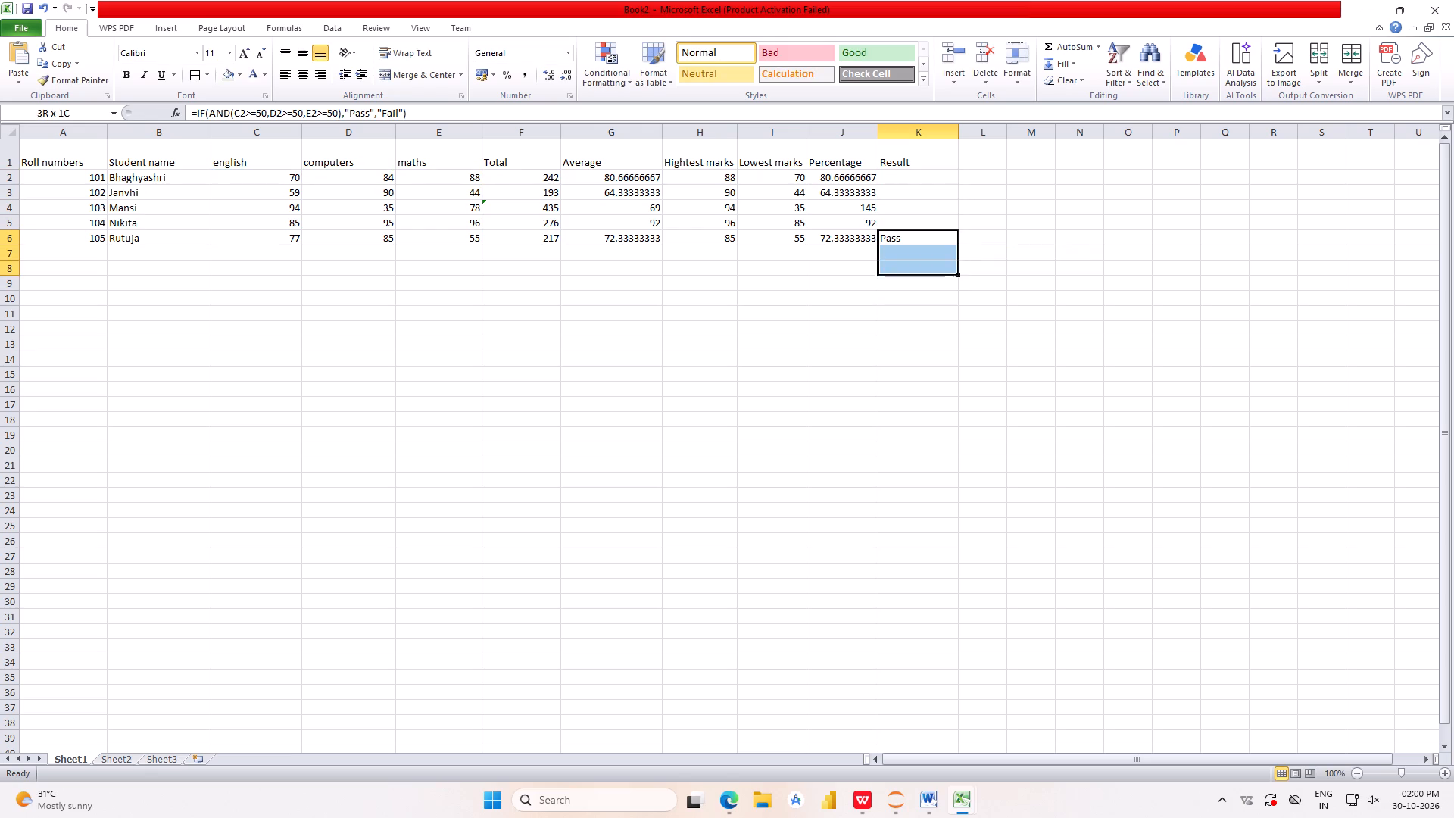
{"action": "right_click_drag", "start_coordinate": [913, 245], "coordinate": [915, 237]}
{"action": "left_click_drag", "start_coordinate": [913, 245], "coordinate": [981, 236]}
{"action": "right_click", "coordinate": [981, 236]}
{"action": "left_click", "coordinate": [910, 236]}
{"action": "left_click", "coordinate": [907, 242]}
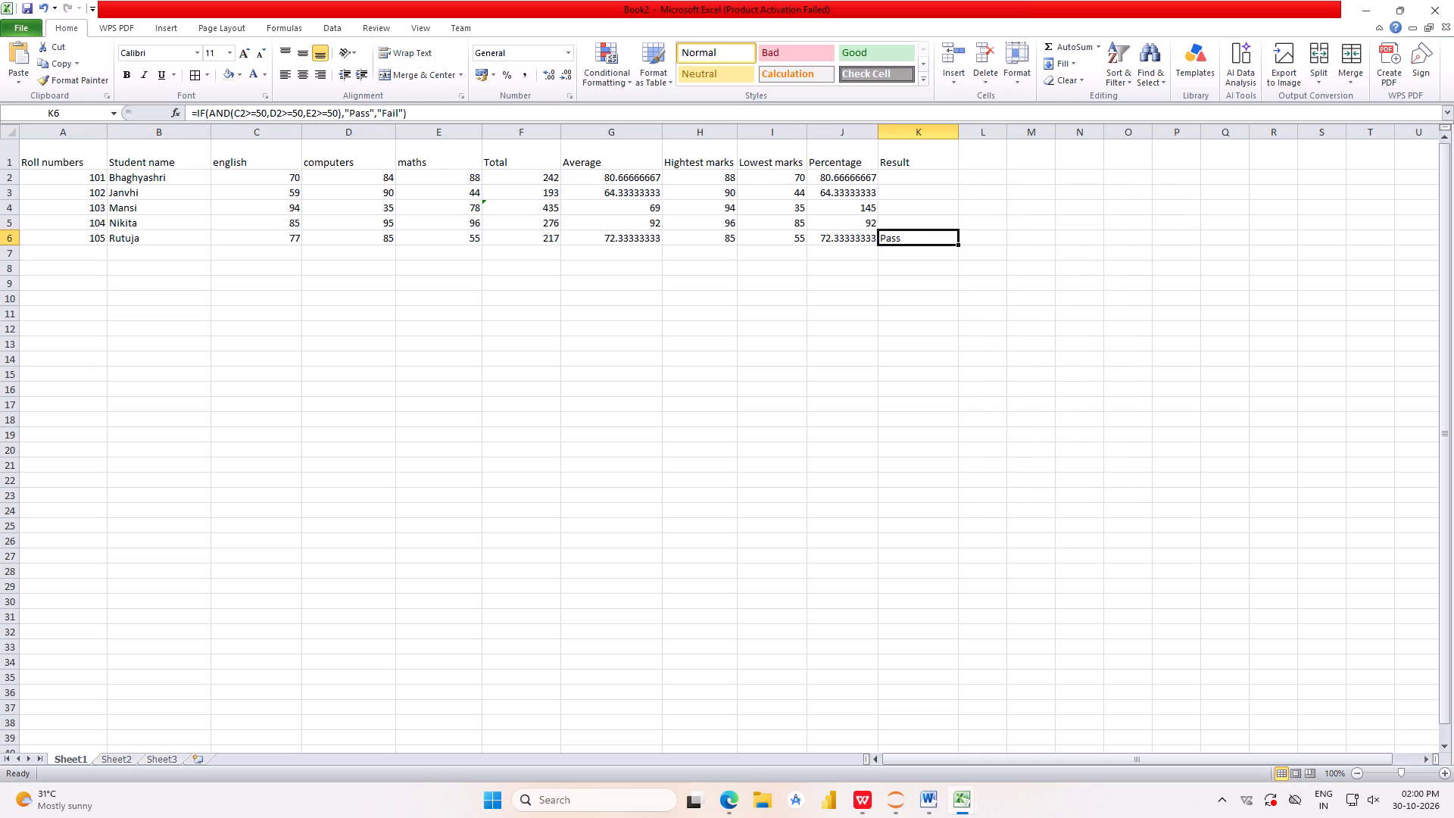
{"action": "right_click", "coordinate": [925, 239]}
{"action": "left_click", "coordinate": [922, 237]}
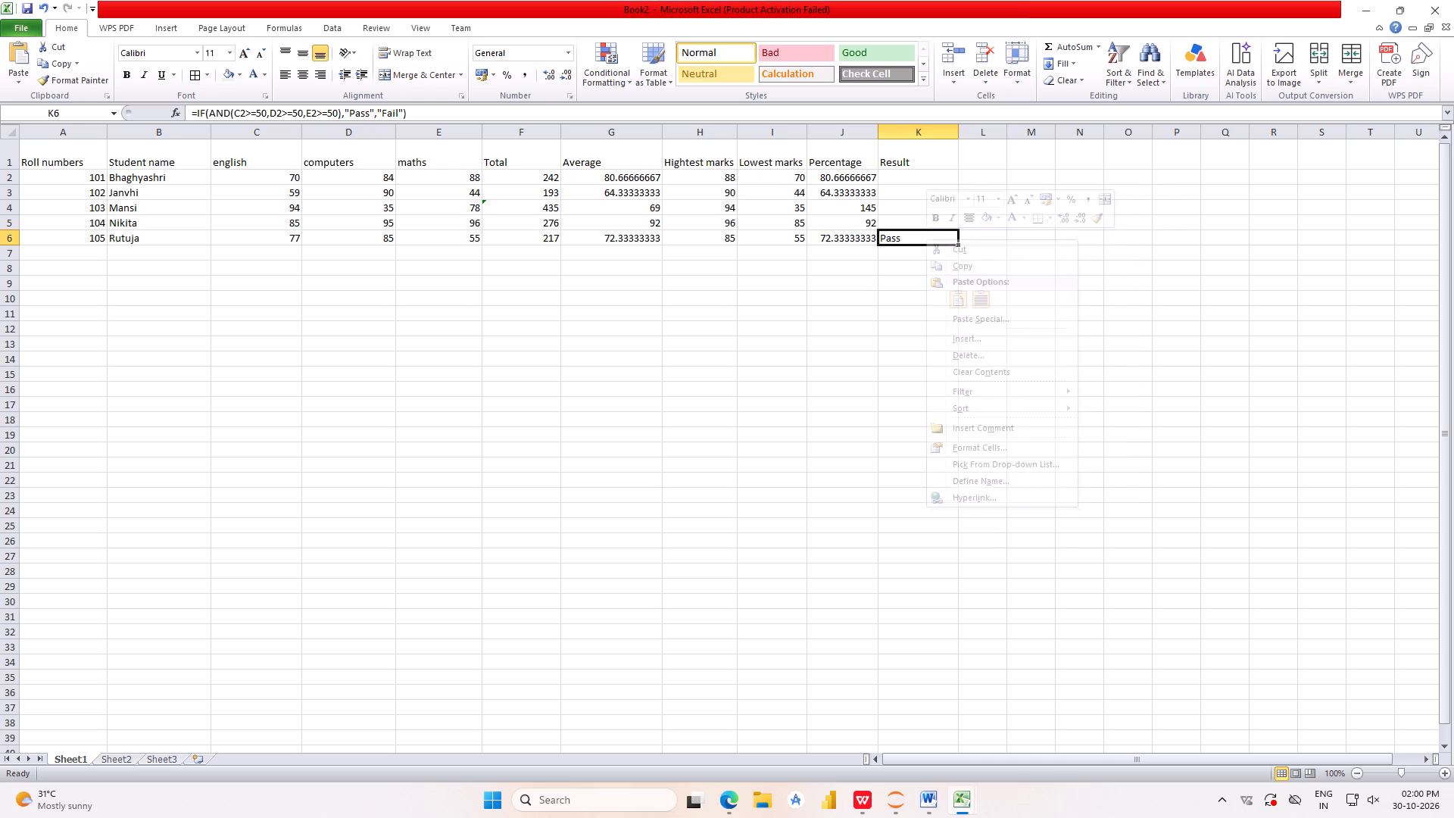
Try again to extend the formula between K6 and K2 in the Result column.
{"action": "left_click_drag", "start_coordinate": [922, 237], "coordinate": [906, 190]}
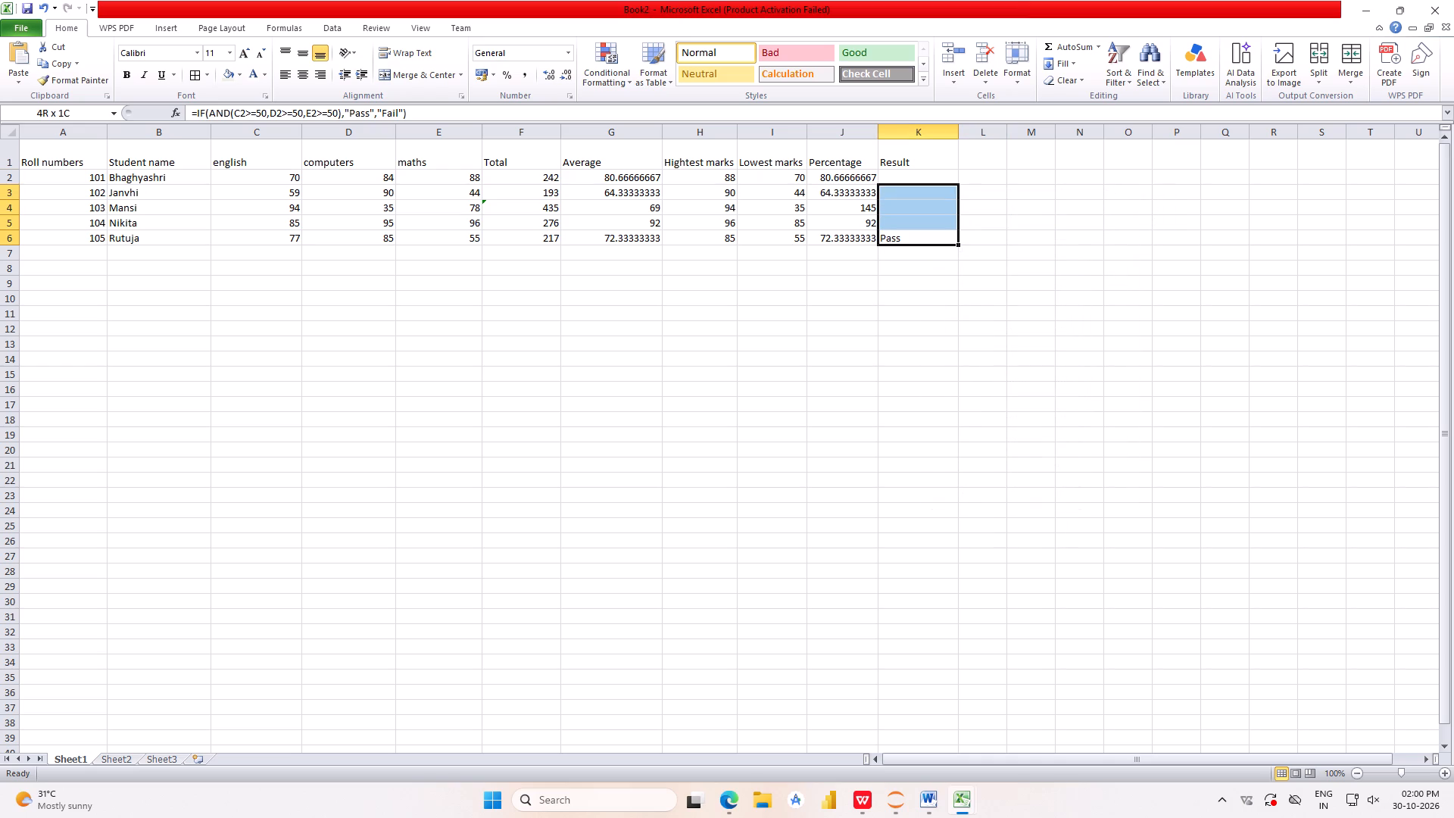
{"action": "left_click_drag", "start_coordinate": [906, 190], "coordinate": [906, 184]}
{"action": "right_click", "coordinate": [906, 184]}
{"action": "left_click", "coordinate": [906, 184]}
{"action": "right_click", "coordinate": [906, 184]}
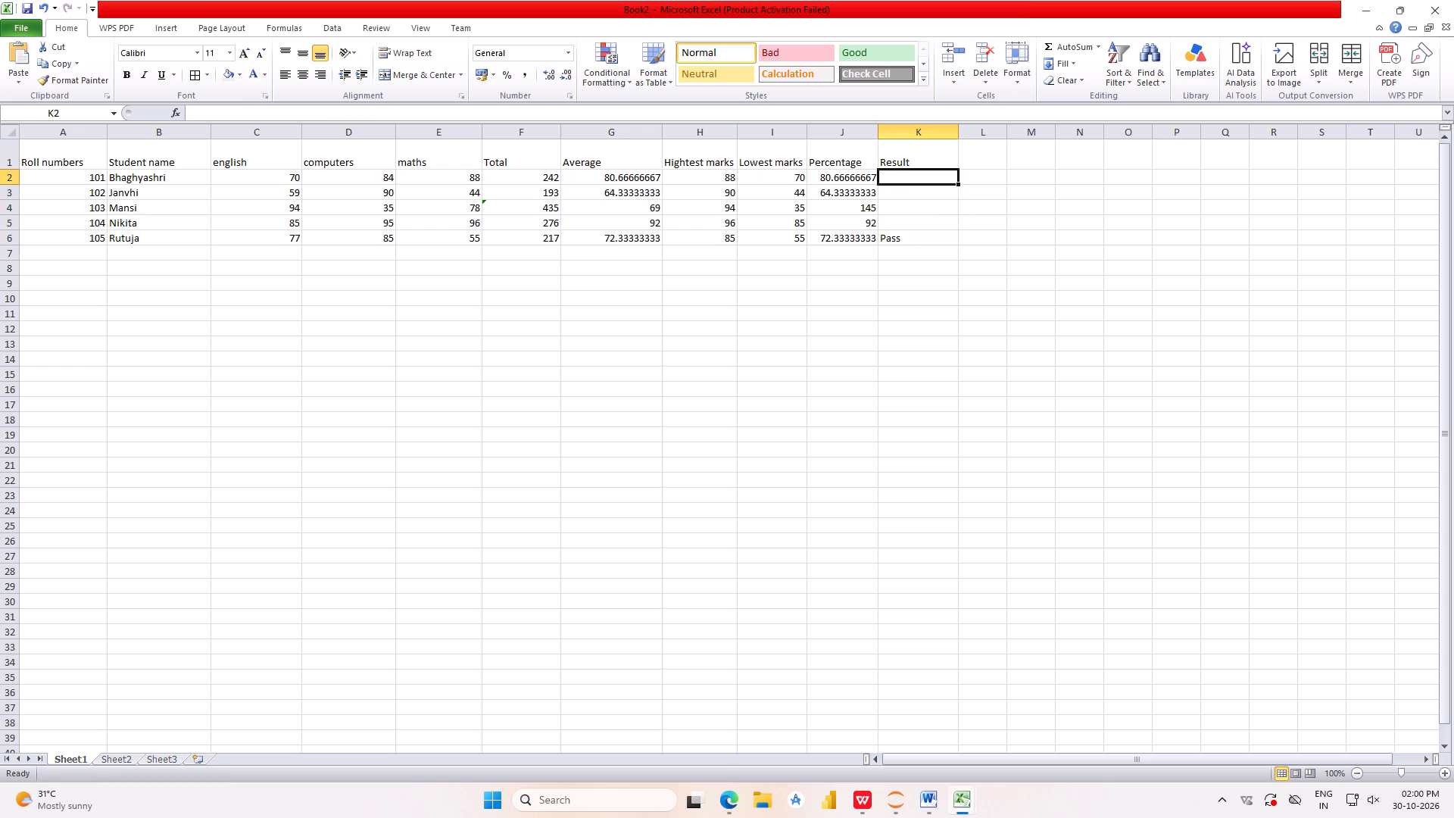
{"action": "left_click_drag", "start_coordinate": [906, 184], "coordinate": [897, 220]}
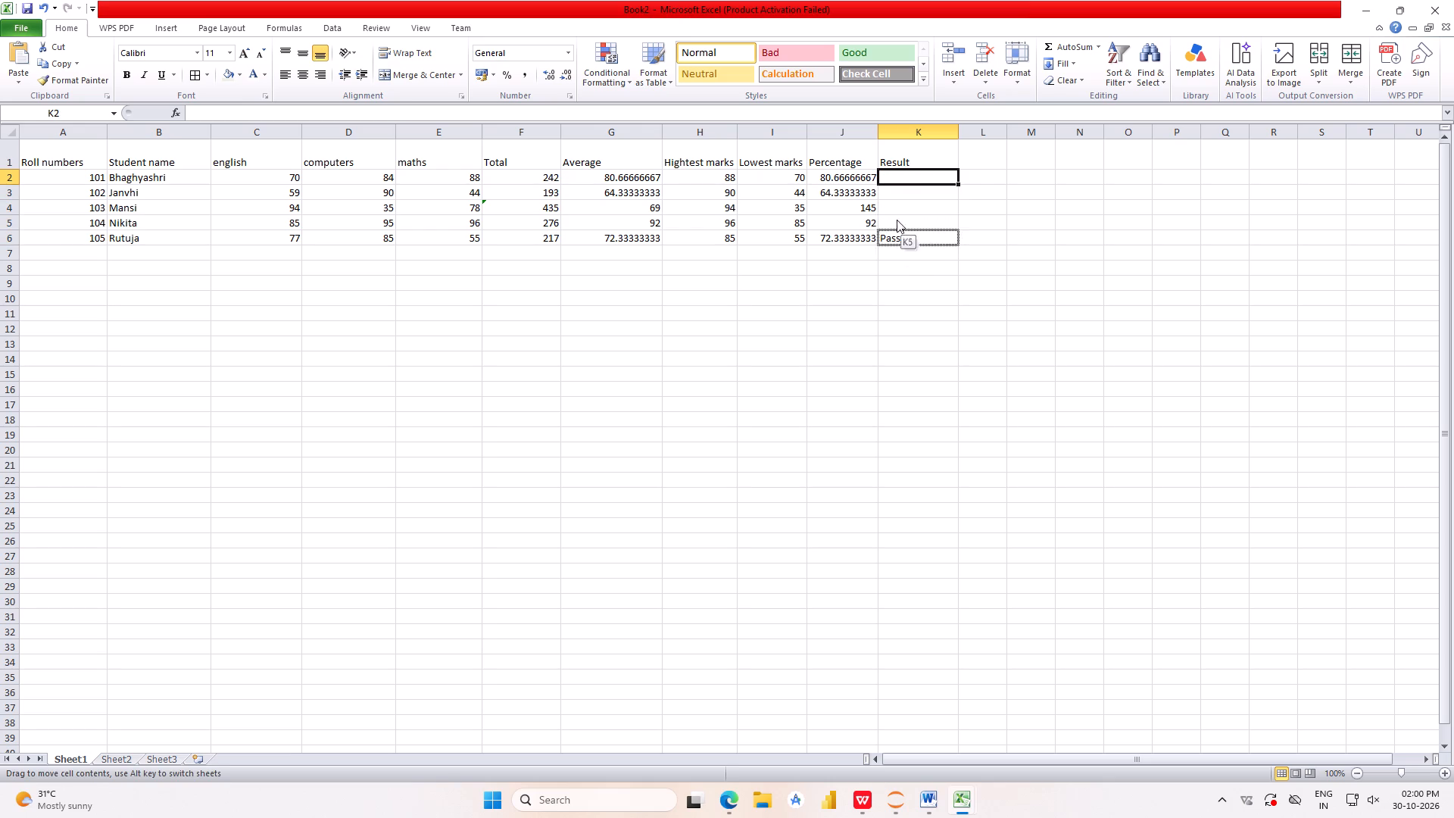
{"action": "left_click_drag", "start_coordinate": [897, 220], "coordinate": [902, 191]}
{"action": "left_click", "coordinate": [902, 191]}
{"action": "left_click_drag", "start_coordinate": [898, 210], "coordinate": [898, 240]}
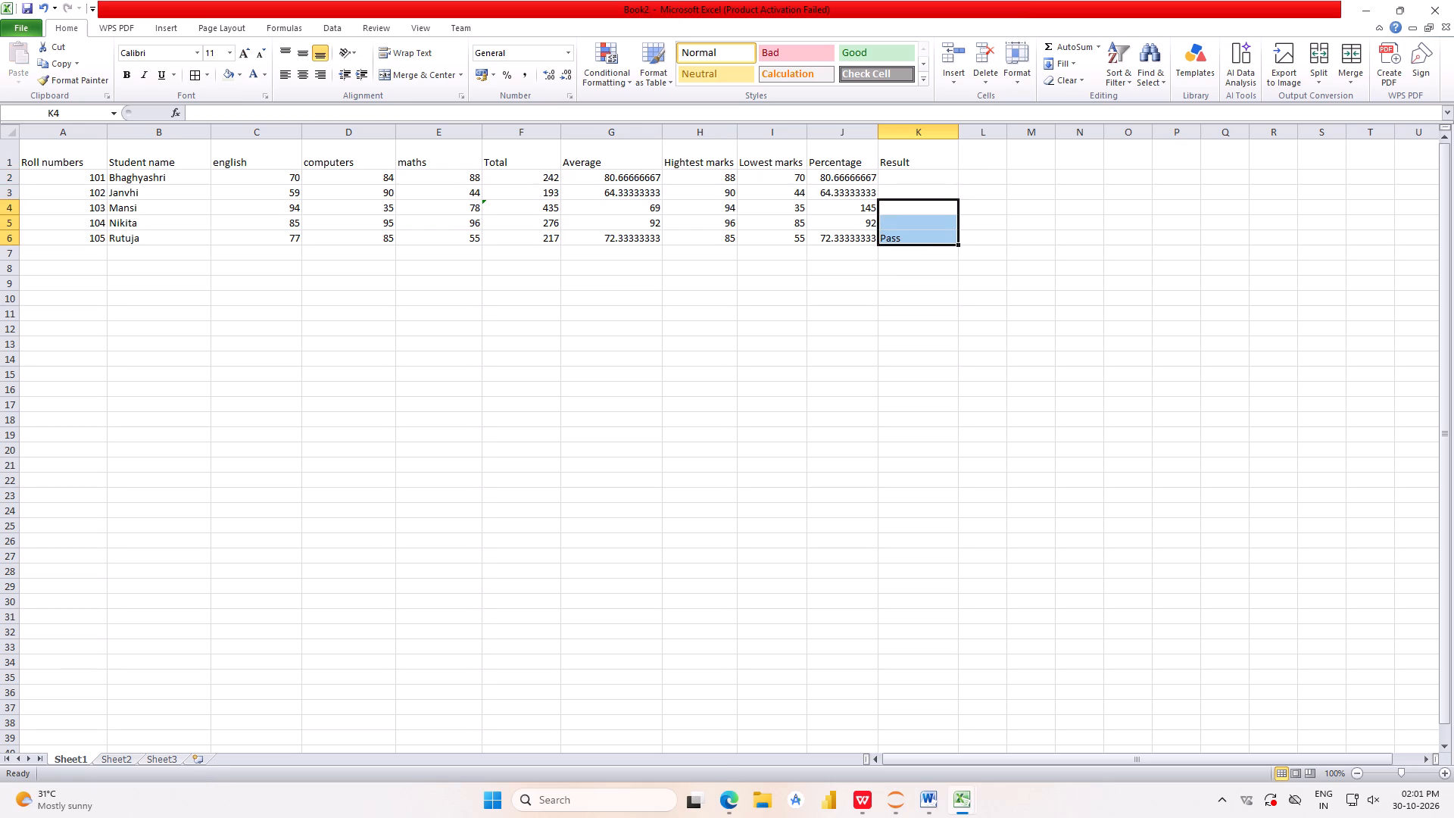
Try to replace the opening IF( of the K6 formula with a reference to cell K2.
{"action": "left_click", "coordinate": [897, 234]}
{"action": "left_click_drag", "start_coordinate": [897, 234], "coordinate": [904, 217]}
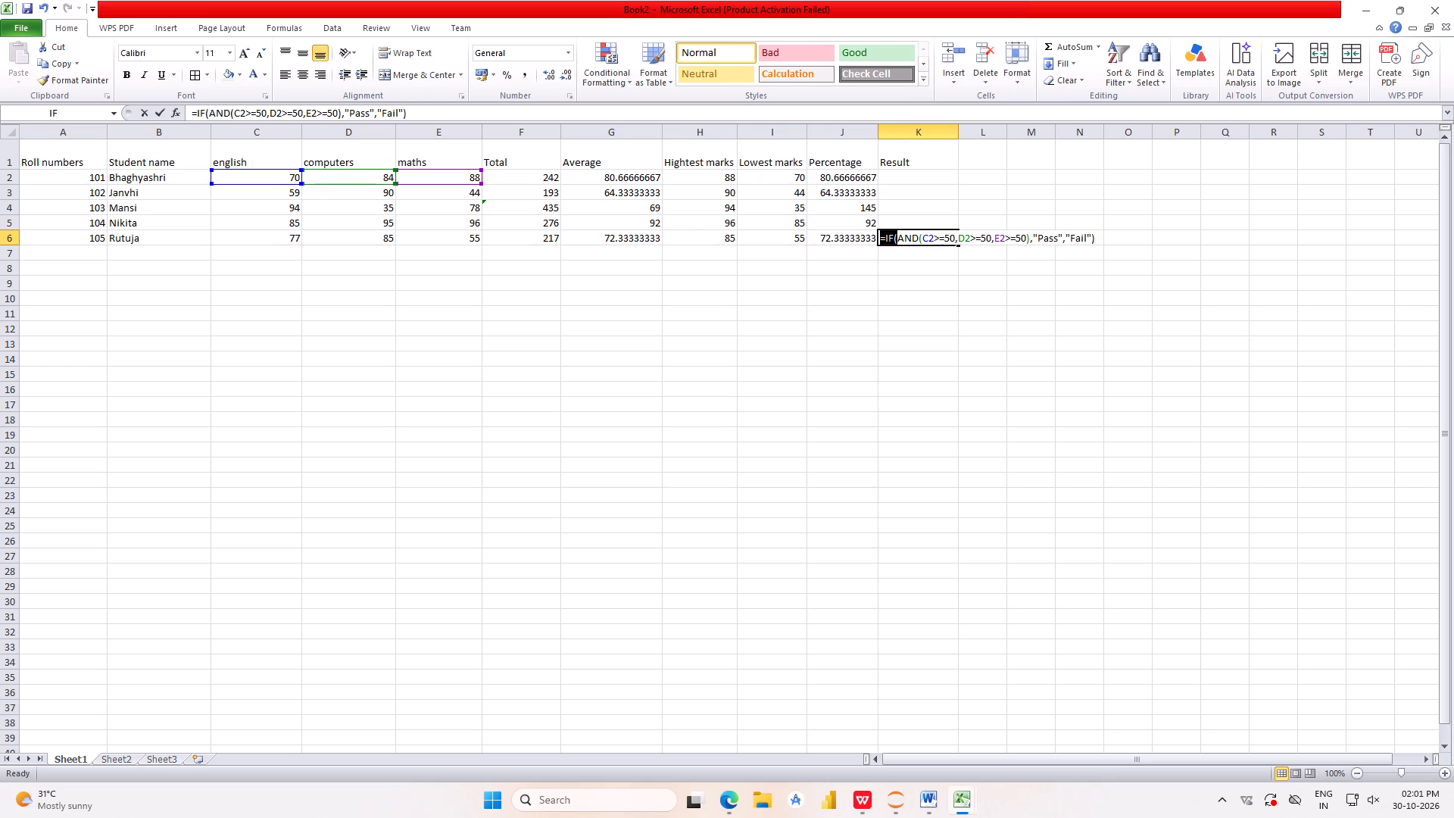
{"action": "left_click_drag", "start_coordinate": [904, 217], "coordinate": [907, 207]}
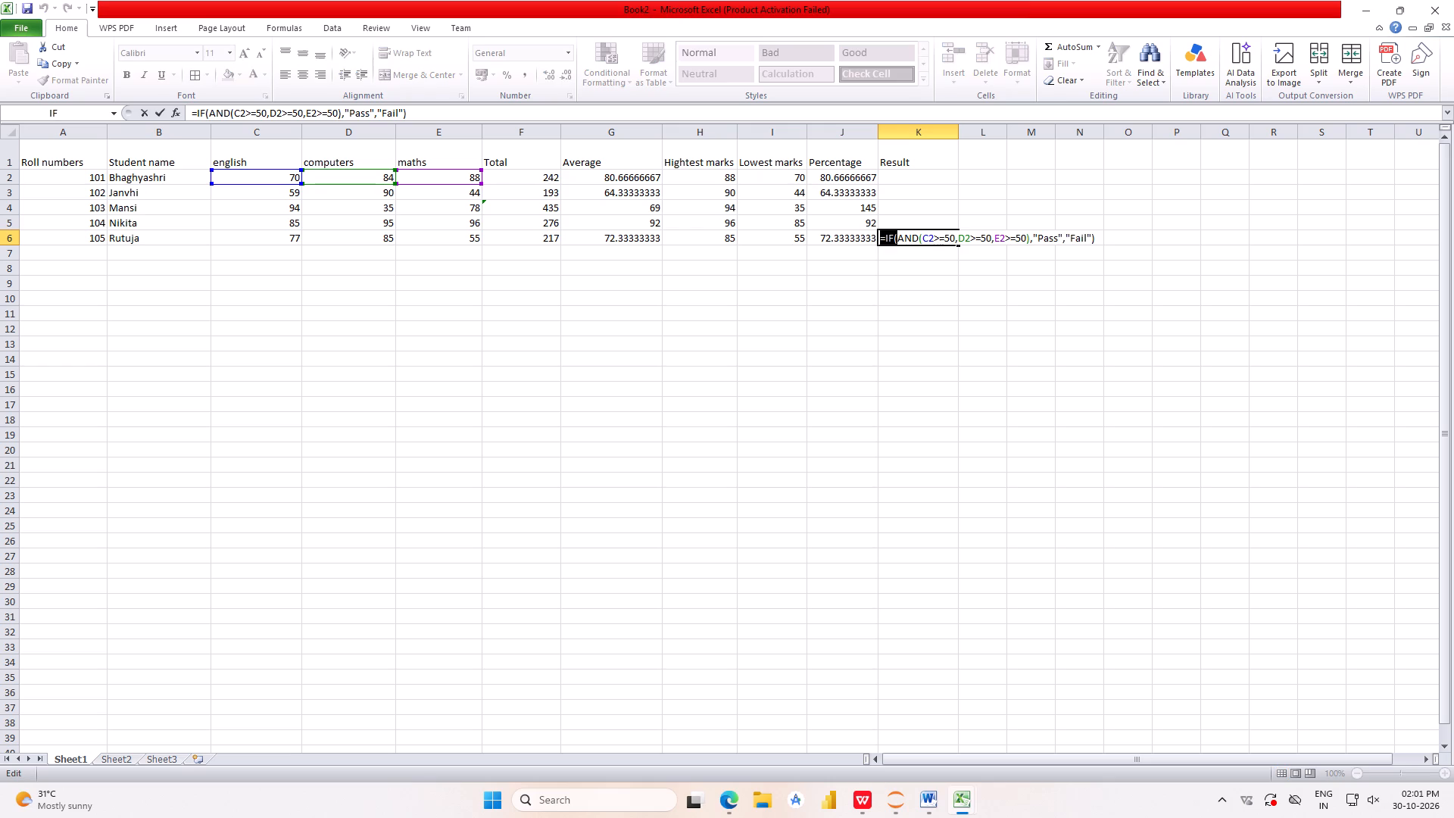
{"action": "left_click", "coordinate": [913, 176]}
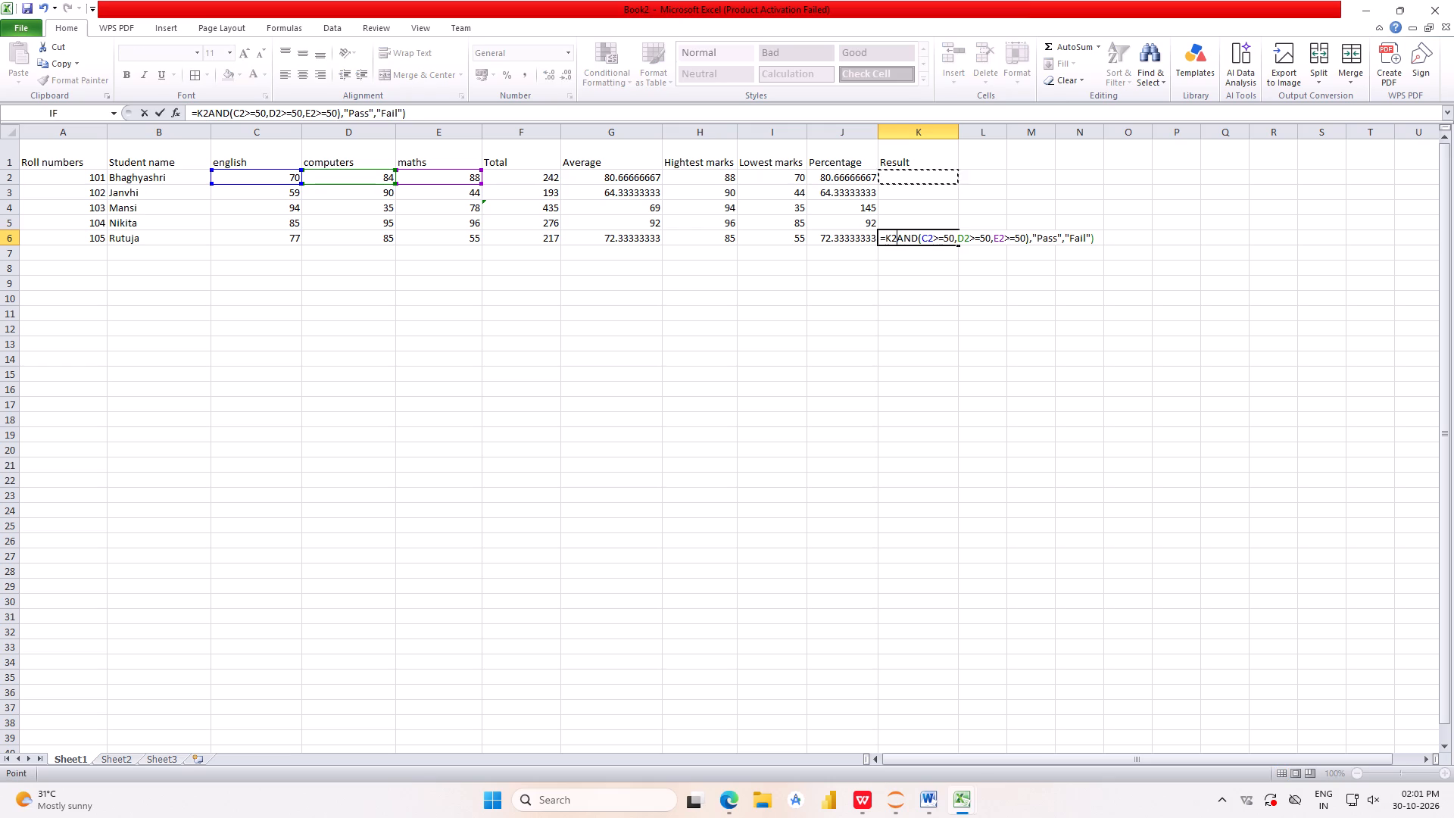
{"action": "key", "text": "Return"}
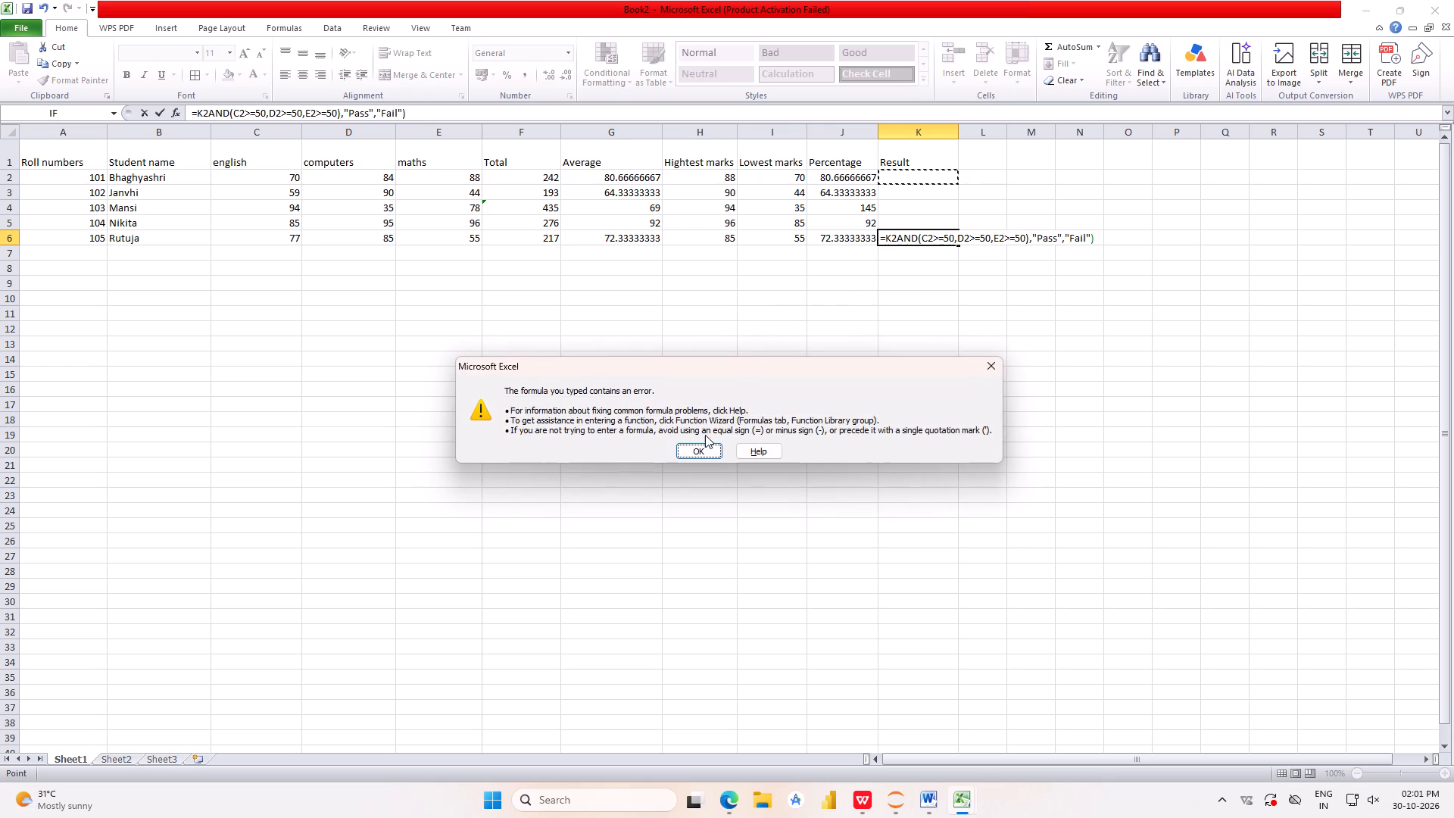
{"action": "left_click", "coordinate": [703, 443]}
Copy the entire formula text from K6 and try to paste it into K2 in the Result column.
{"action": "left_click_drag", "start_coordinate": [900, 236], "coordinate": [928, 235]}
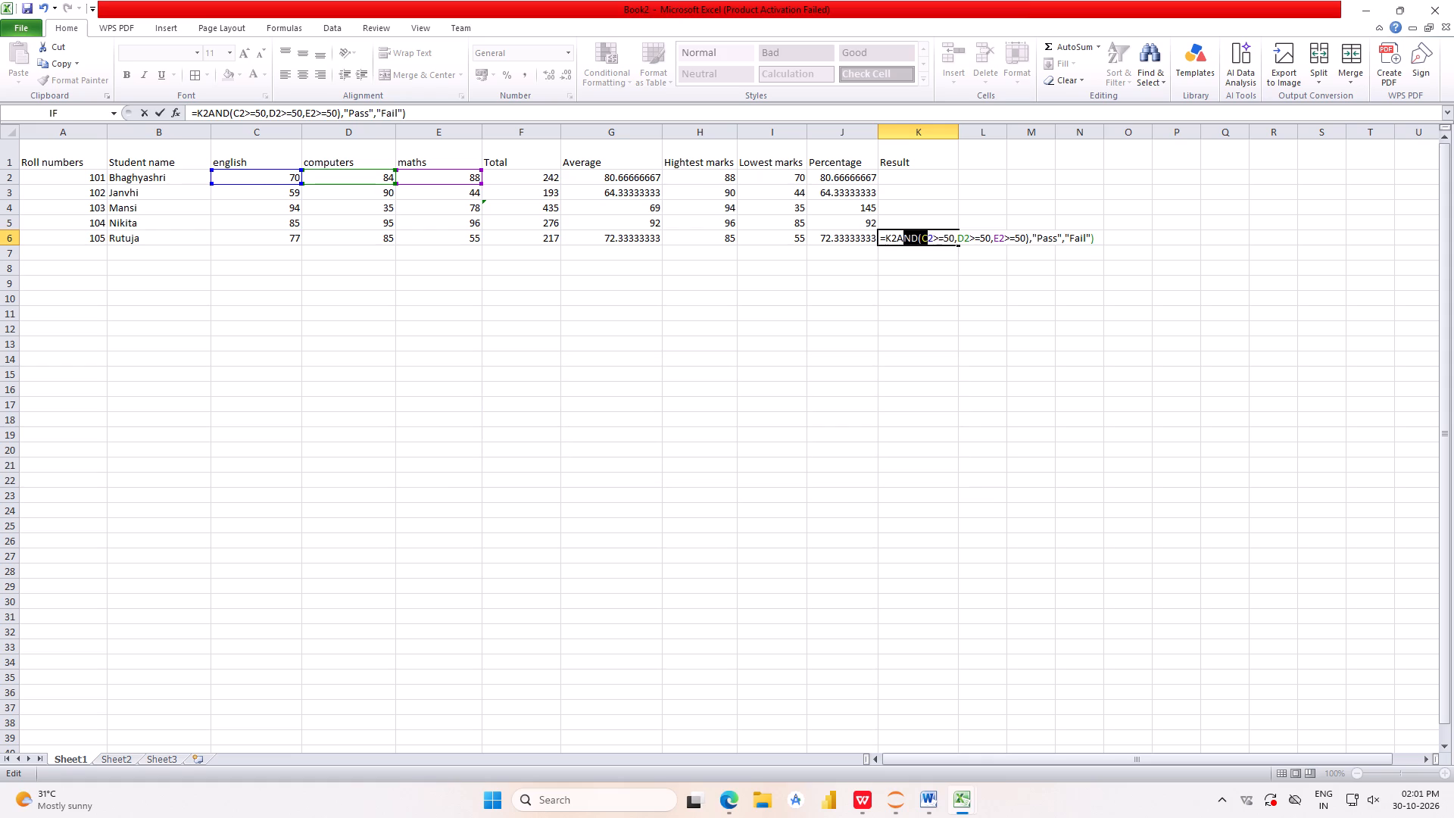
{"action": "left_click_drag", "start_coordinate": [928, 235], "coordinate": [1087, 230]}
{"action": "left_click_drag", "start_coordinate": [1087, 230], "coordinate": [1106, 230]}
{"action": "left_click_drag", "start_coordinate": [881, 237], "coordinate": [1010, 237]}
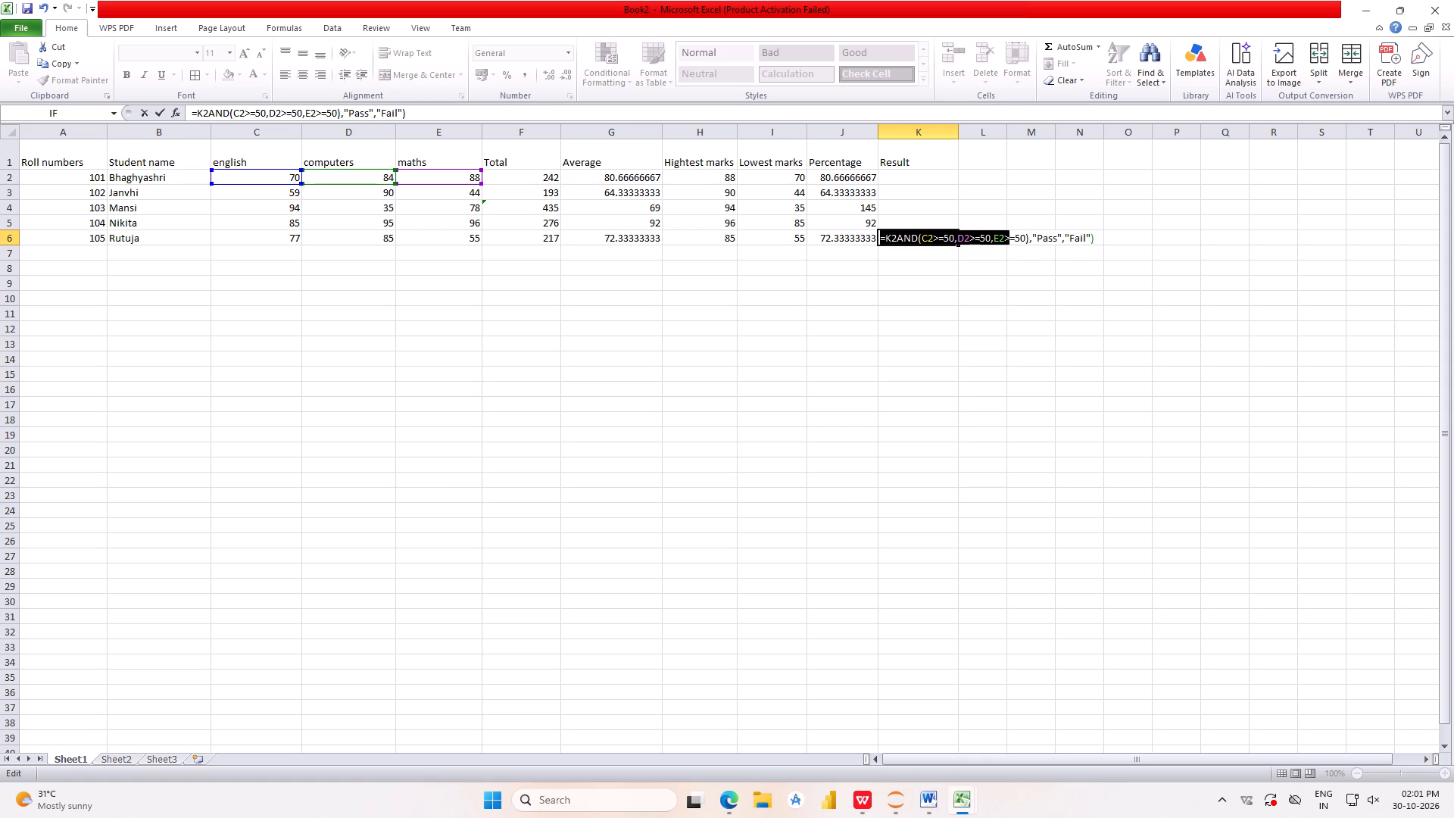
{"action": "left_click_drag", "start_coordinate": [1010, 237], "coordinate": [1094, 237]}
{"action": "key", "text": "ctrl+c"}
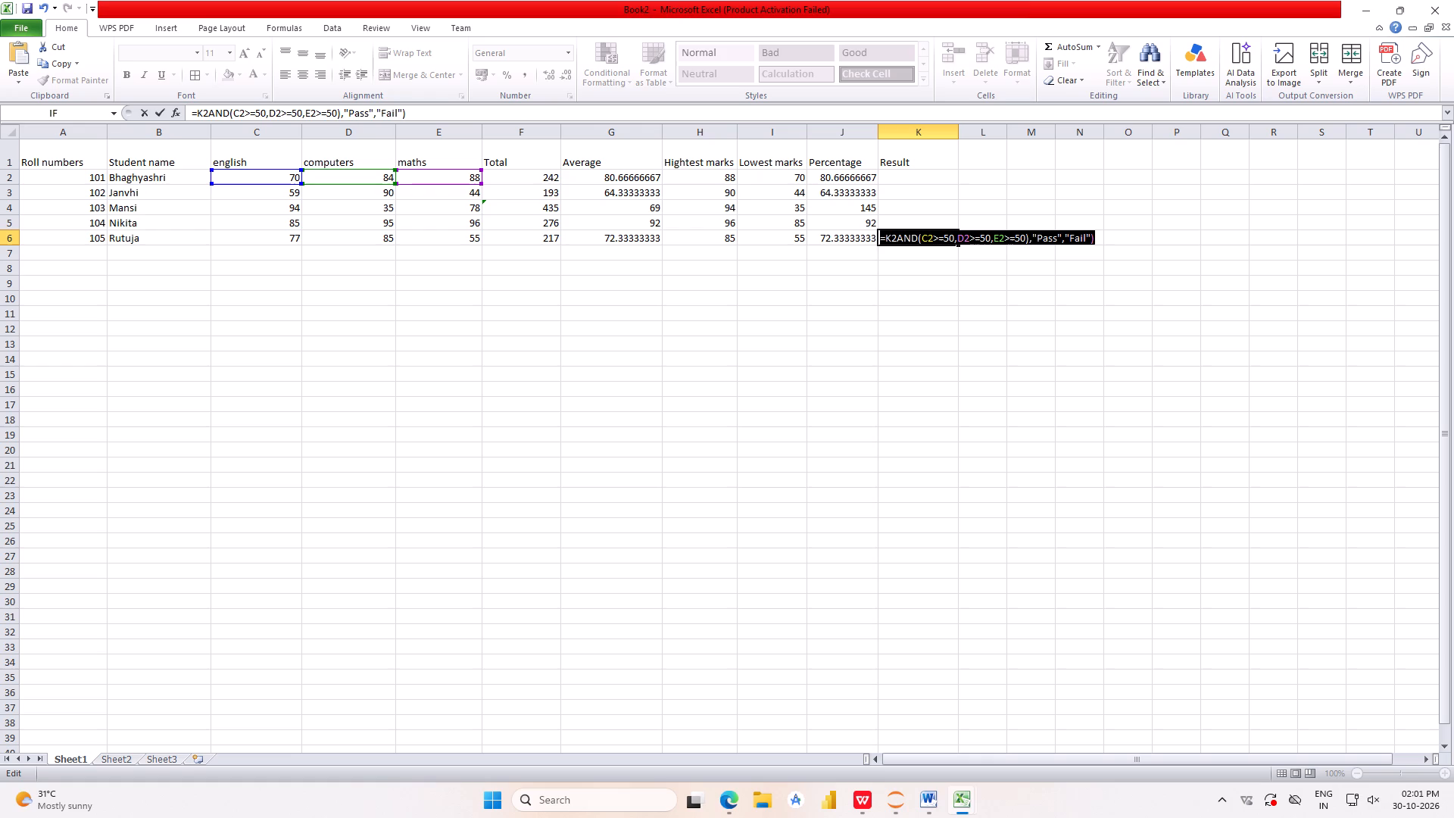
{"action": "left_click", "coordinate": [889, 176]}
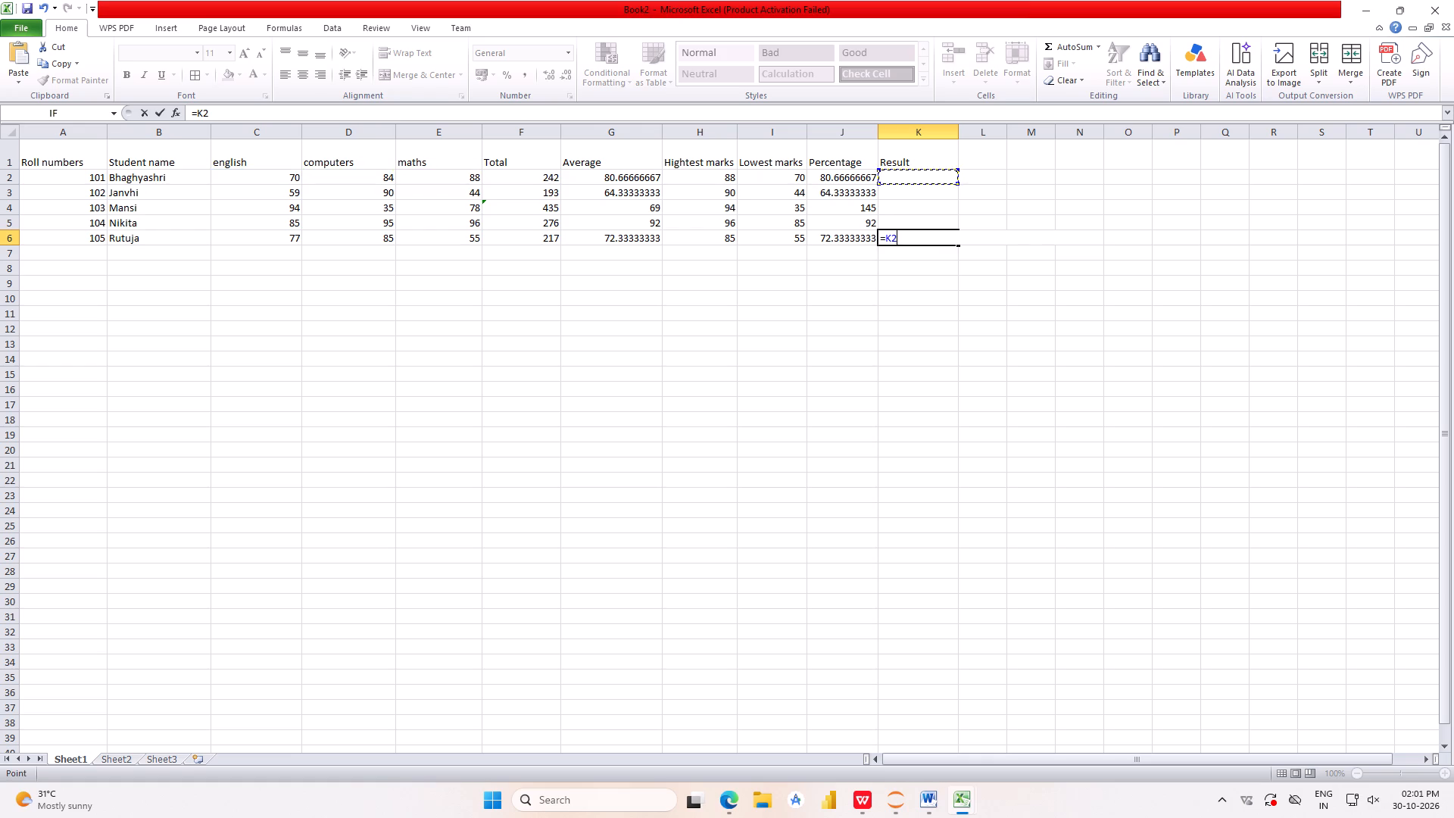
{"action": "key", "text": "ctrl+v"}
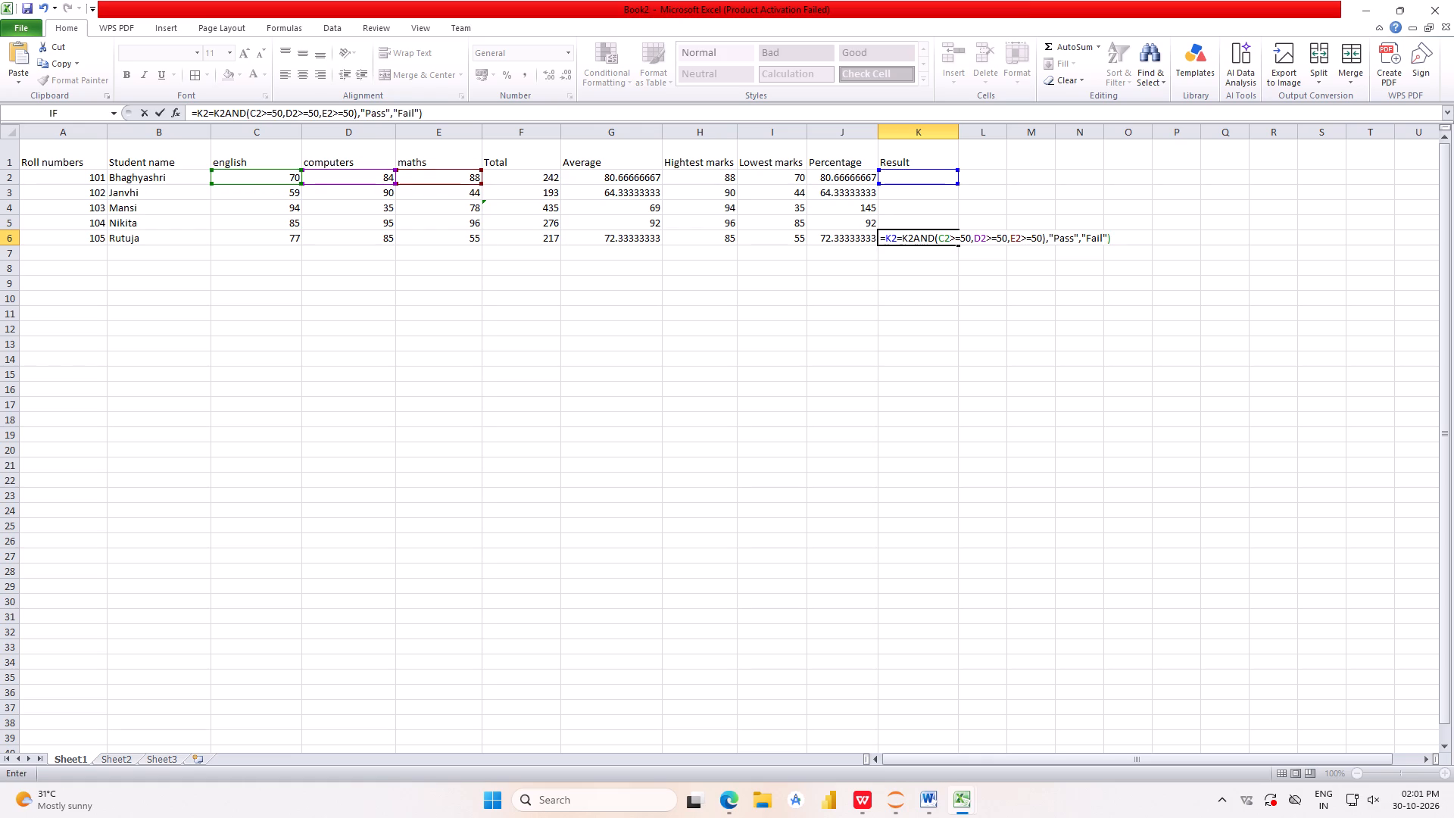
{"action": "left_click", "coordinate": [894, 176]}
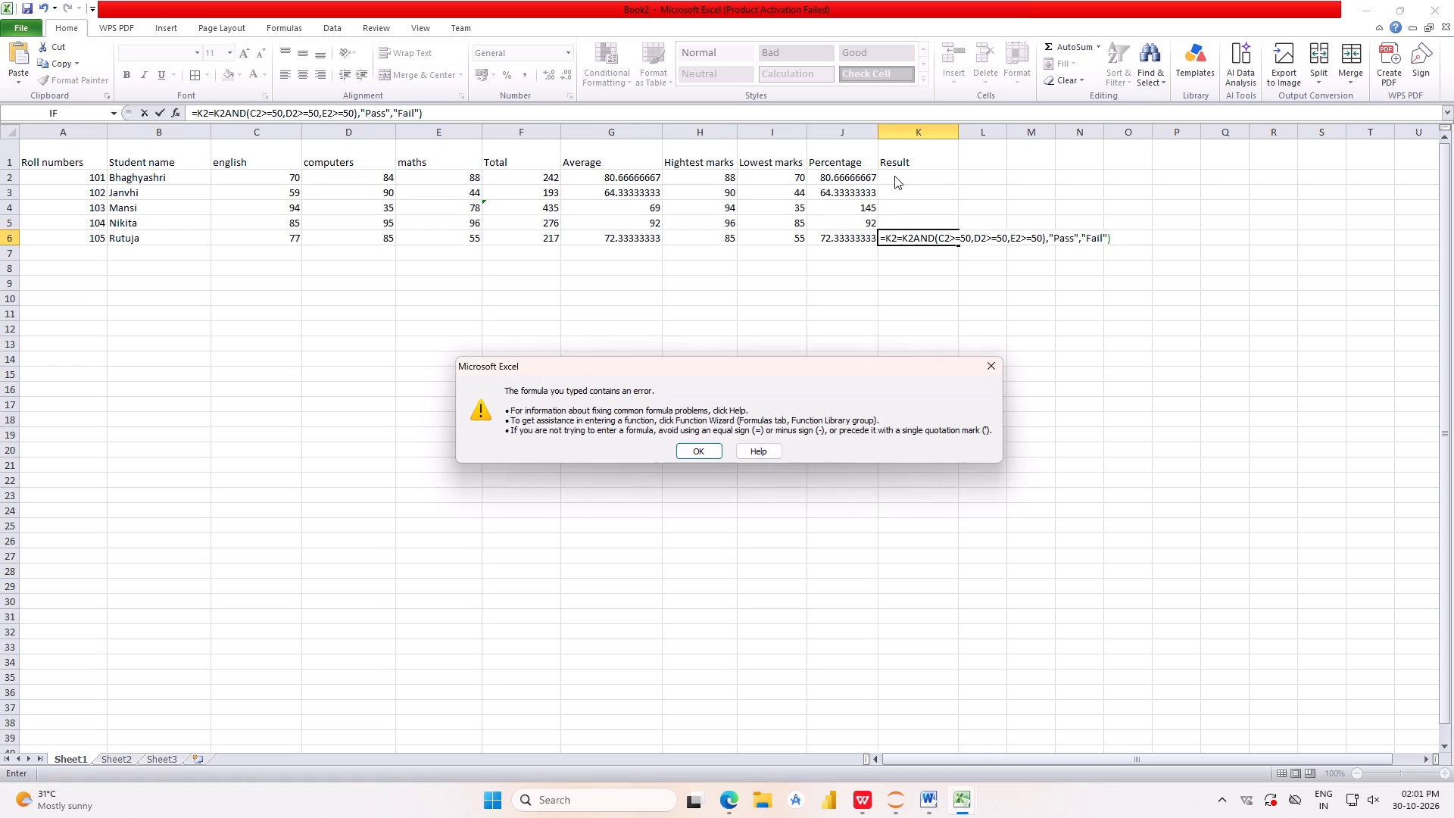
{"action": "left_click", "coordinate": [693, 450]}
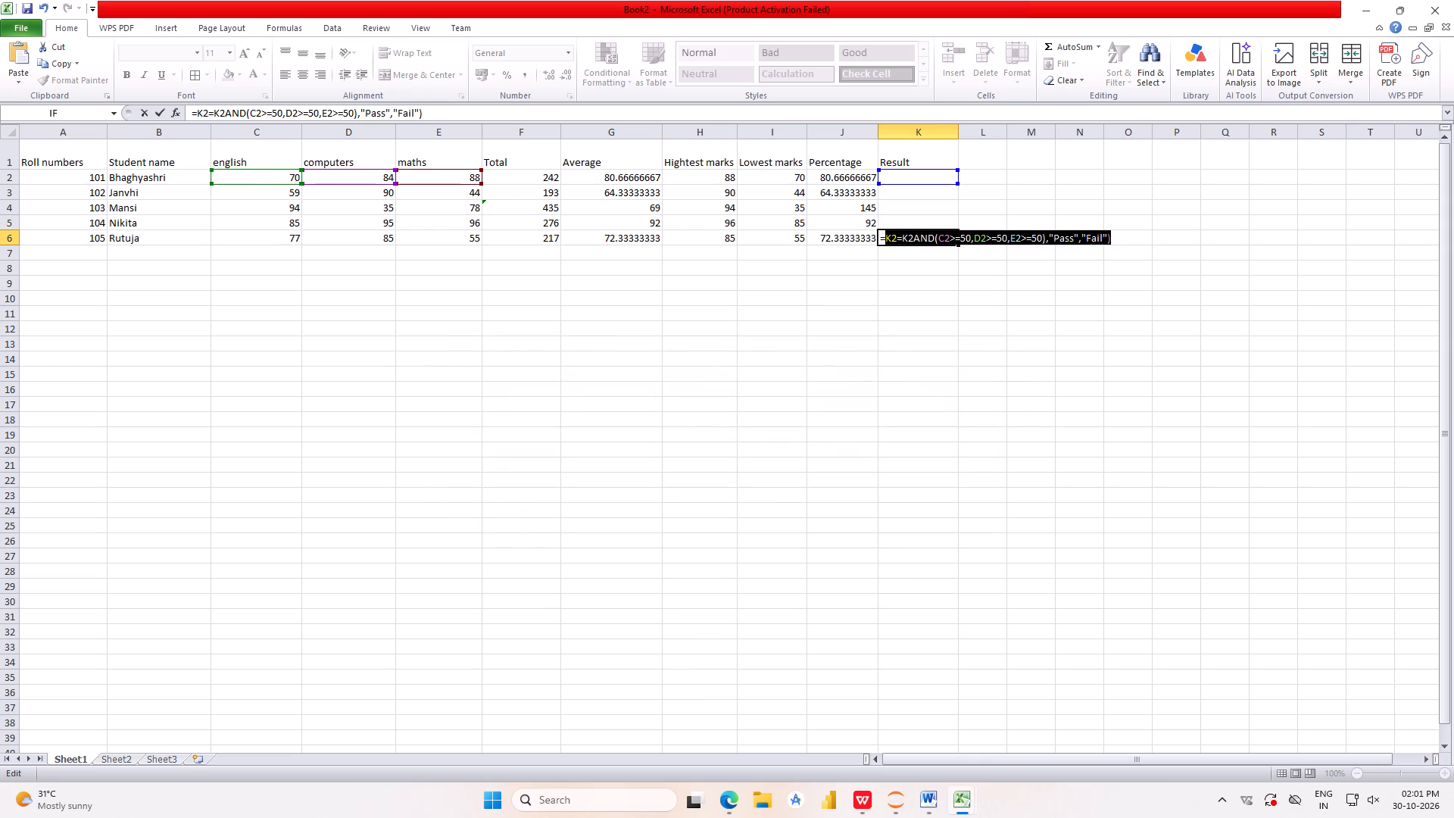
Replace the whole formula in K6 with the reference =K2.
{"action": "left_click", "coordinate": [888, 176]}
{"action": "left_click_drag", "start_coordinate": [902, 240], "coordinate": [891, 173]}
{"action": "triple_click", "coordinate": [891, 173]}
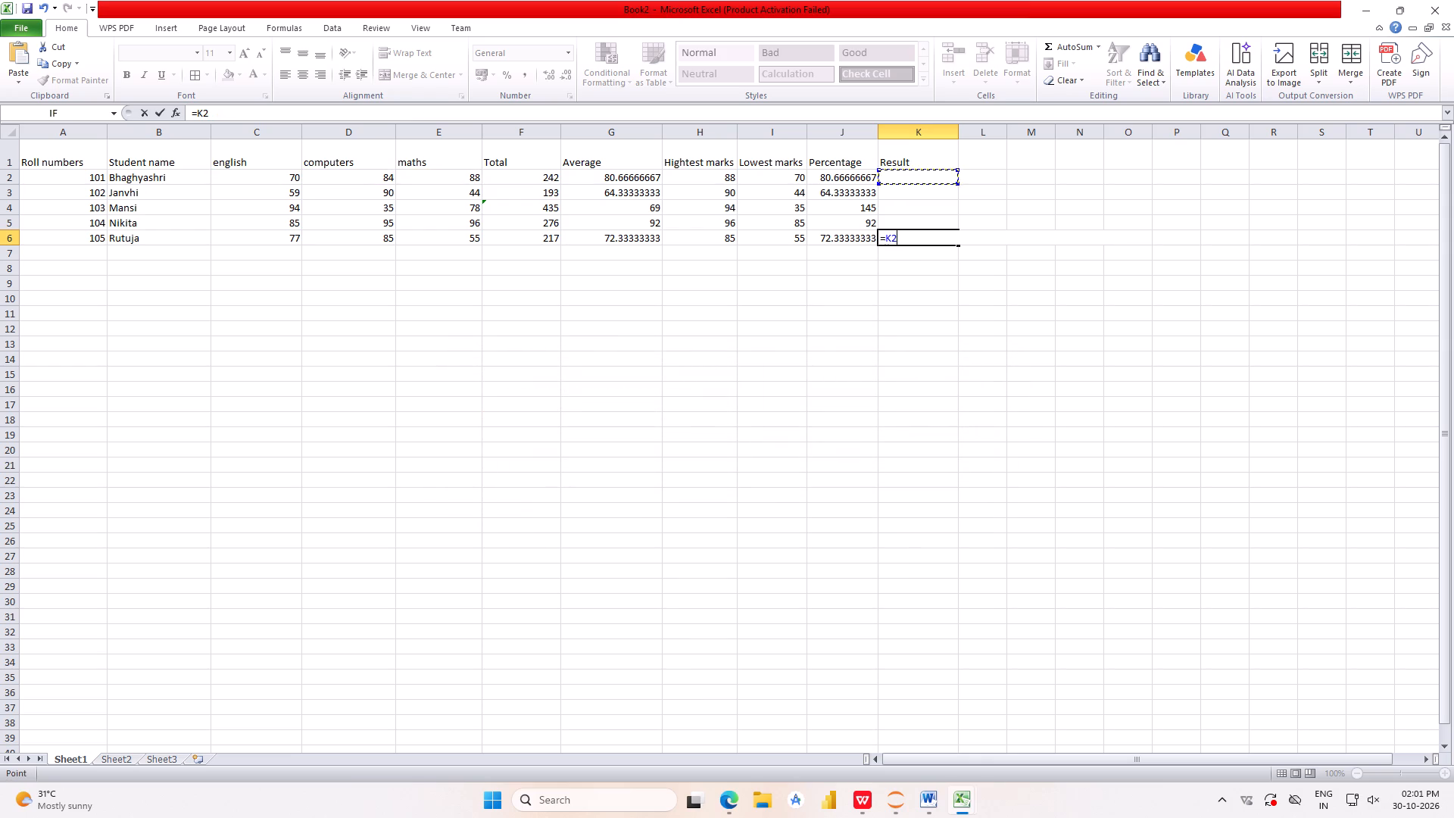
{"action": "left_click", "coordinate": [905, 236]}
{"action": "key", "text": "Return"}
Begin a new Result formula in K2 with the condition =IF(AND(J1>=65).
{"action": "left_click", "coordinate": [887, 172]}
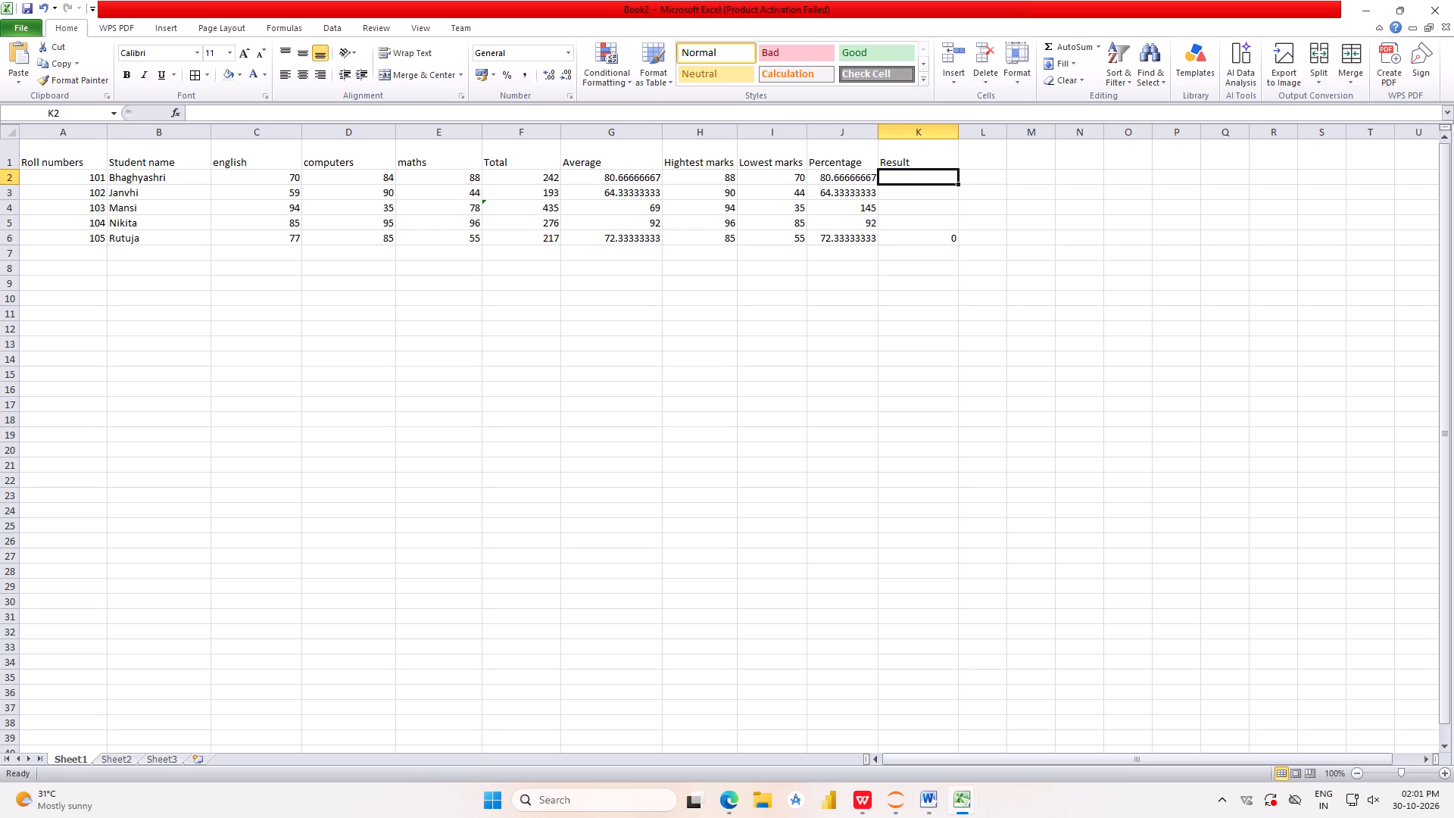
{"action": "key", "text": "equal"}
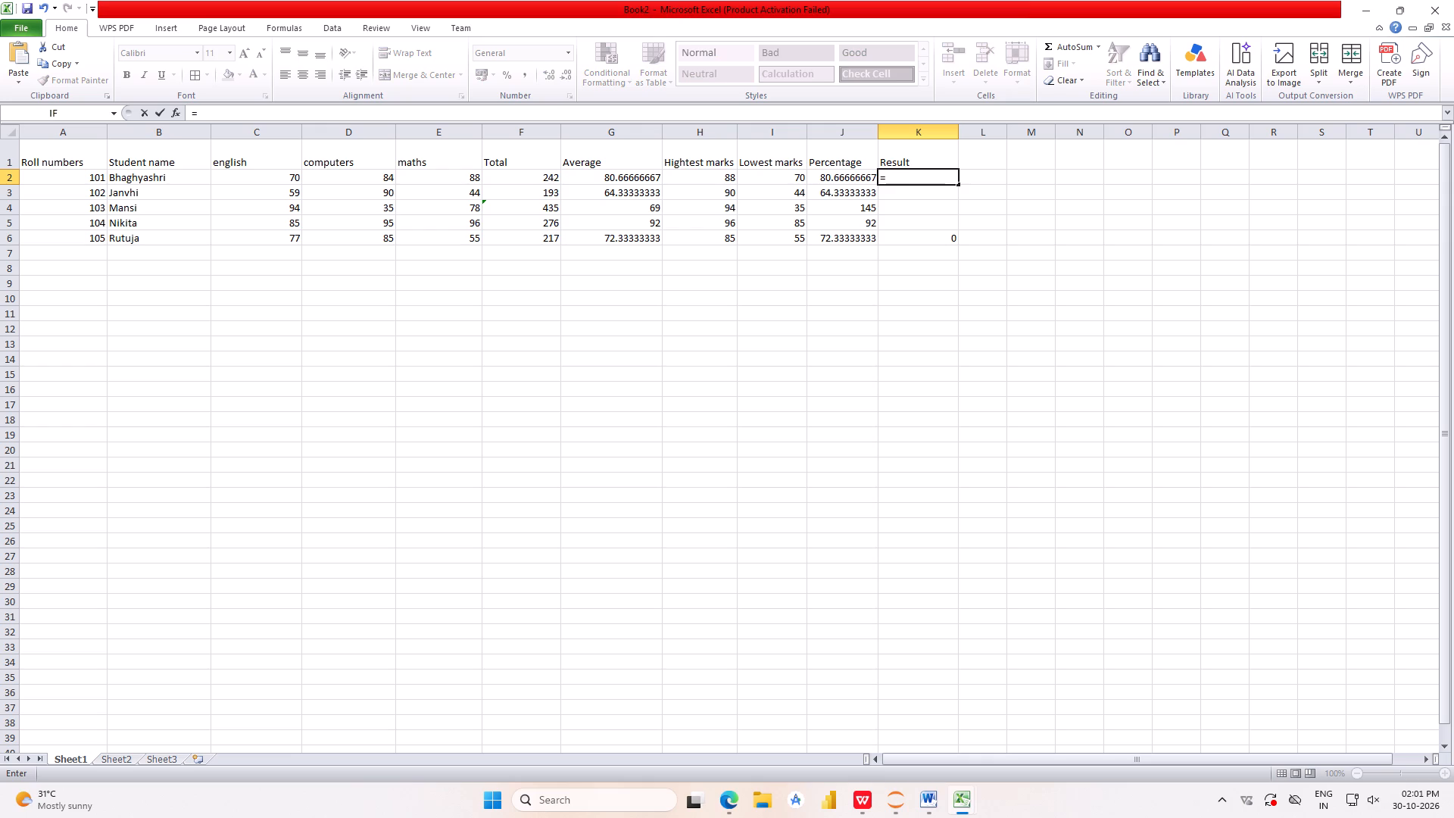
{"action": "key", "text": "i"}
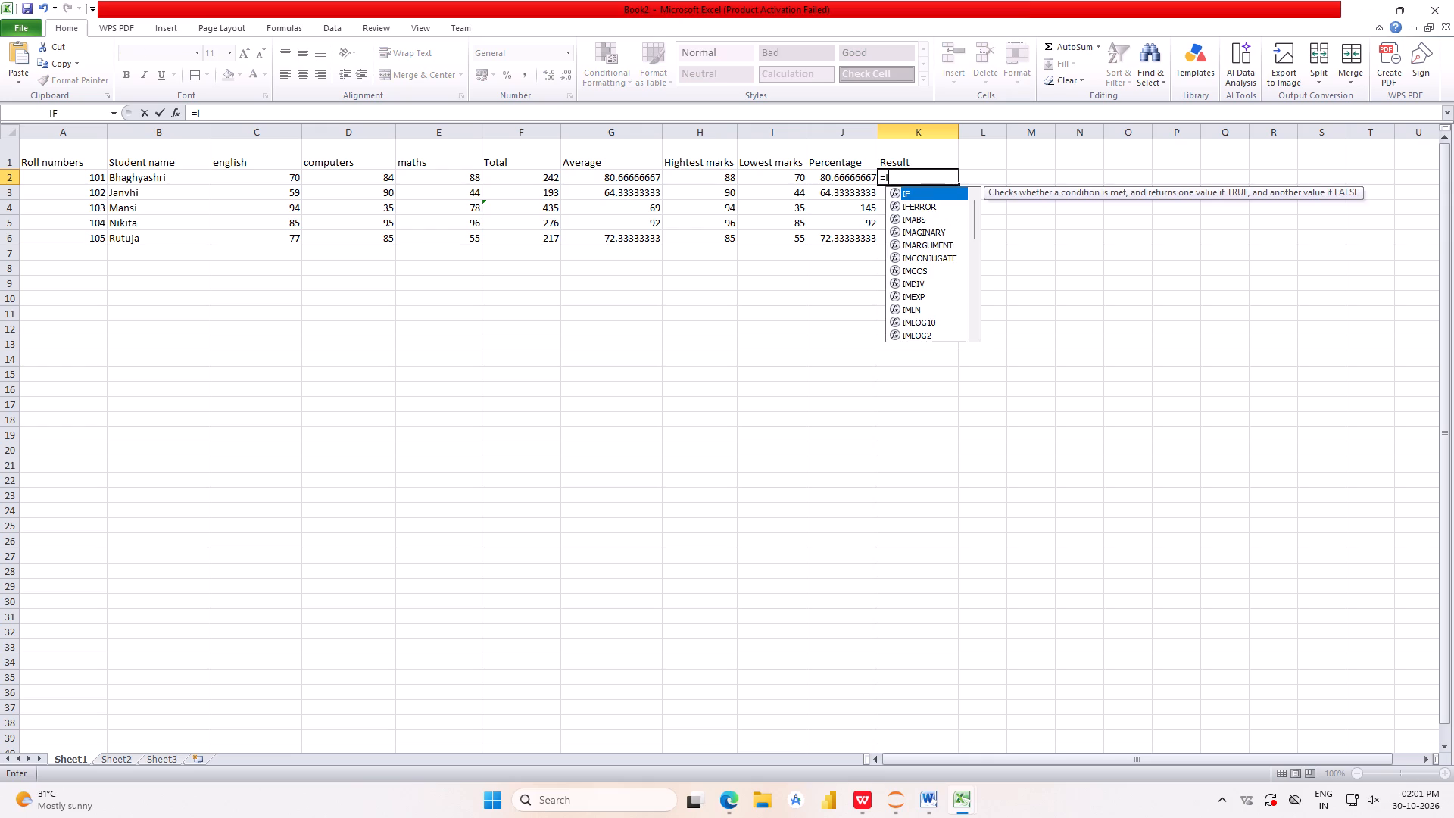
{"action": "key", "text": "f"}
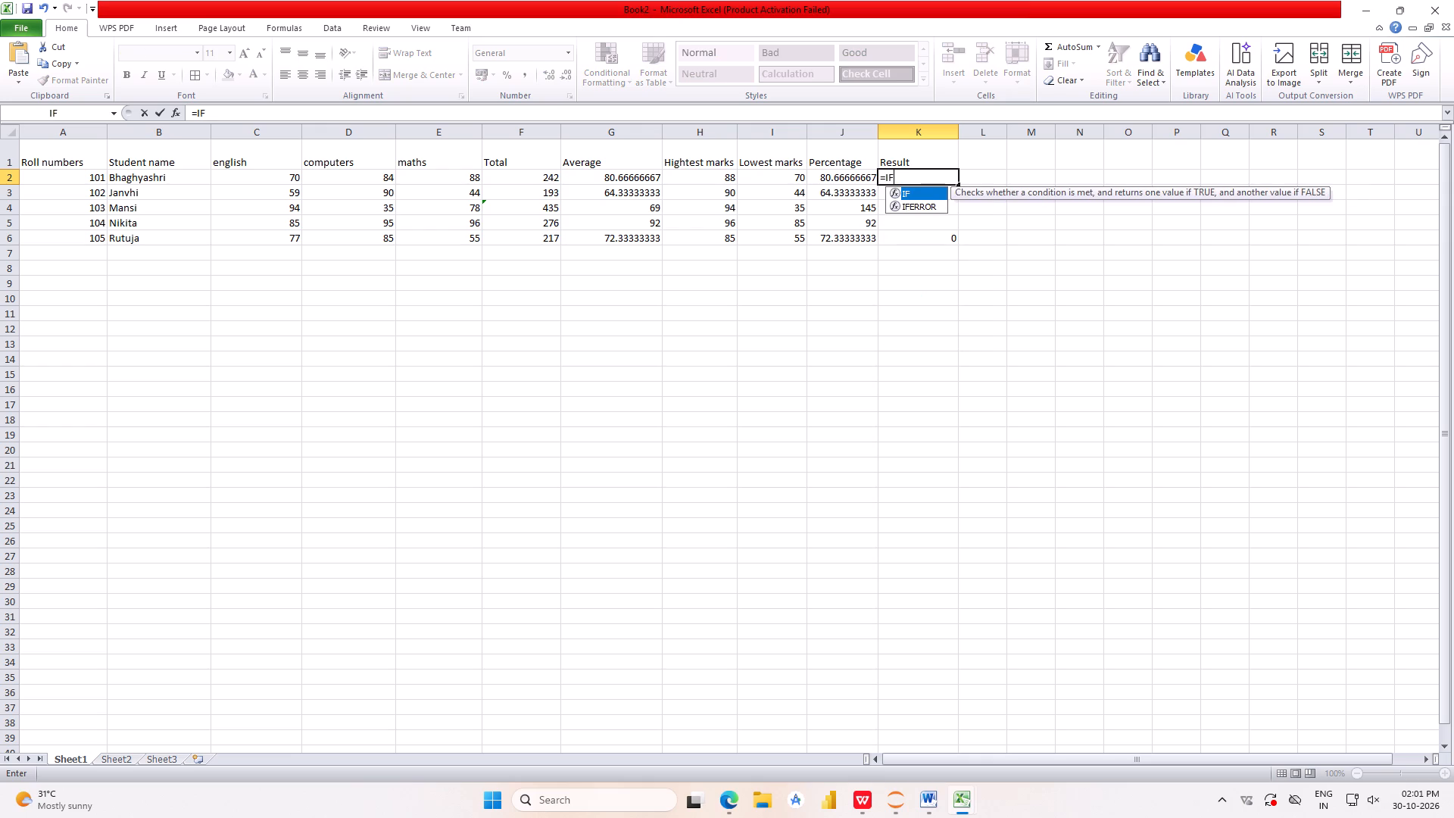
{"action": "type", "text": "(AND"}
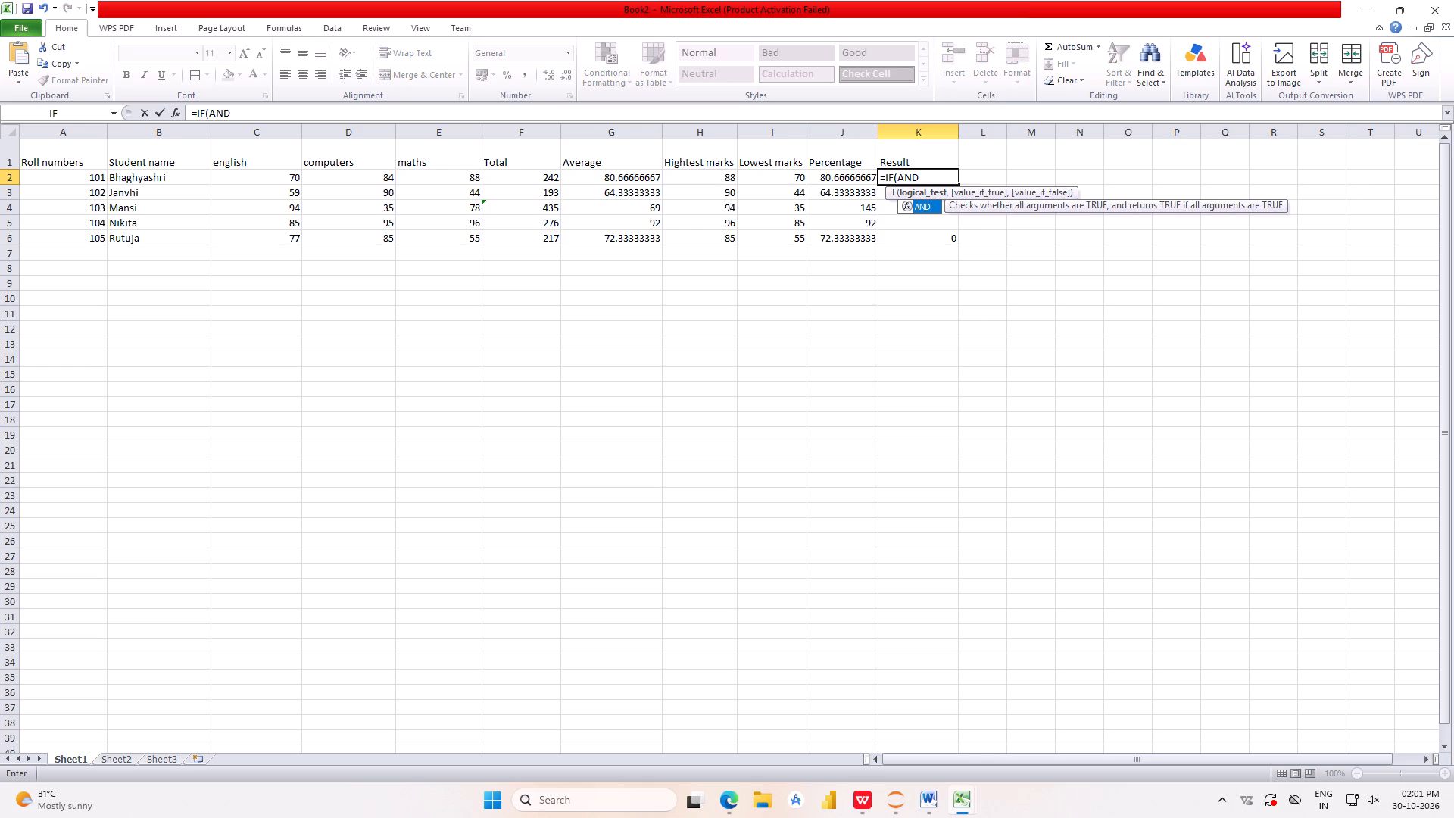
{"action": "key", "text": "shift+parenleft"}
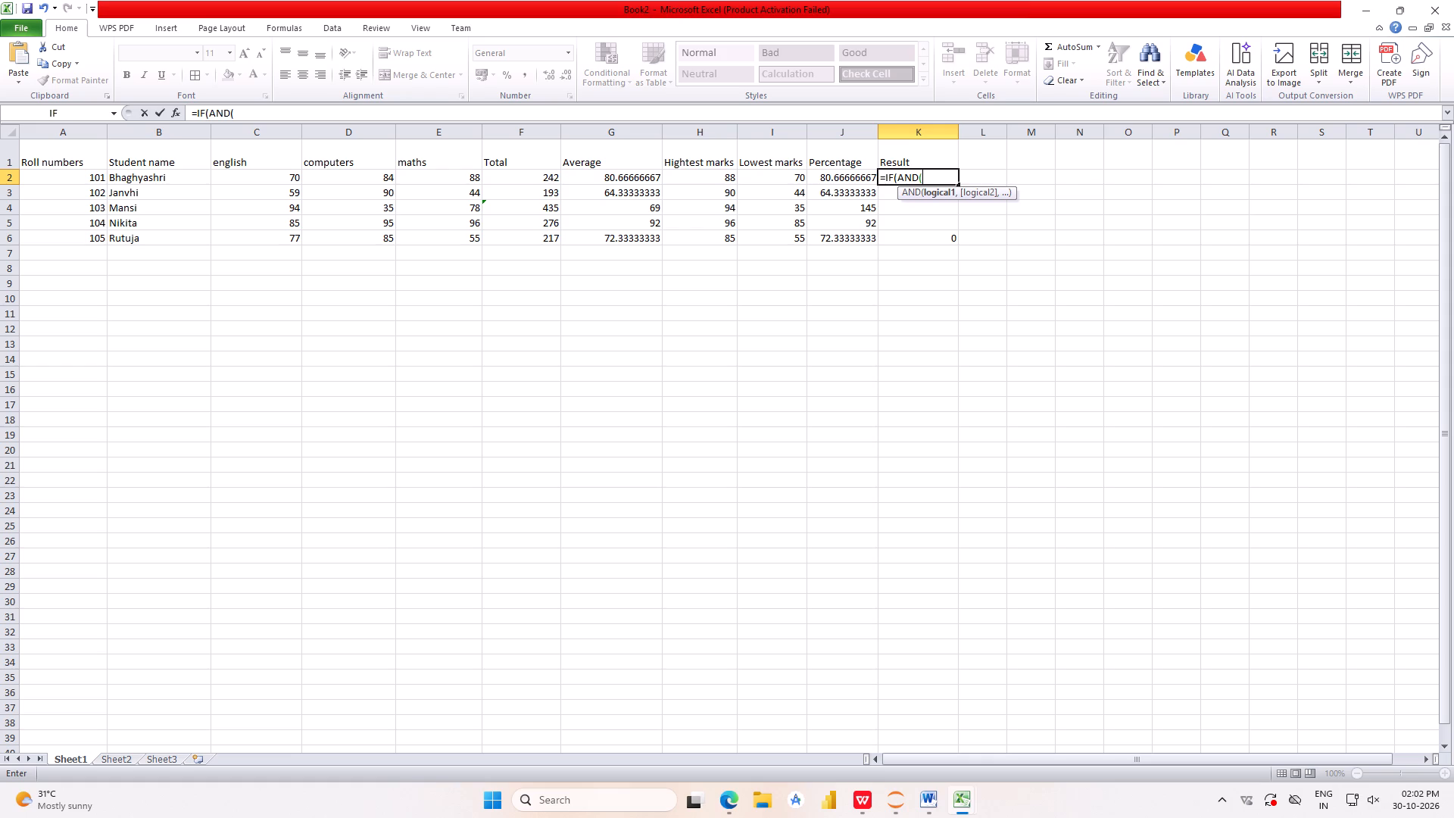
{"action": "type", "text": "JI"}
{"action": "key", "text": "BackSpace"}
{"action": "key", "text": "1"}
{"action": "key", "text": "shift+greater"}
{"action": "key", "text": "equal"}
{"action": "key", "text": "6"}
{"action": "key", "text": "5"}
{"action": "key", "text": "shift+parenright"}
Complete the Result formula in K2 as =IF(AND(J1>=65),"Pass","Fail").
{"action": "key", "text": "comma"}
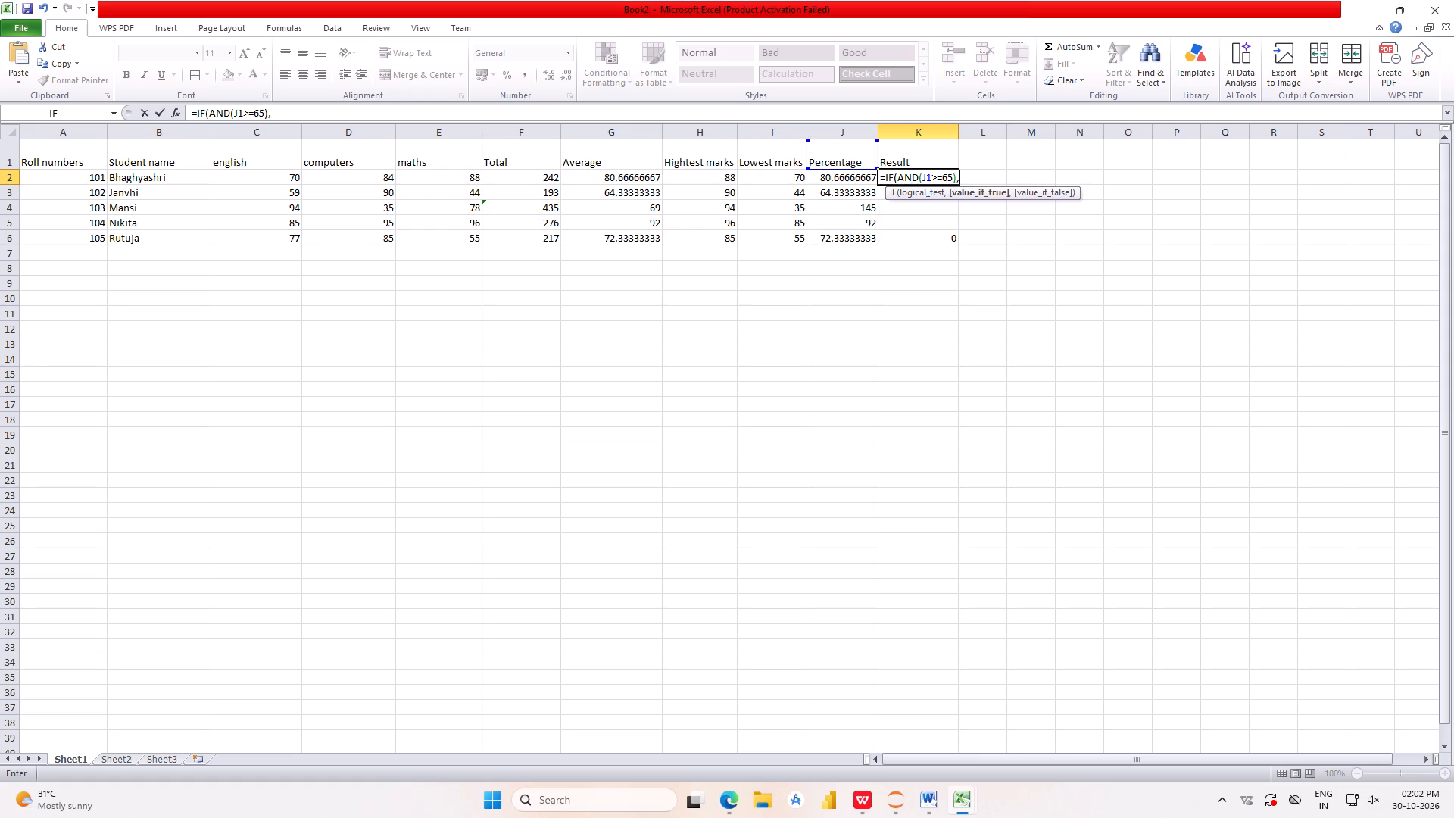
{"action": "key", "text": "shift+quotedbl"}
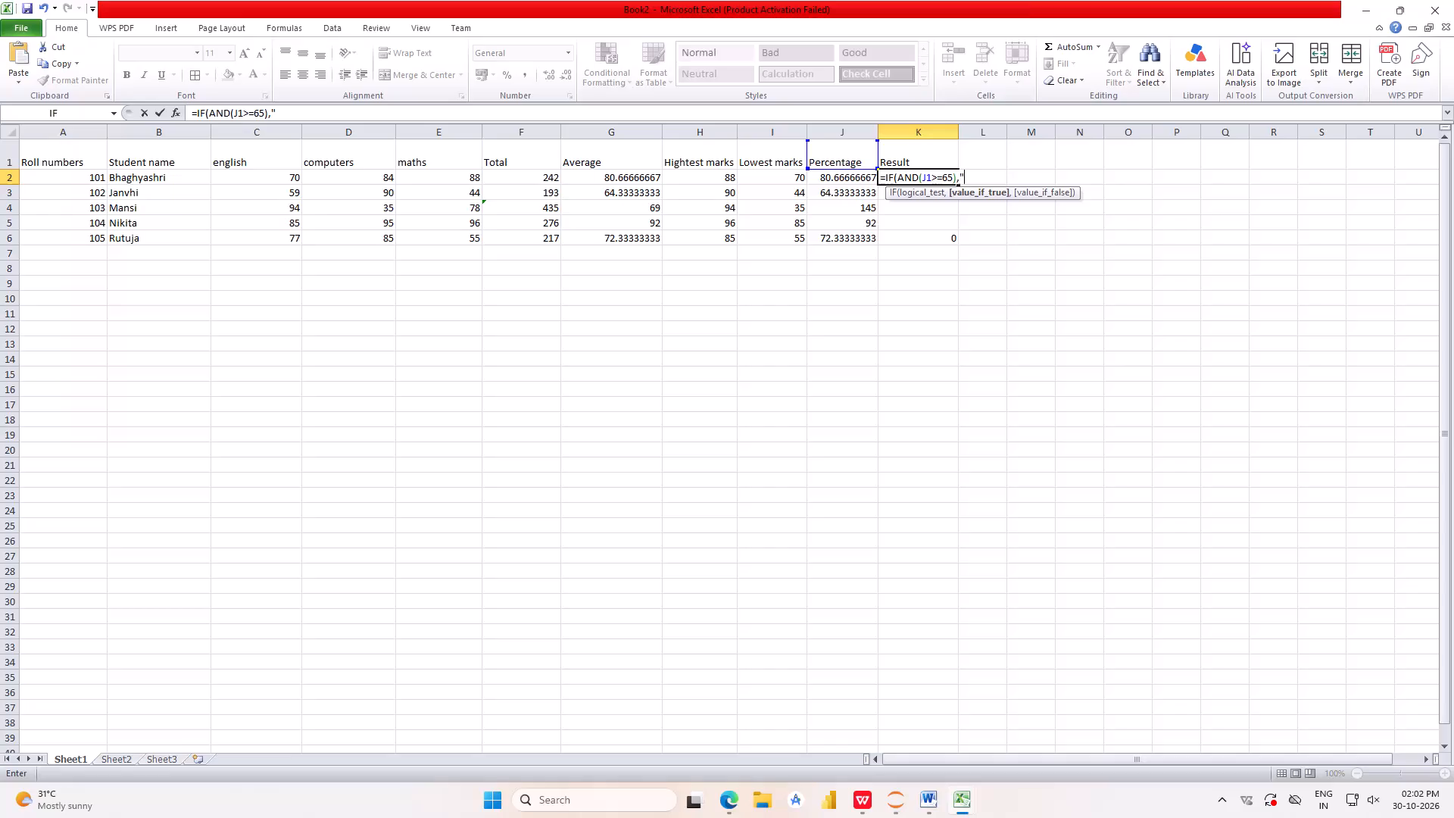
{"action": "key", "text": "p"}
{"action": "type", "text": "ASS"}
{"action": "key", "text": "BackSpace"}
{"action": "key", "text": "BackSpace"}
{"action": "key", "text": "BackSpace"}
{"action": "key", "text": "BackSpace"}
{"action": "key", "text": "p"}
{"action": "key", "text": "BackSpace"}
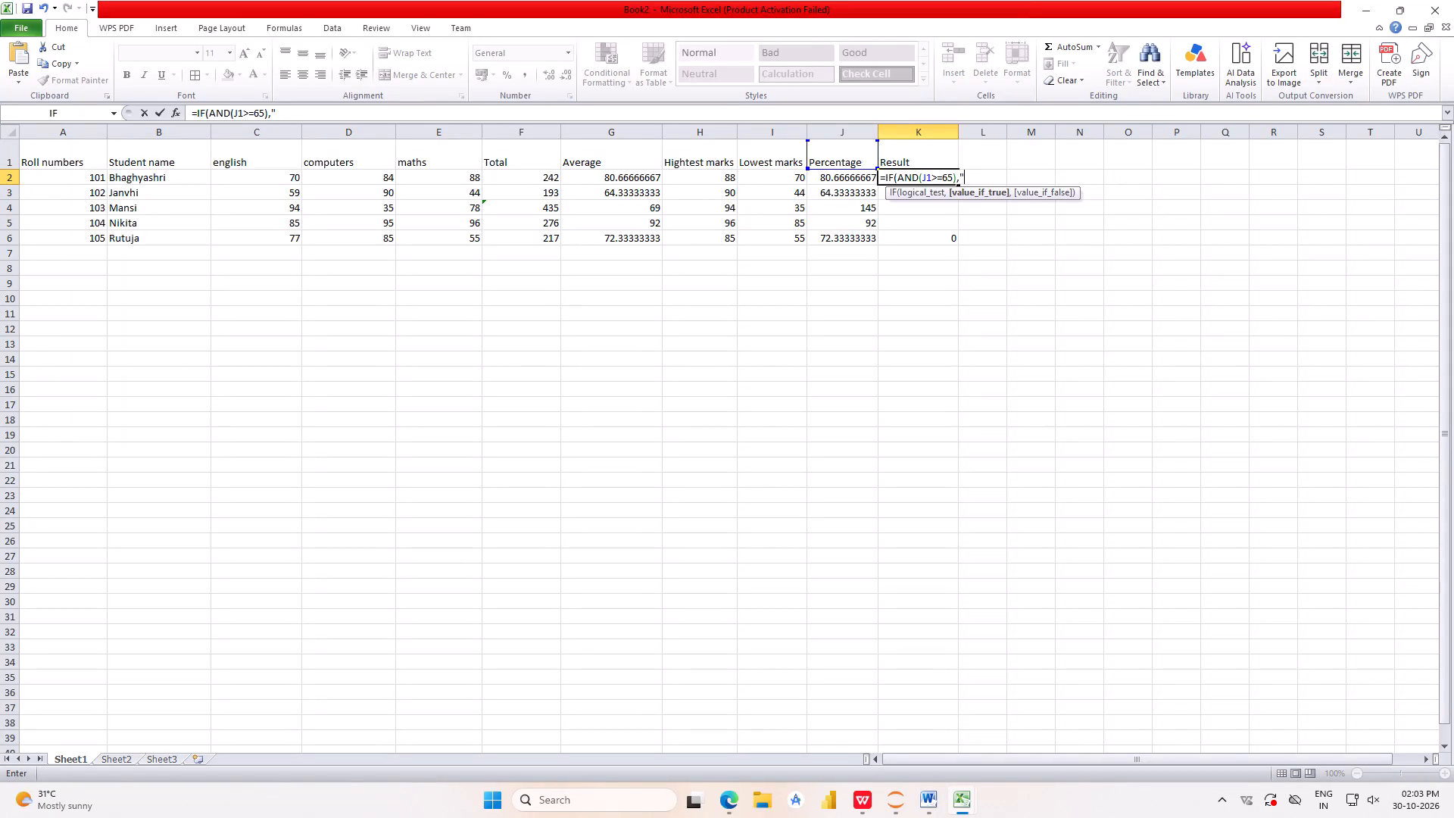
{"action": "key", "text": "p"}
{"action": "type", "text": "ass"}
{"action": "type", "text": "\","}
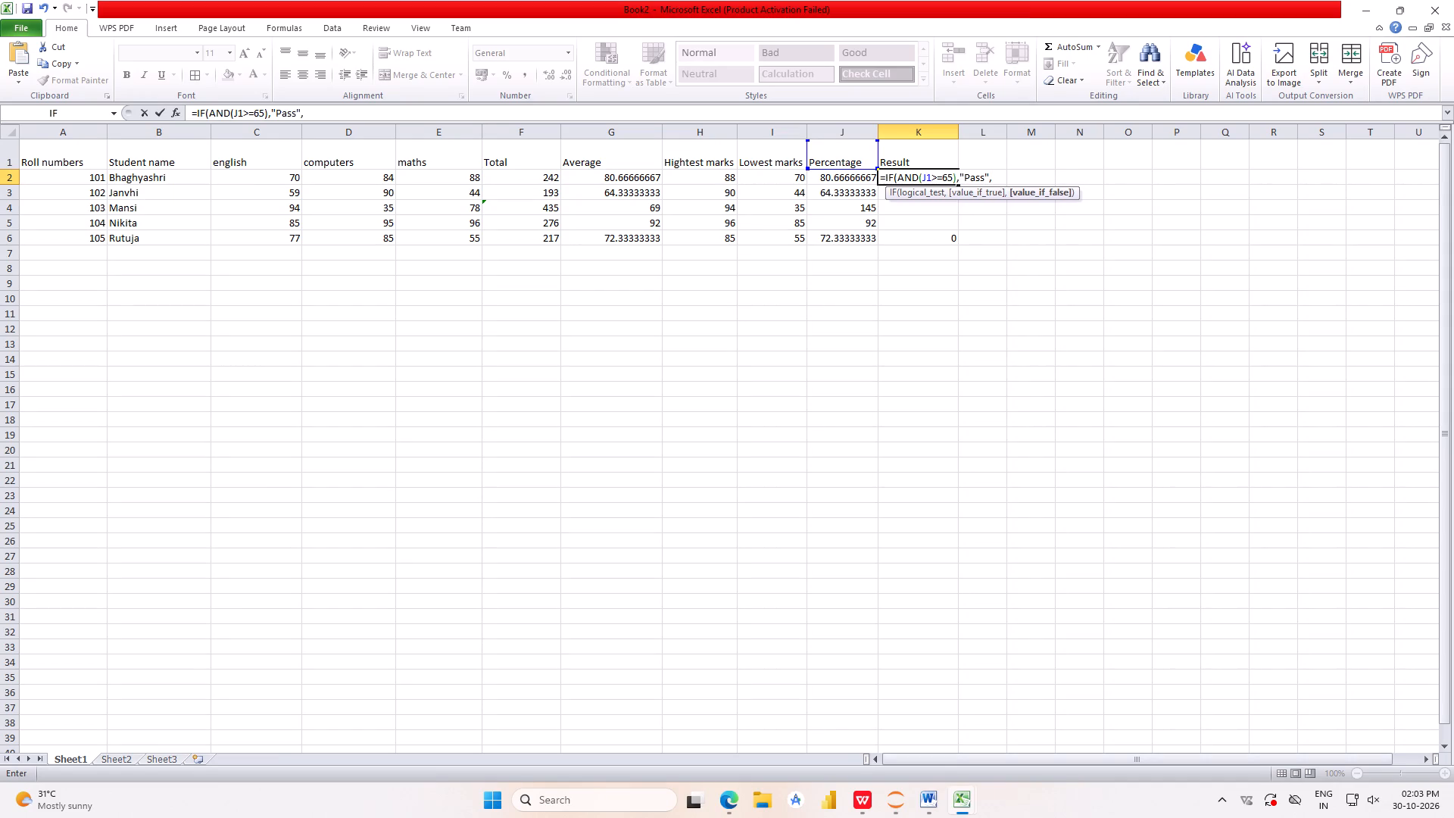
{"action": "key", "text": "shift+quotedbl"}
{"action": "key", "text": "f"}
{"action": "type", "text": "ail"}
{"action": "key", "text": "shift+quotedbl"}
{"action": "key", "text": "shift+parenright"}
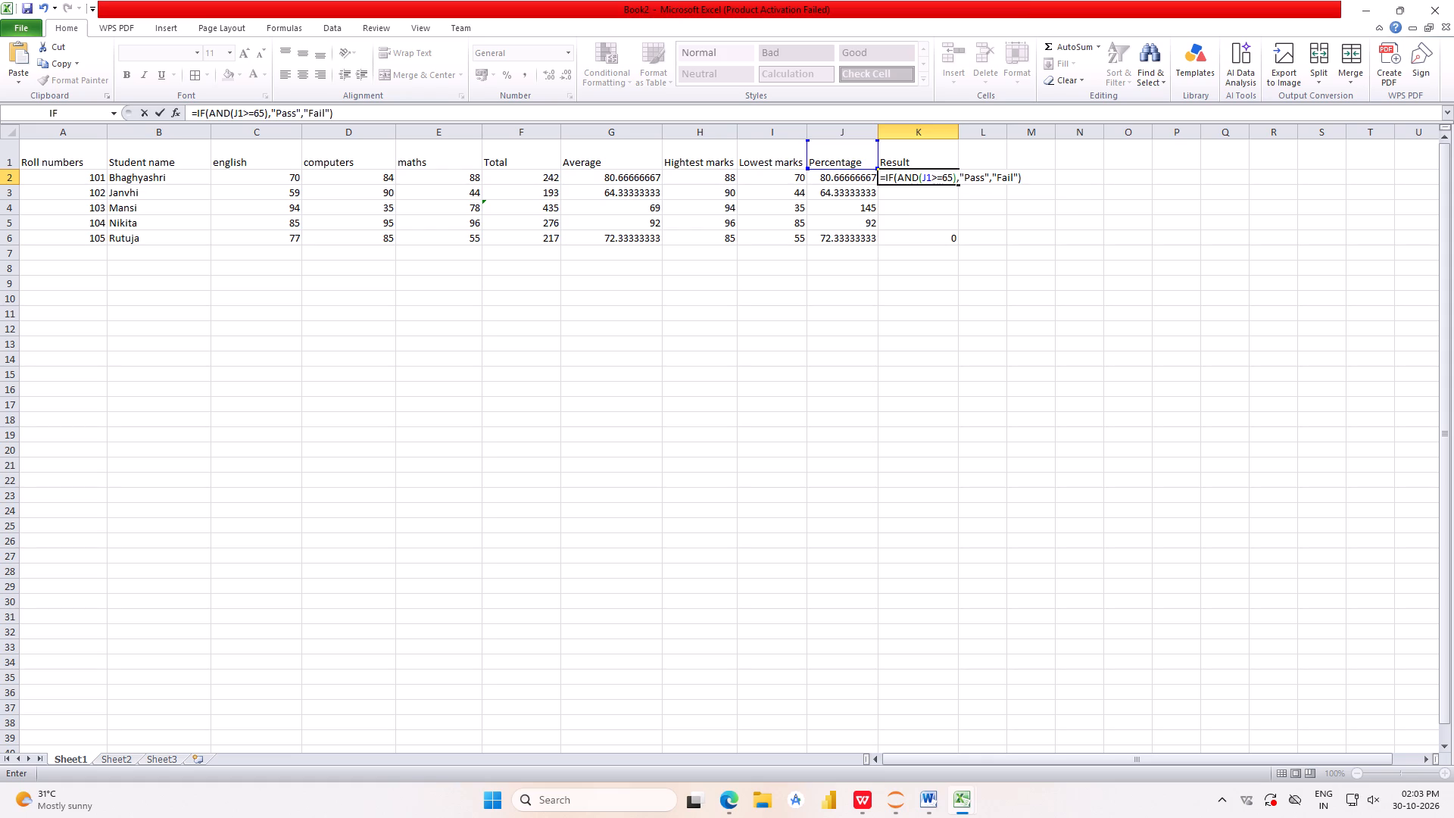
Replace the Percentage formula for roll number 103 in J4 with the value 69.
{"action": "left_click", "coordinate": [869, 204]}
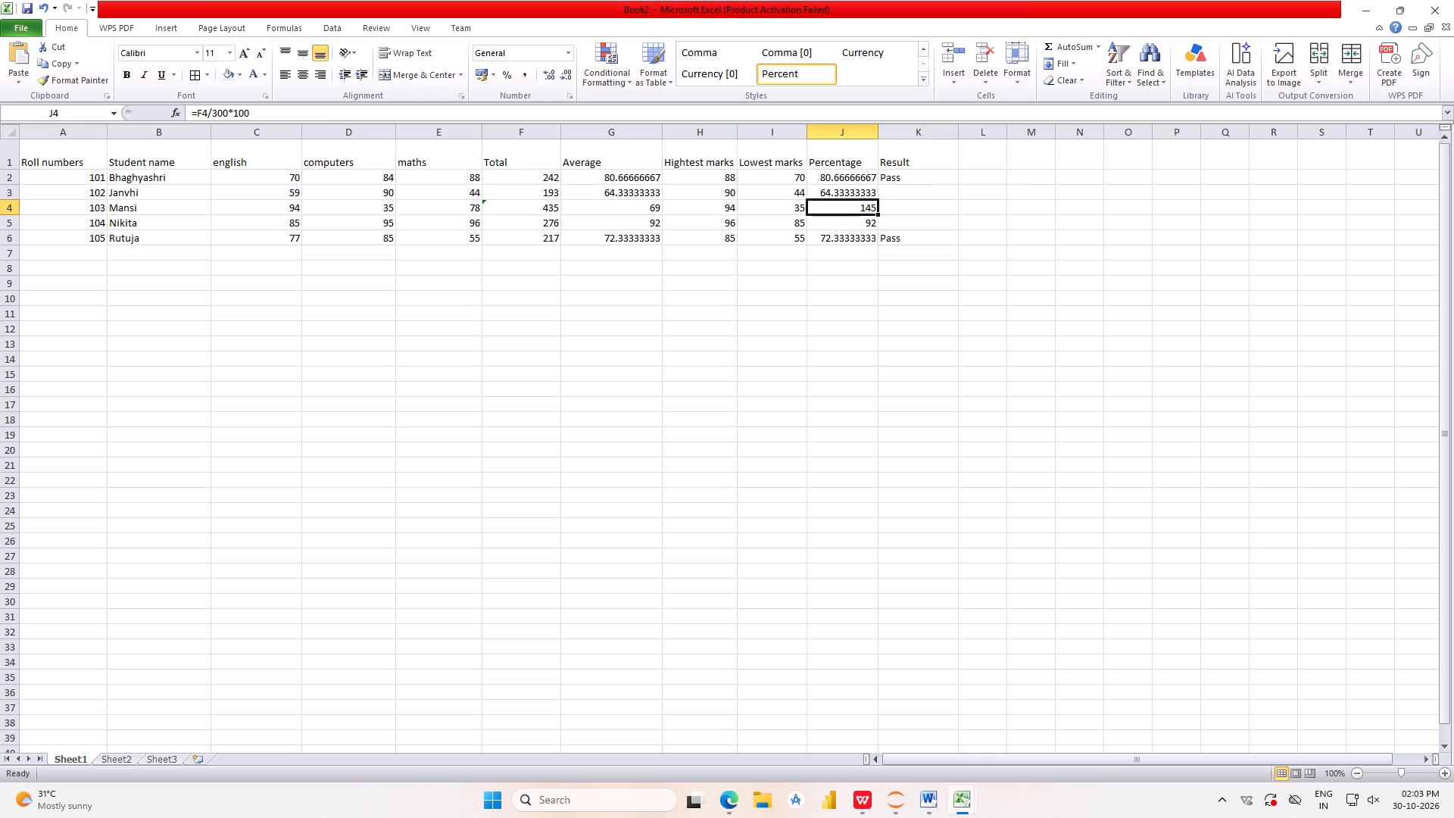
{"action": "key", "text": "BackSpace"}
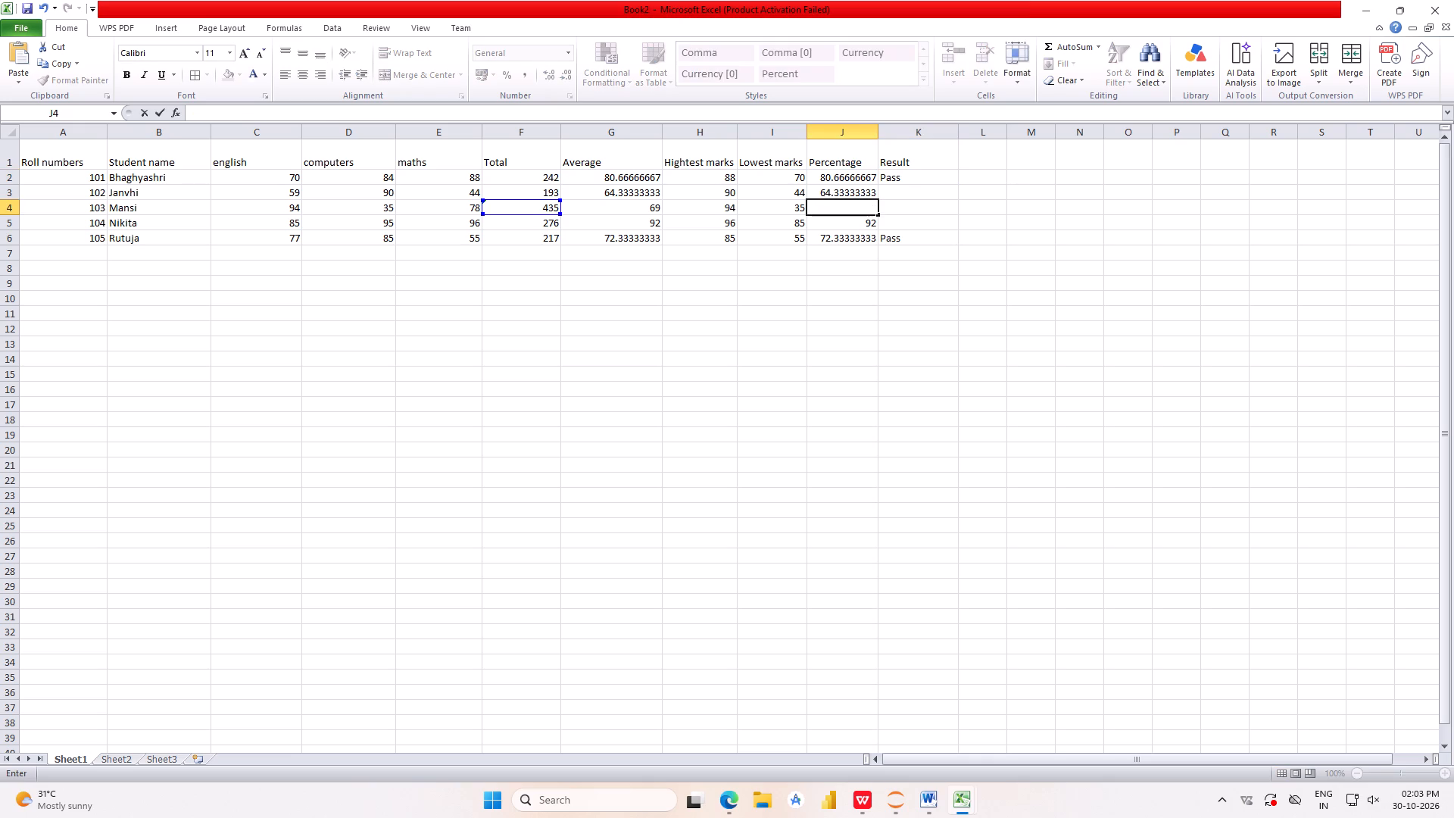
{"action": "type", "text": "69"}
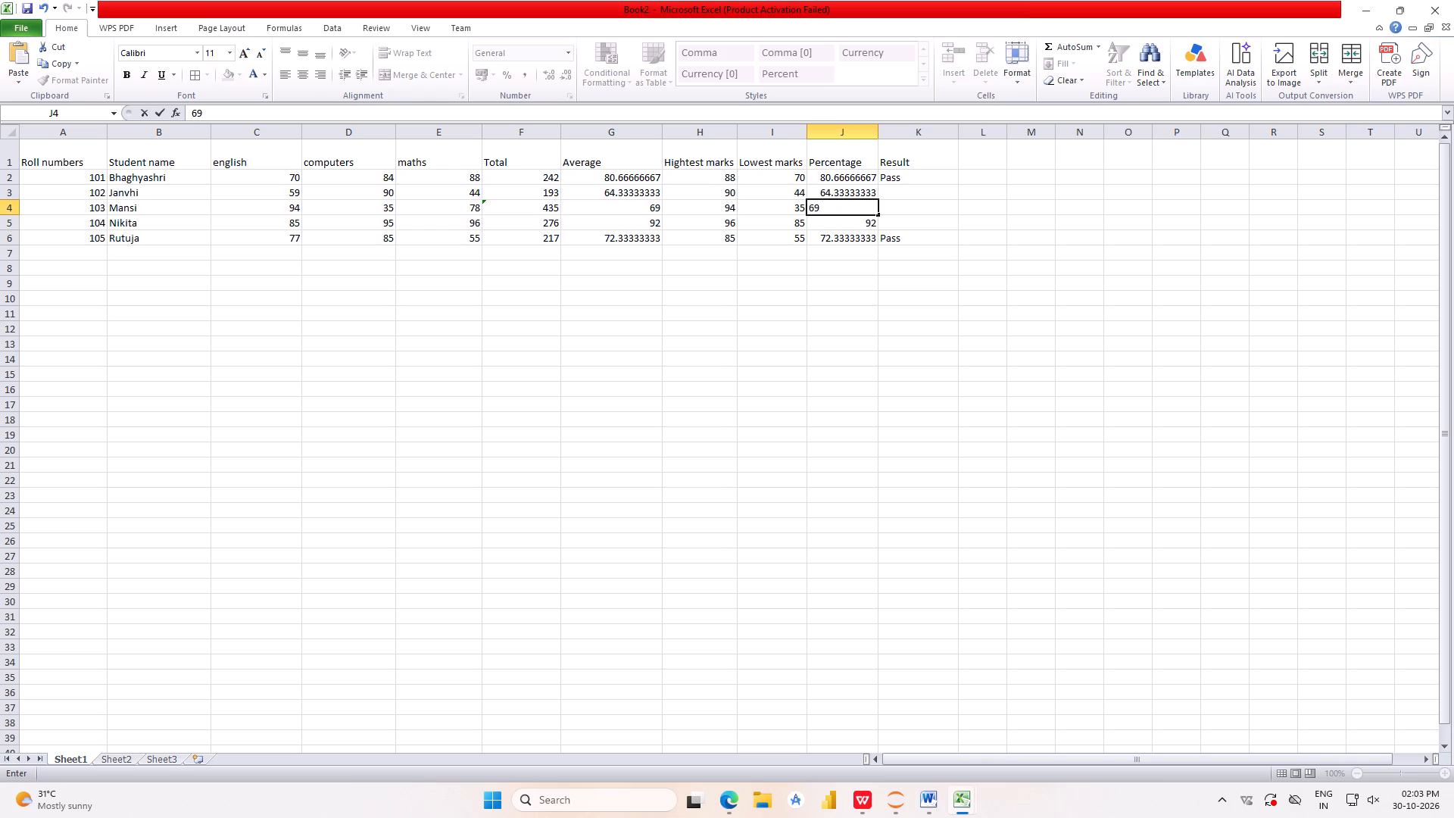
{"action": "left_click", "coordinate": [888, 189]}
Fill the Result formula from K2 down through K6 for all the students.
{"action": "left_click", "coordinate": [889, 179]}
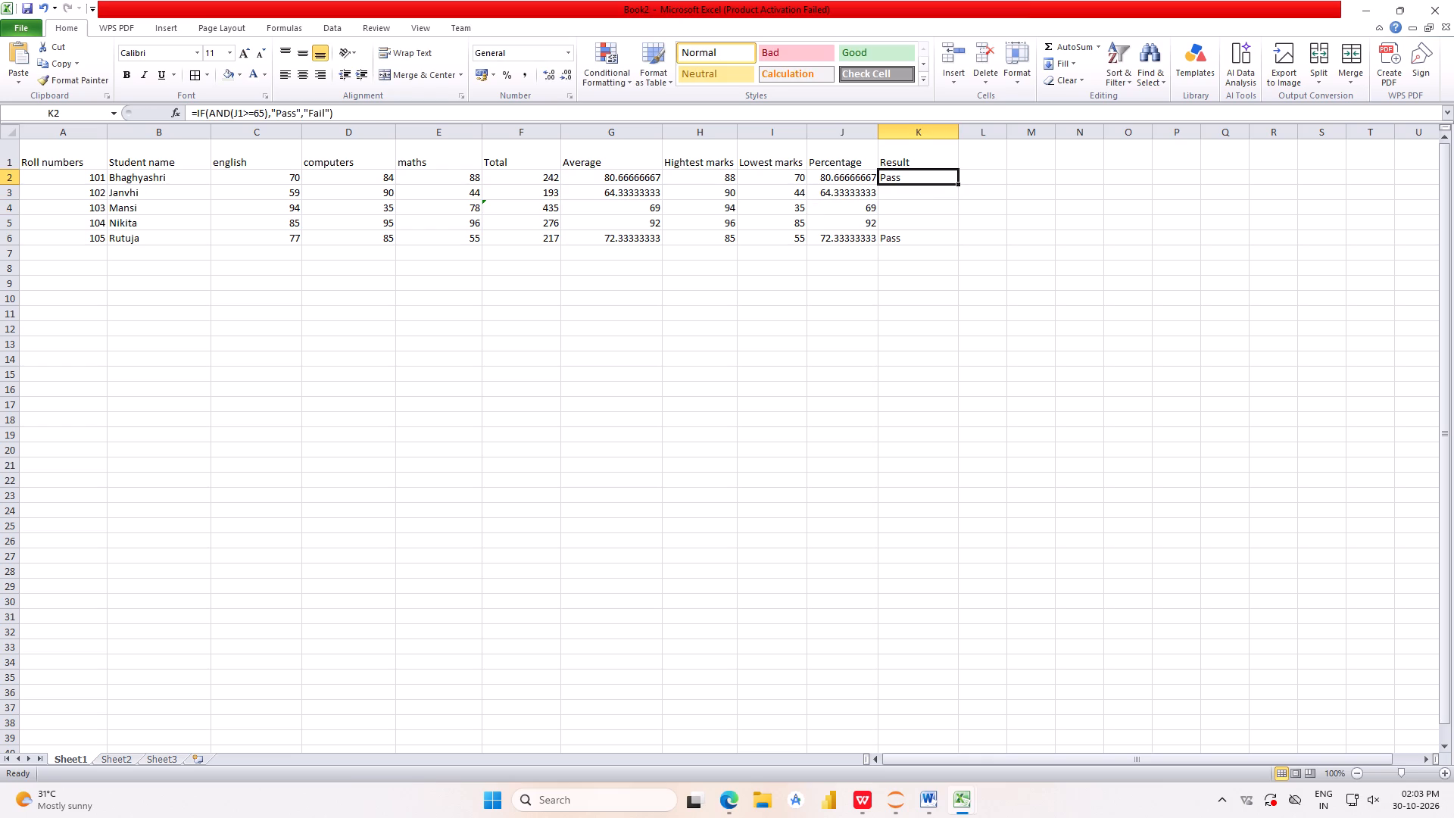
{"action": "left_click_drag", "start_coordinate": [957, 183], "coordinate": [943, 228]}
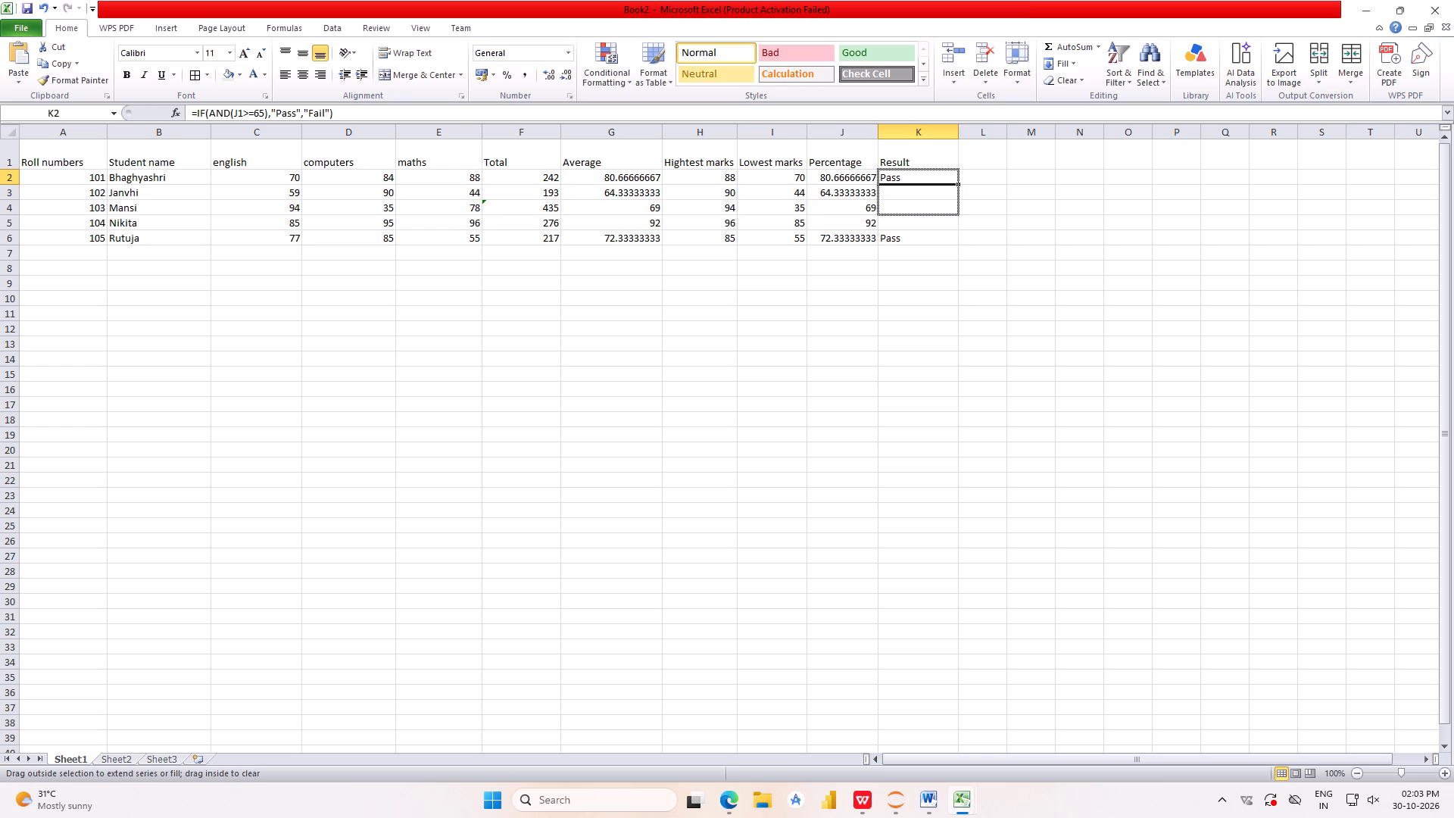
{"action": "left_click_drag", "start_coordinate": [943, 228], "coordinate": [941, 249]}
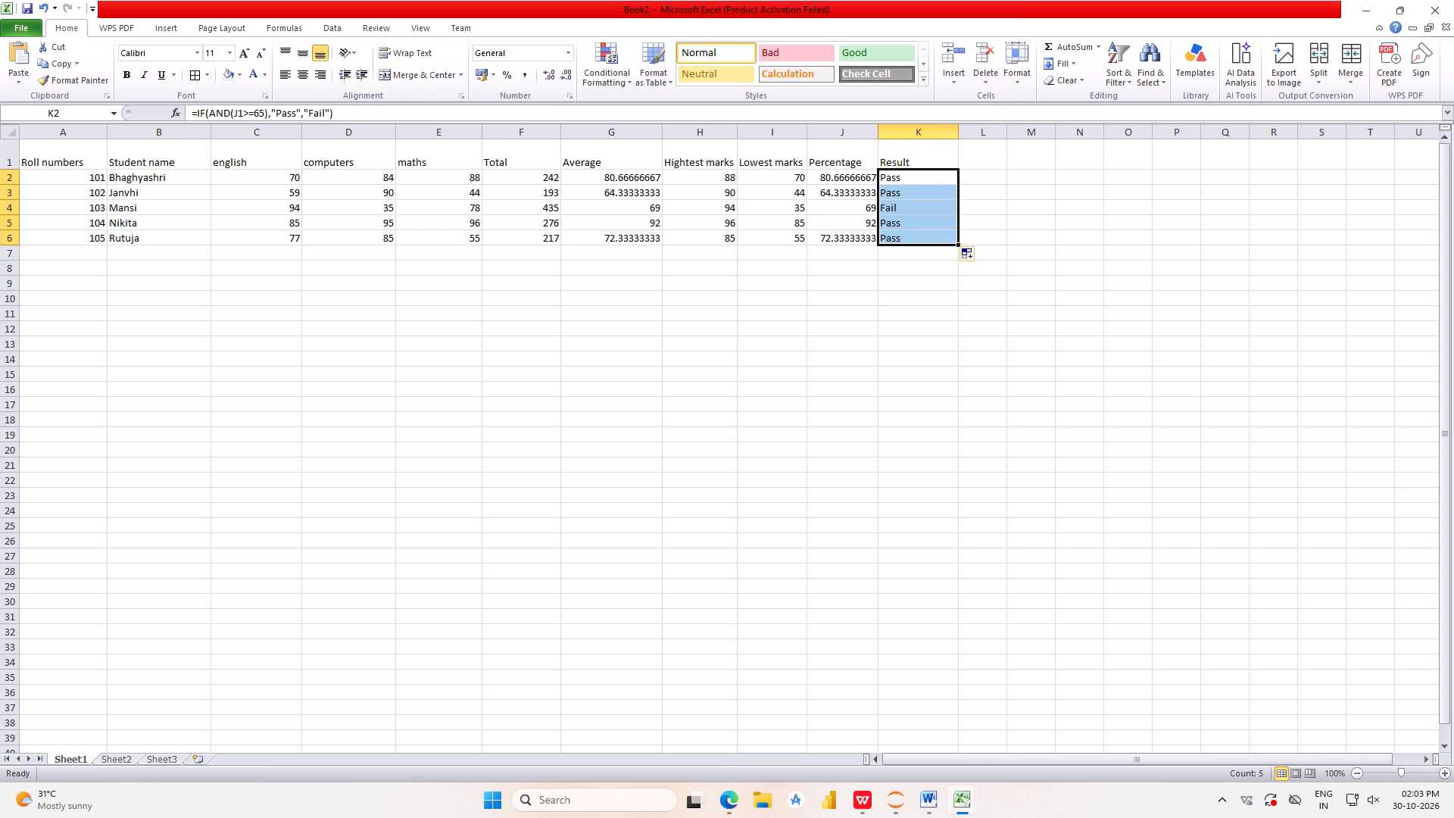
{"action": "key", "text": "Return"}
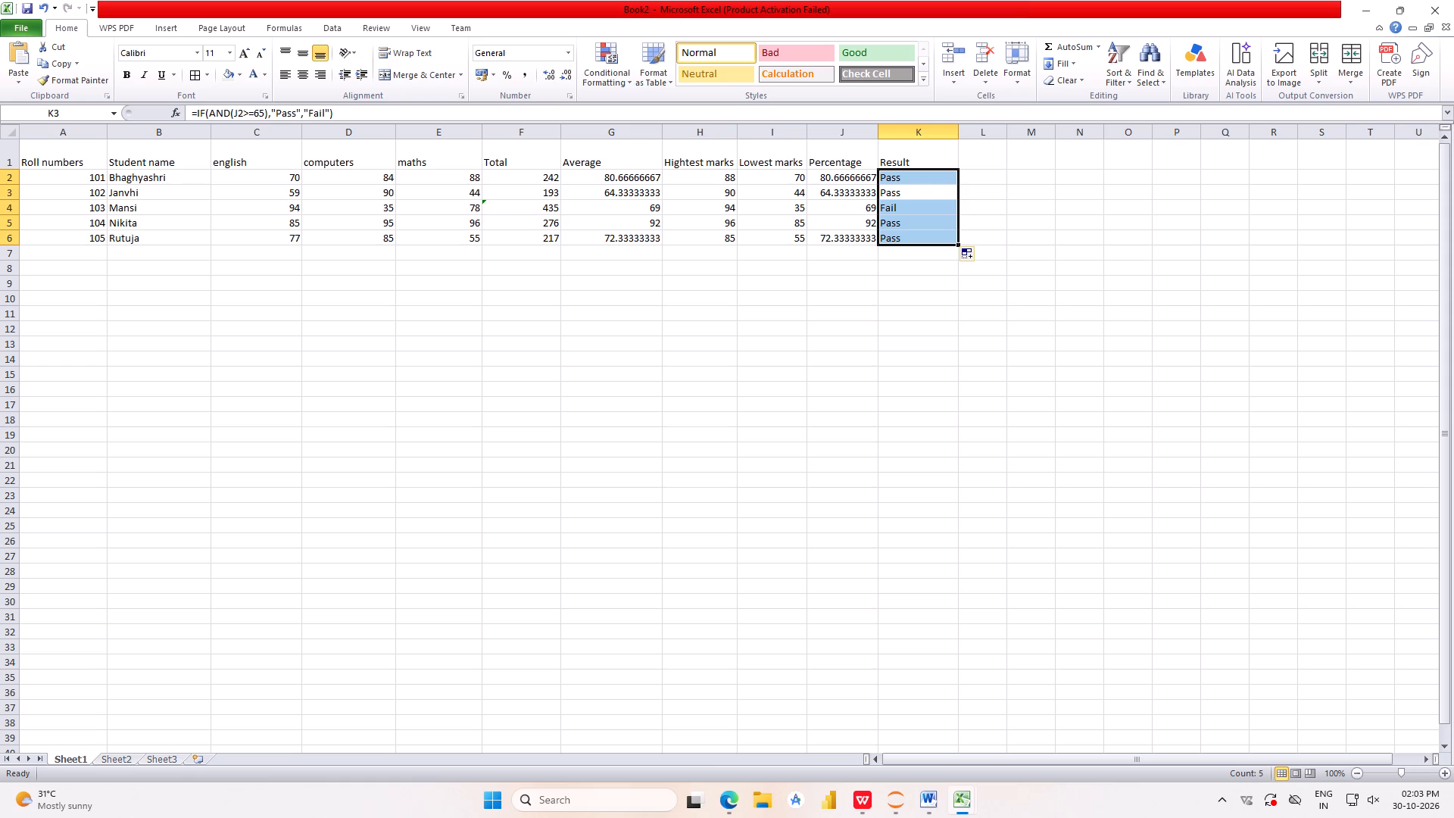
{"action": "left_click", "coordinate": [984, 238]}
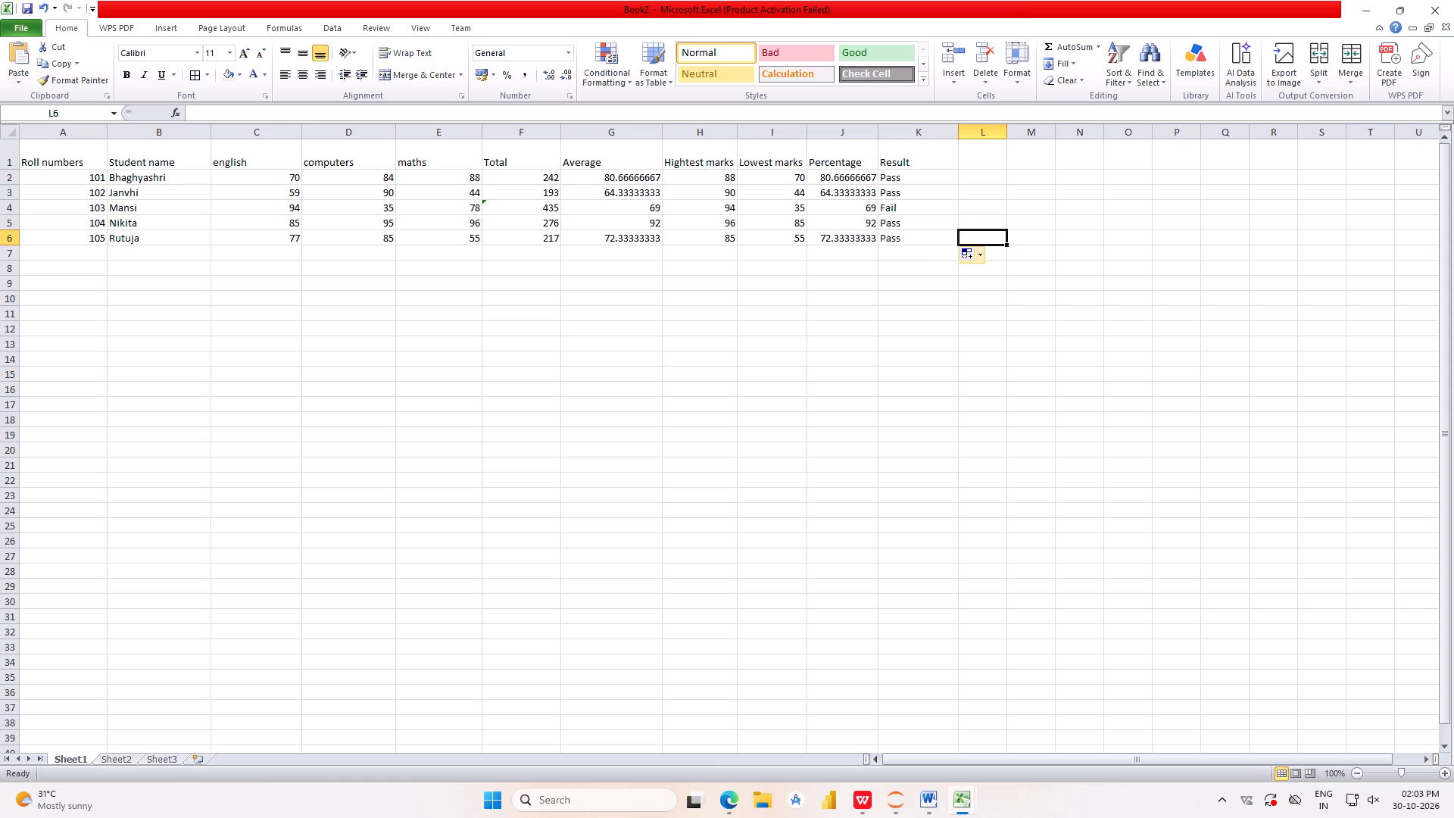
{"action": "left_click", "coordinate": [903, 174]}
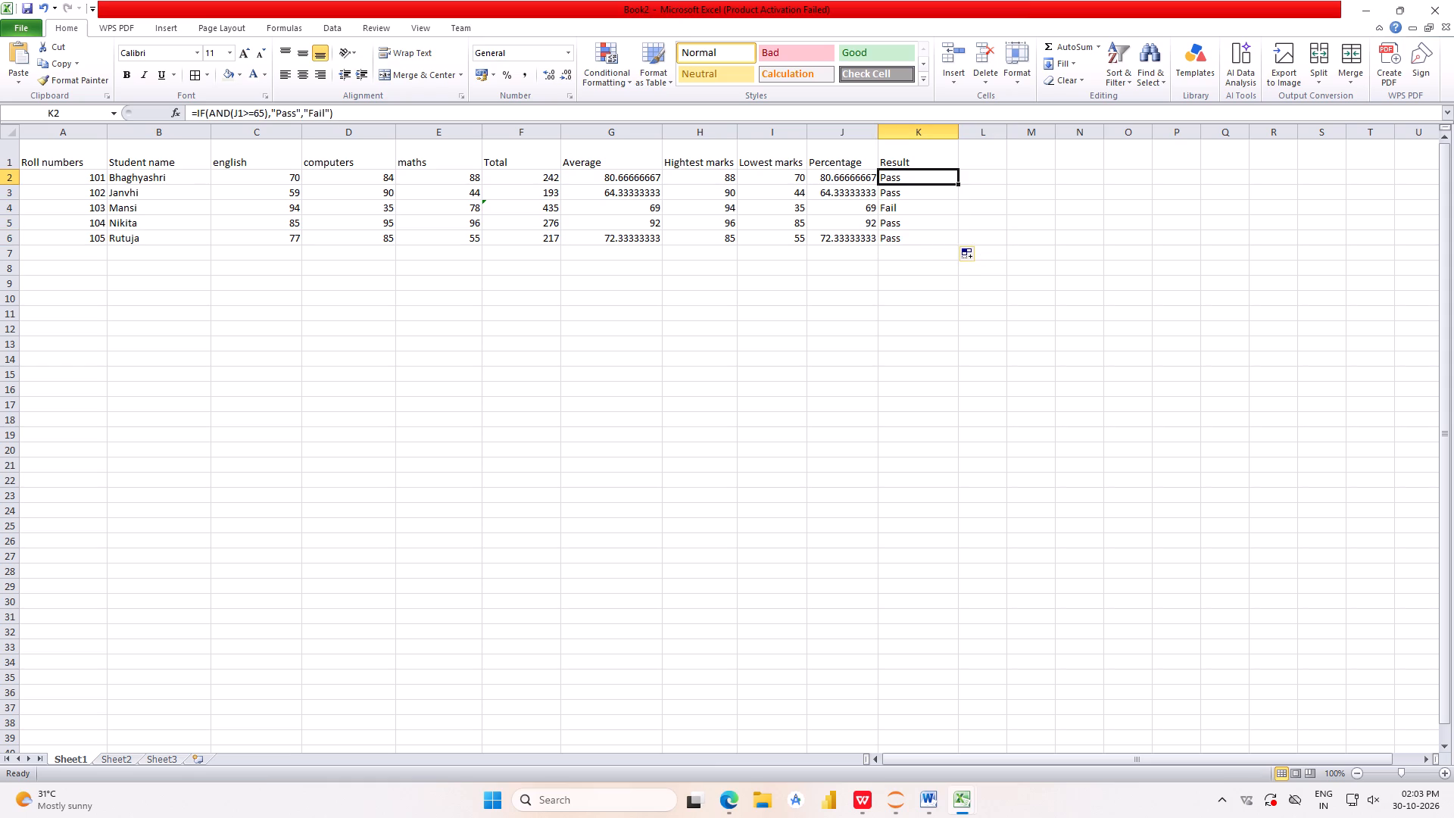
Center-align the english, computers and maths columns, headers and marks included, from row 1 to row 6.
{"action": "left_click_drag", "start_coordinate": [240, 169], "coordinate": [254, 192]}
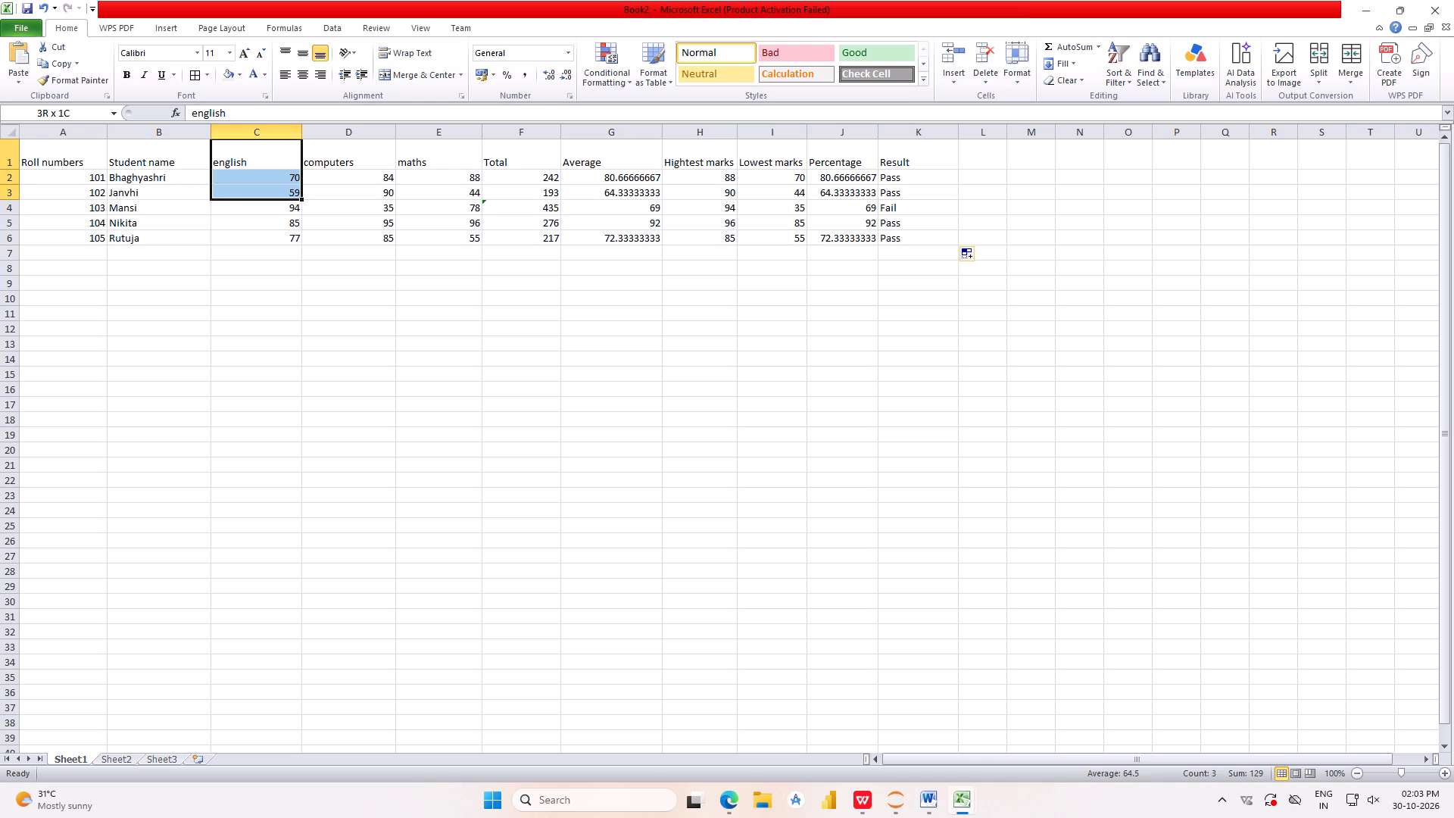
{"action": "left_click_drag", "start_coordinate": [254, 192], "coordinate": [255, 231]}
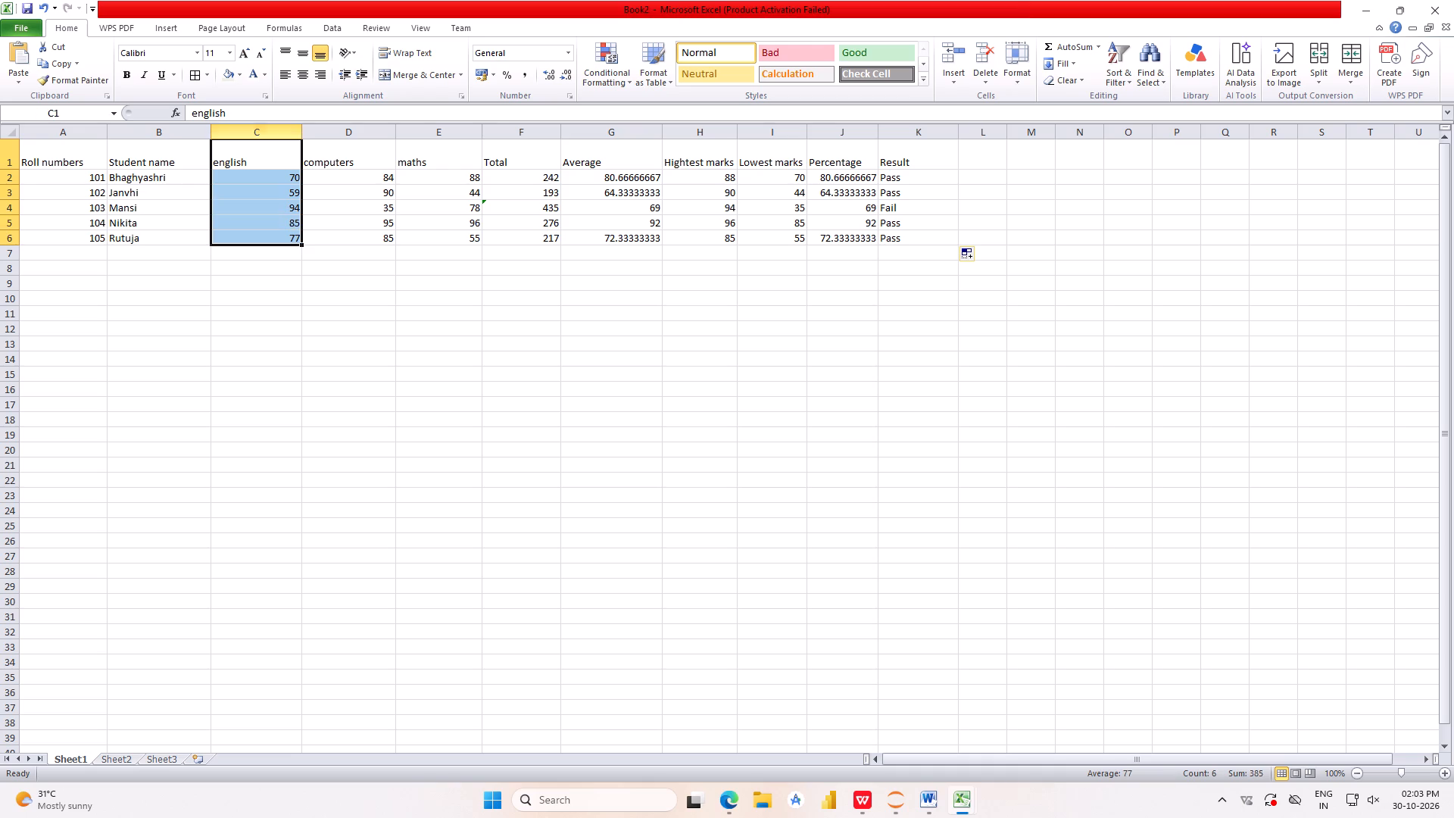
{"action": "left_click", "coordinate": [298, 78]}
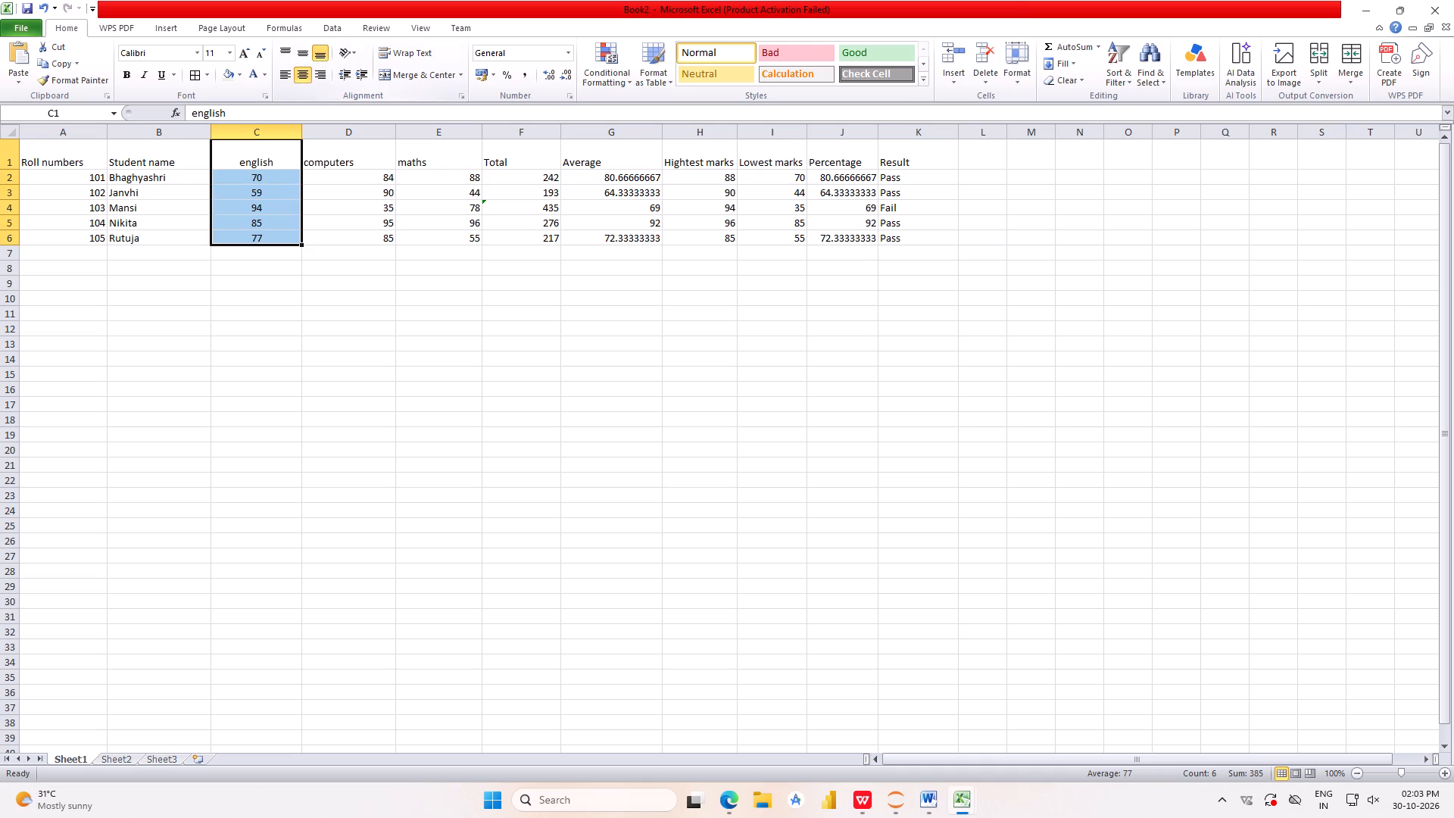
{"action": "left_click_drag", "start_coordinate": [345, 144], "coordinate": [342, 185]}
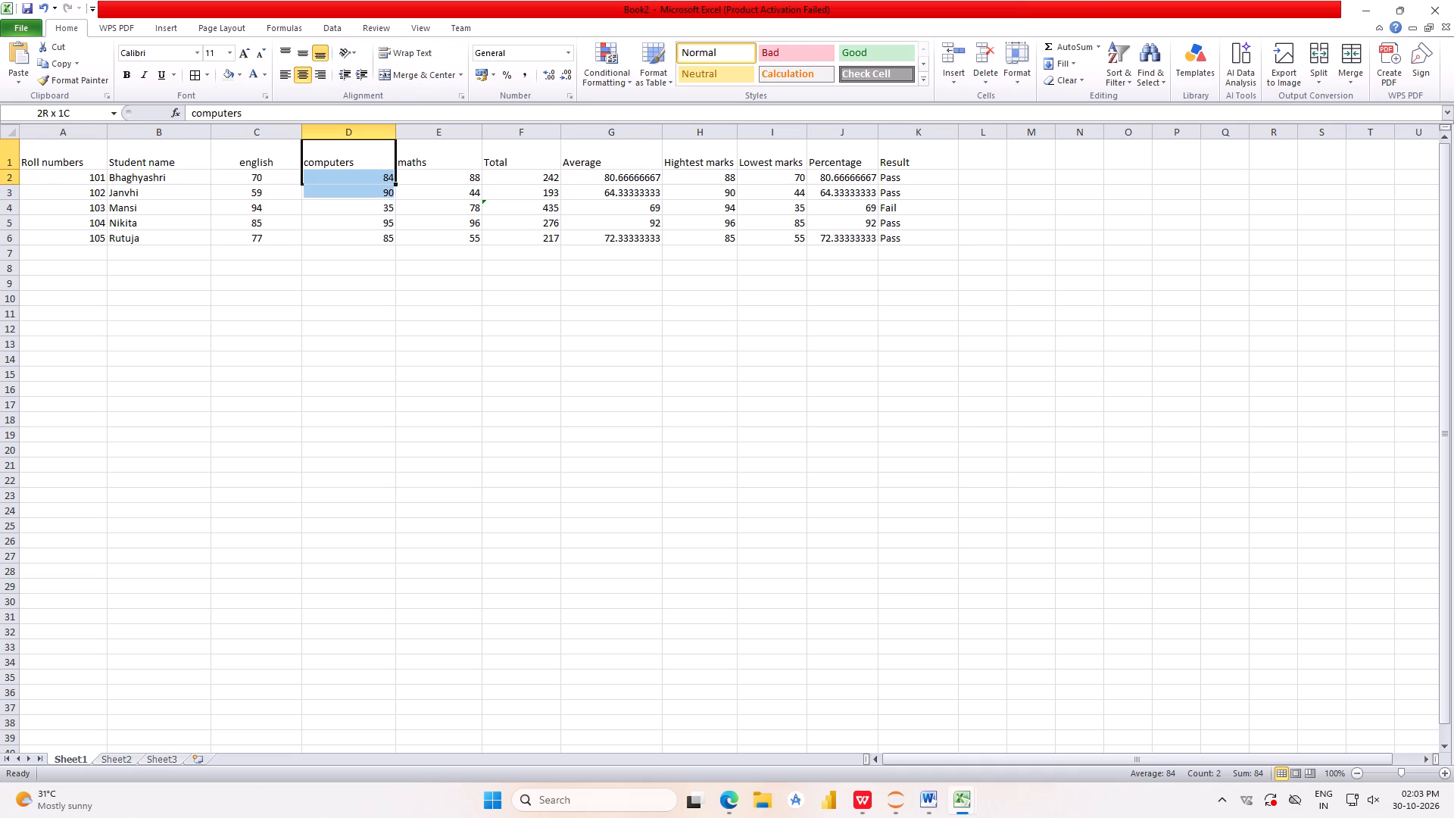
{"action": "left_click_drag", "start_coordinate": [342, 185], "coordinate": [342, 233]}
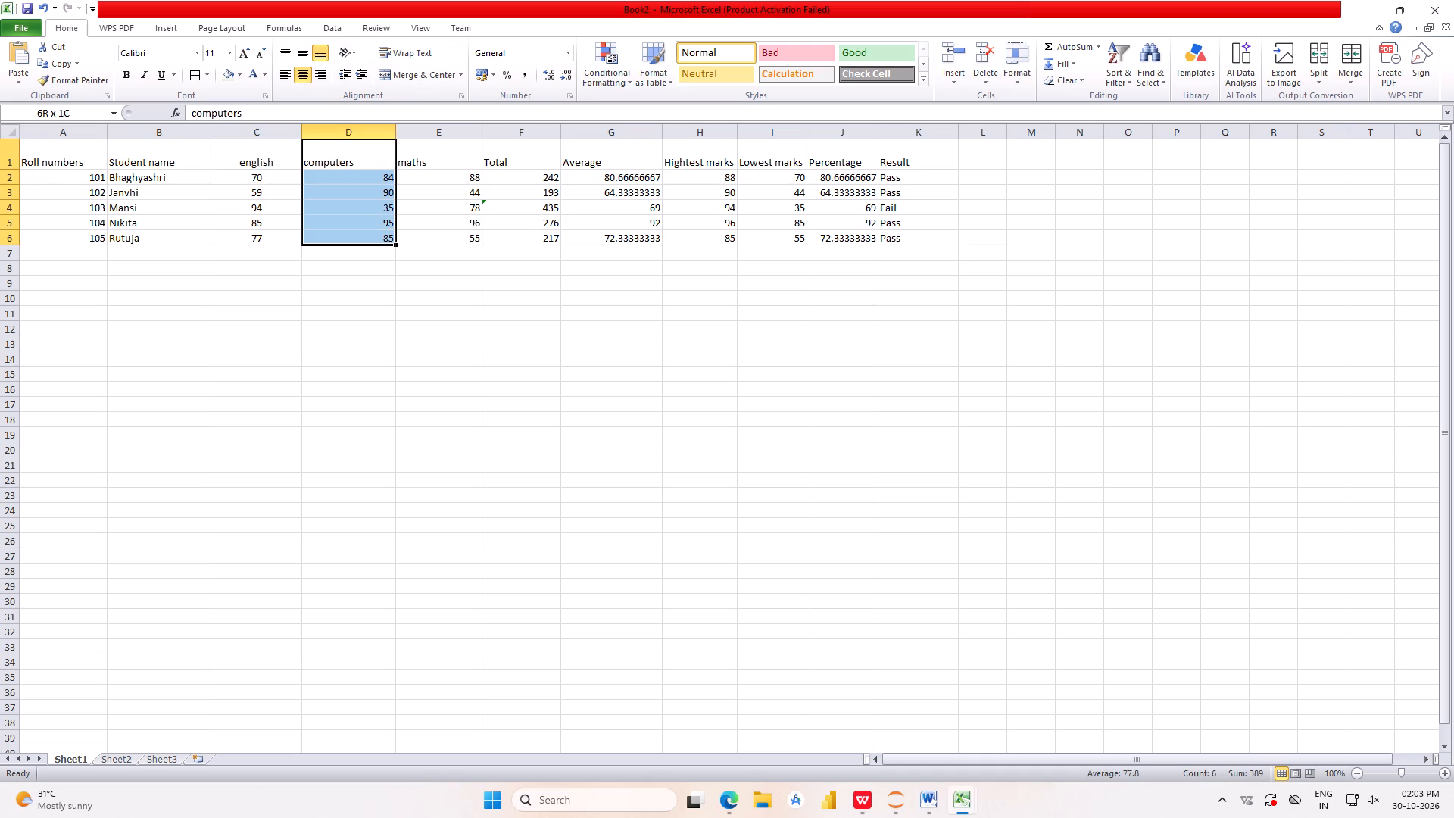
{"action": "left_click_drag", "start_coordinate": [342, 233], "coordinate": [341, 233]}
{"action": "left_click", "coordinate": [300, 77]}
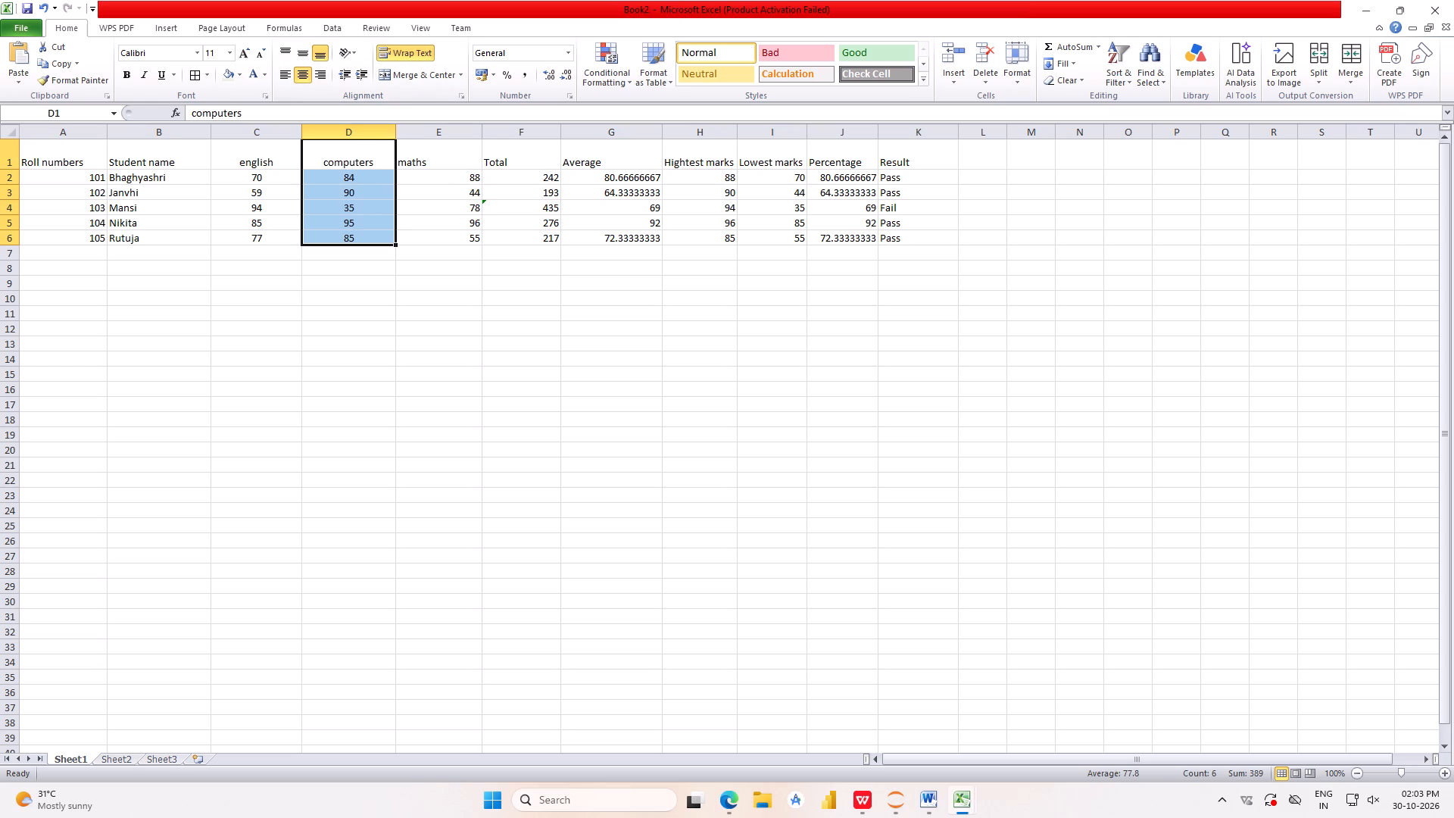
{"action": "left_click_drag", "start_coordinate": [419, 144], "coordinate": [416, 229]}
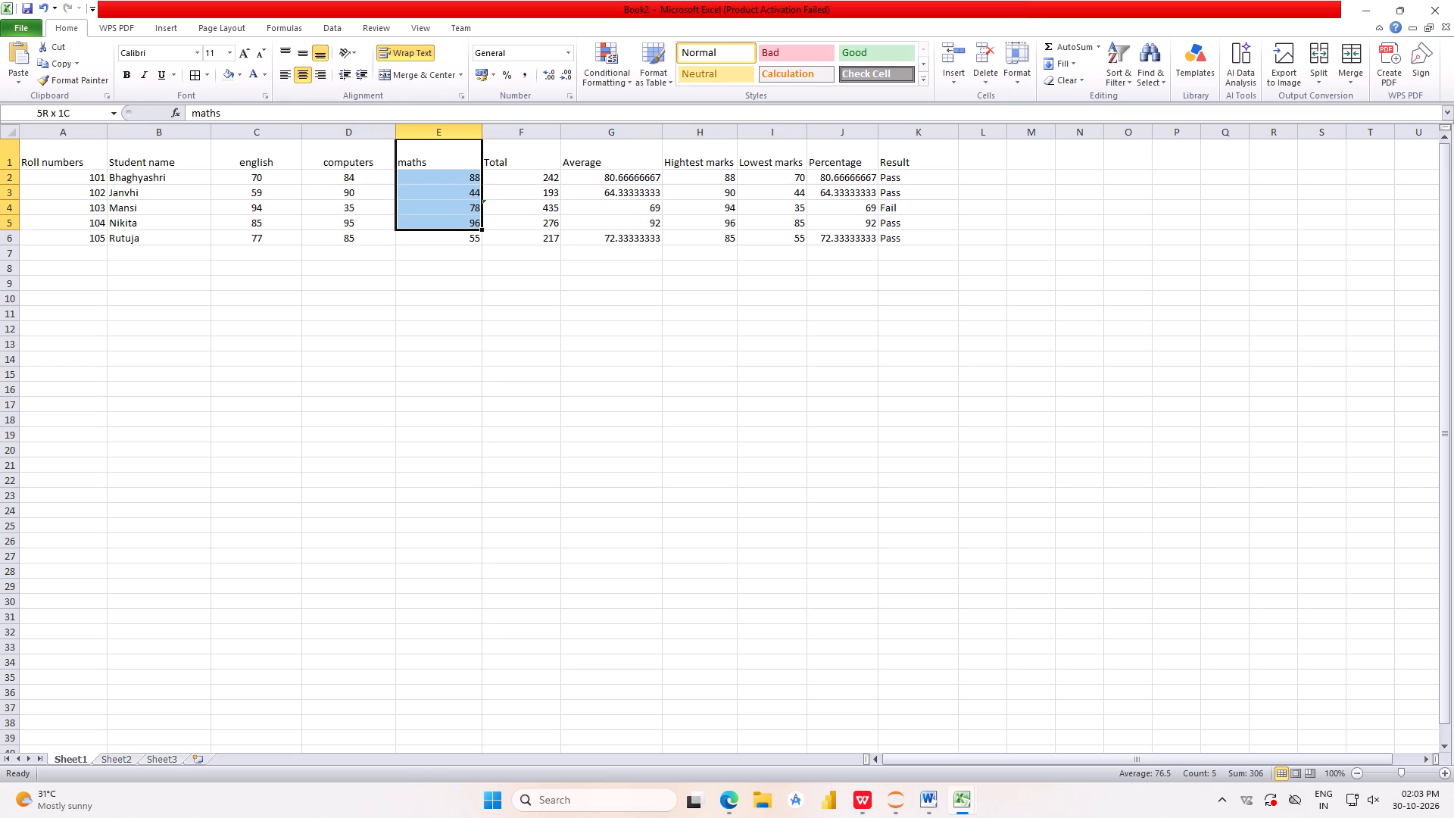
{"action": "left_click_drag", "start_coordinate": [416, 229], "coordinate": [416, 235]}
{"action": "left_click", "coordinate": [304, 78]}
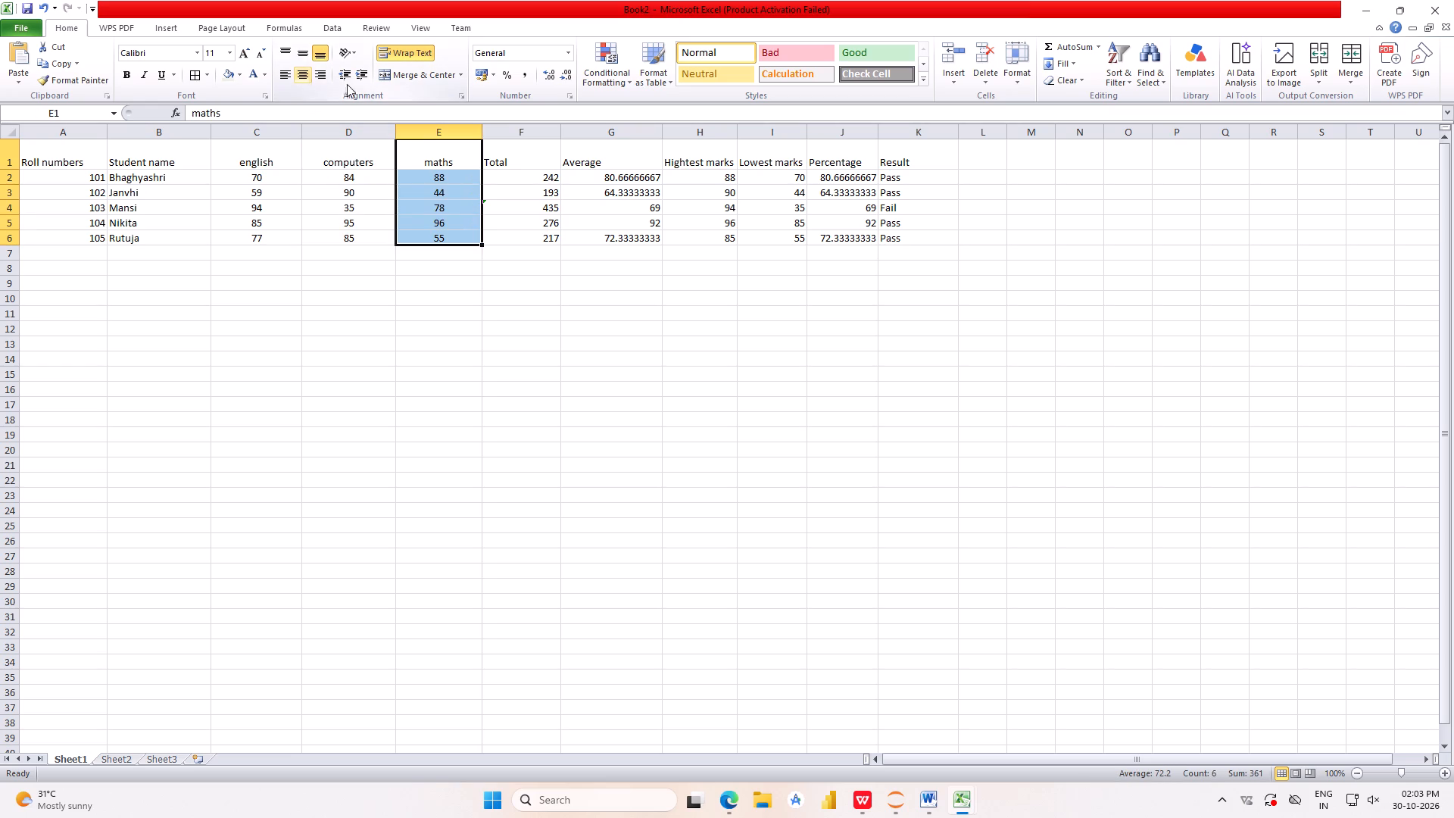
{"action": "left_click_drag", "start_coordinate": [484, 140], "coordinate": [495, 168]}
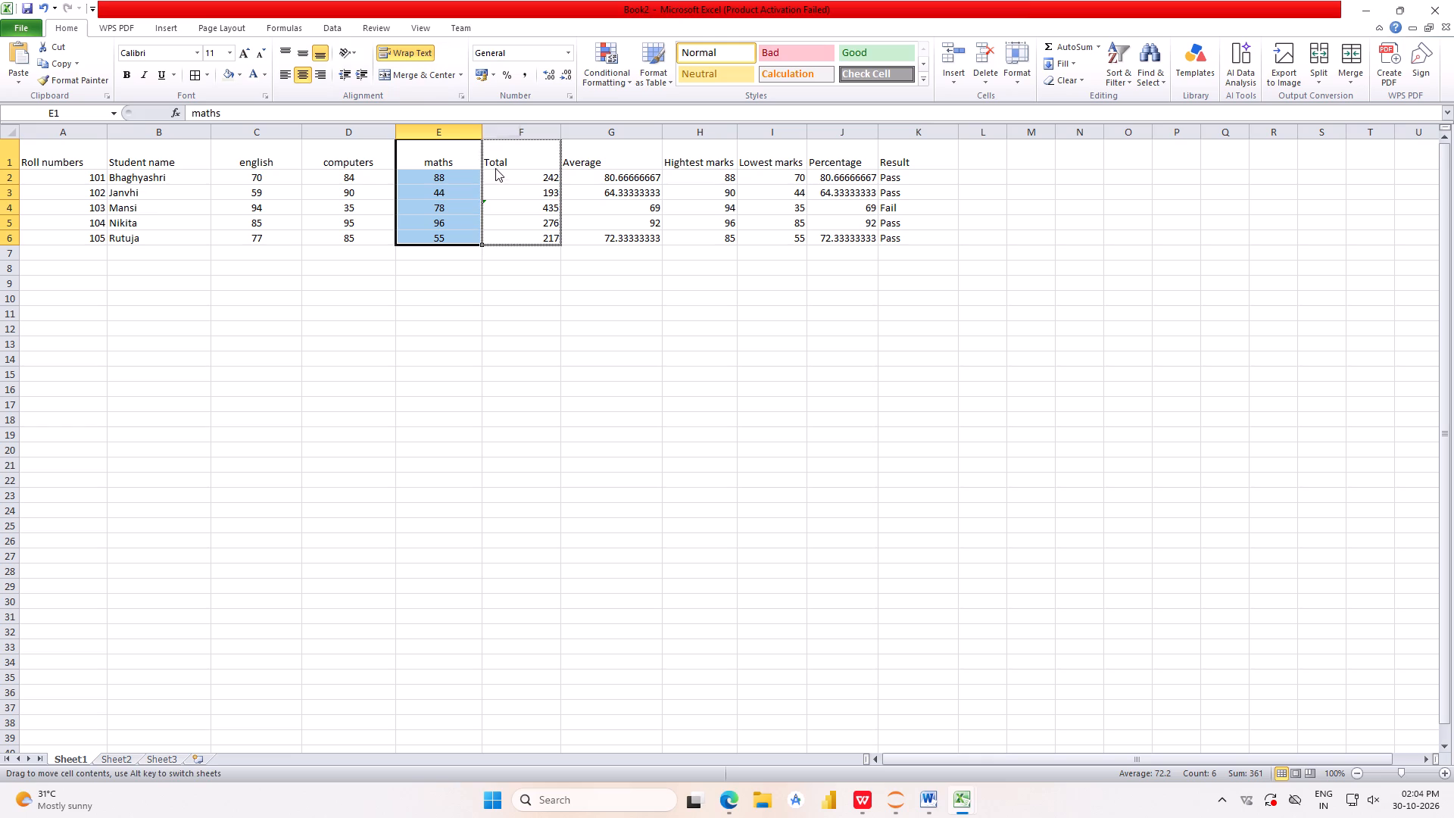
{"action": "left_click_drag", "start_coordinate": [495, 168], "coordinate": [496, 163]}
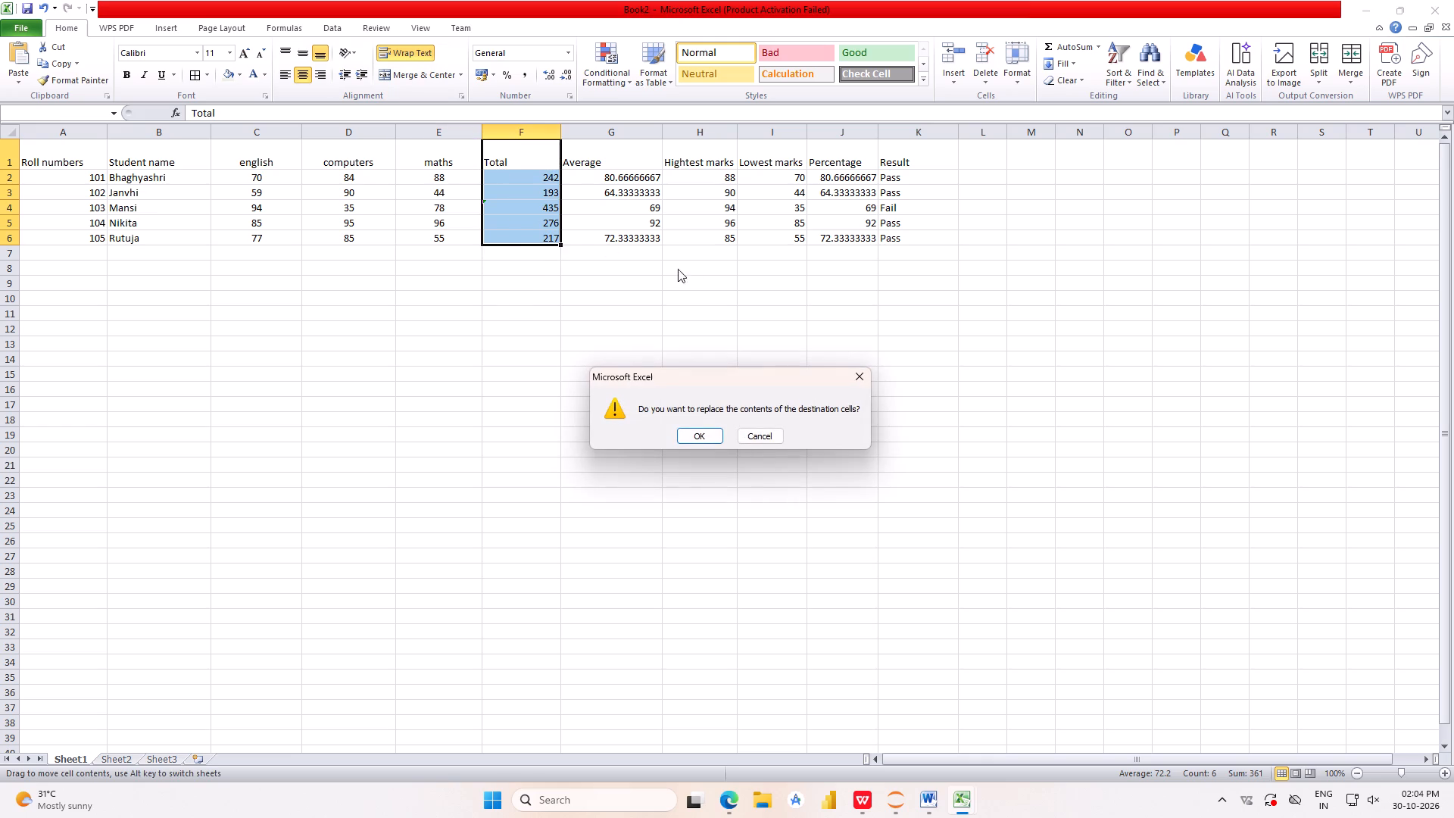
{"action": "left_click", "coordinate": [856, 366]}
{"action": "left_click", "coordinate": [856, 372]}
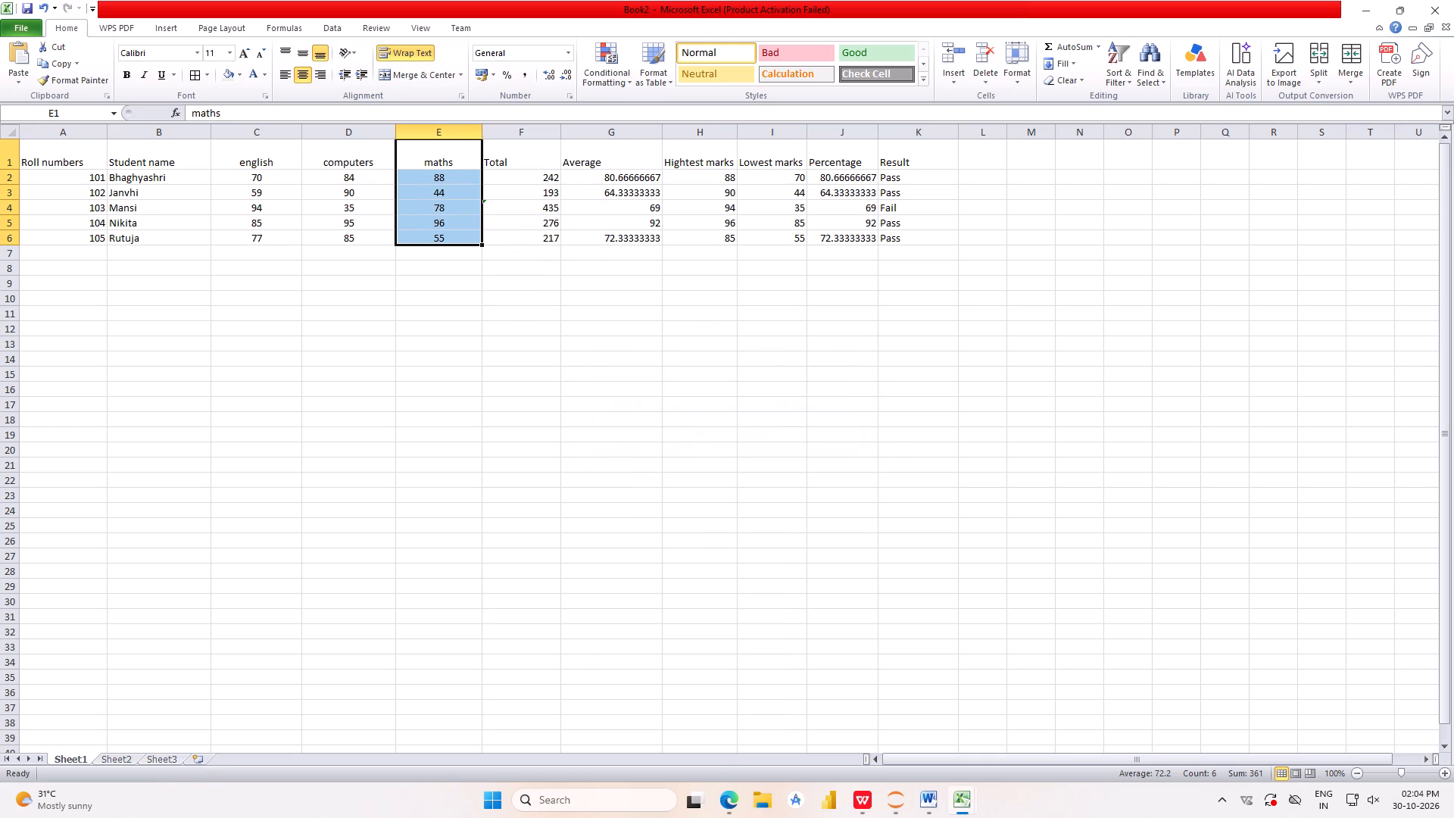
Center-align the Total column, header and values included, from F1 to F6.
{"action": "left_click", "coordinate": [492, 145]}
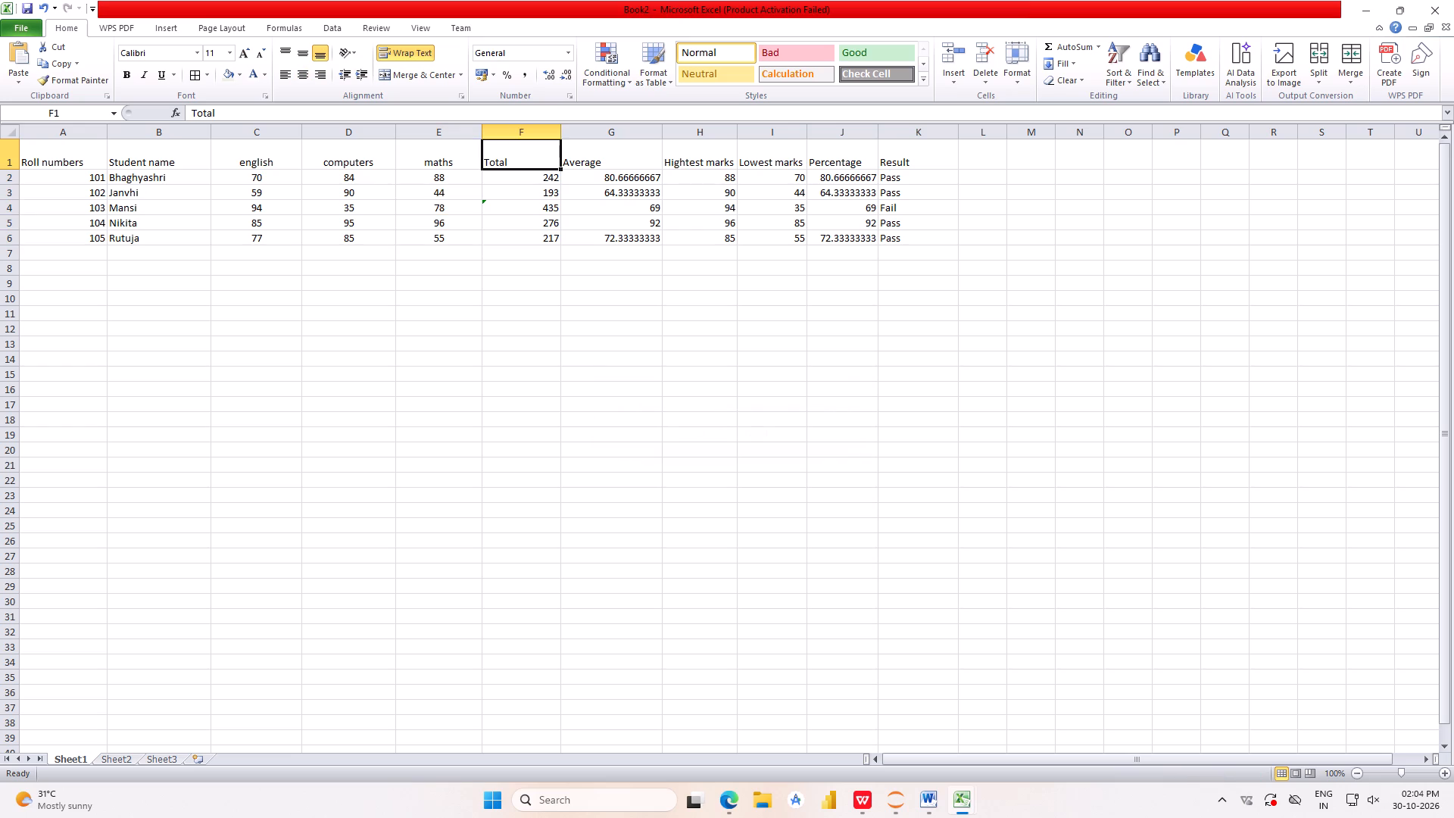
{"action": "left_click", "coordinate": [562, 174]}
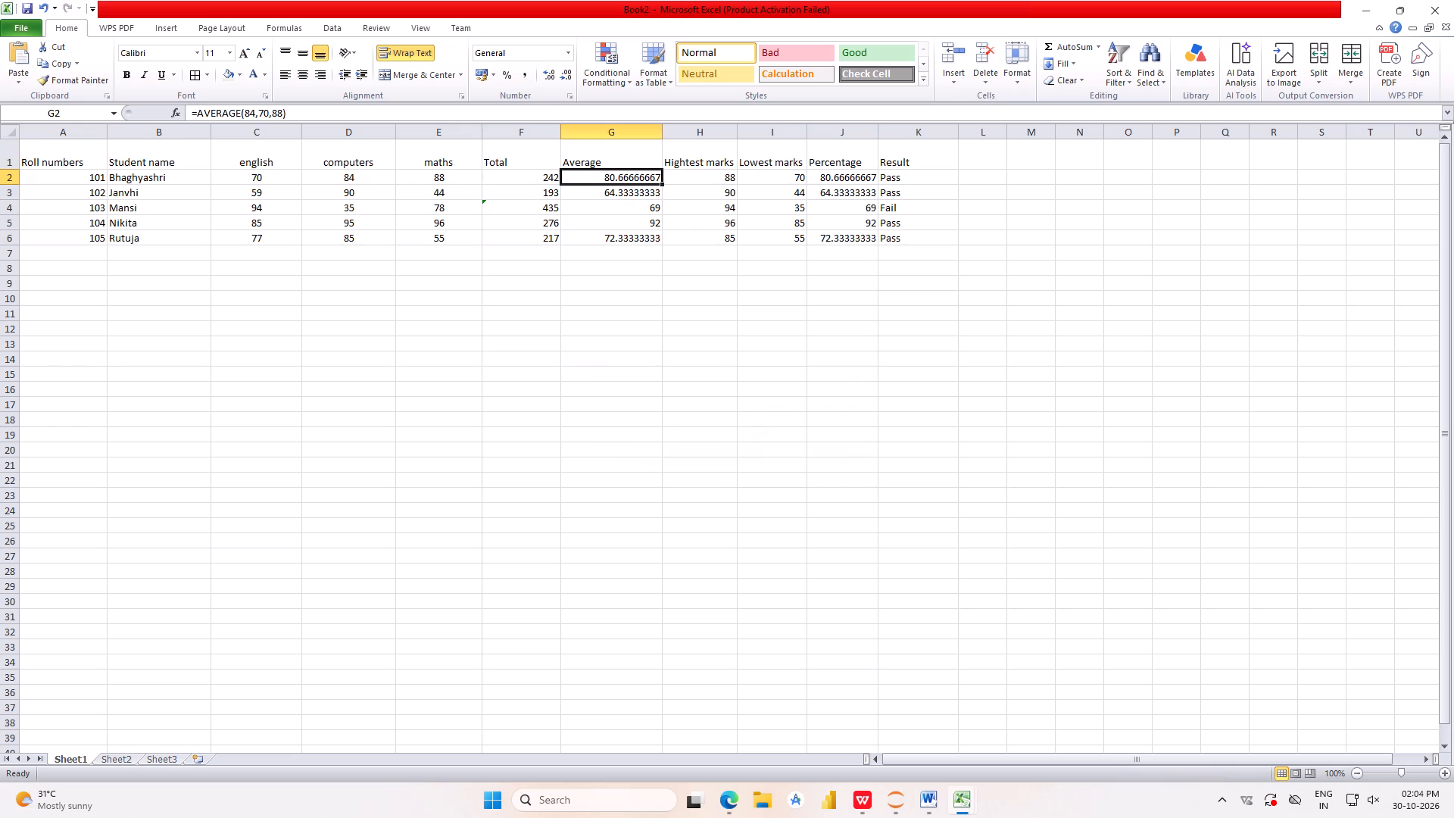
{"action": "left_click", "coordinate": [484, 145]}
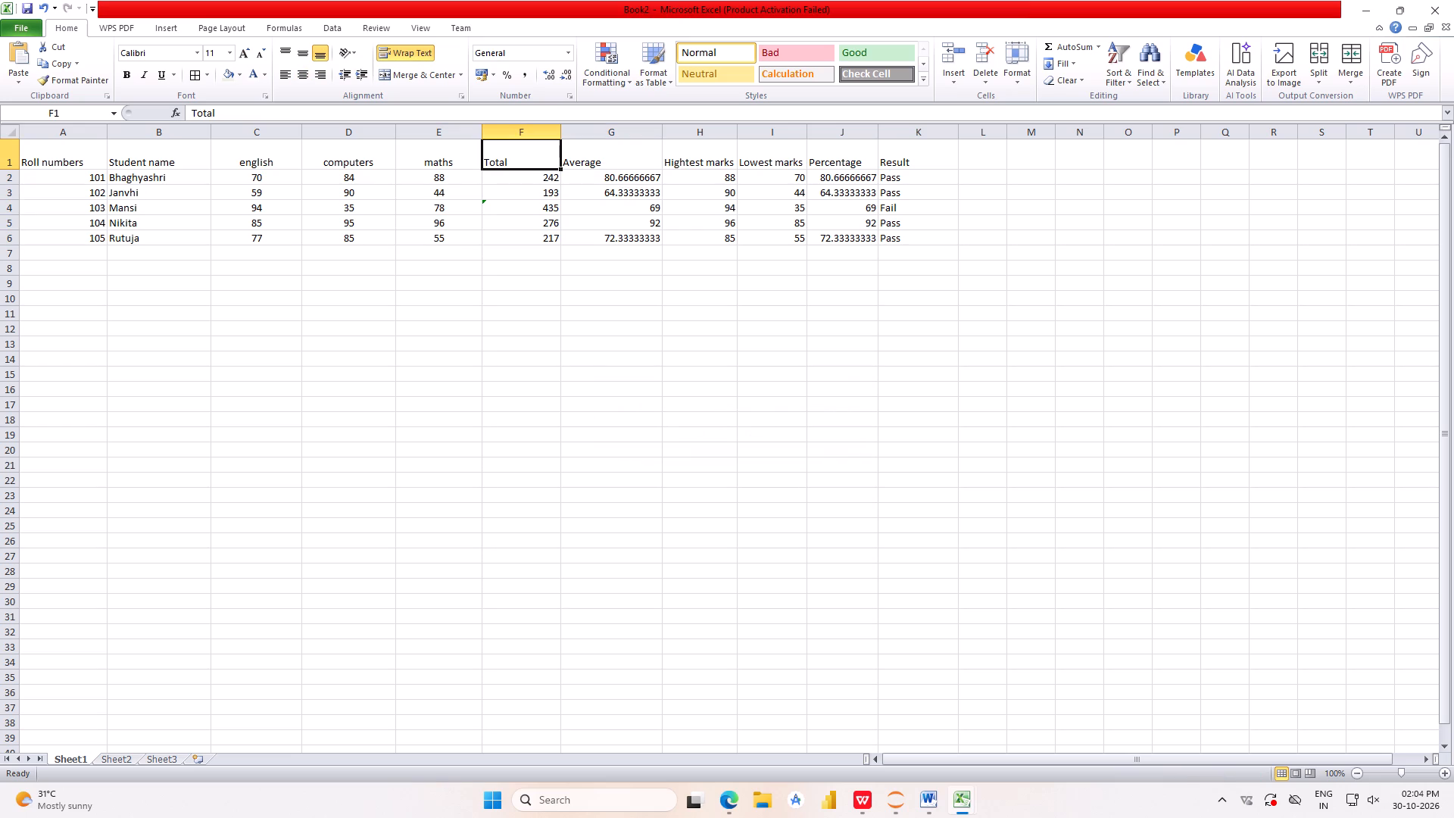
{"action": "left_click_drag", "start_coordinate": [557, 168], "coordinate": [553, 199]}
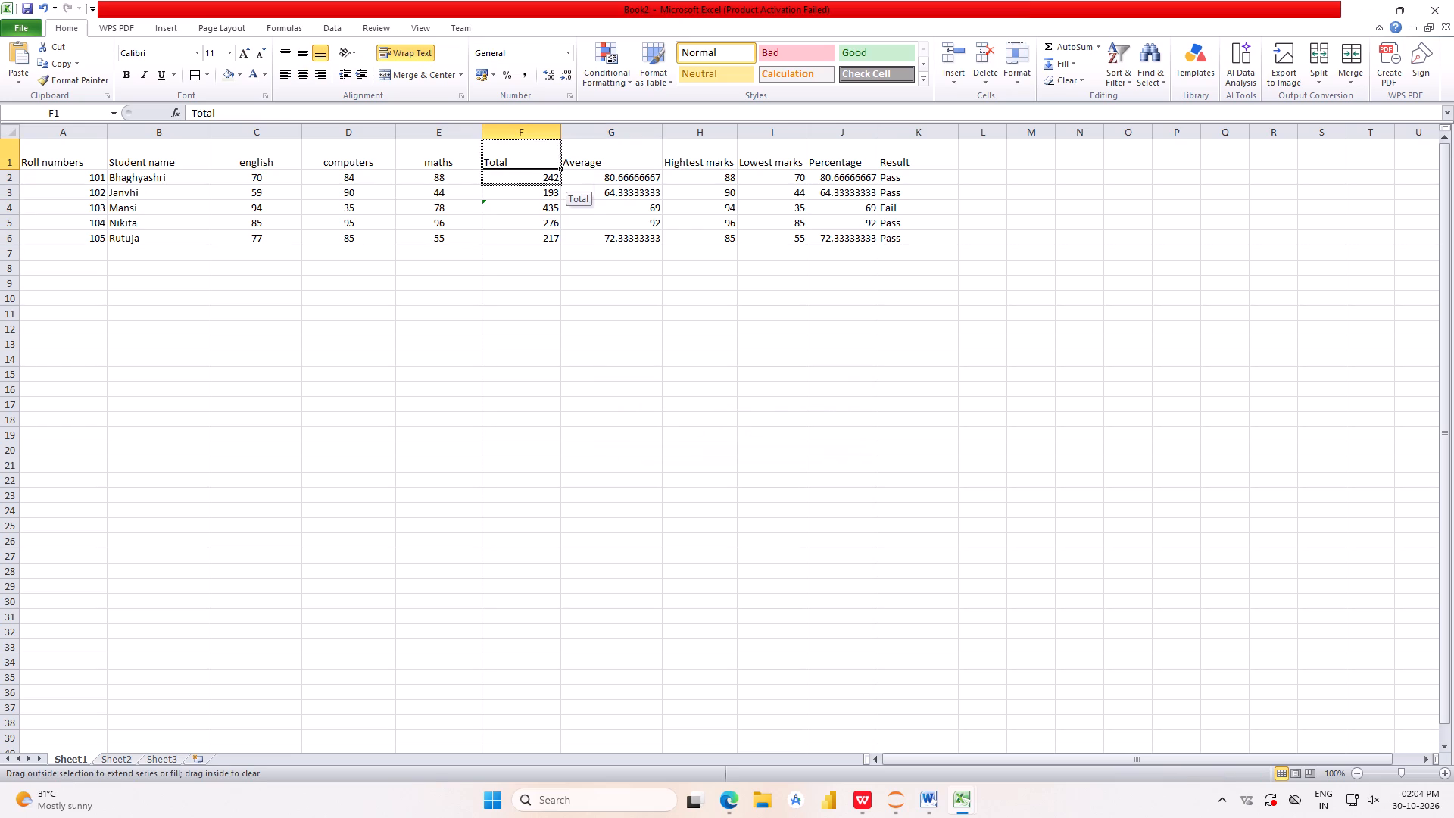
{"action": "left_click_drag", "start_coordinate": [553, 199], "coordinate": [541, 164]}
{"action": "left_click", "coordinate": [498, 145]}
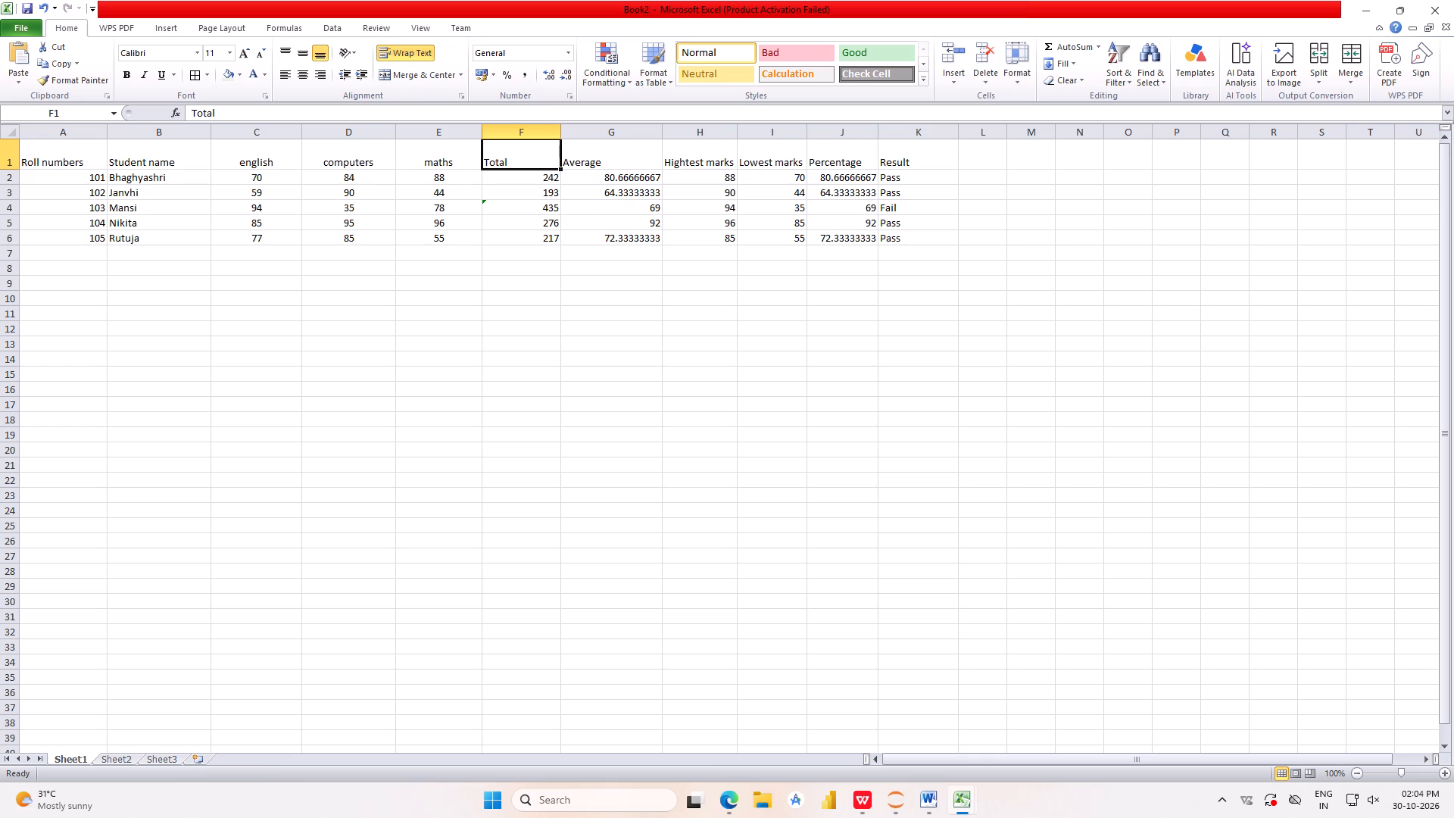
{"action": "left_click_drag", "start_coordinate": [504, 153], "coordinate": [510, 236]}
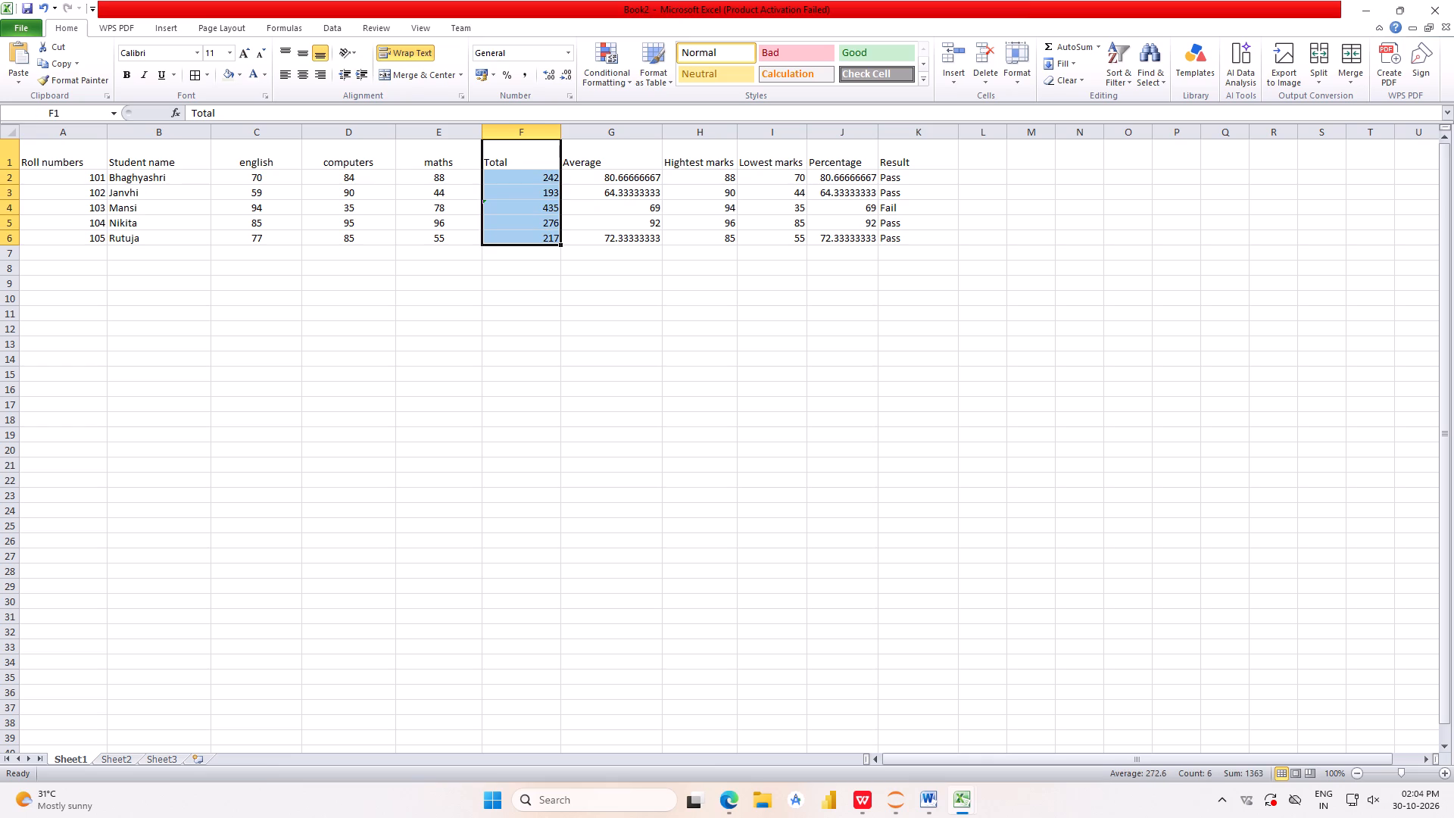
{"action": "left_click", "coordinate": [304, 78]}
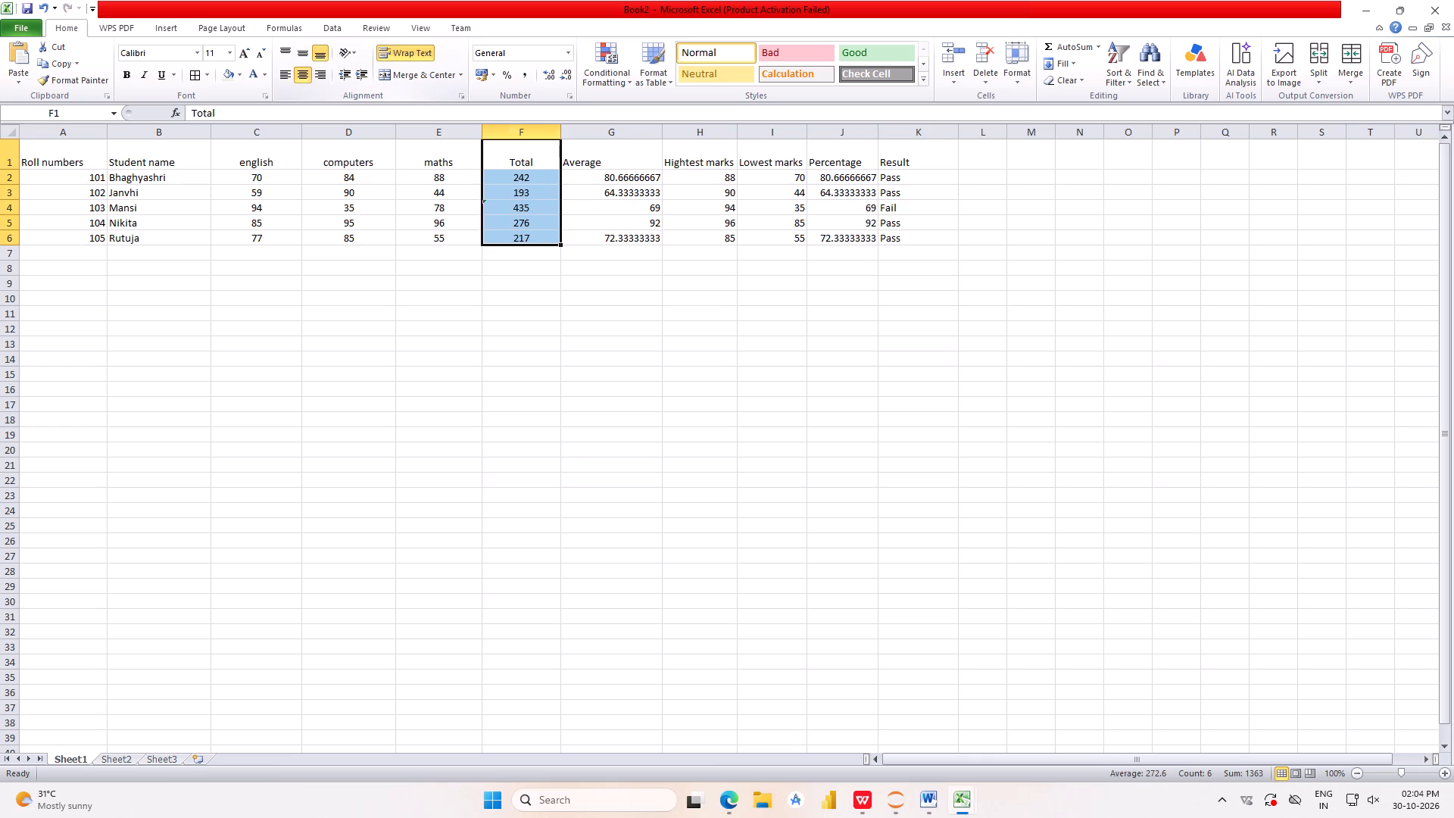
Center-align the Average column, header and values included, from G1 to G6.
{"action": "left_click", "coordinate": [570, 150]}
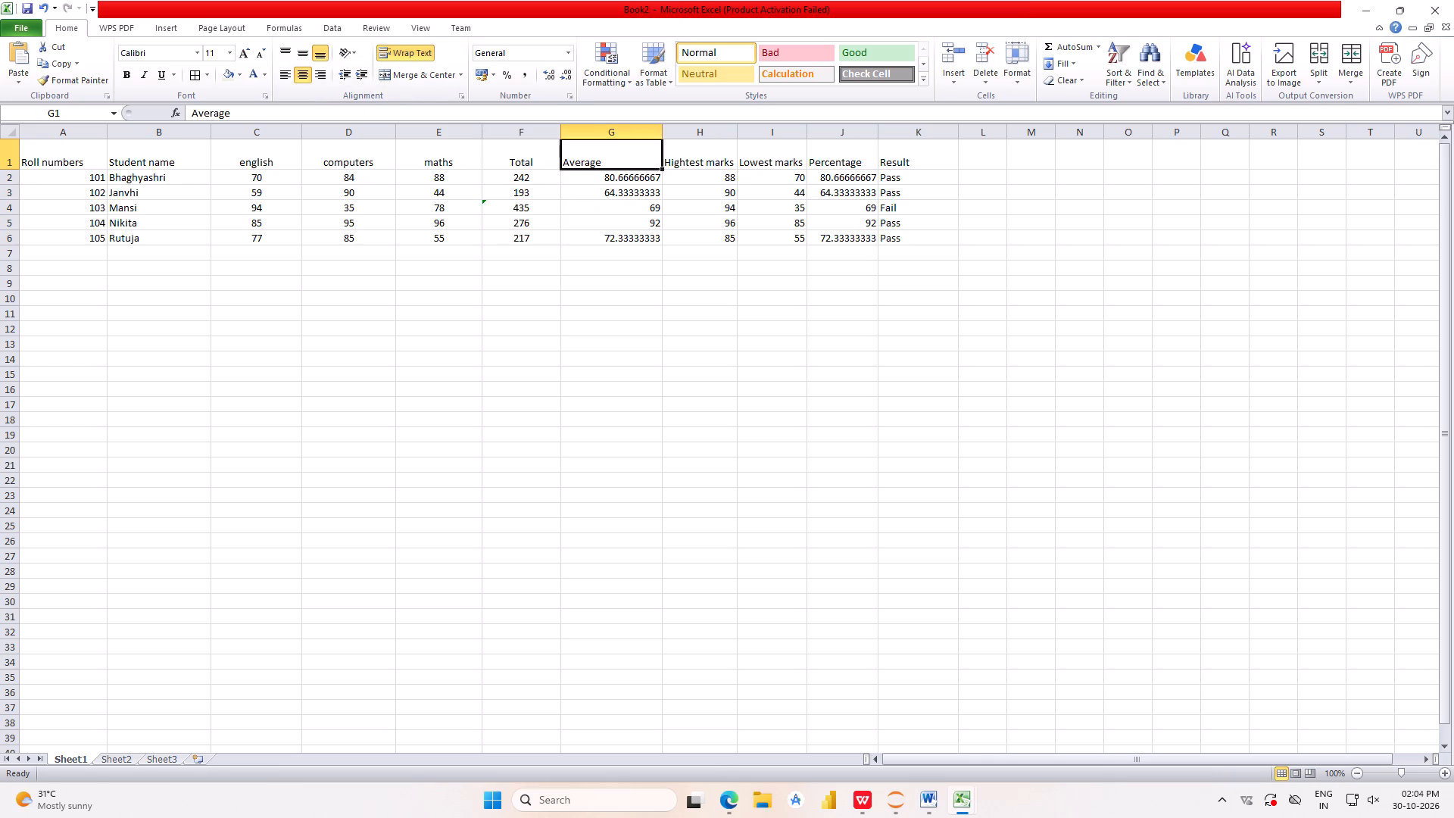
{"action": "left_click_drag", "start_coordinate": [605, 170], "coordinate": [590, 155]}
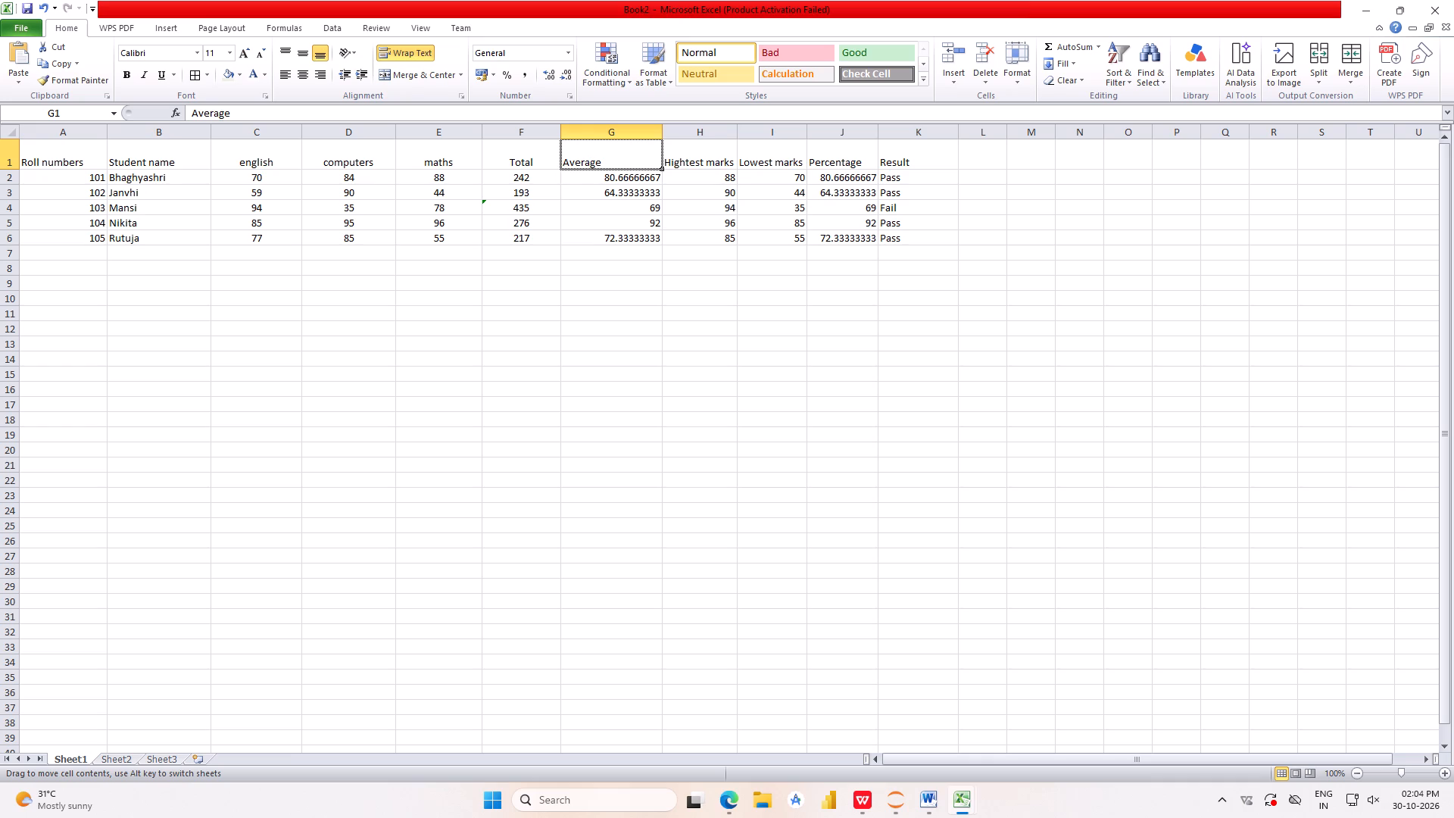
{"action": "left_click_drag", "start_coordinate": [662, 172], "coordinate": [658, 191]}
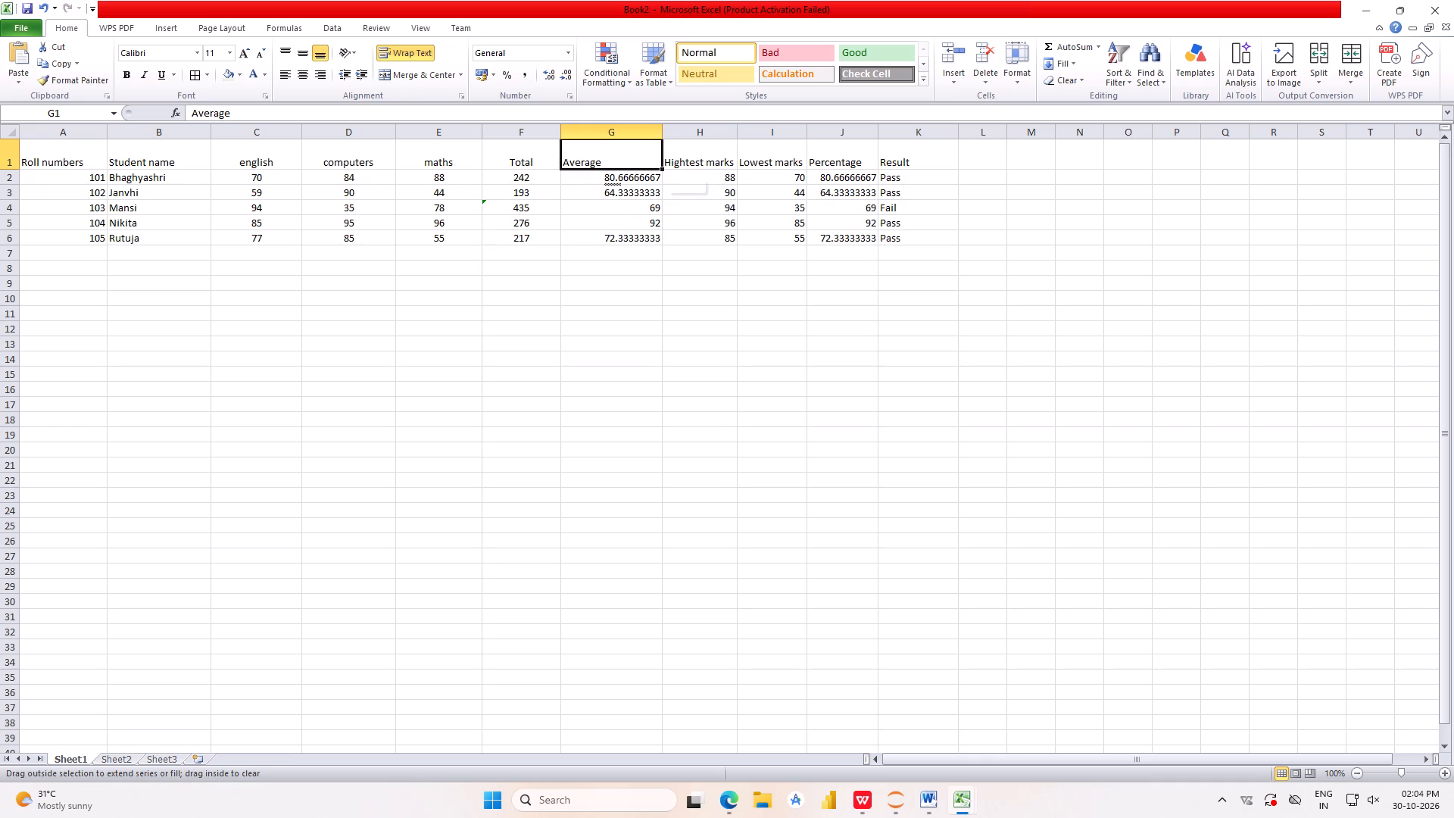
{"action": "left_click_drag", "start_coordinate": [658, 191], "coordinate": [647, 159]}
{"action": "left_click_drag", "start_coordinate": [658, 164], "coordinate": [658, 179]}
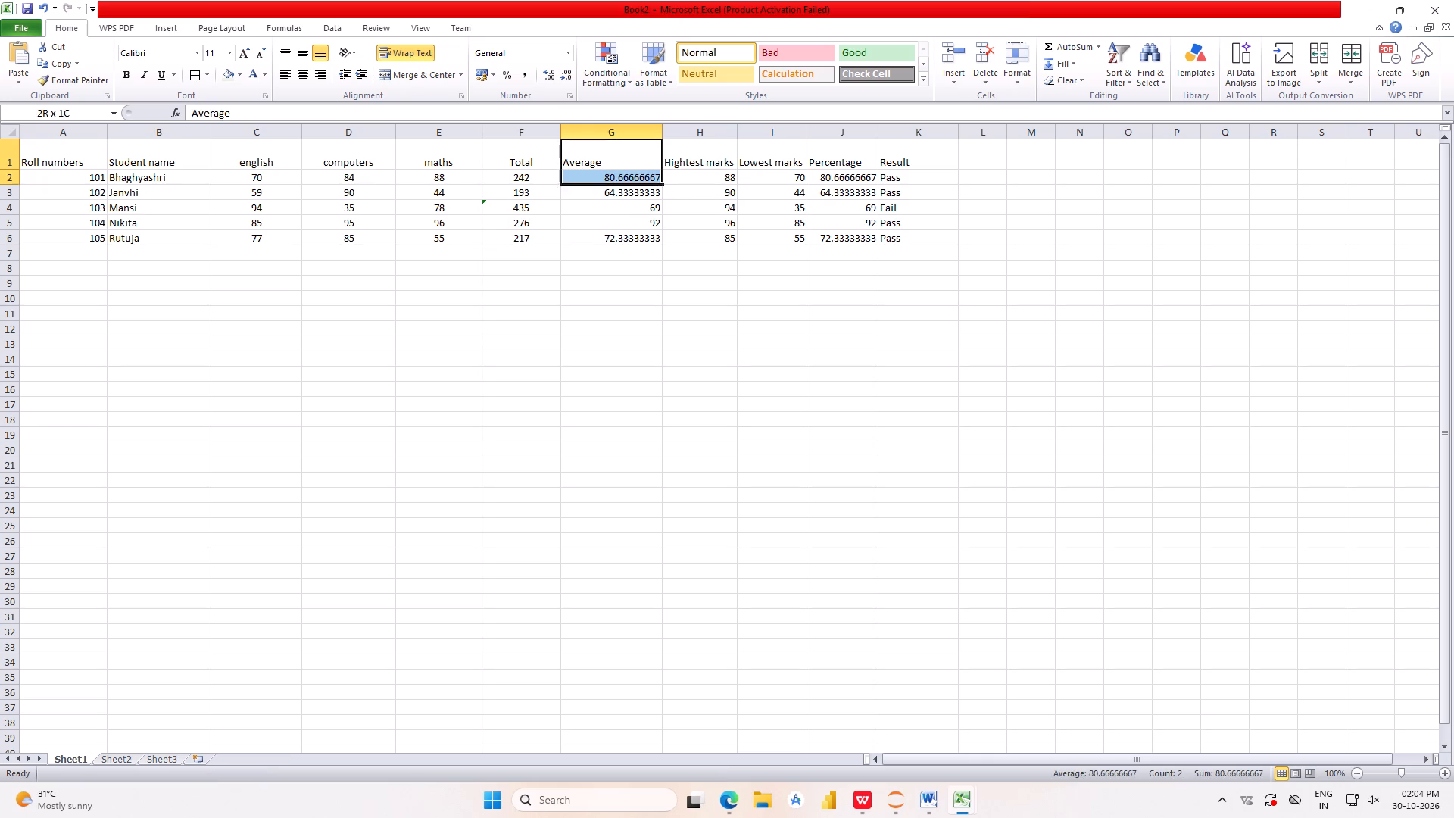
{"action": "left_click_drag", "start_coordinate": [658, 179], "coordinate": [657, 233]}
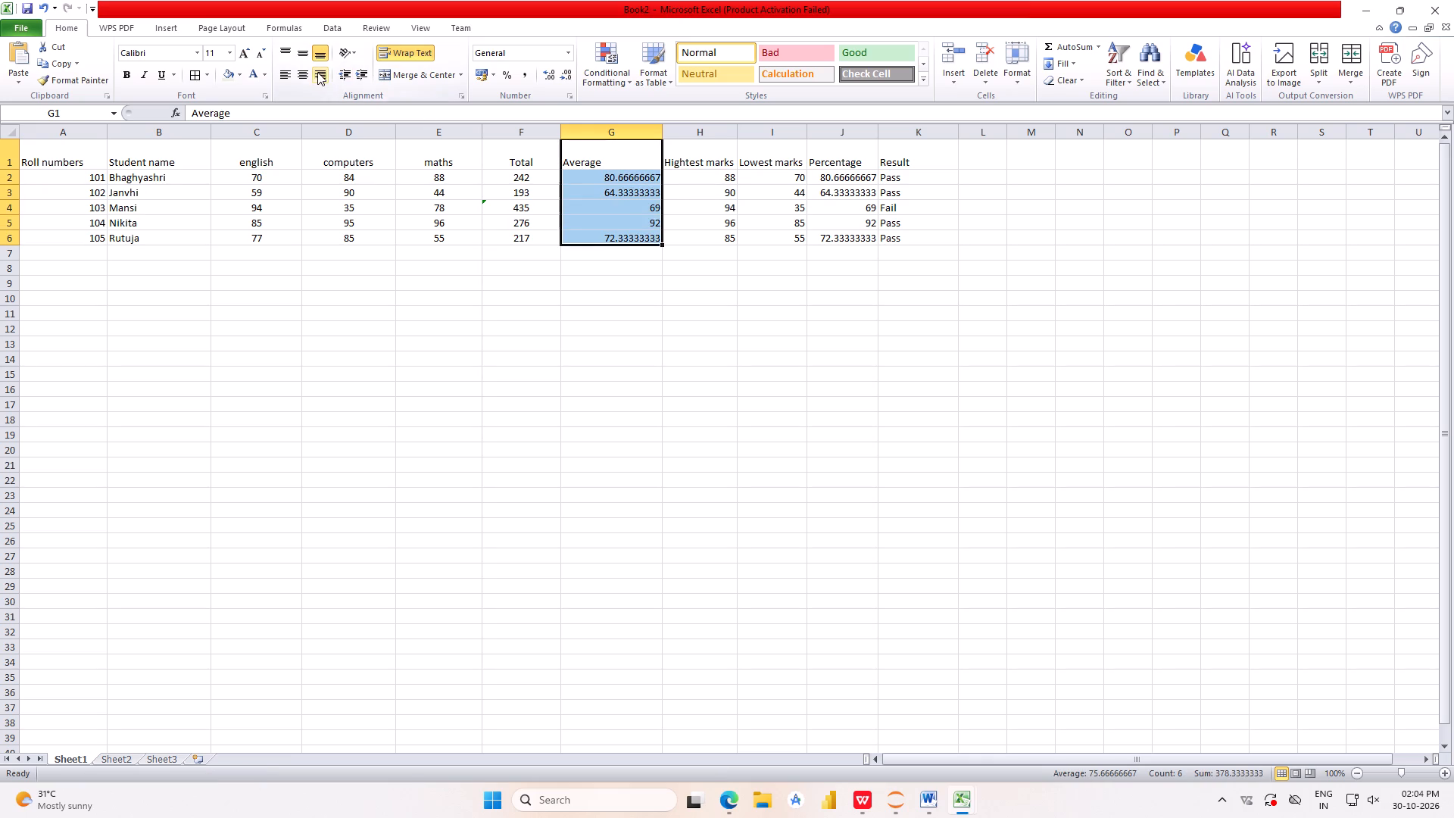
{"action": "left_click", "coordinate": [304, 72]}
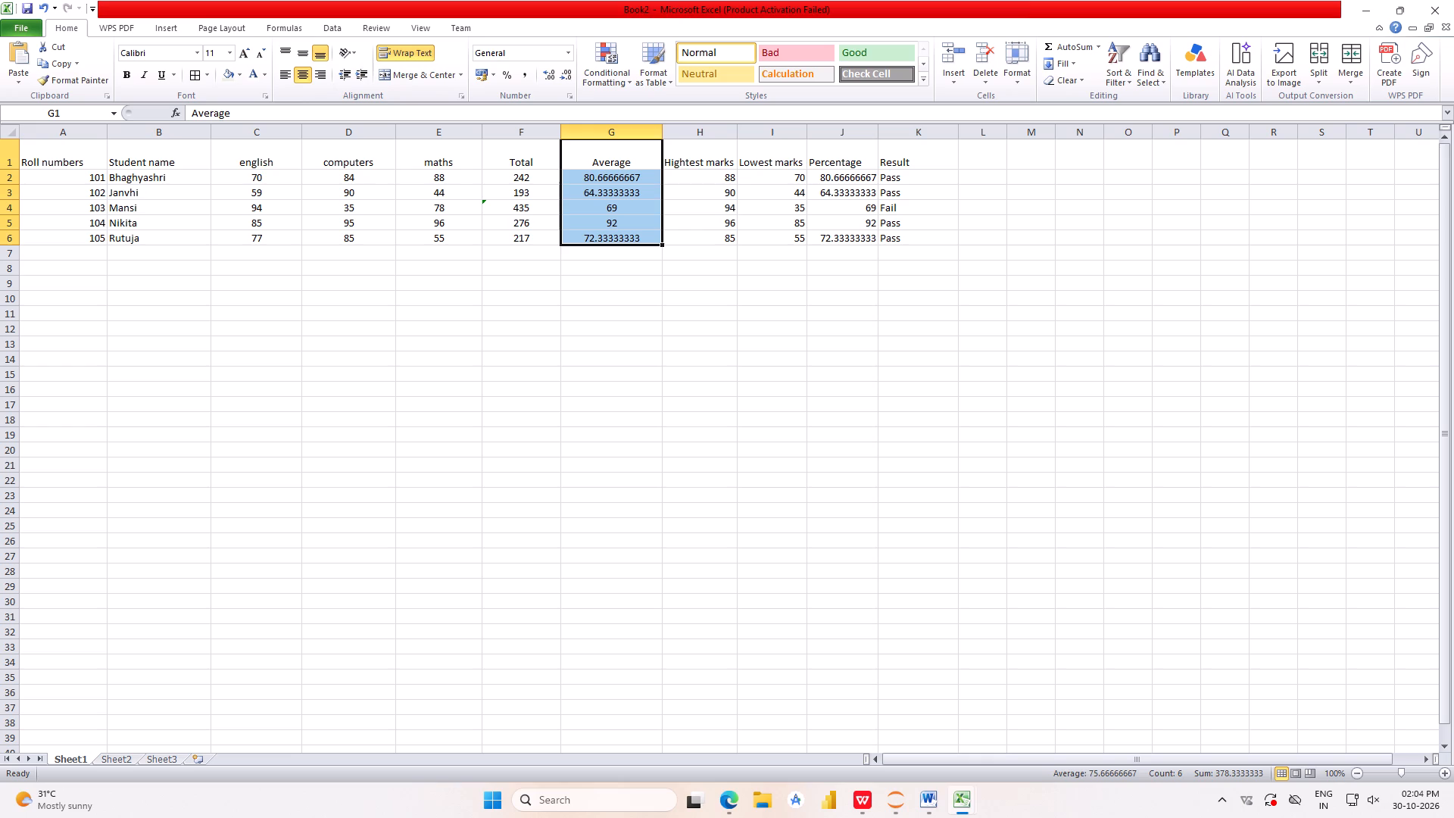
Center-align the Hightest marks column, header and values included, from H1 to H6.
{"action": "left_click", "coordinate": [697, 155]}
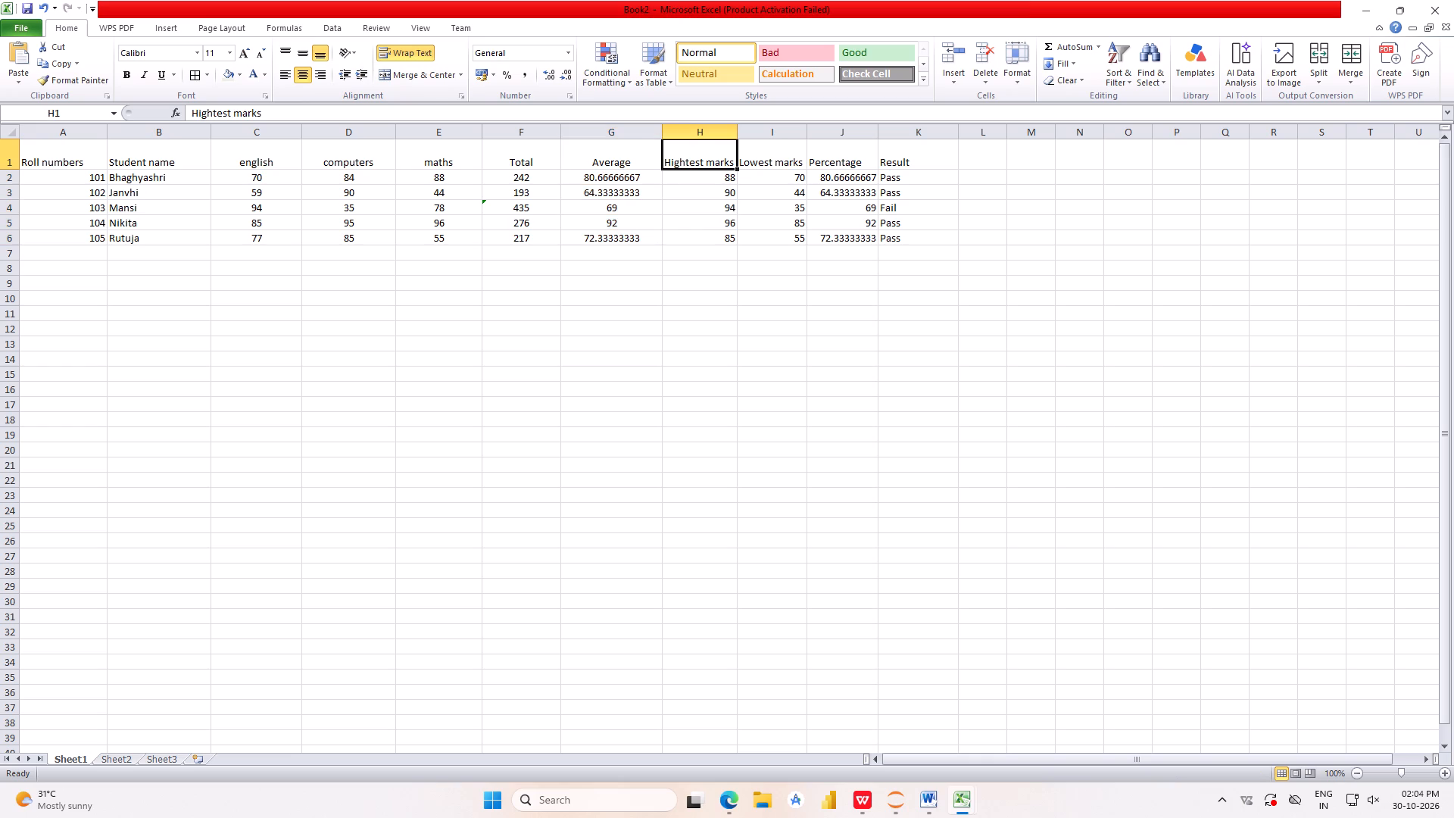
{"action": "left_click_drag", "start_coordinate": [713, 165], "coordinate": [710, 236]}
{"action": "left_click", "coordinate": [298, 73]}
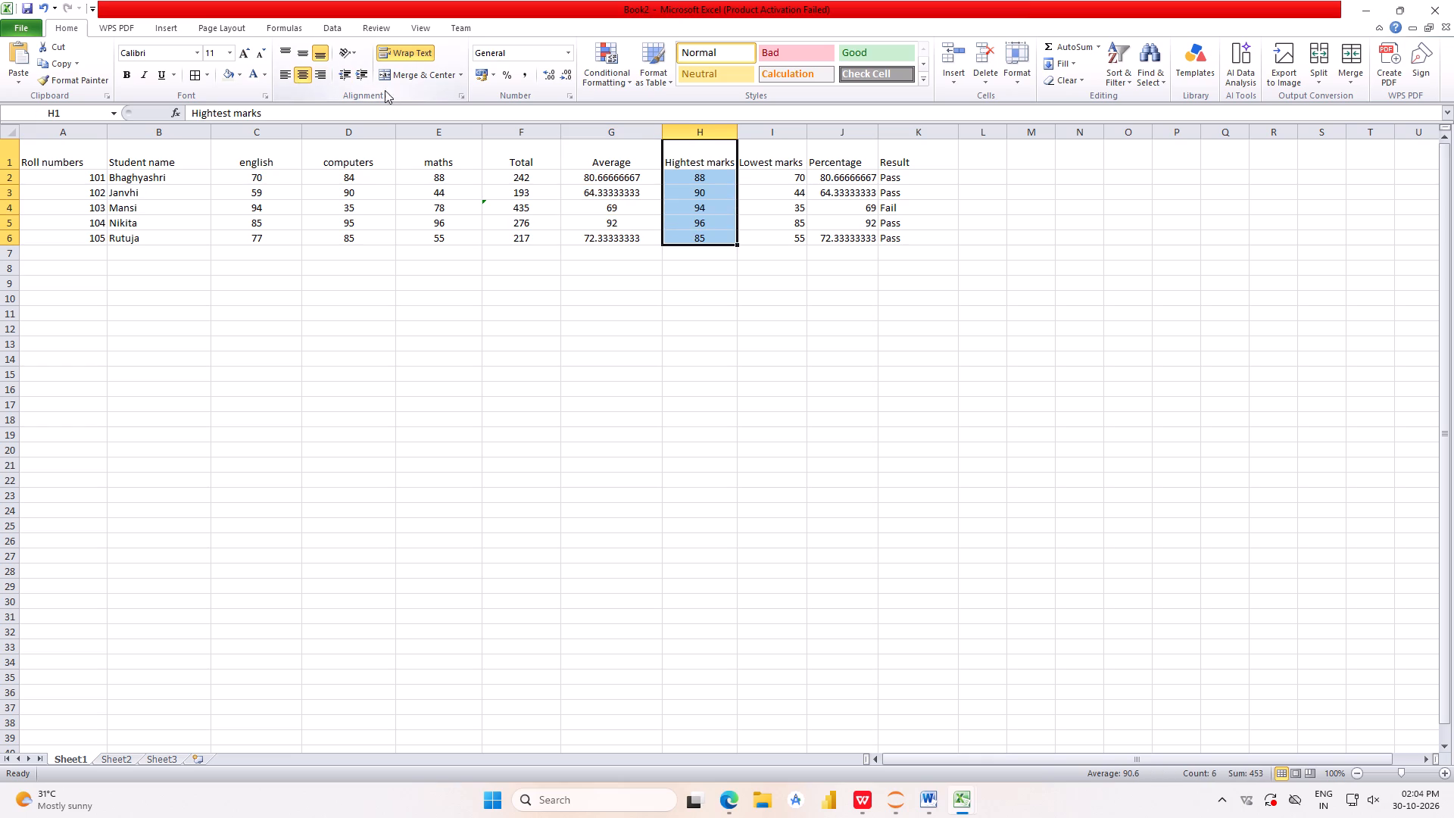
Replace the header text in I1 with "Lowest MARK".
{"action": "left_click", "coordinate": [754, 155]}
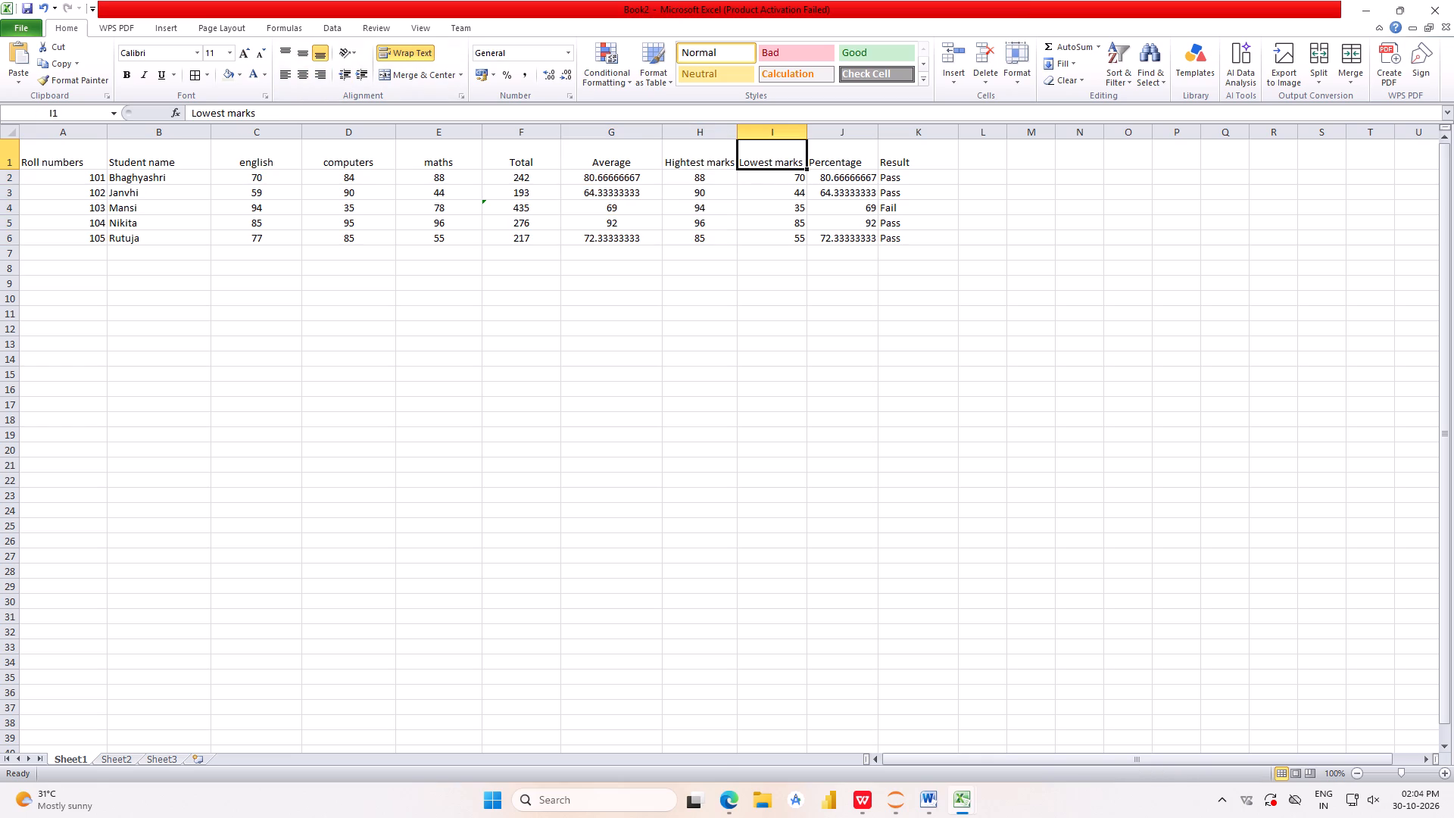
{"action": "left_click_drag", "start_coordinate": [768, 167], "coordinate": [757, 166]}
{"action": "left_click_drag", "start_coordinate": [804, 167], "coordinate": [791, 160]}
{"action": "left_click_drag", "start_coordinate": [805, 166], "coordinate": [795, 148]}
{"action": "key", "text": "l"}
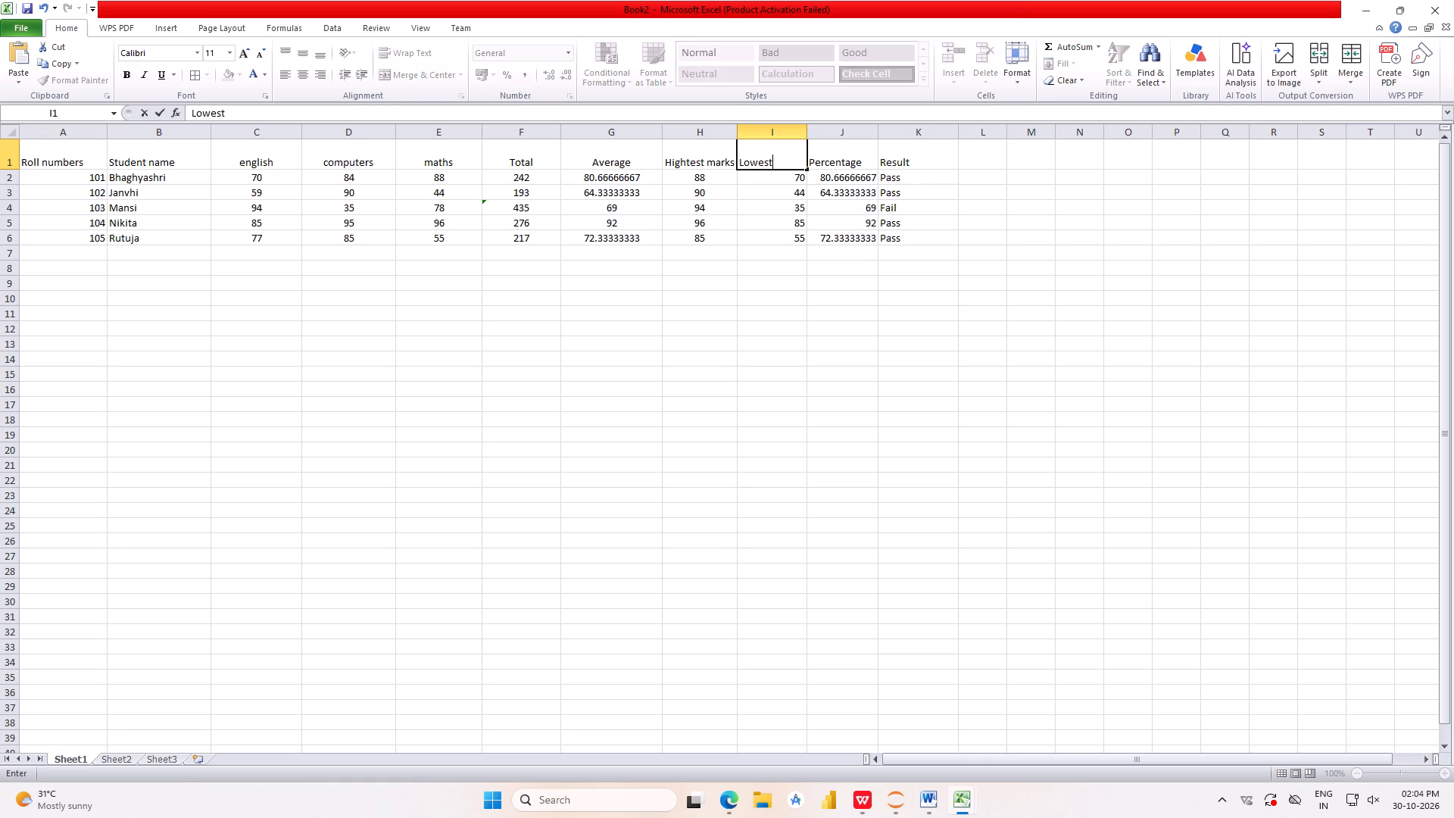
{"action": "key", "text": "space"}
{"action": "type", "text": "MARK"}
Start saving the new workbook and choose the Desktop as its location.
{"action": "left_click", "coordinate": [9, 23]}
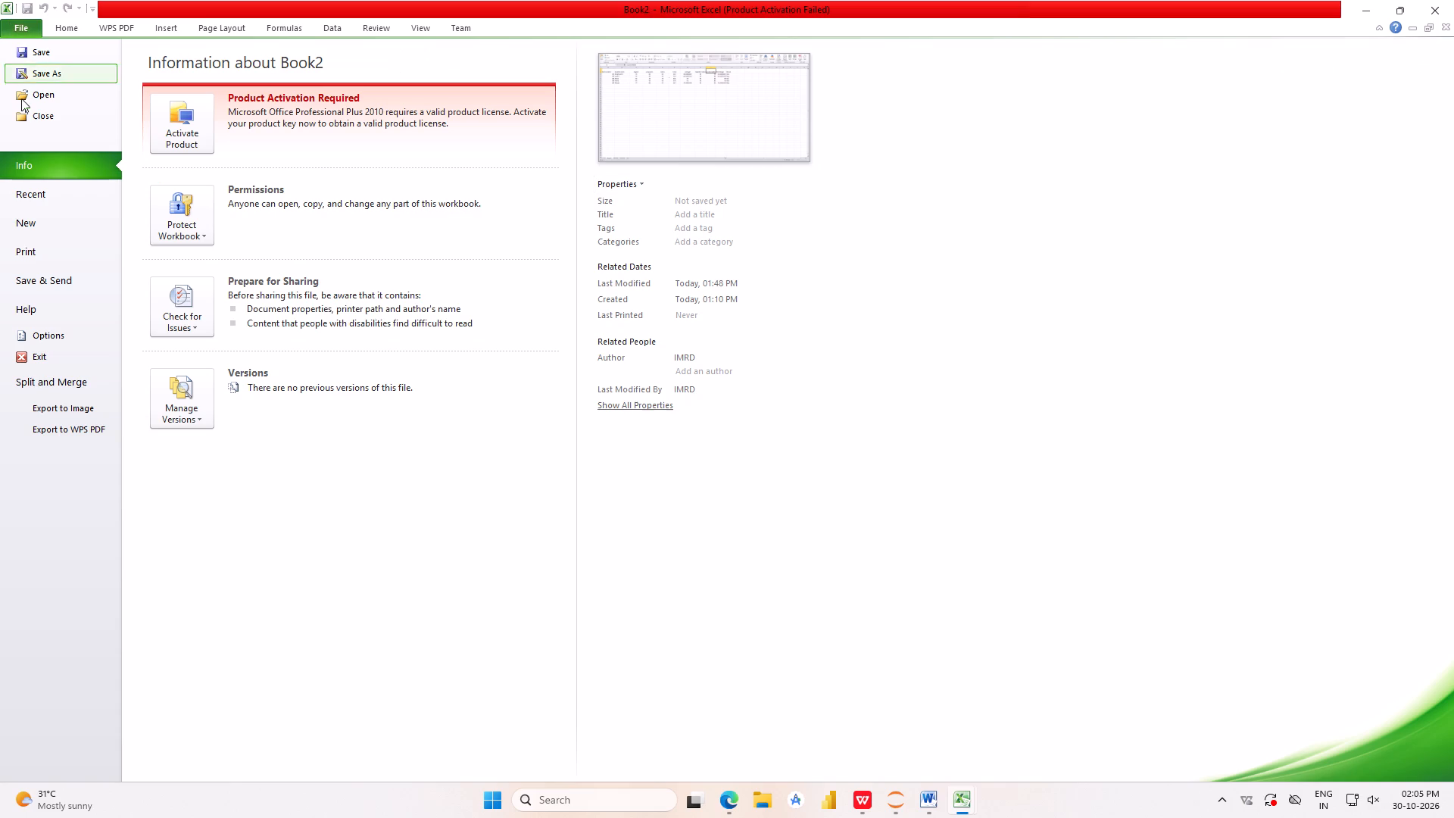
{"action": "left_click", "coordinate": [56, 52]}
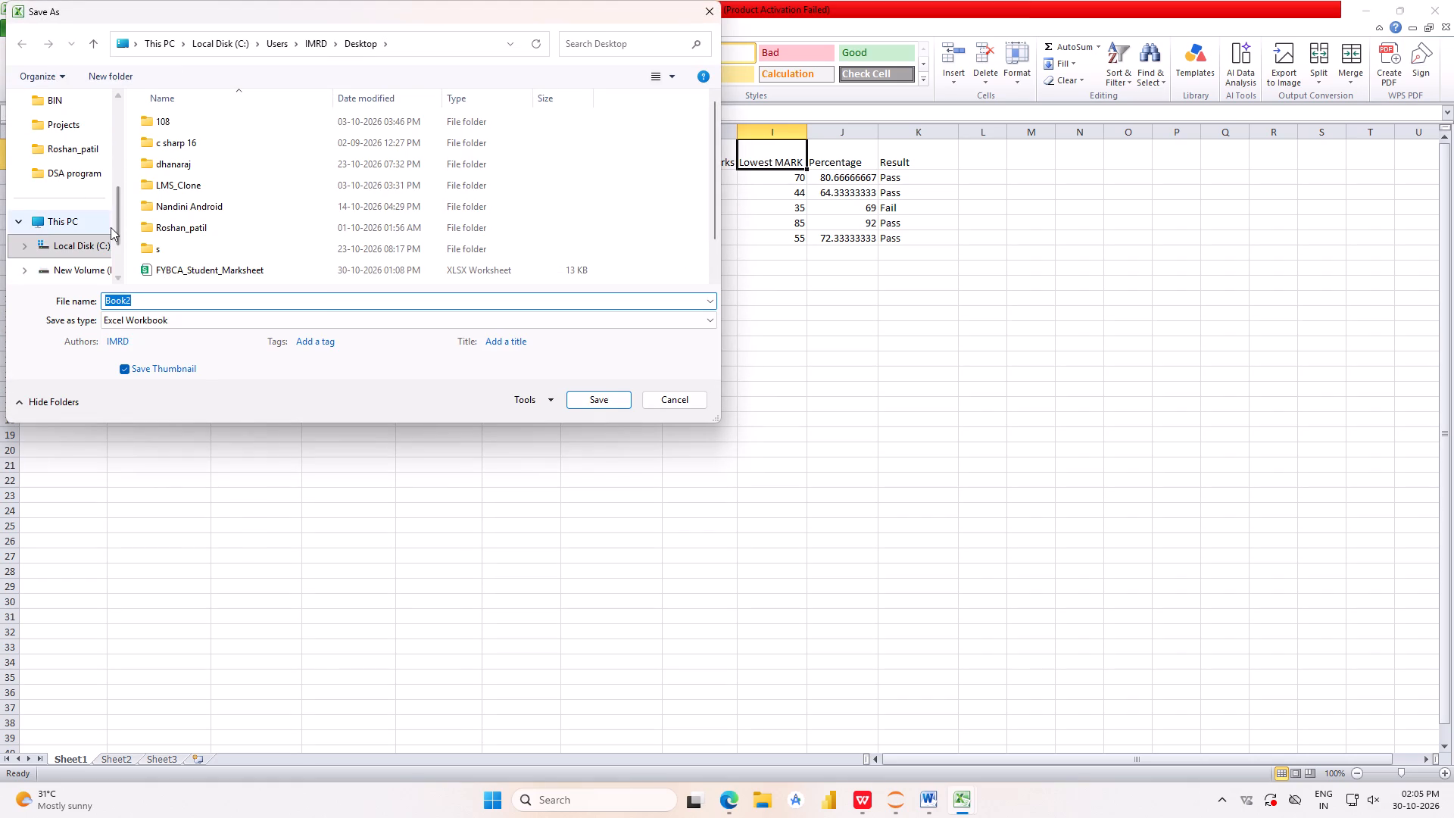
{"action": "left_click_drag", "start_coordinate": [114, 241], "coordinate": [126, 257]}
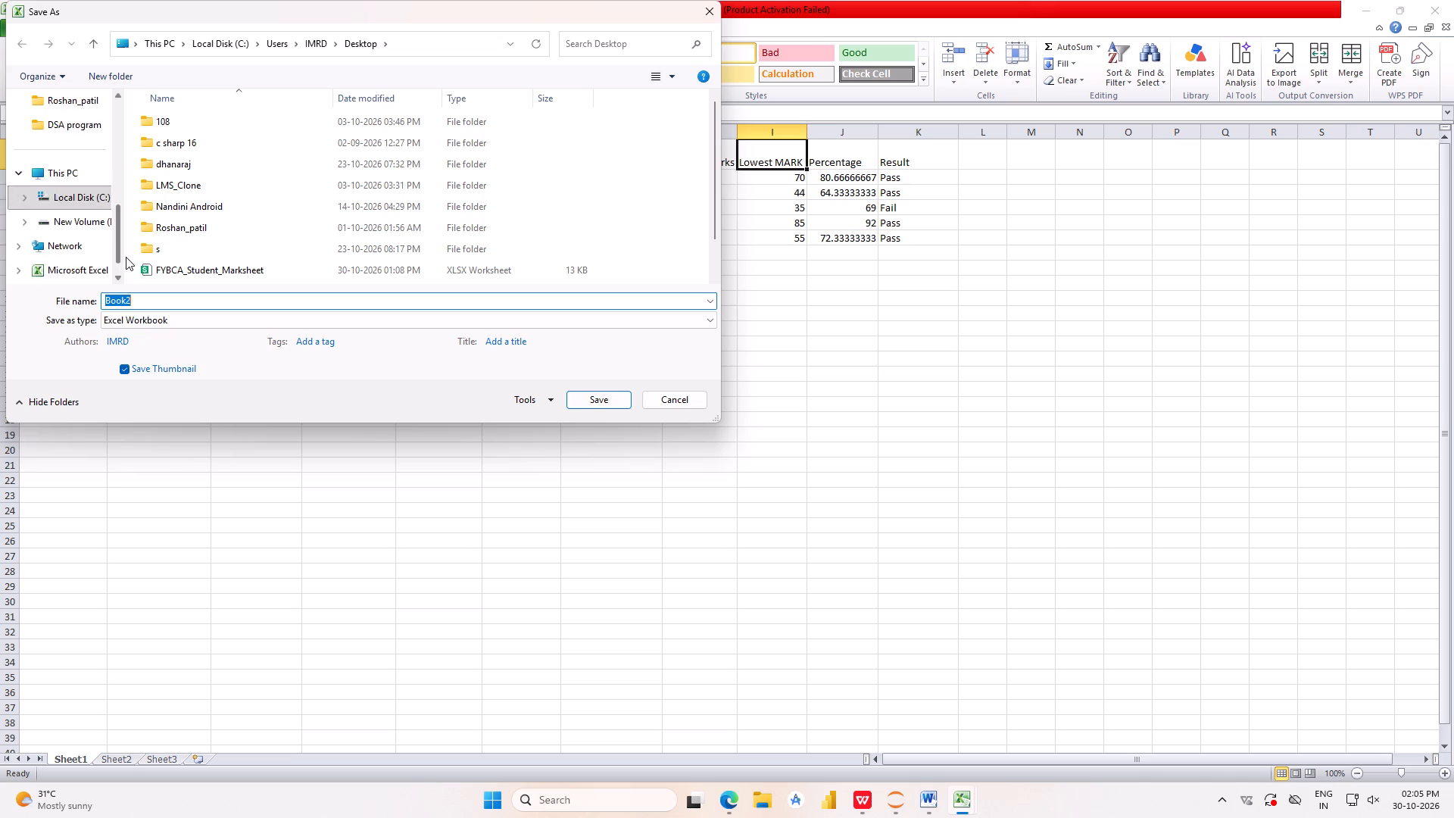
{"action": "left_click_drag", "start_coordinate": [126, 257], "coordinate": [124, 172]}
{"action": "left_click", "coordinate": [91, 158]}
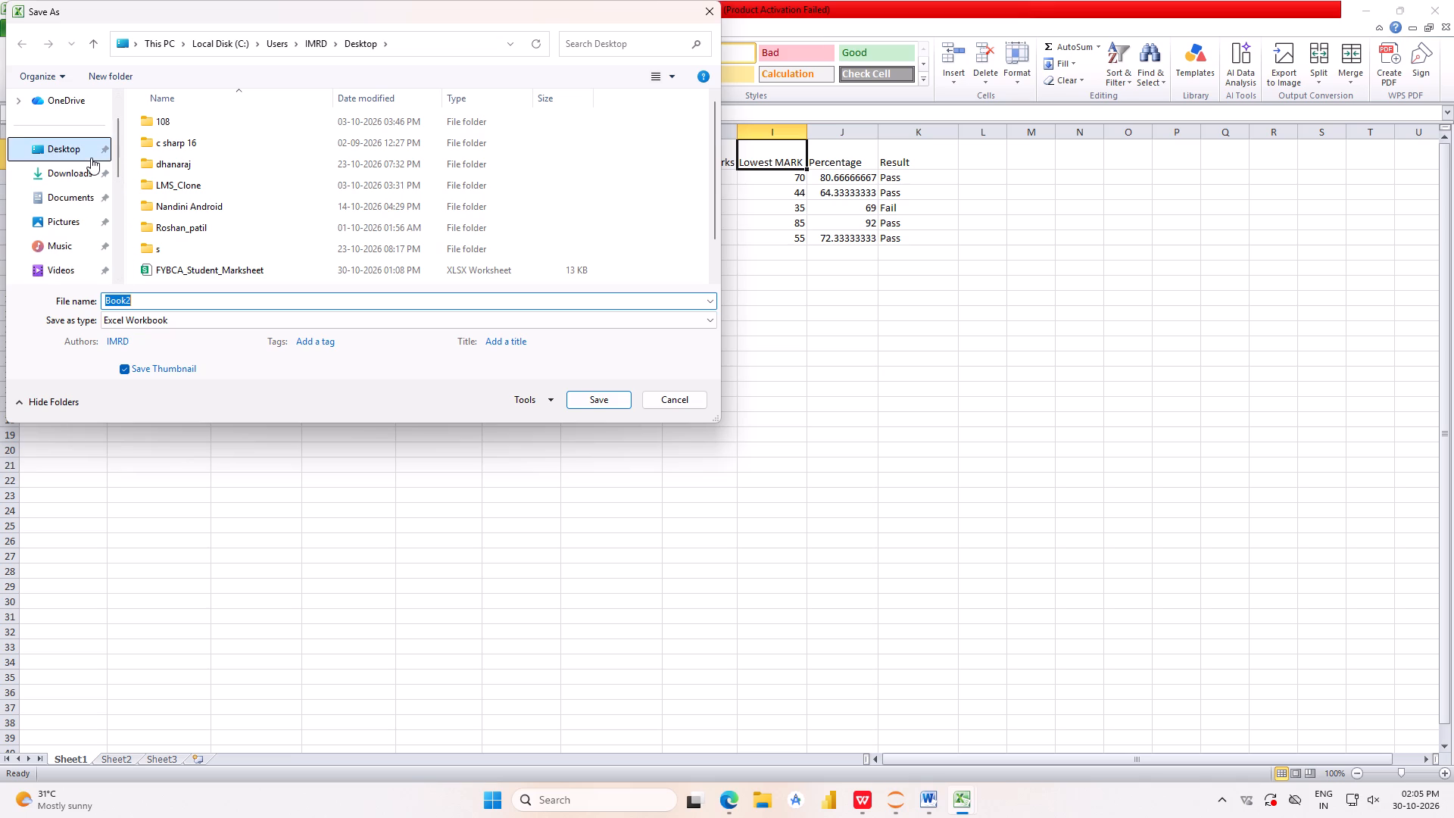
{"action": "left_click", "coordinate": [74, 152]}
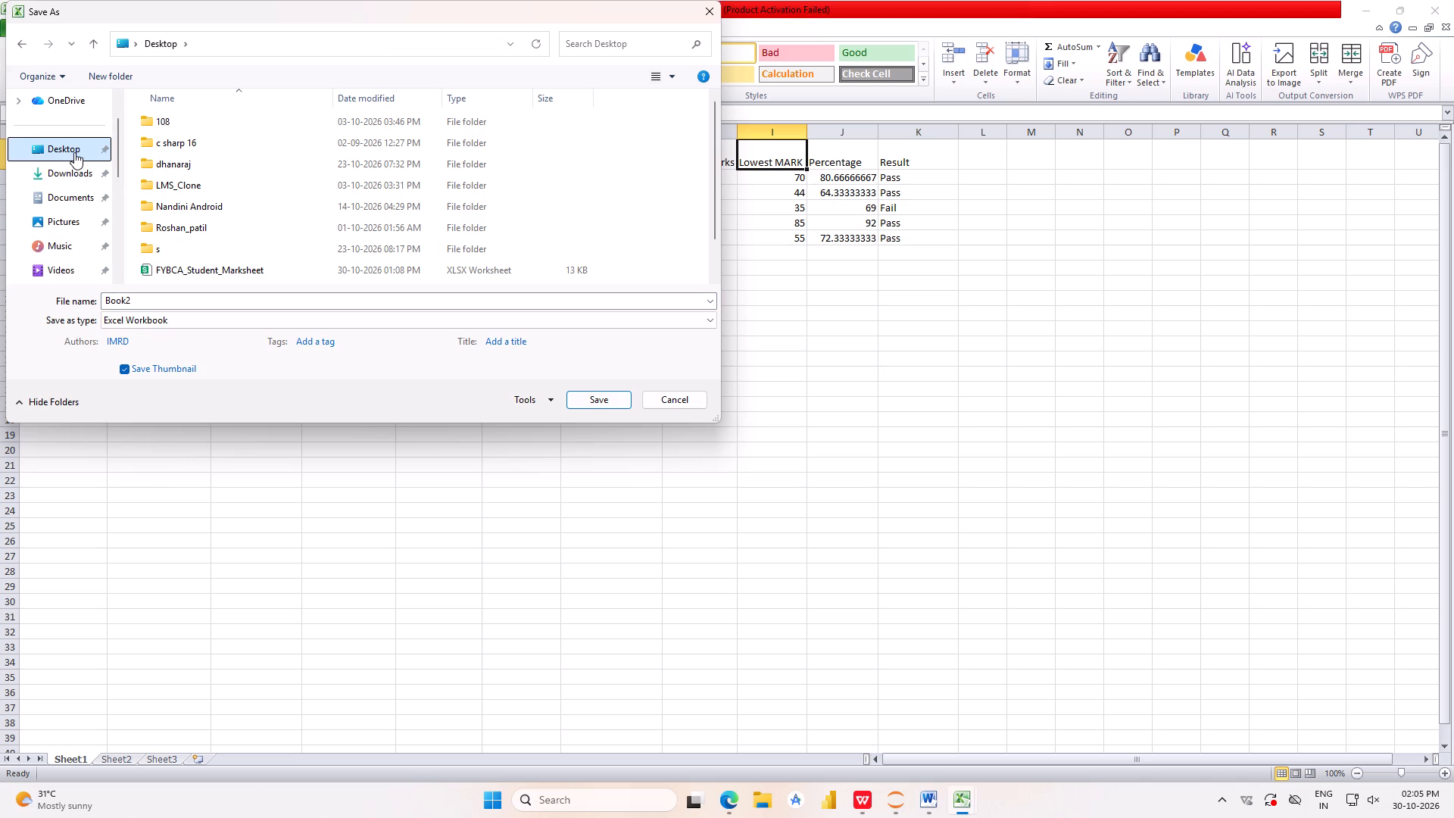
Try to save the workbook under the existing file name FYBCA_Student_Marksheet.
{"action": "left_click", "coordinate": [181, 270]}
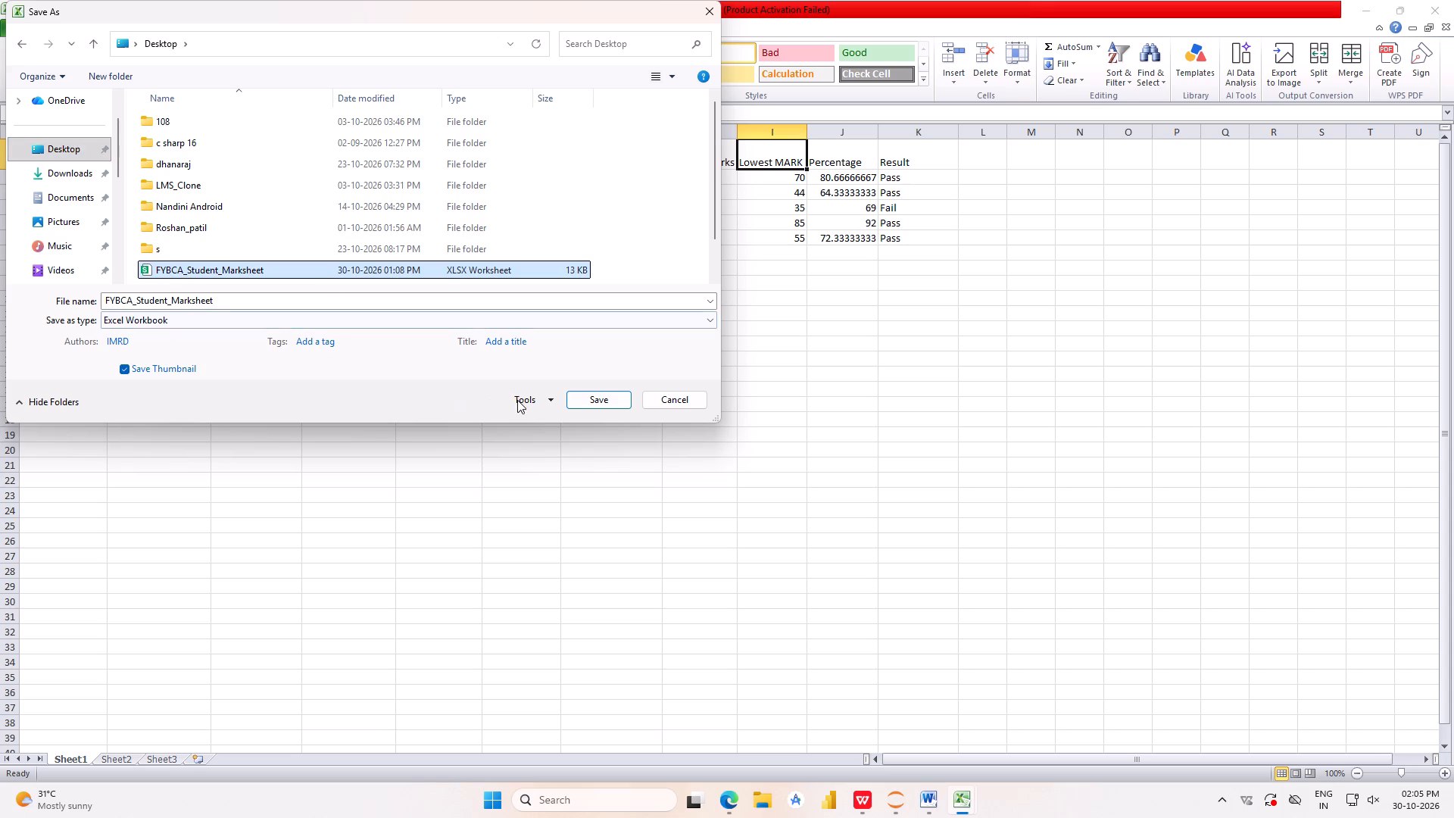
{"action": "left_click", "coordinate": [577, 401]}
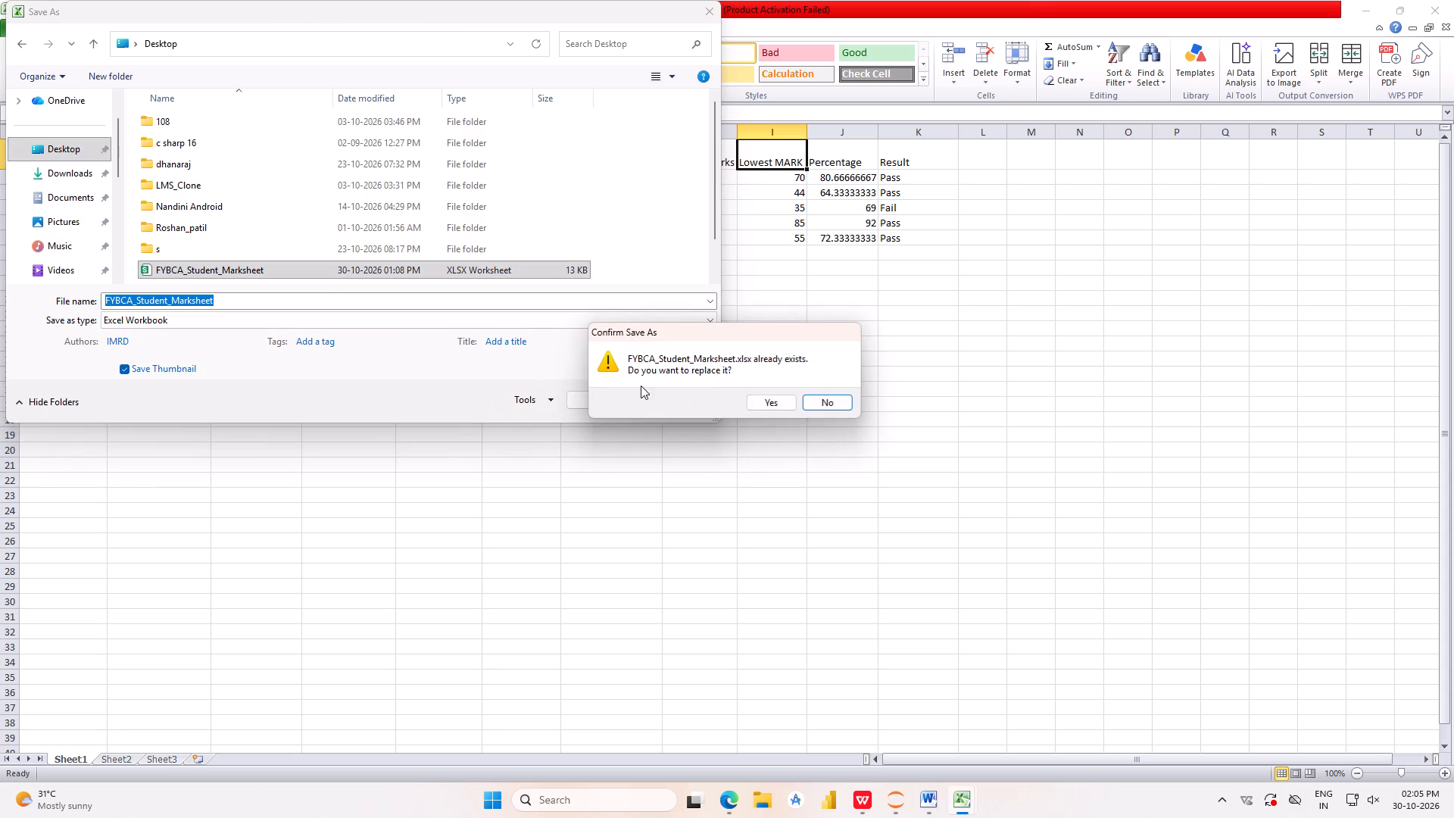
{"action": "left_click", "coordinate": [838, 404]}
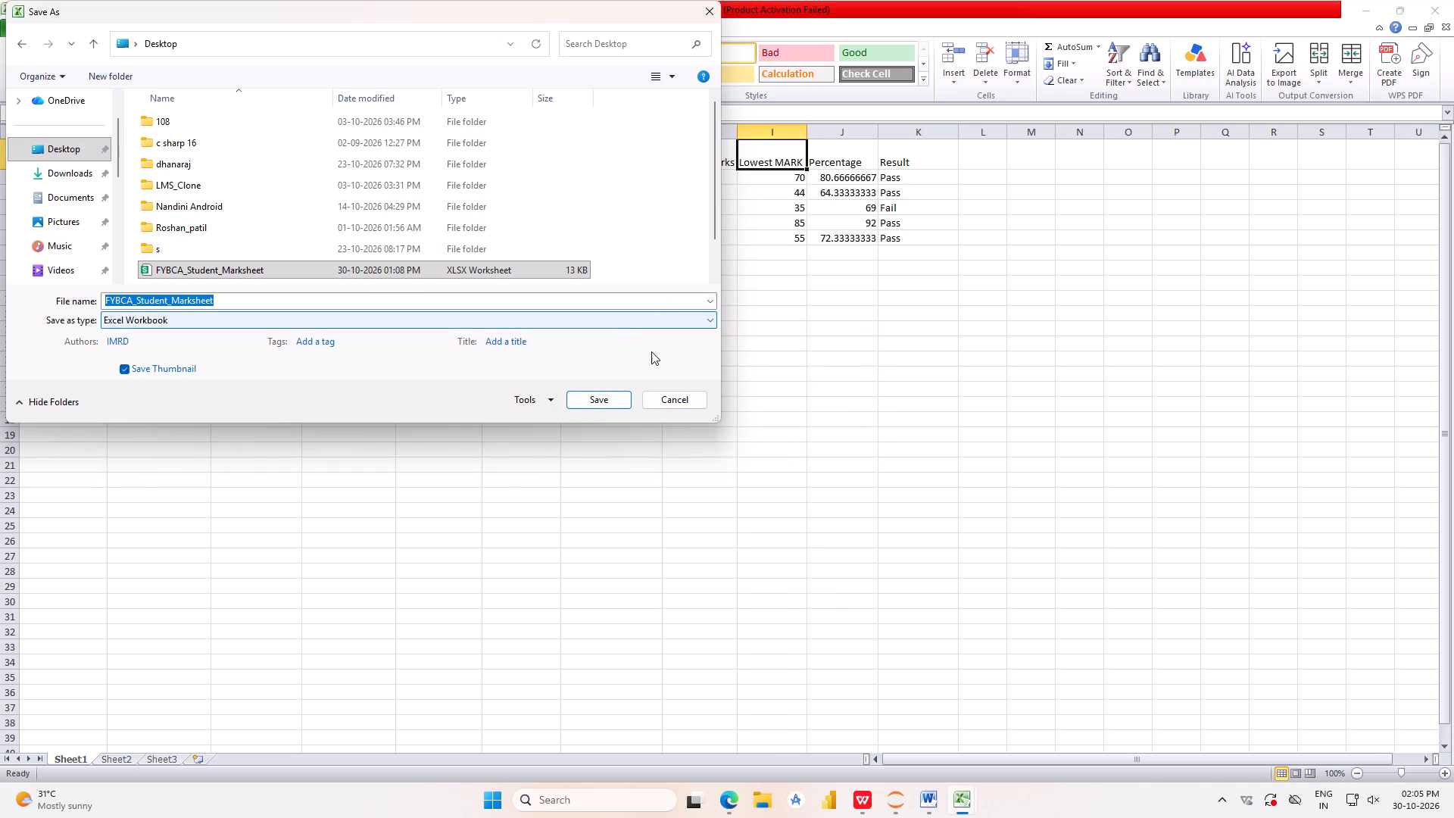
Replace the proposed file name with "FYBCA RESULT.xslx." and save the workbook to the Desktop as an Excel Workbook.
{"action": "left_click", "coordinate": [232, 296]}
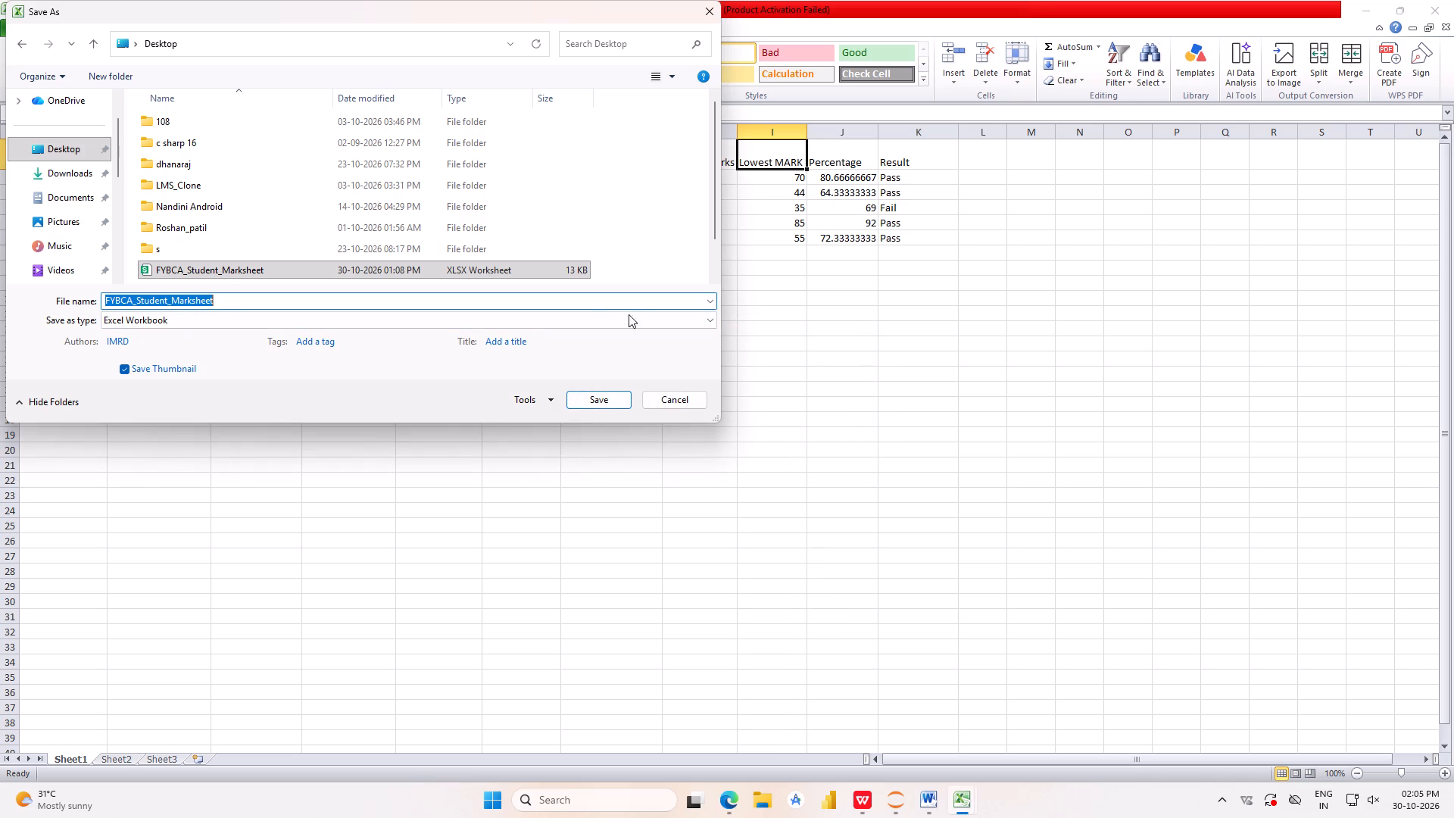
{"action": "left_click_drag", "start_coordinate": [710, 230], "coordinate": [717, 273]}
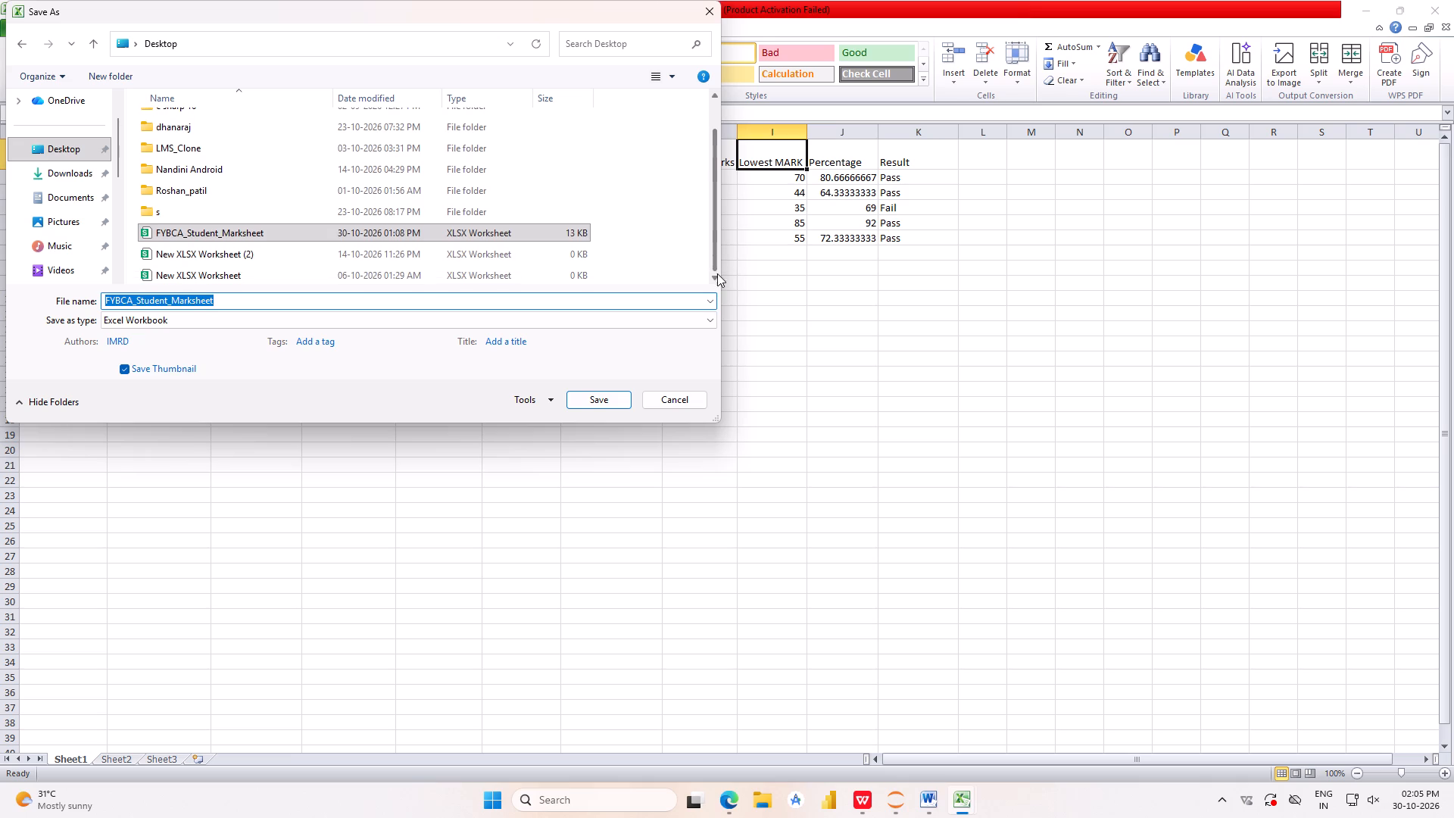
{"action": "left_click_drag", "start_coordinate": [717, 273], "coordinate": [717, 283]}
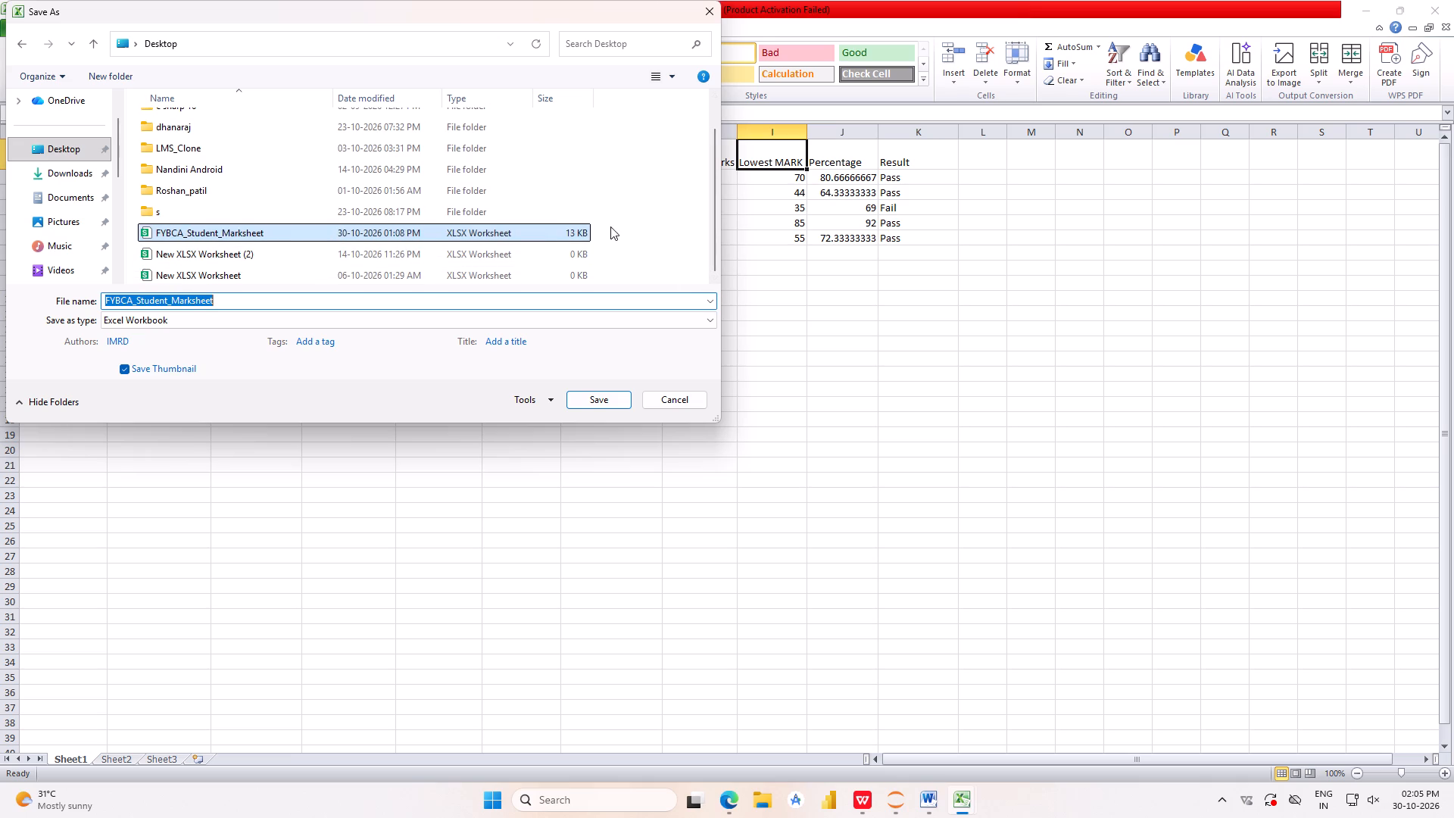
{"action": "left_click", "coordinate": [226, 298]}
{"action": "key", "text": "BackSpace"}
{"action": "key", "text": "BackSpace"}
{"action": "key", "text": "BackSpace"}
{"action": "key", "text": "BackSpace"}
{"action": "key", "text": "BackSpace"}
{"action": "key", "text": "BackSpace"}
{"action": "key", "text": "BackSpace"}
{"action": "key", "text": "BackSpace"}
{"action": "key", "text": "BackSpace"}
{"action": "key", "text": "BackSpace"}
{"action": "key", "text": "BackSpace"}
{"action": "key", "text": "BackSpace"}
{"action": "key", "text": "BackSpace"}
{"action": "key", "text": "BackSpace"}
{"action": "key", "text": "BackSpace"}
{"action": "key", "text": "BackSpace"}
{"action": "key", "text": "BackSpace"}
{"action": "key", "text": "BackSpace"}
{"action": "key", "text": "BackSpace"}
{"action": "key", "text": "BackSpace"}
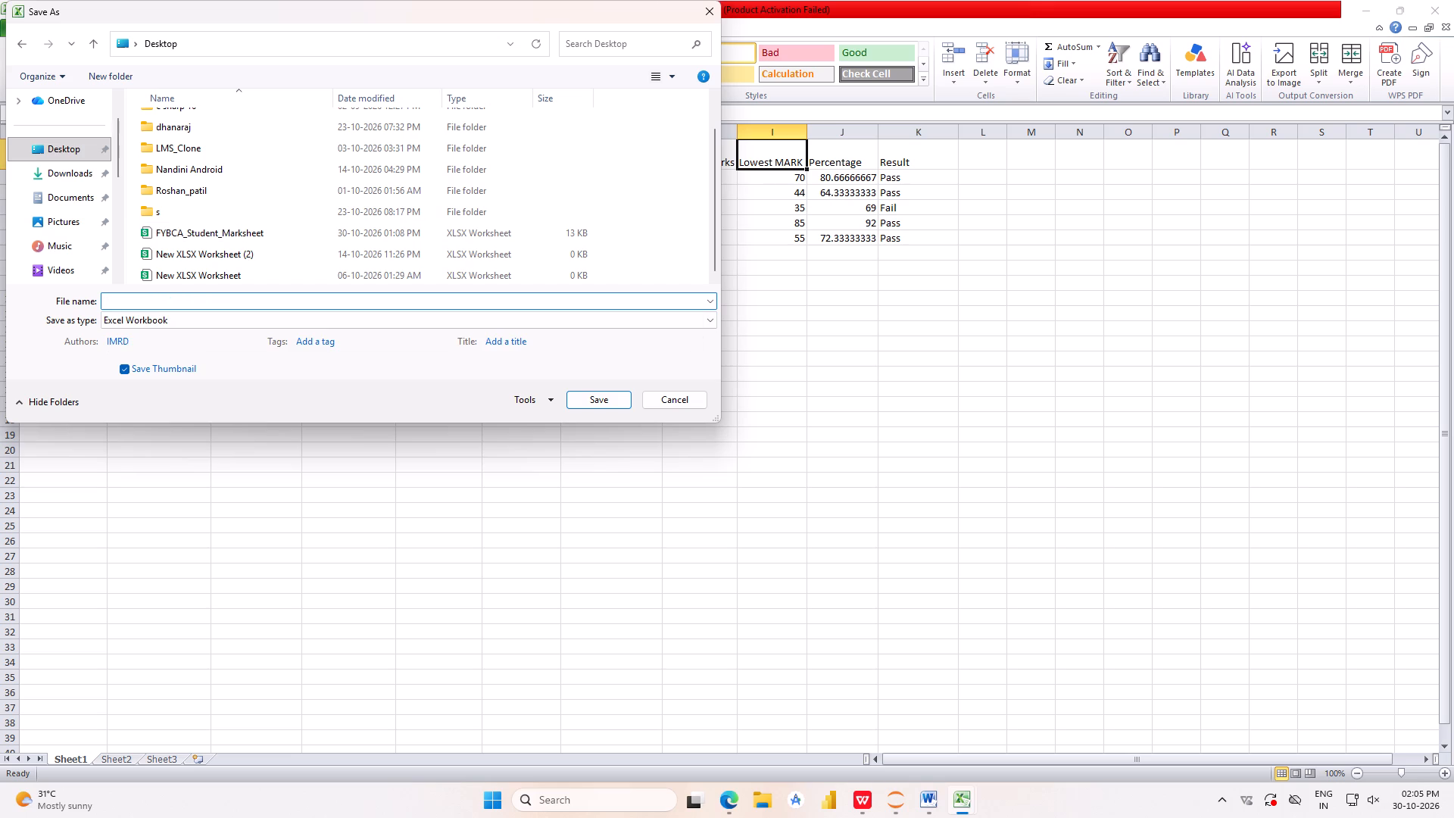
{"action": "key", "text": "f"}
{"action": "key", "text": "y"}
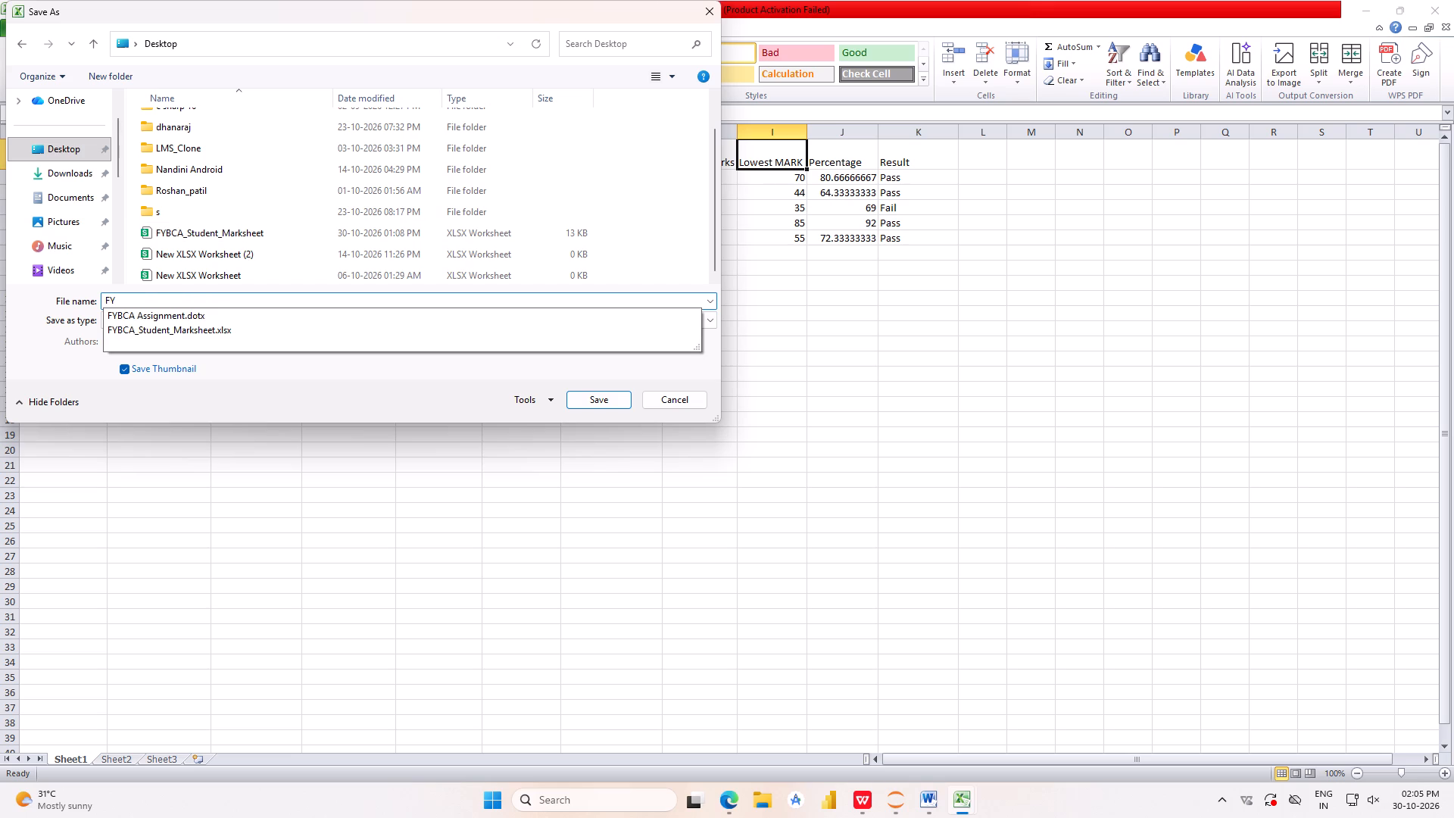
{"action": "type", "text": "BCA"}
{"action": "key", "text": "space"}
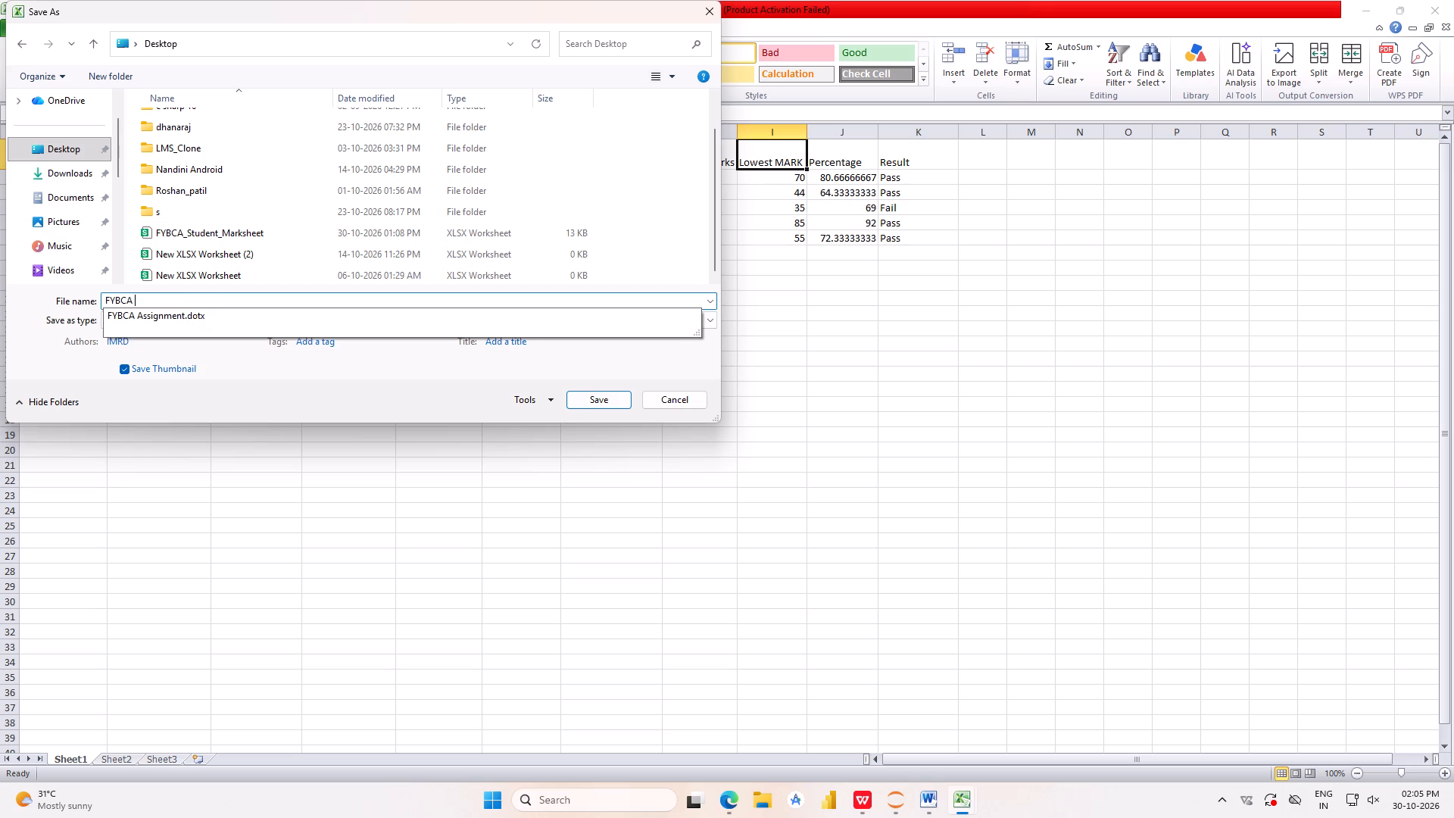
{"action": "type", "text": "RESULT"}
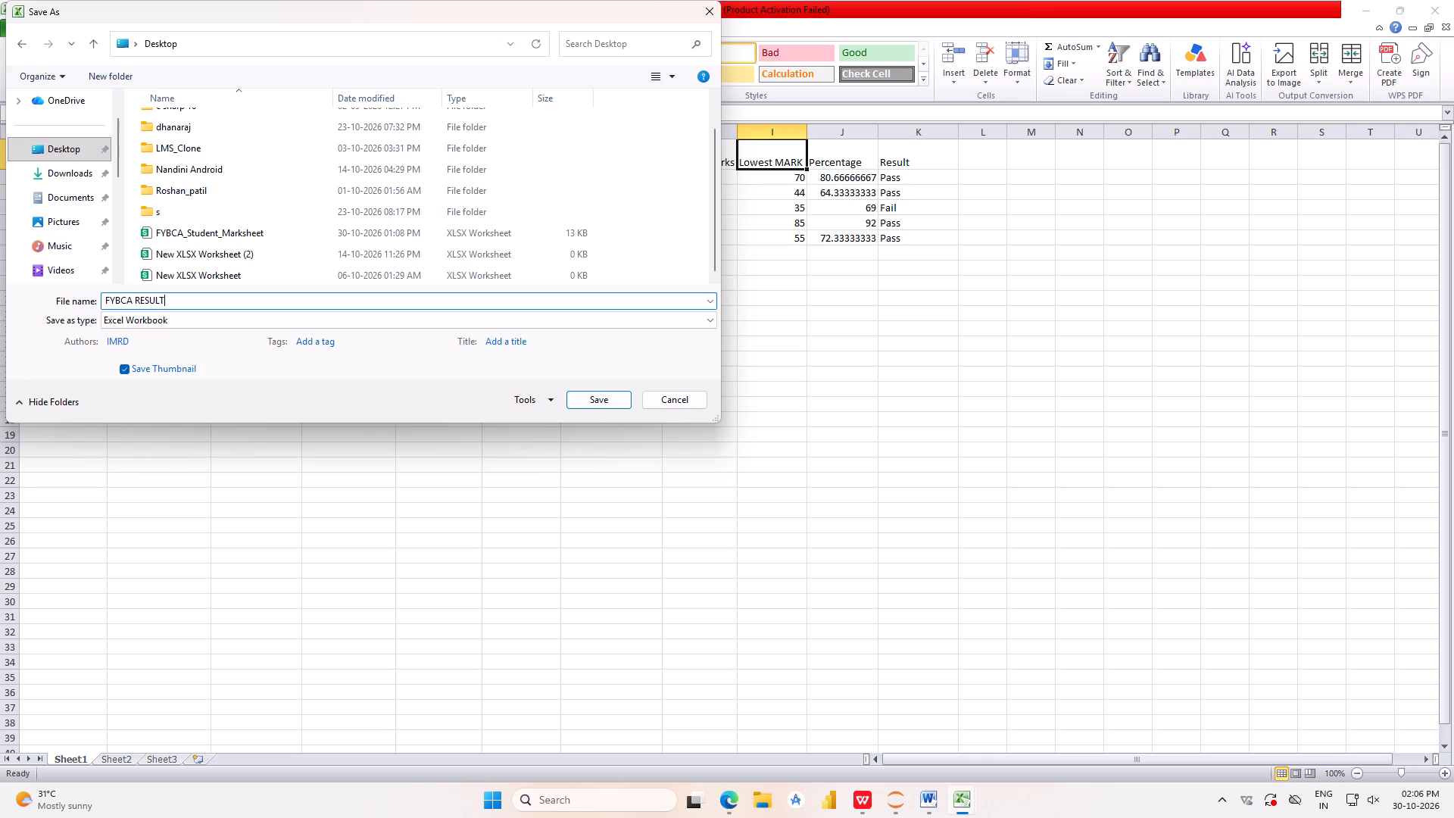
{"action": "key", "text": "period"}
{"action": "type", "text": "xsls"}
{"action": "key", "text": "BackSpace"}
{"action": "type", "text": "x."}
{"action": "left_click", "coordinate": [580, 401]}
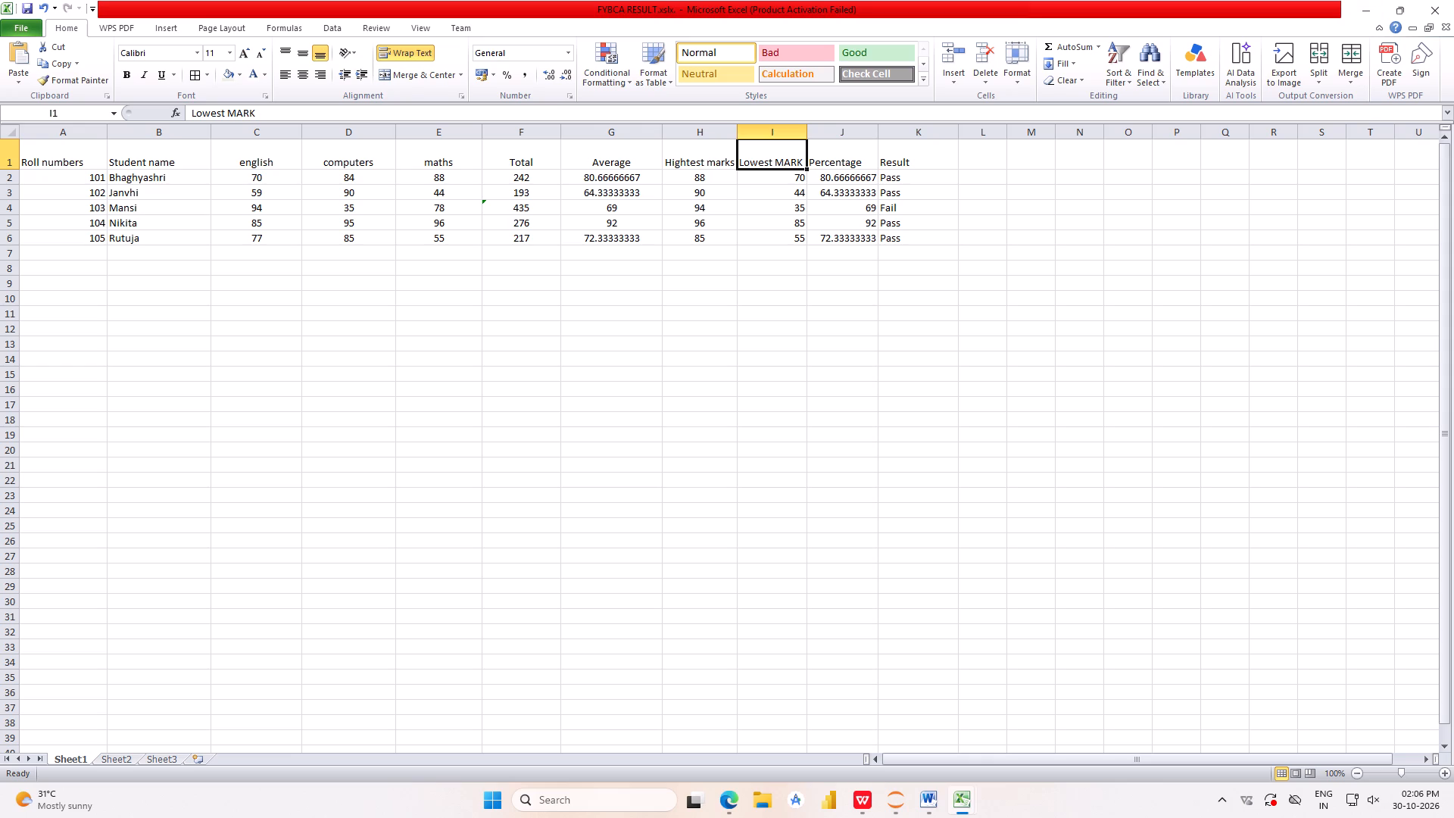
Open the saved FYBCA RESULT file from the Desktop in WPS Office to check the marks table, then minimize it.
{"action": "left_click", "coordinate": [1357, 10]}
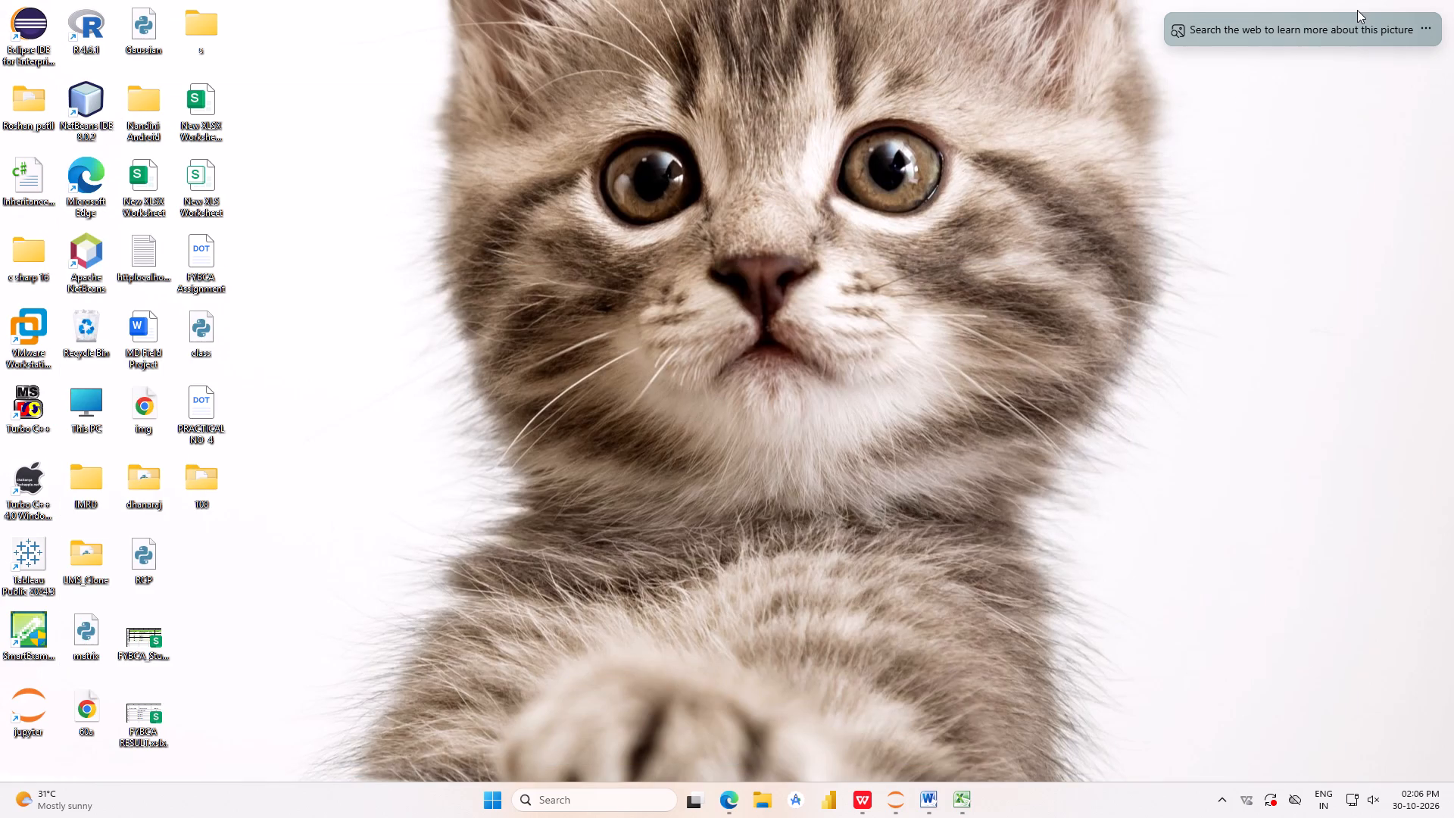
{"action": "right_click", "coordinate": [153, 723]}
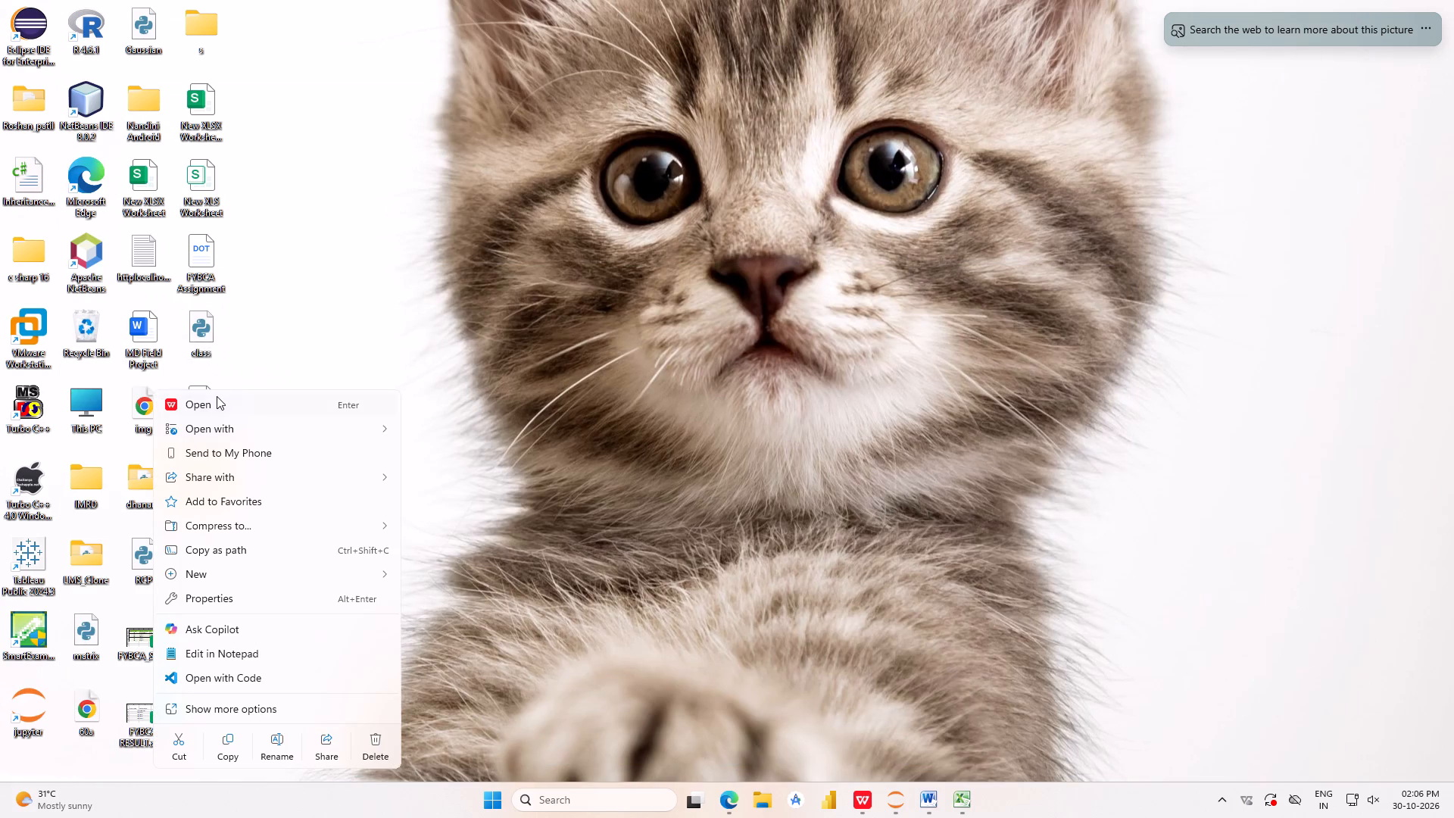
{"action": "left_click", "coordinate": [217, 399]}
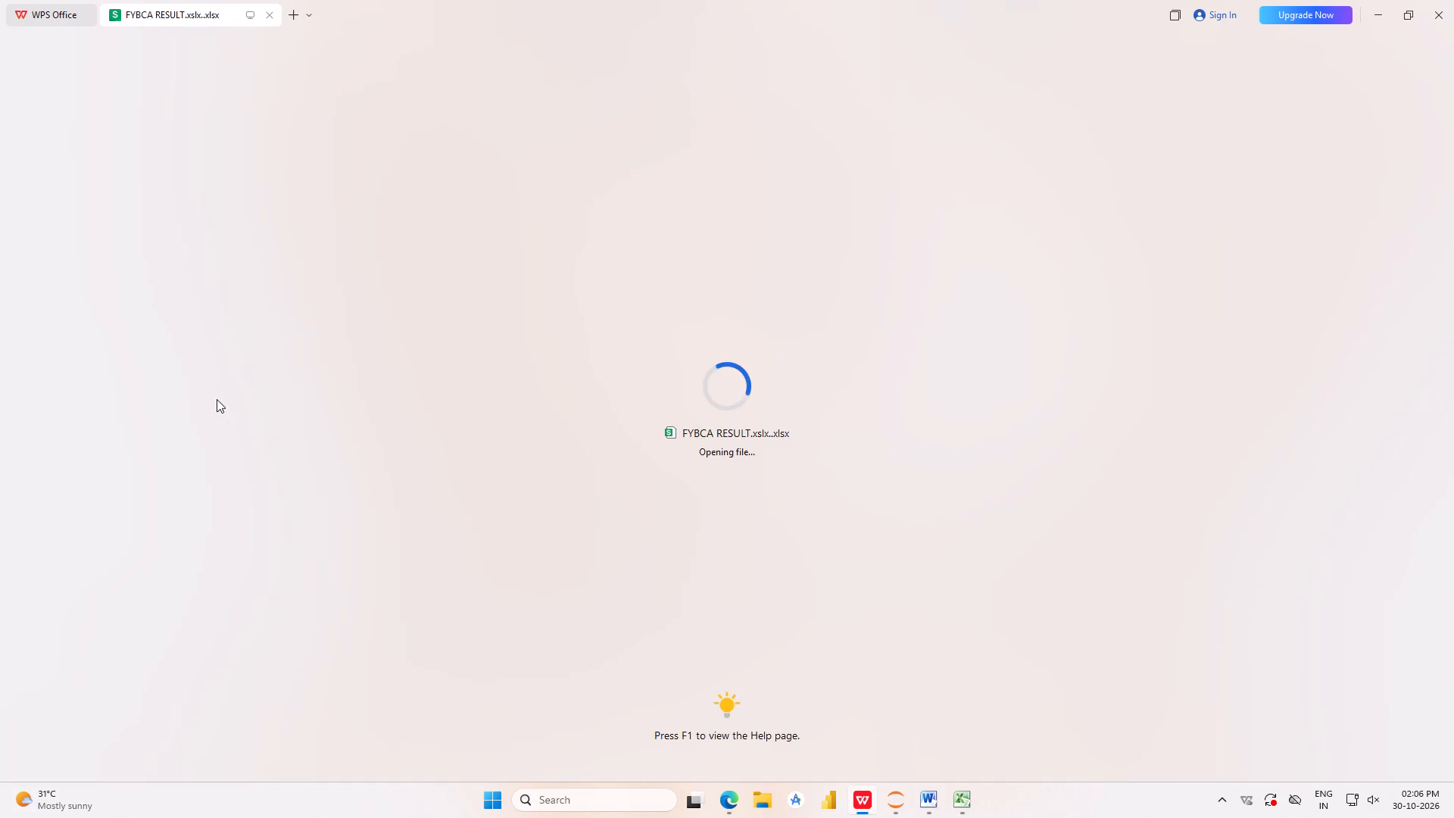
{"action": "left_click", "coordinate": [866, 364]}
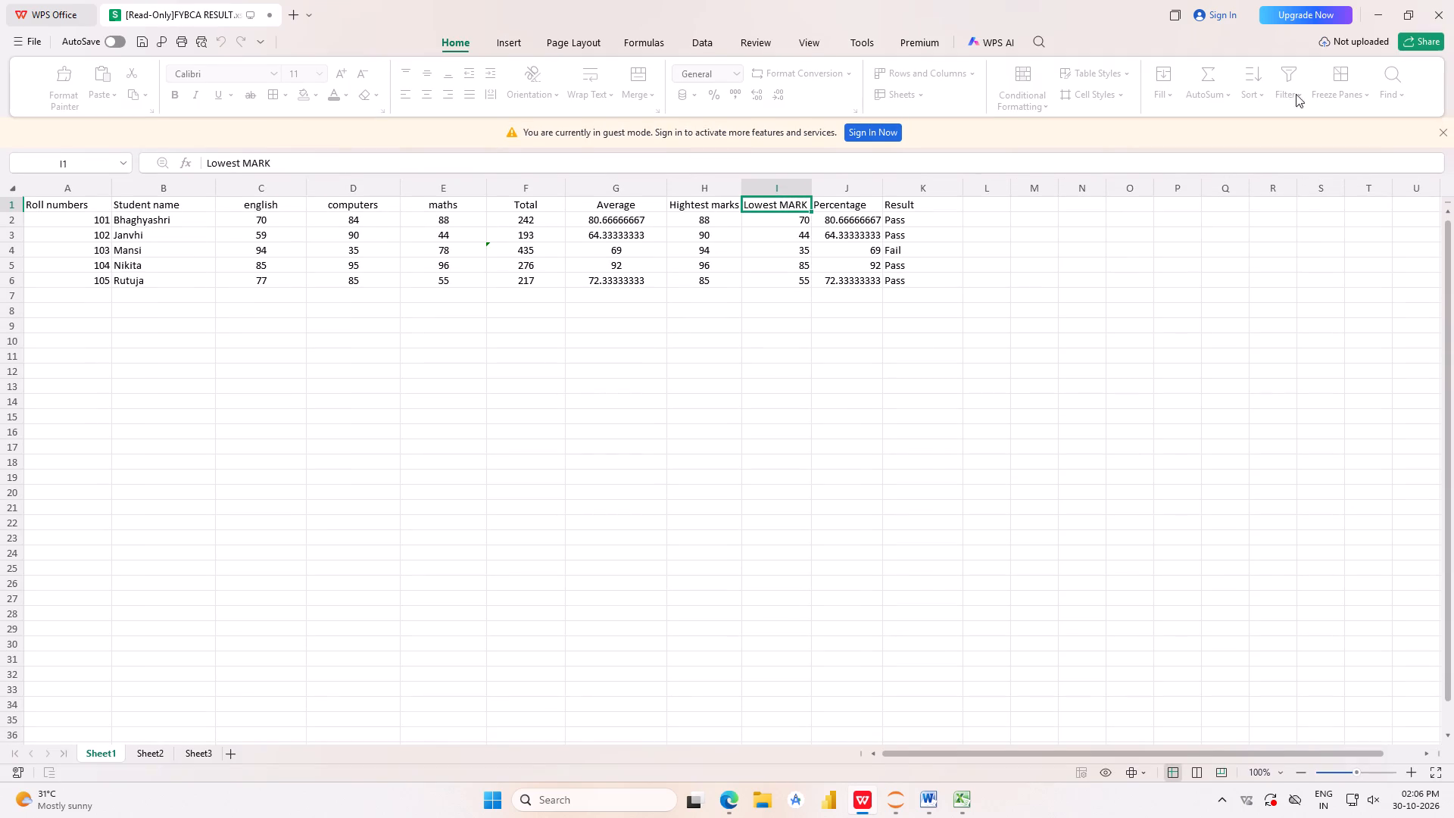
{"action": "left_click", "coordinate": [1378, 14]}
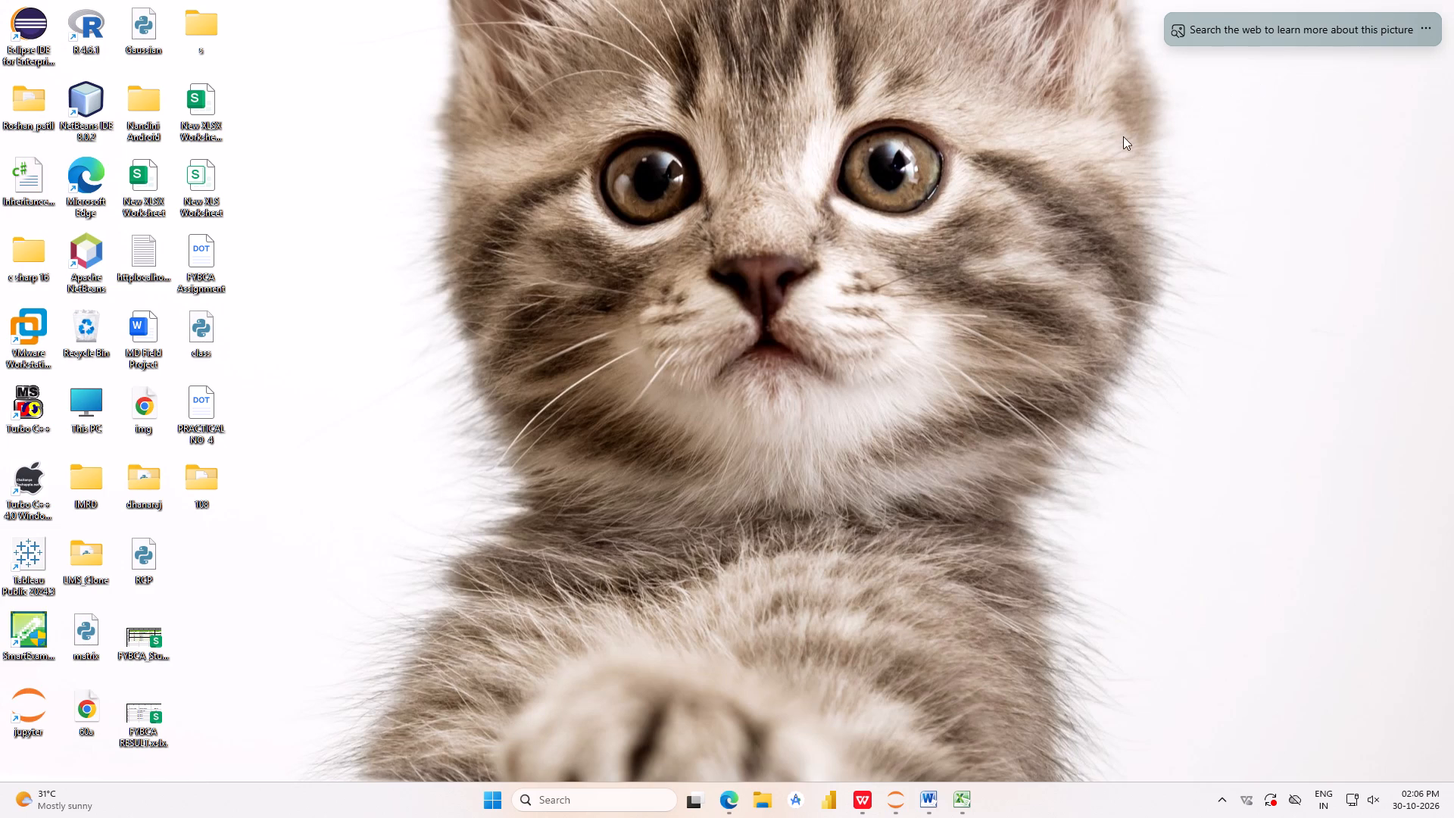